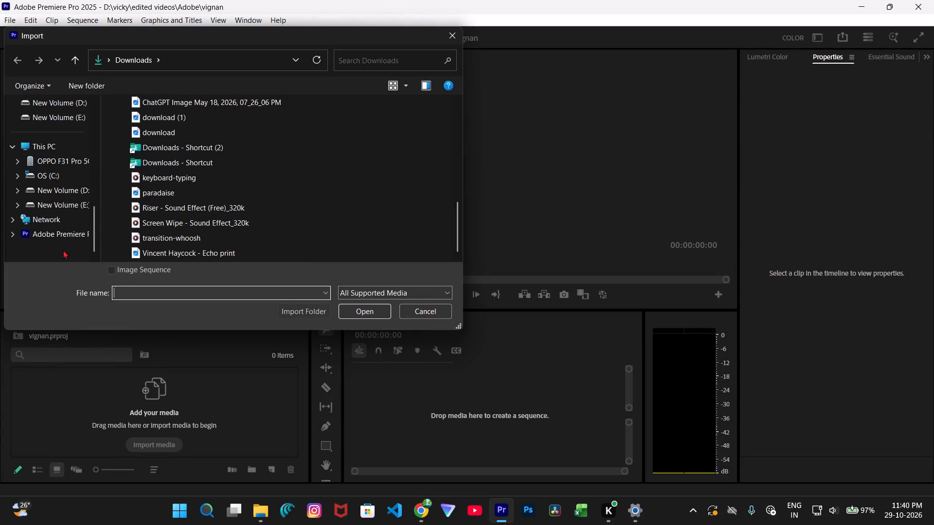
Import all the media files from the vignan folder on New Volume (E:) into the project.
scroll(46, 214, down, 1)
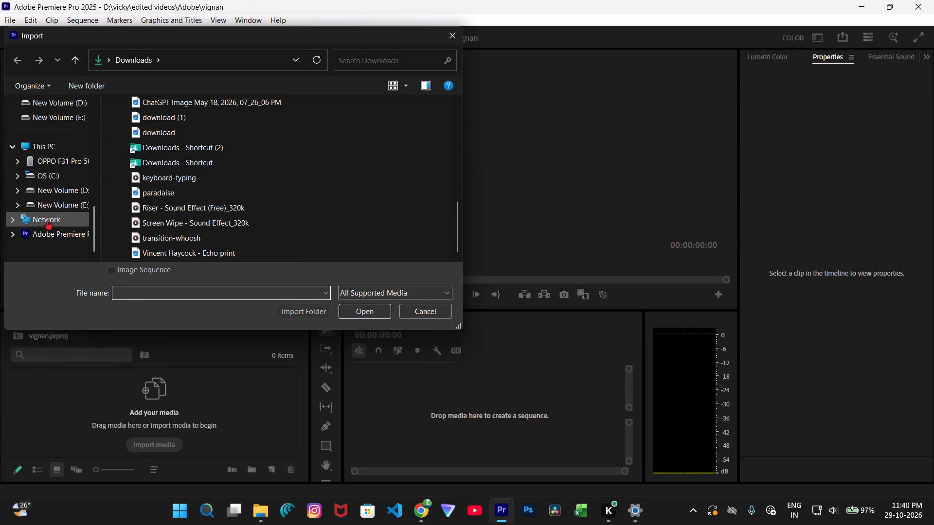
scroll(47, 220, down, 1)
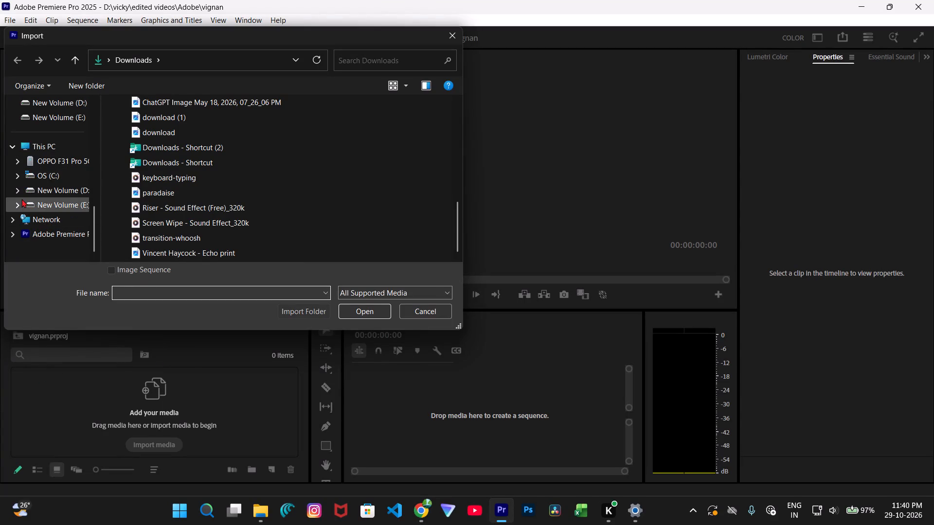
click(21, 199)
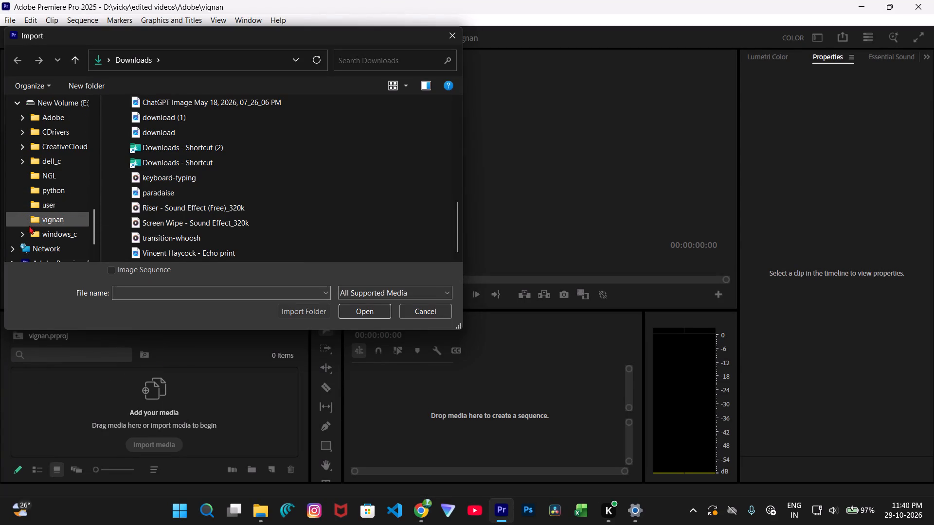
click(29, 222)
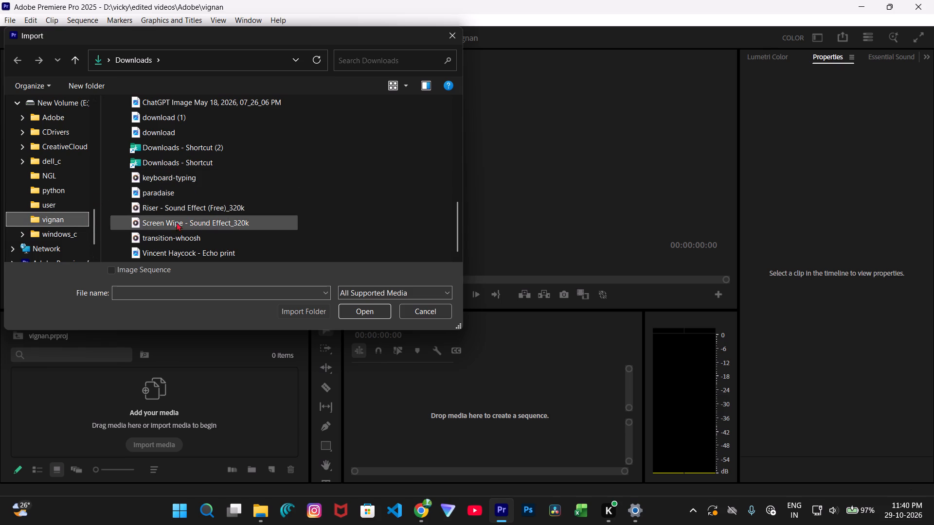
double_click(75, 215)
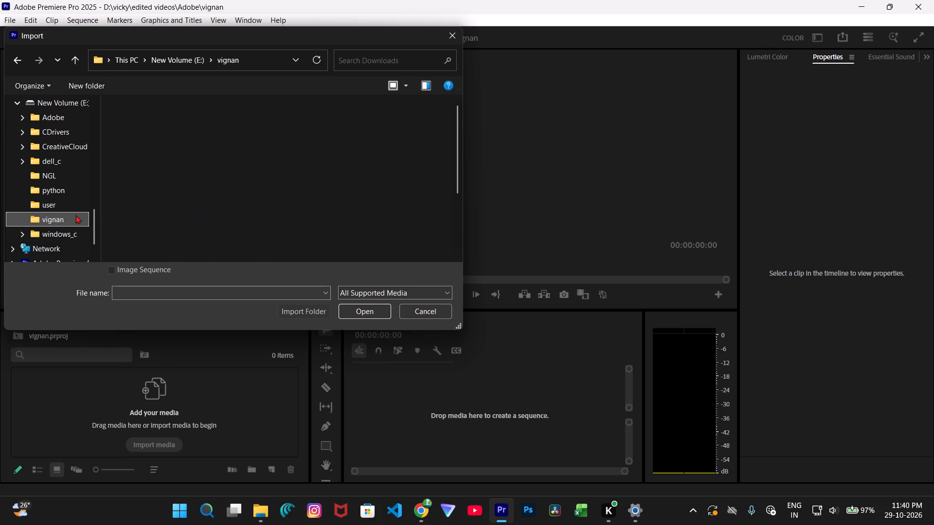
click(201, 182)
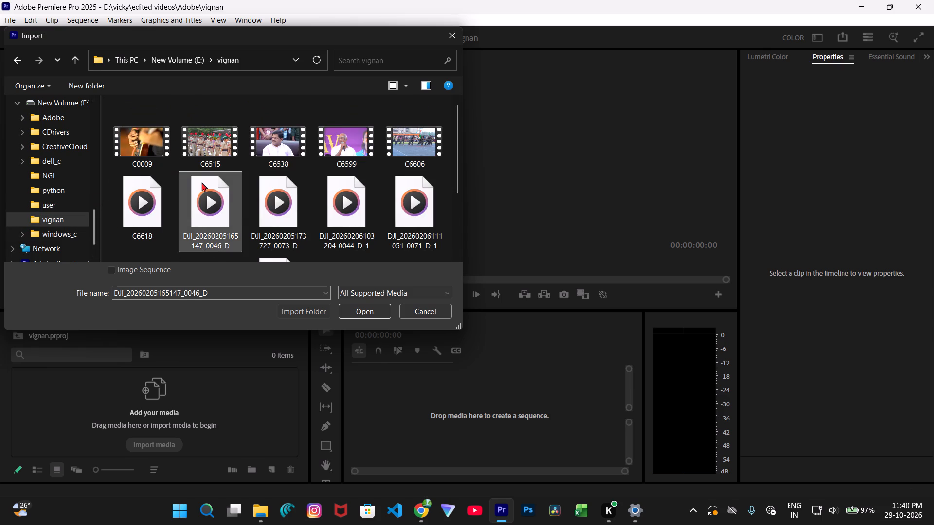
key(ctrl+a)
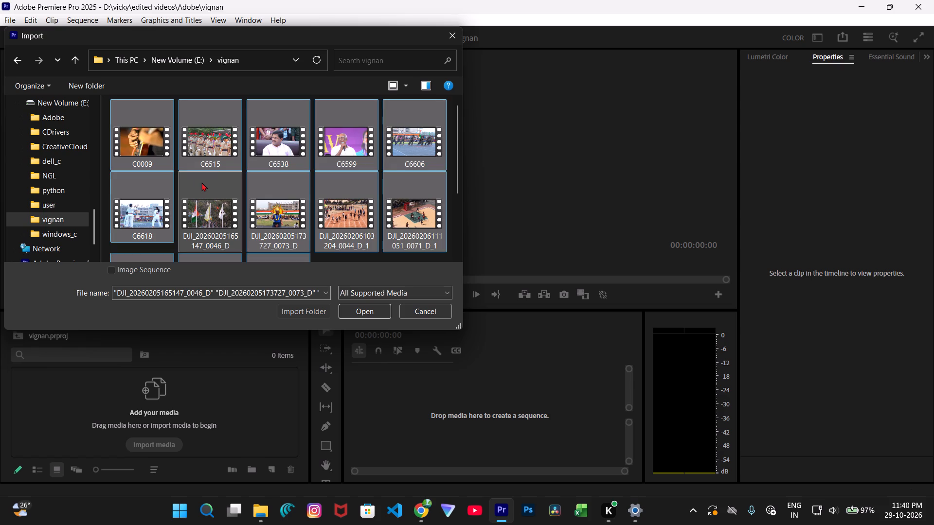
key(Return)
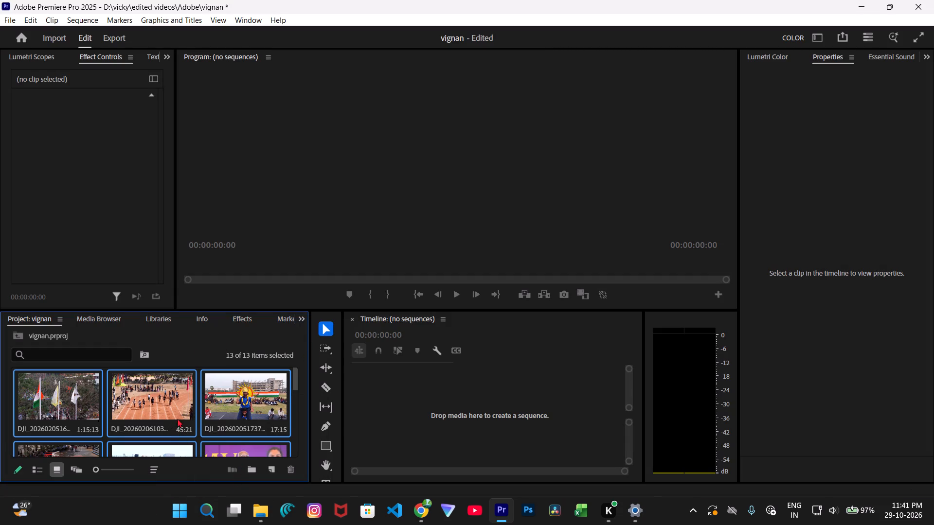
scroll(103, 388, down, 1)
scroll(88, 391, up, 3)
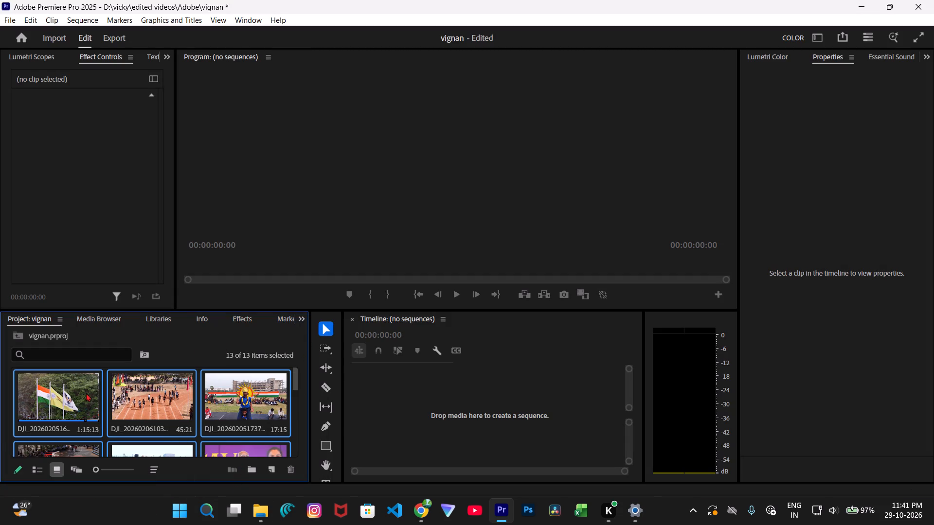
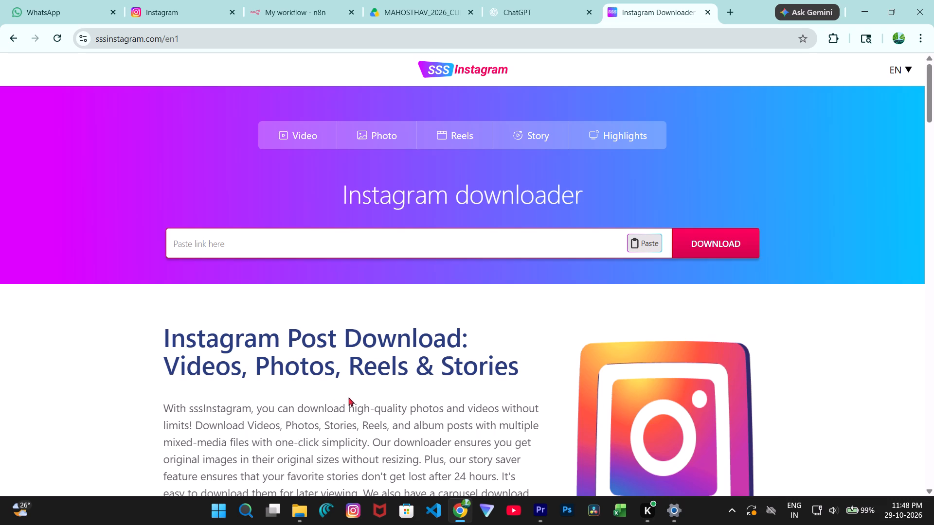
Paste the copied Instagram reel link into the sssinstagram downloader and close the ad tab that opens.
click(383, 235)
right_click(384, 235)
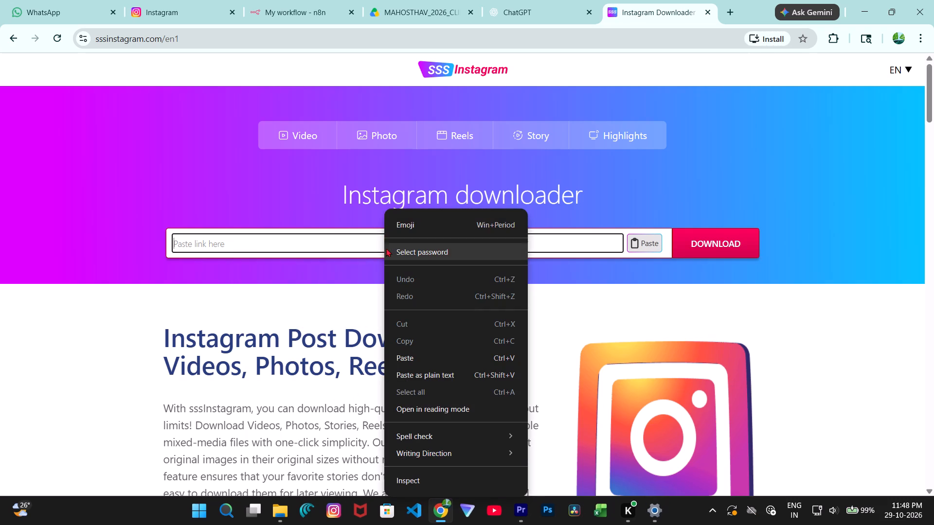
right_click(325, 241)
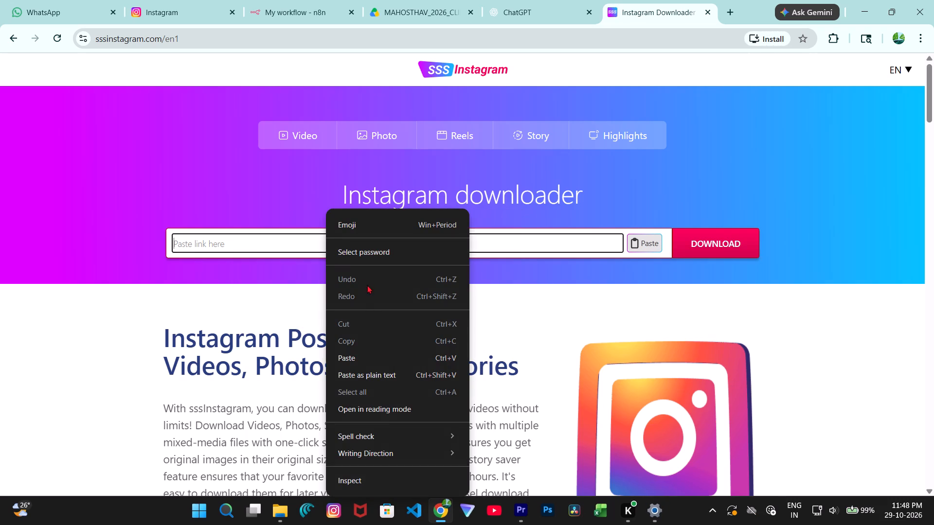
click(388, 360)
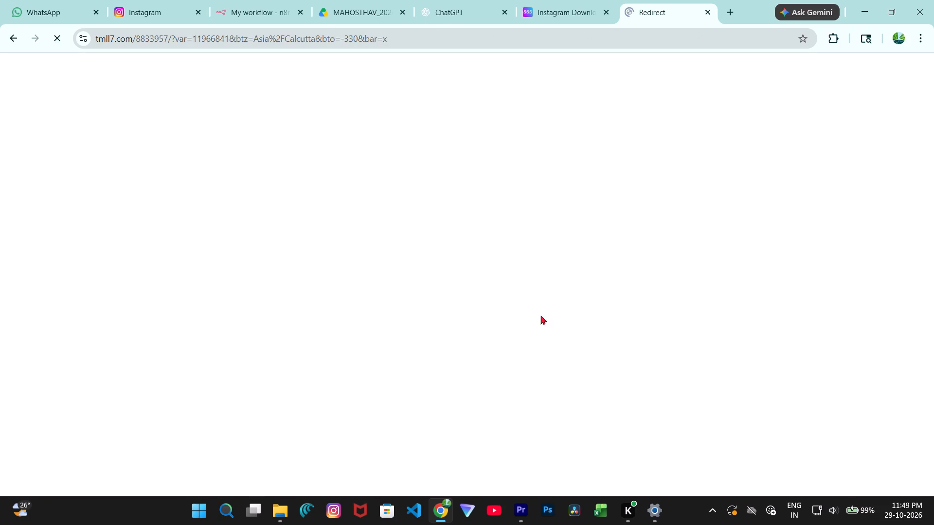
click(564, 2)
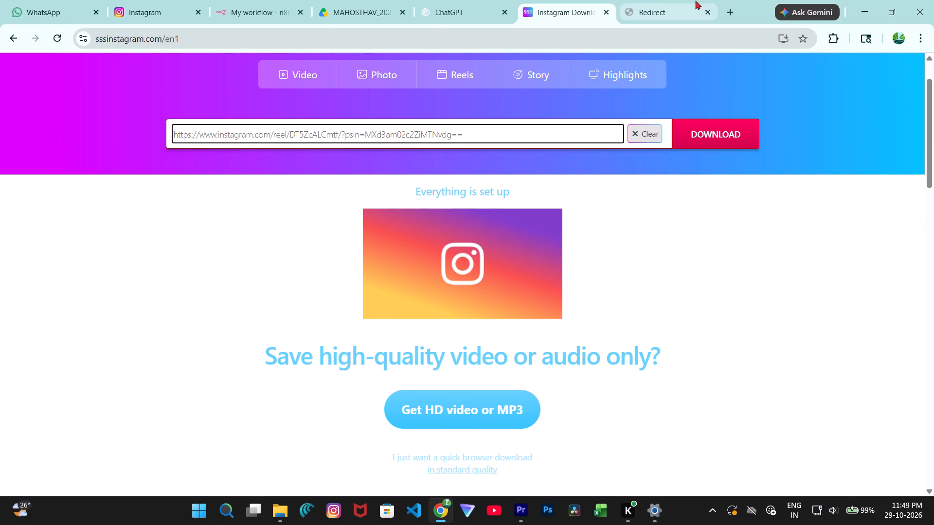
click(711, 14)
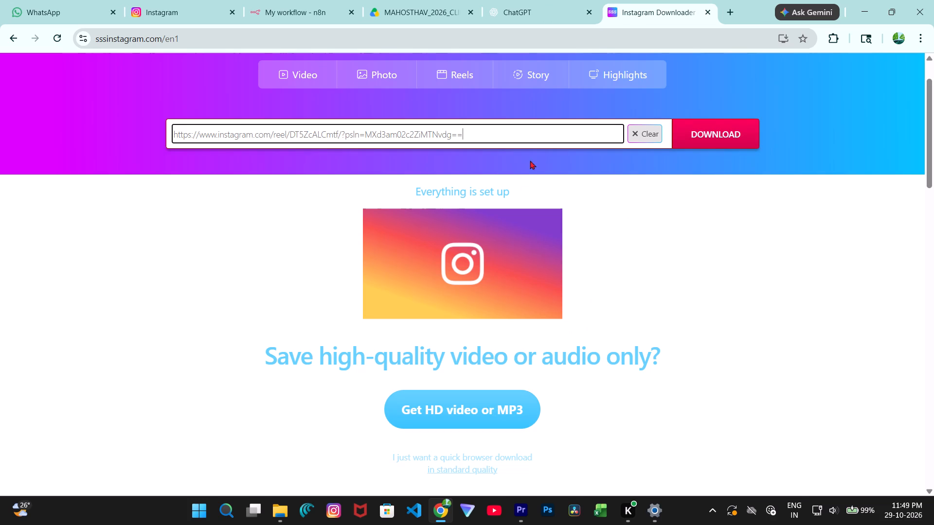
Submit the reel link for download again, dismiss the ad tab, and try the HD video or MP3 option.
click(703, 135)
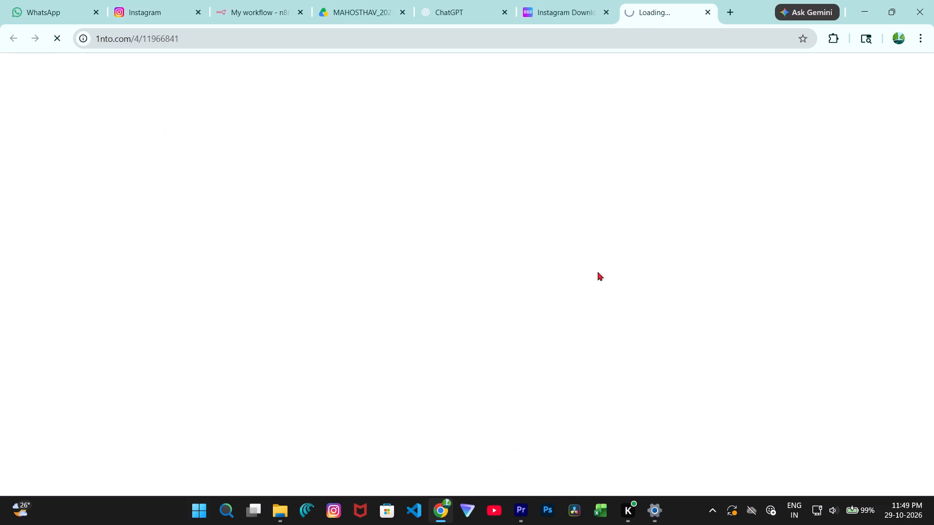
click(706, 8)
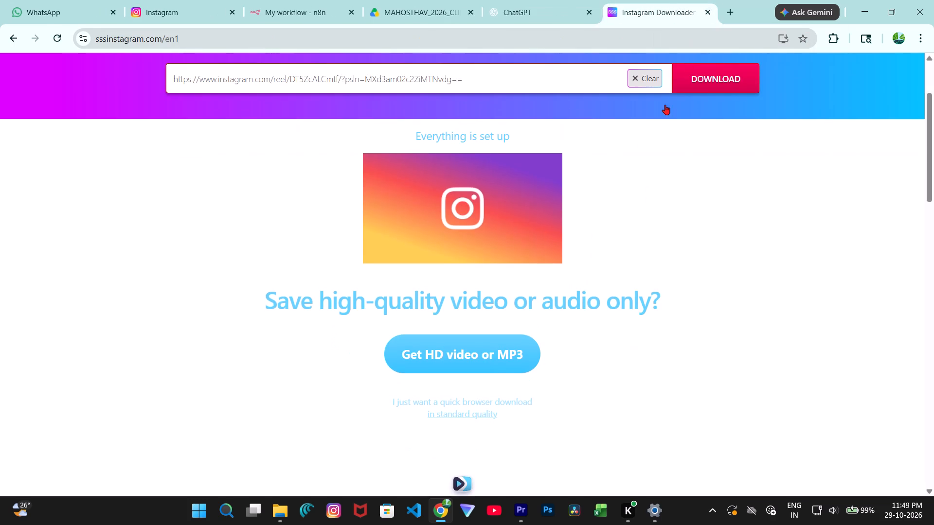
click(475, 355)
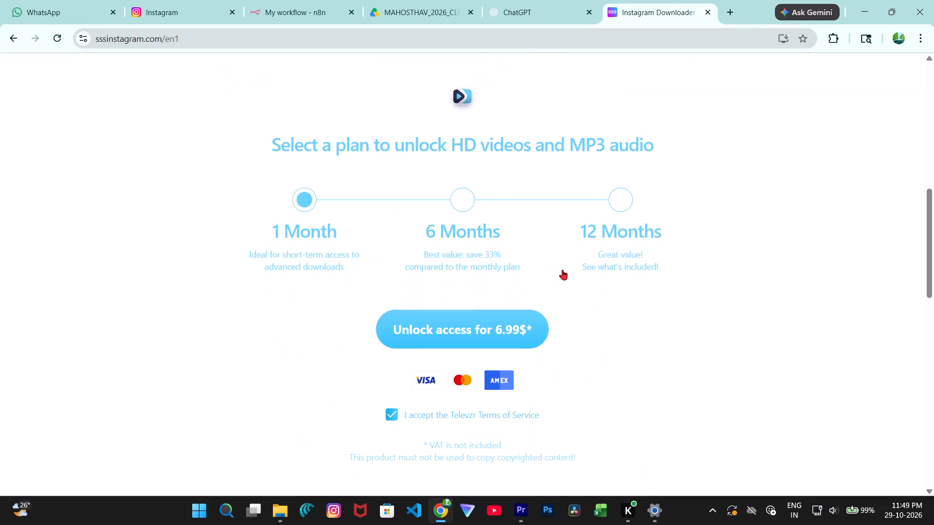
Return to the reel download area, retry the download, and reload the redirect page that opens.
scroll(562, 269, up, 9)
click(682, 192)
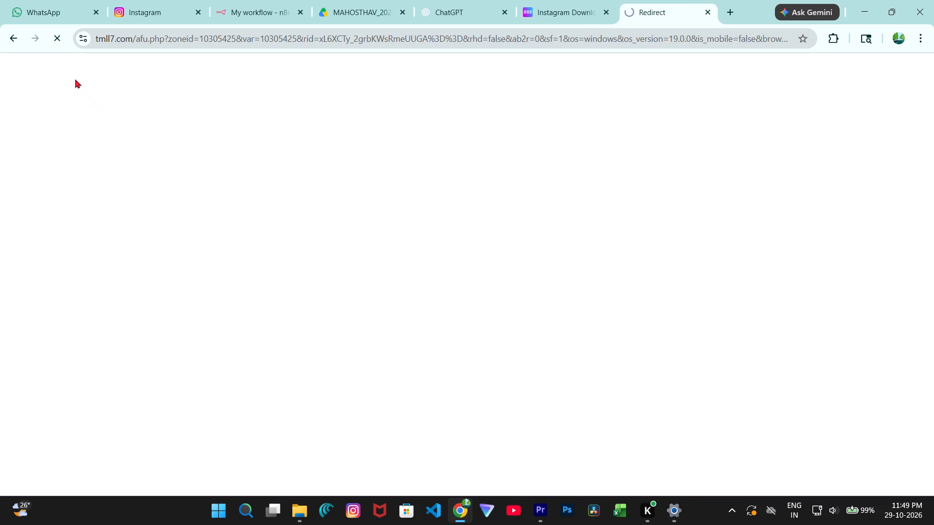
click(58, 38)
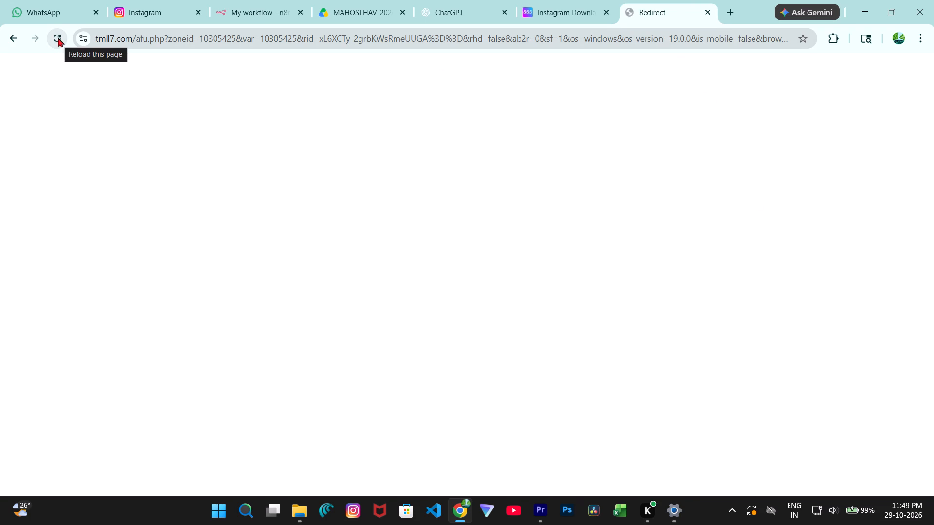
click(58, 38)
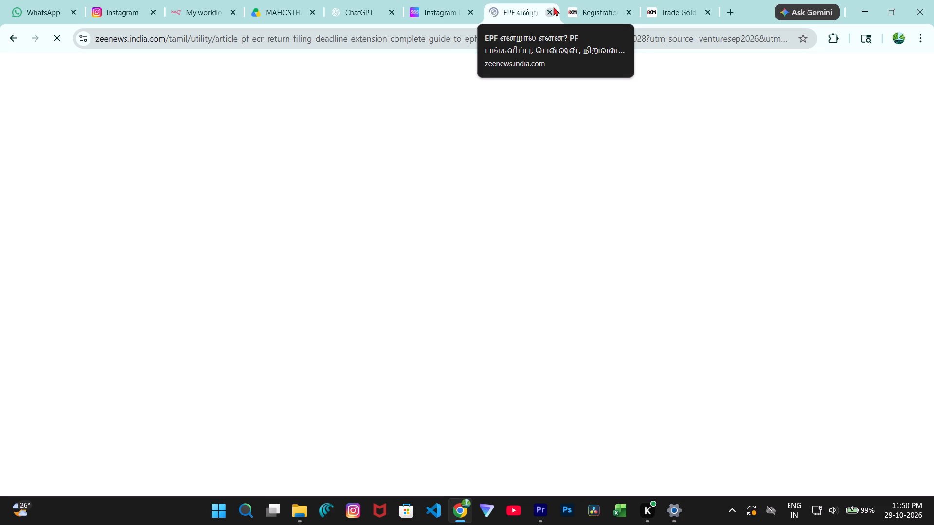
Close the advertising tabs for the EPF article, the registration page and Trade Gold.
click(552, 16)
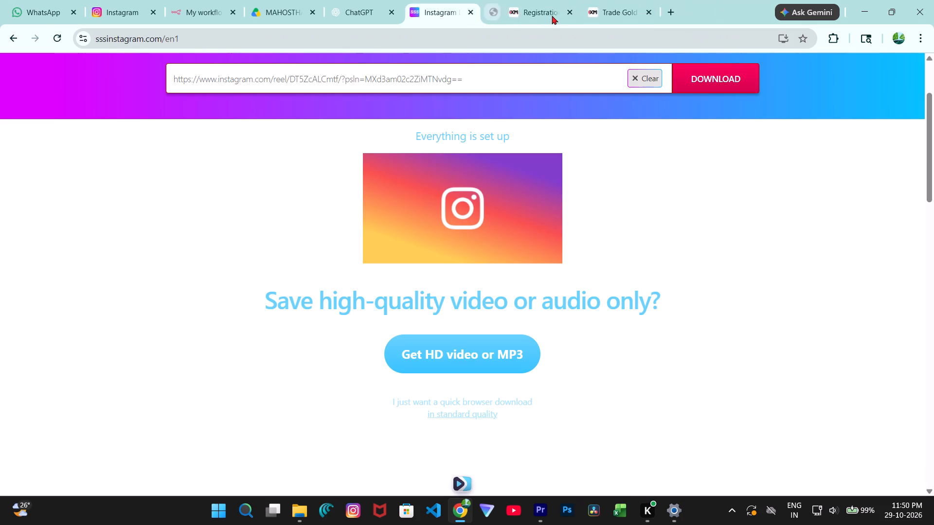
click(550, 16)
click(550, 16)
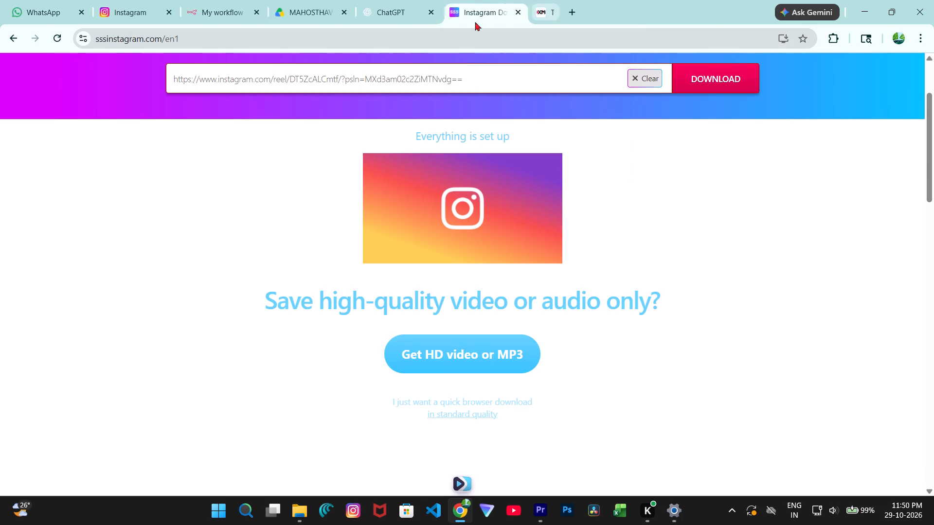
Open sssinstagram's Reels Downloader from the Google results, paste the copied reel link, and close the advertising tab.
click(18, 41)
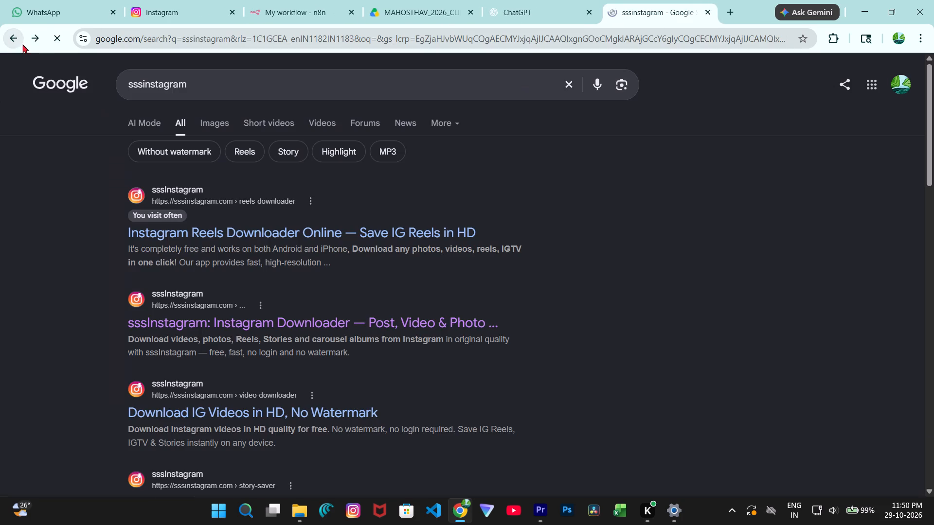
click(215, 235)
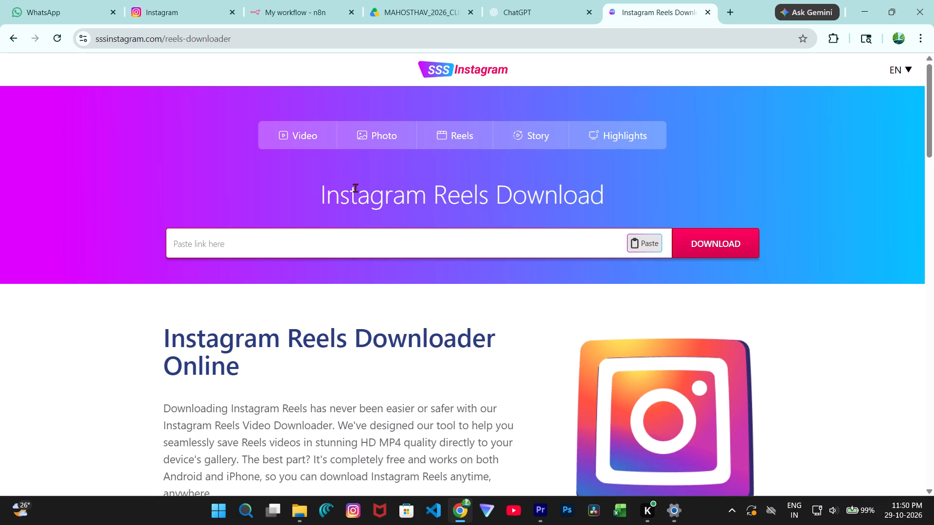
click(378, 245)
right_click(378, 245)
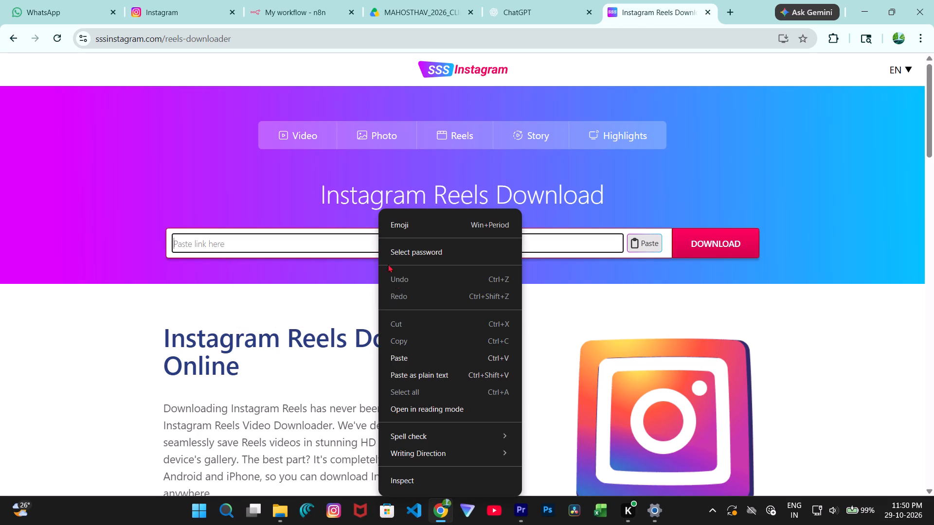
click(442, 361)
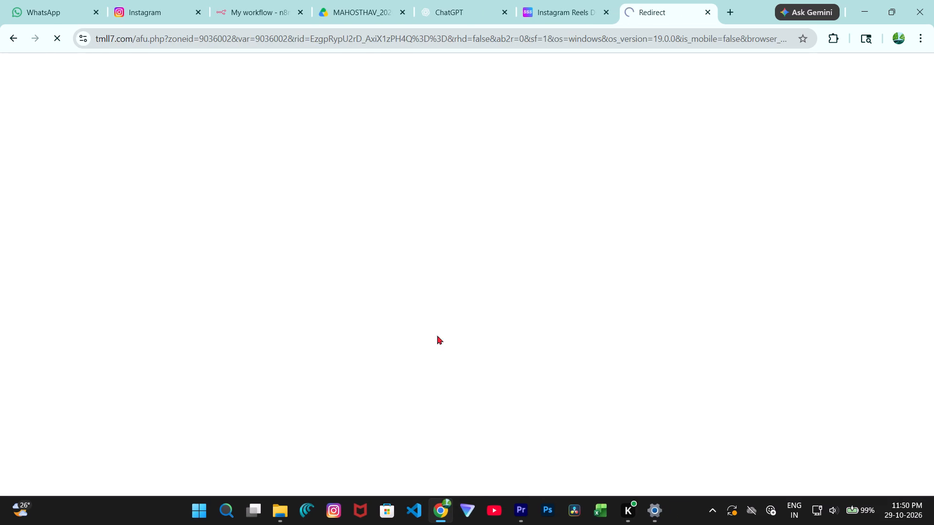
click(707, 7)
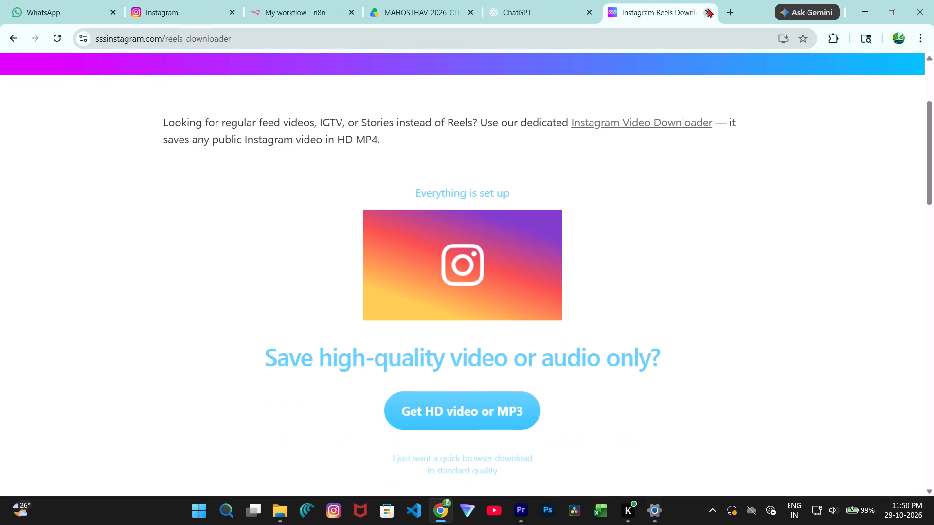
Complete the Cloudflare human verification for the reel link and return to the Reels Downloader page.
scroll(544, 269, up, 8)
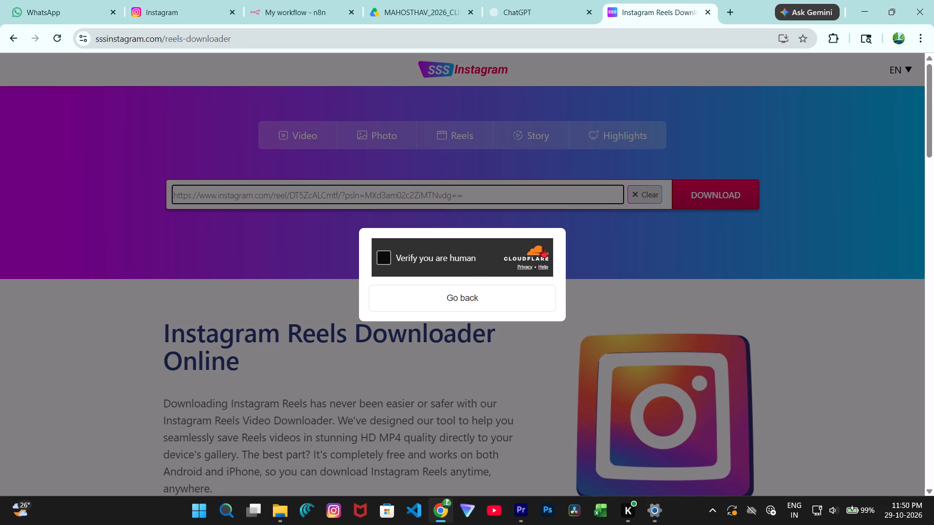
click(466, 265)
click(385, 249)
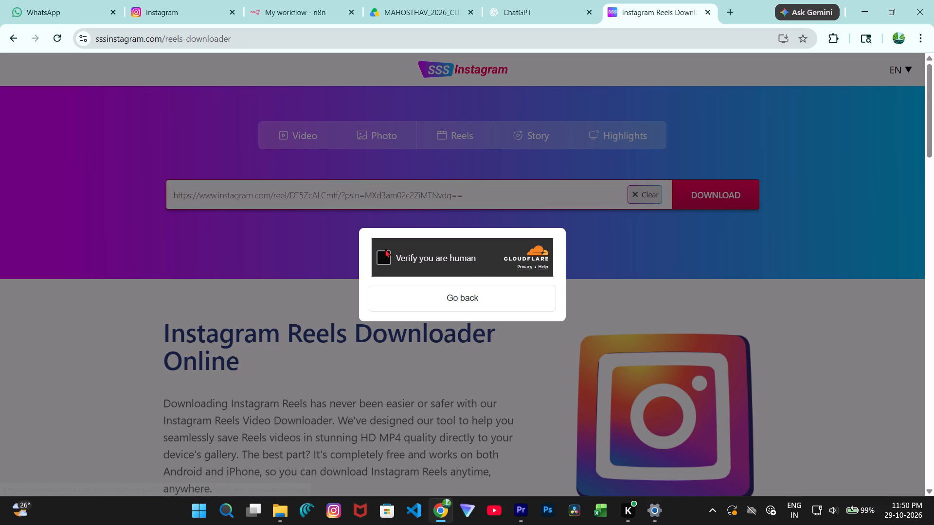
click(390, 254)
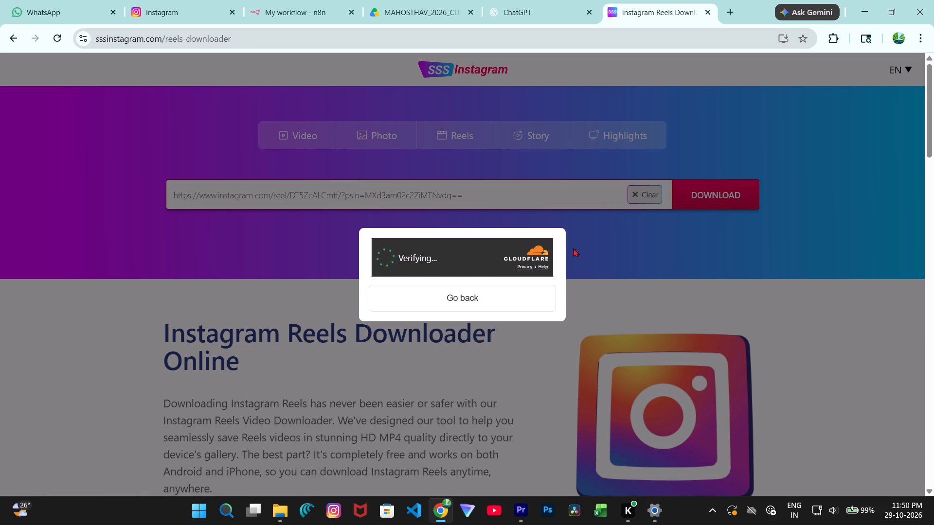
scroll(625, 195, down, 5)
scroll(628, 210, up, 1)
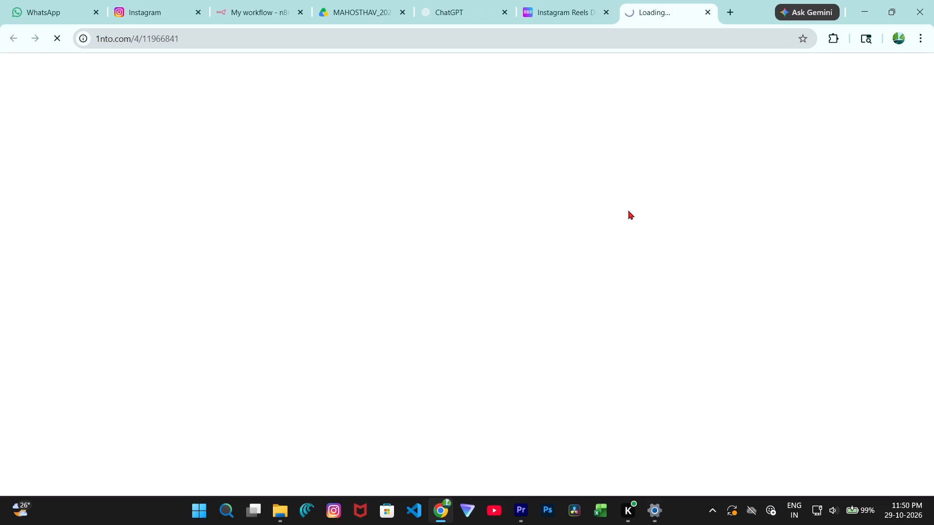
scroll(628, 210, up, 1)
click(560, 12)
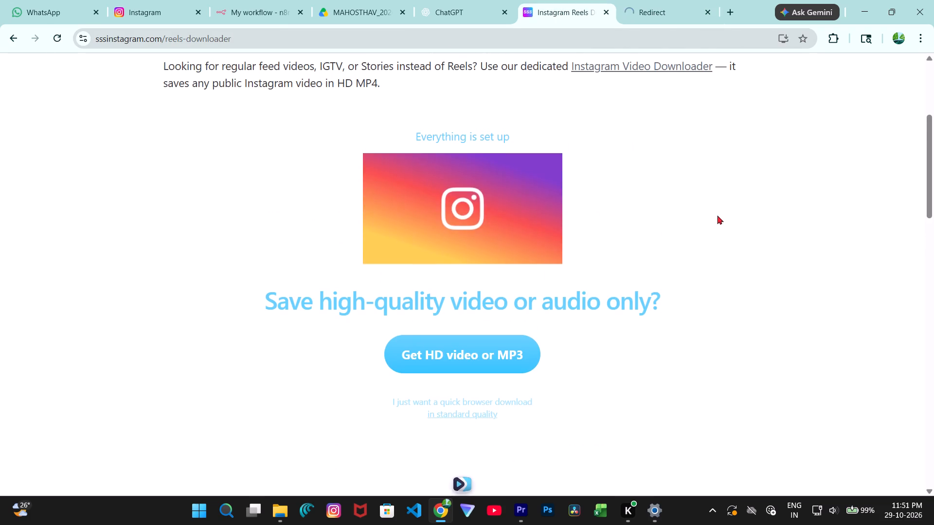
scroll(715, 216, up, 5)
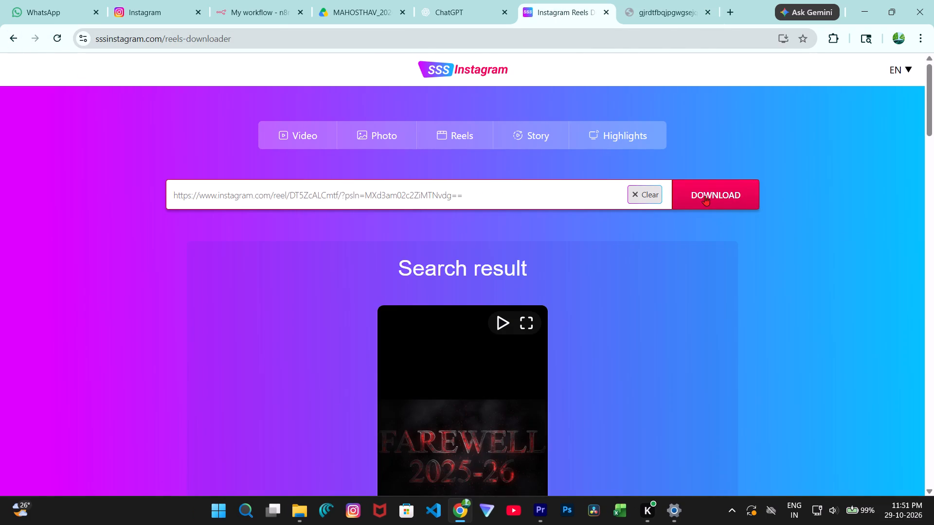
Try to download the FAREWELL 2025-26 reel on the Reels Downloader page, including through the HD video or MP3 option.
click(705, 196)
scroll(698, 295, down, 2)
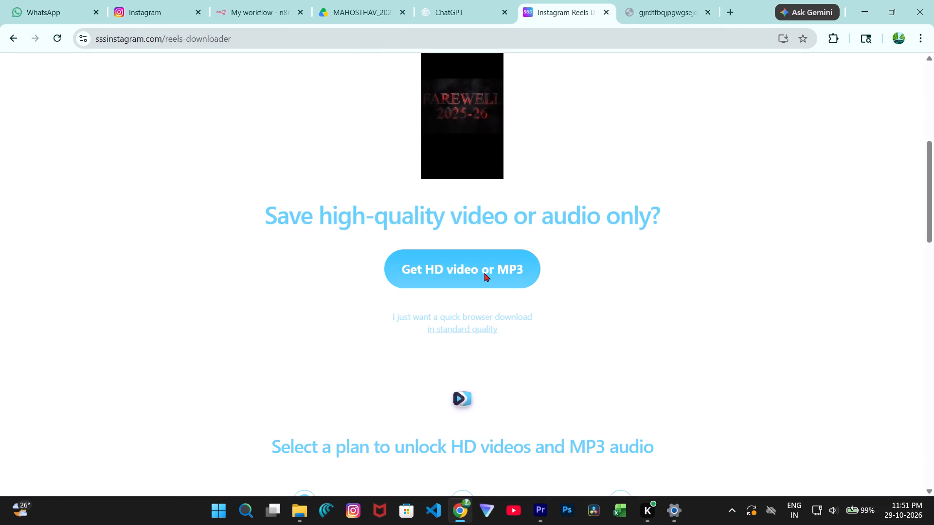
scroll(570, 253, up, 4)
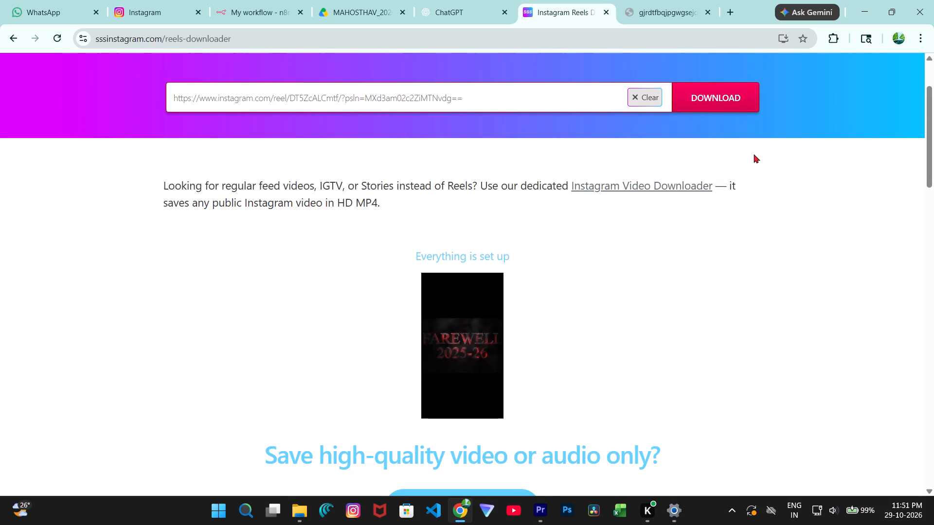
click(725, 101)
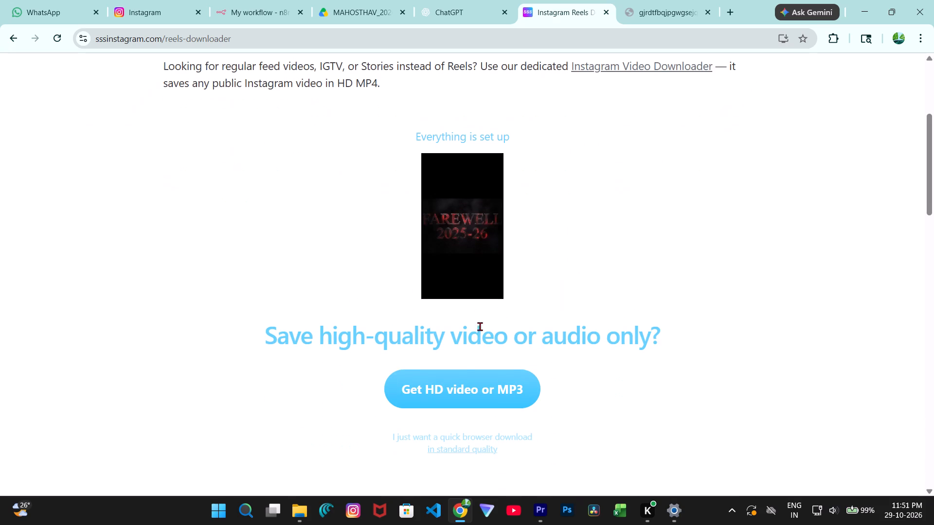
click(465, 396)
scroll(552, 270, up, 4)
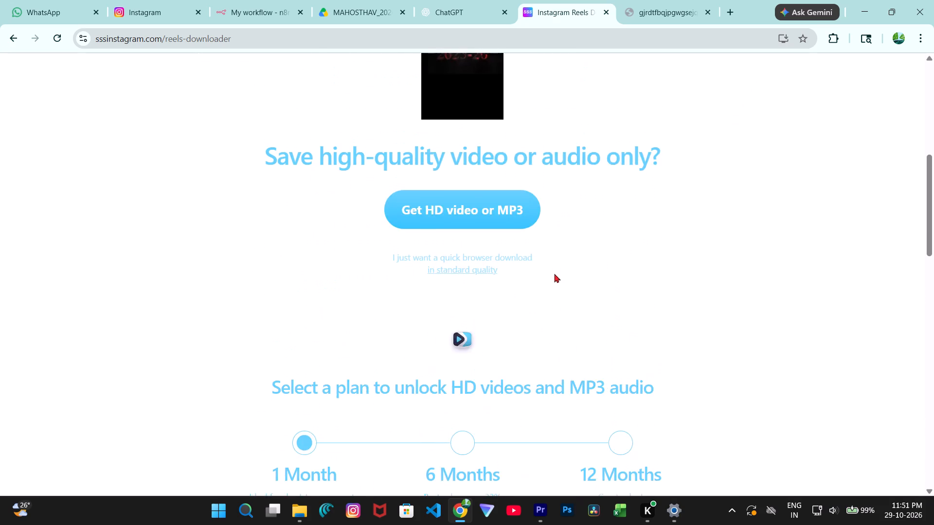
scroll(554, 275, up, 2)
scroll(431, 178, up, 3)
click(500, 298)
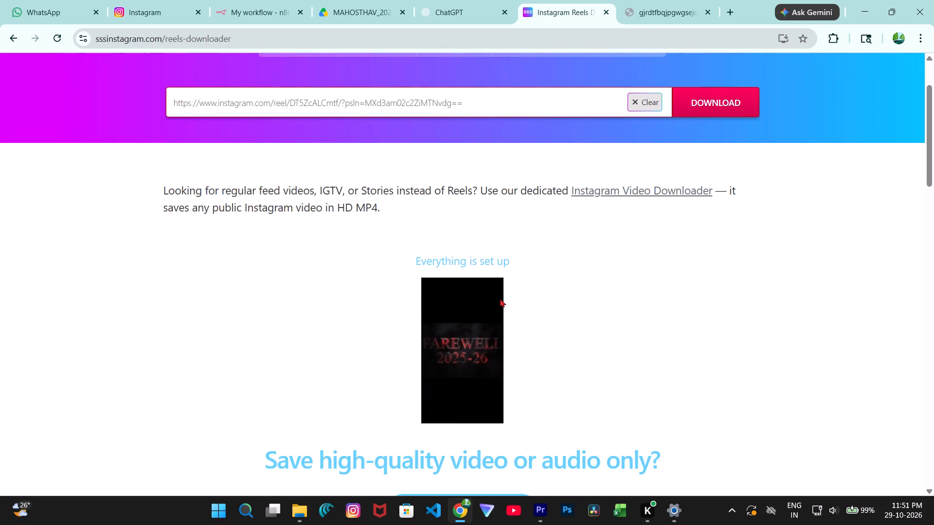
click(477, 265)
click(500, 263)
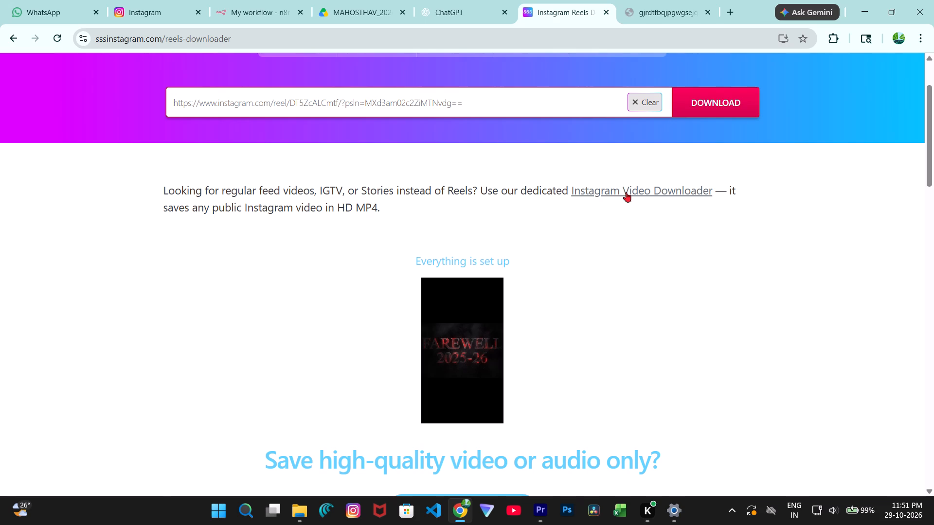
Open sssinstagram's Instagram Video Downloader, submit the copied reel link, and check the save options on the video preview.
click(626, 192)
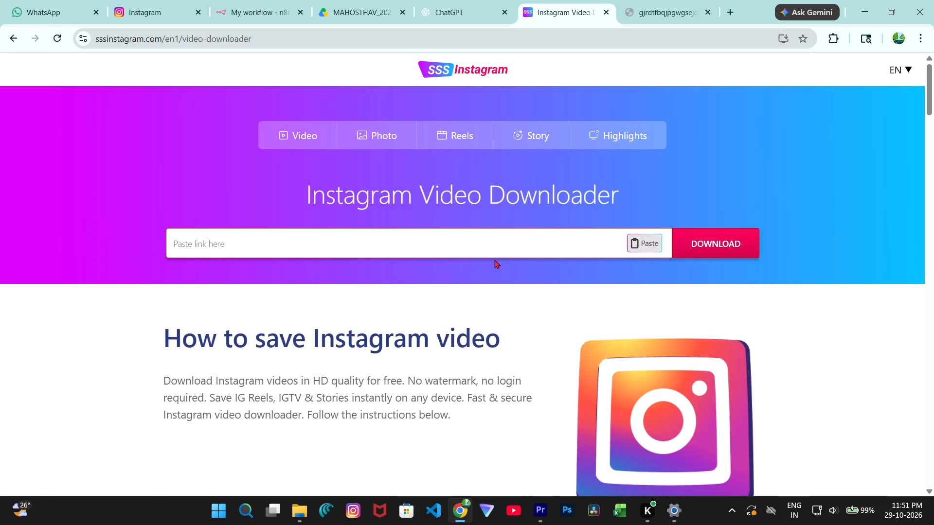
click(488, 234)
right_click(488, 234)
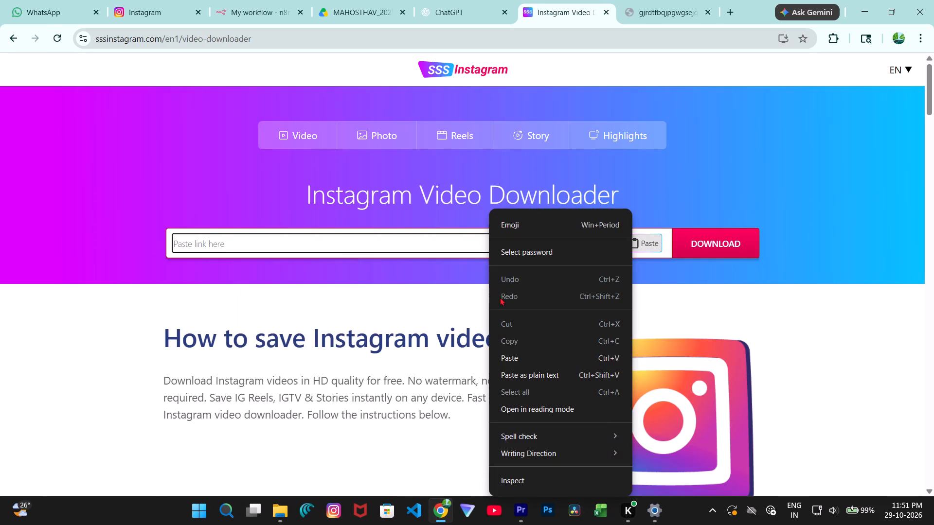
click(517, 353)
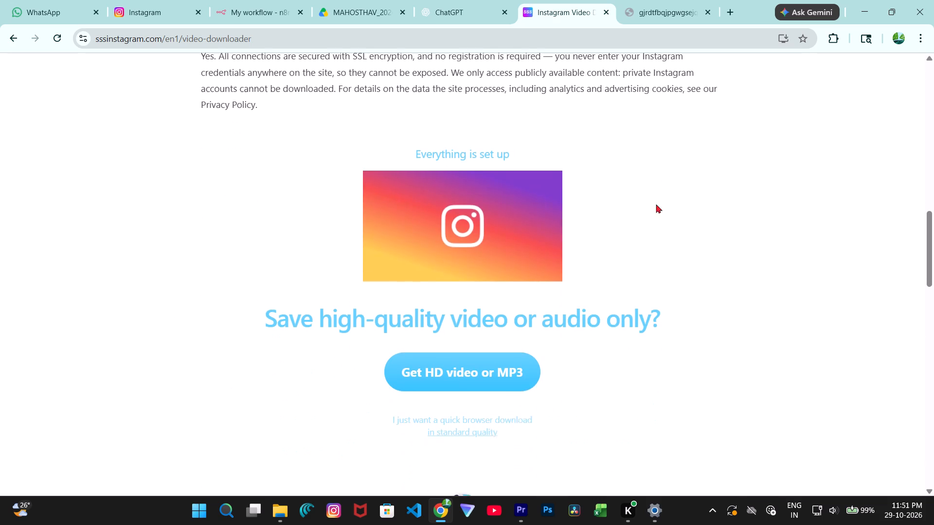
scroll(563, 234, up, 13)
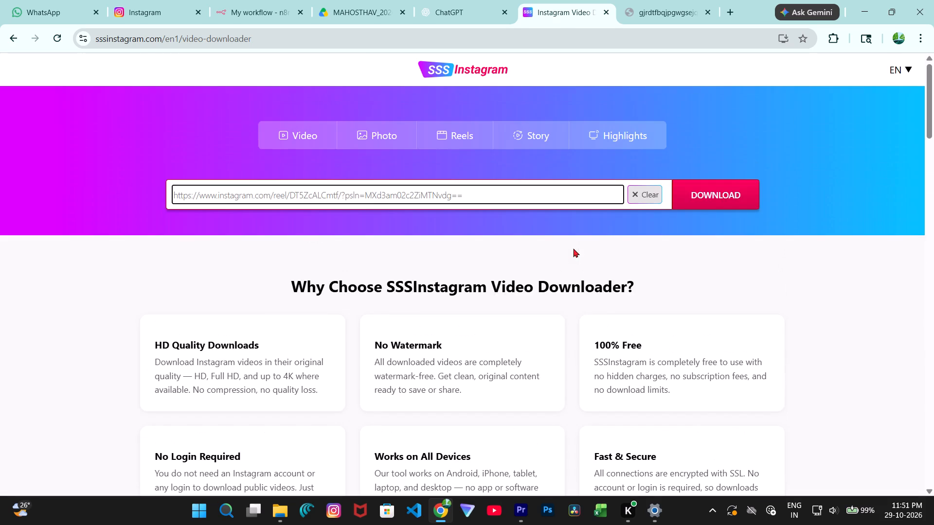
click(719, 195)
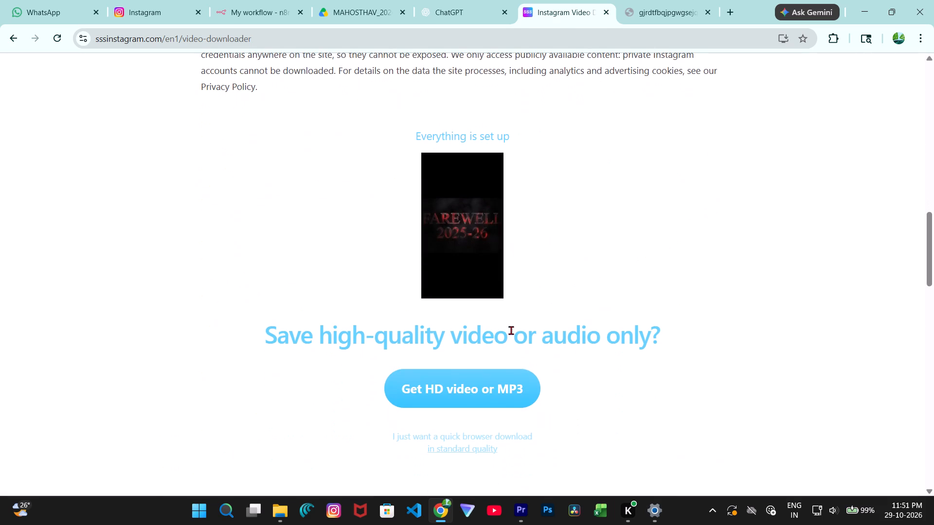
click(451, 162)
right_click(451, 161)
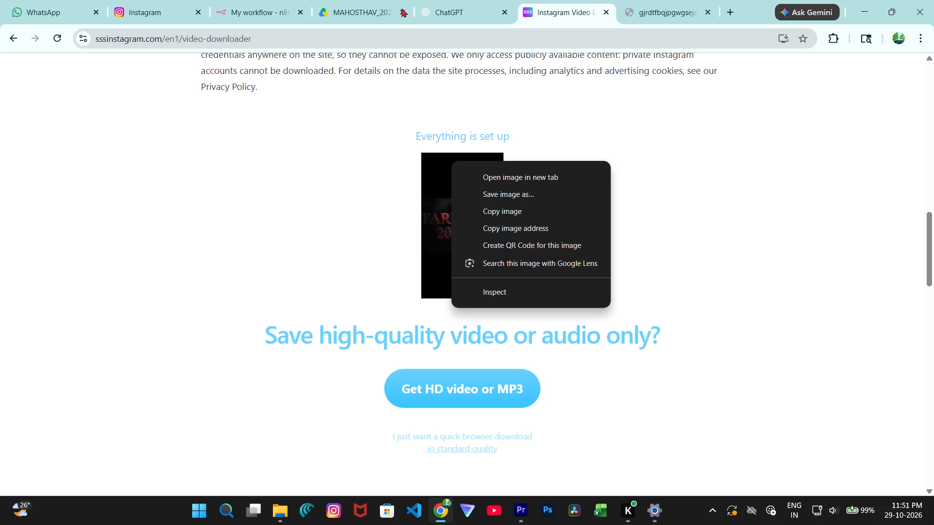
Return to the Google results for sssinstagram and look through them for another way to download the reel.
click(6, 42)
click(6, 42)
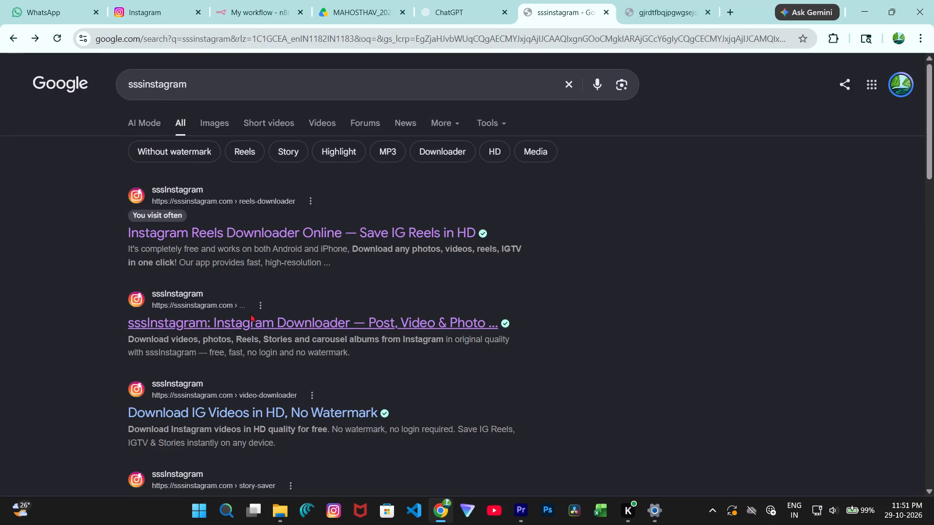
scroll(252, 353, down, 7)
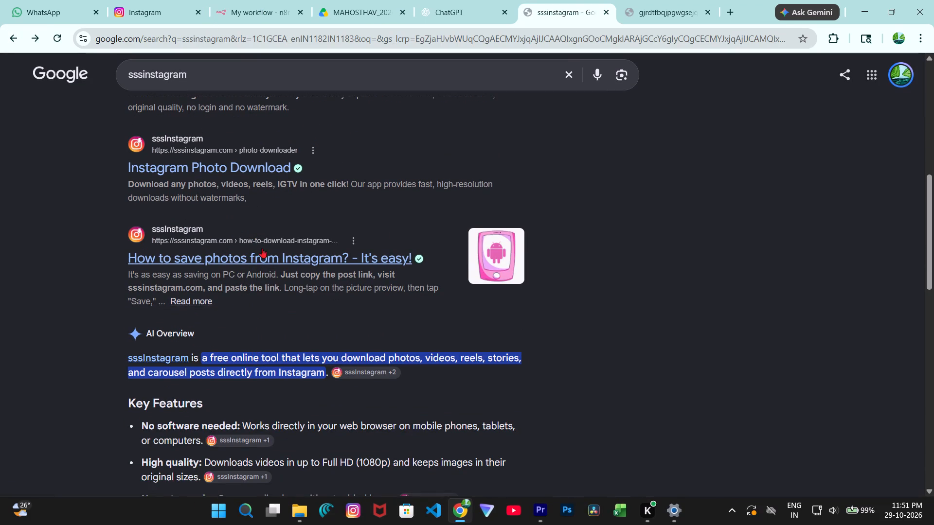
scroll(321, 270, down, 2)
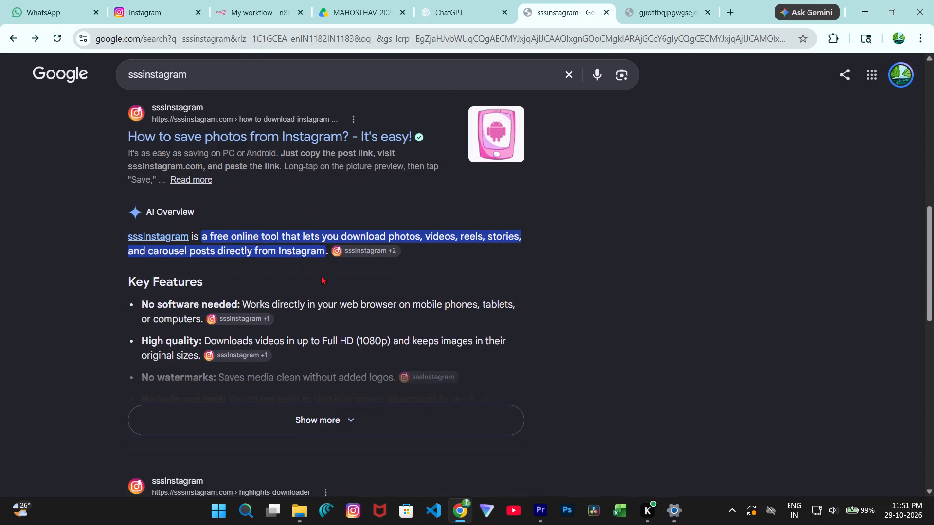
scroll(321, 276, down, 5)
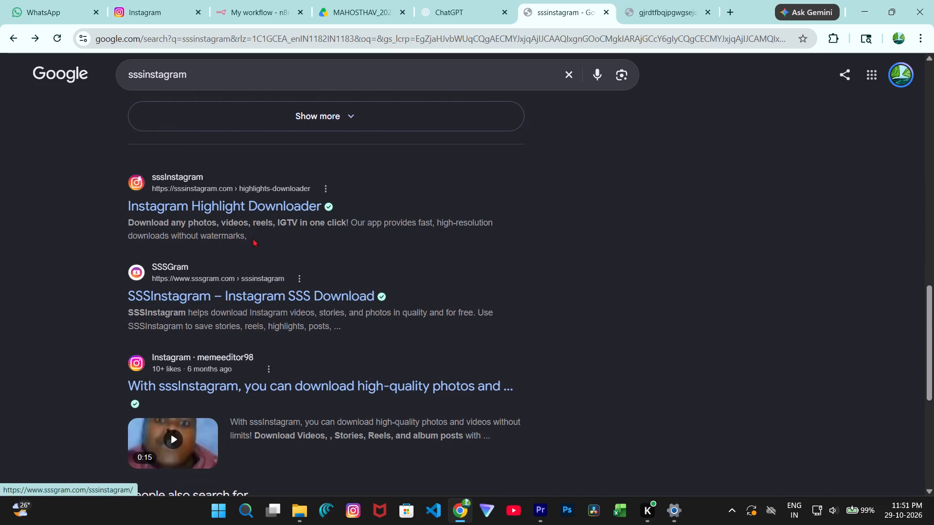
scroll(307, 211, down, 2)
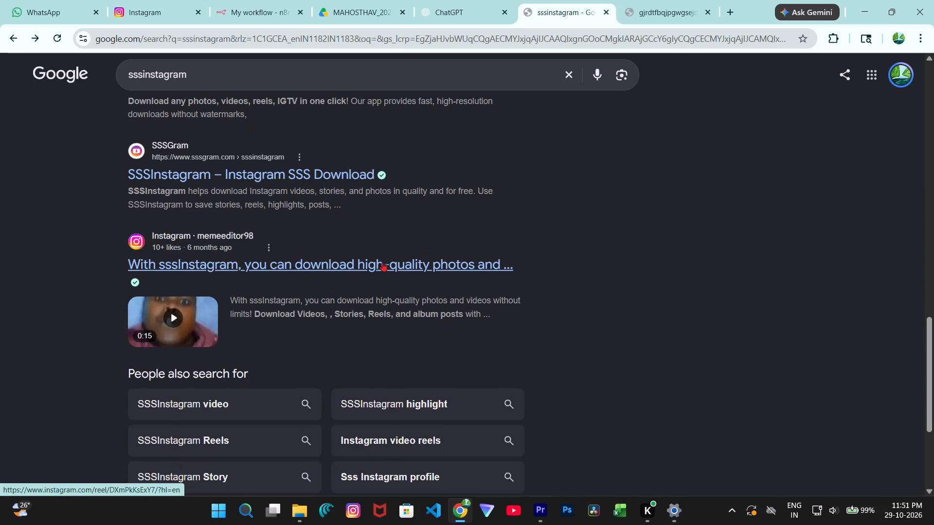
View the Instagram reel result about sssInstagram, dismissing its sign-up prompt, and return to the Google results.
click(397, 263)
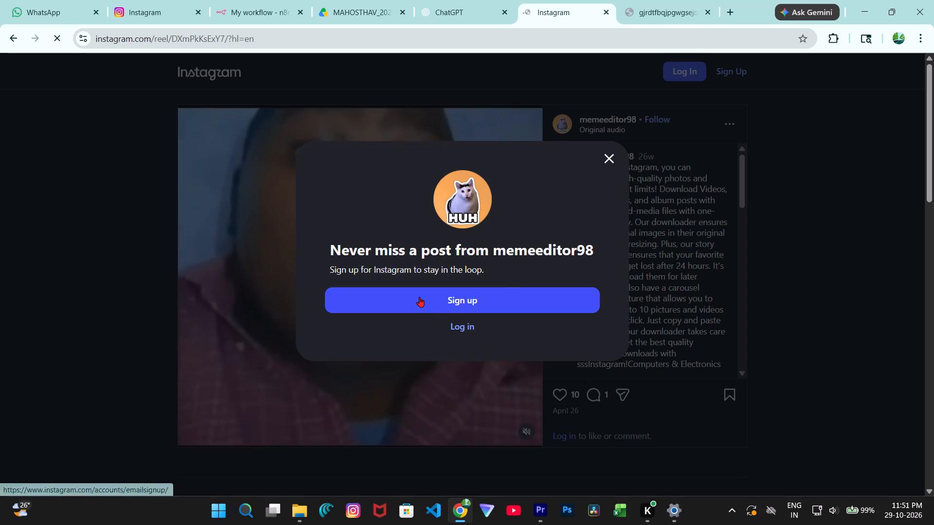
click(611, 156)
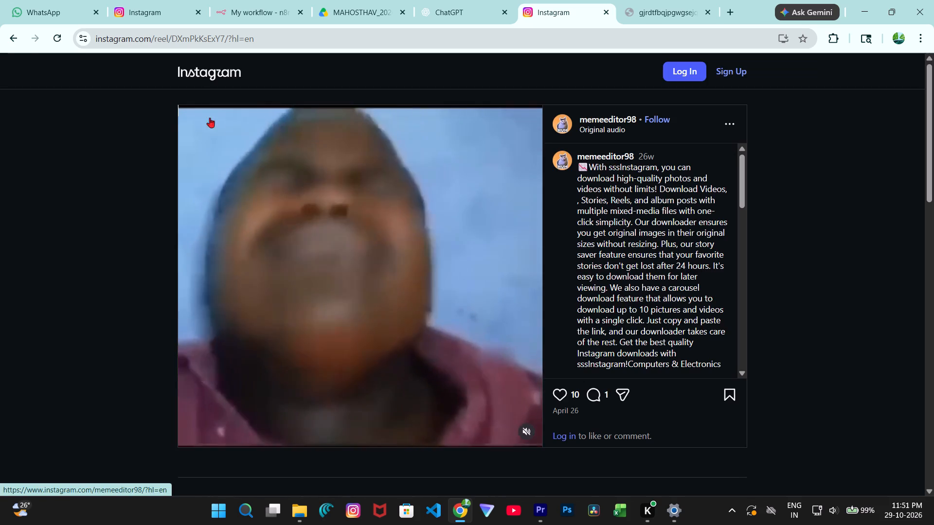
click(14, 35)
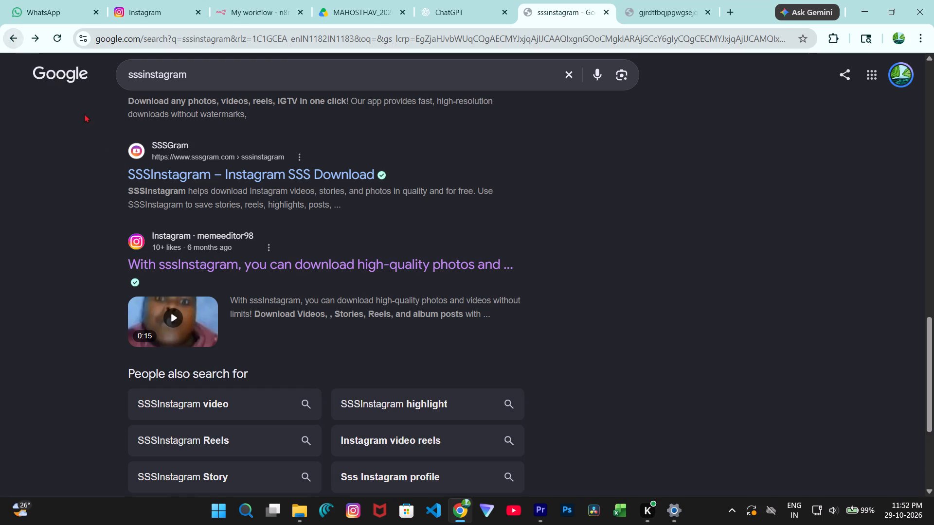
click(223, 262)
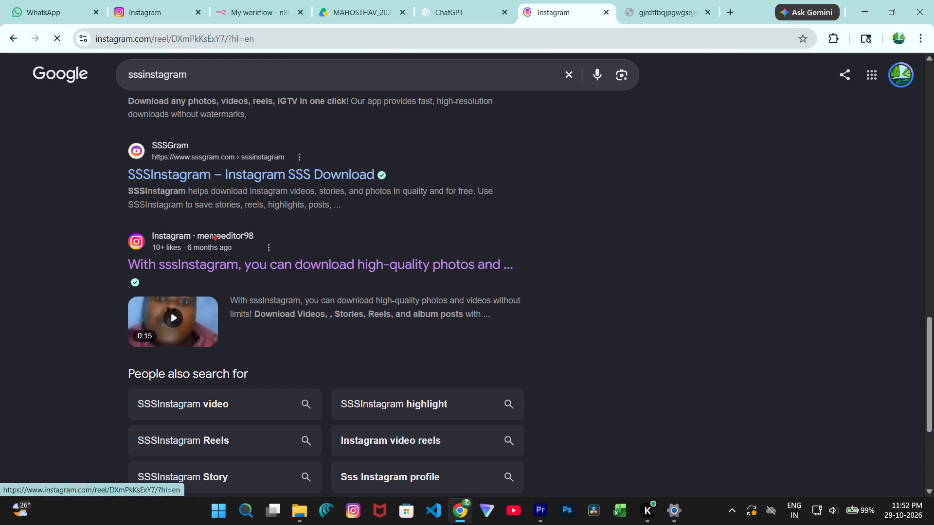
click(11, 36)
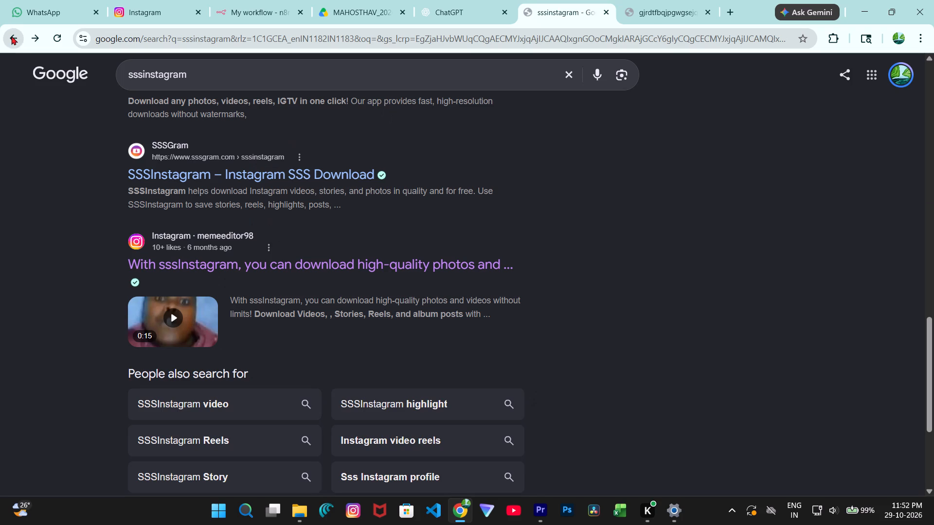
Run the related Google search "SSSInstagram video" and open the main sssInstagram downloader site from its results.
scroll(533, 451, down, 3)
scroll(489, 416, down, 3)
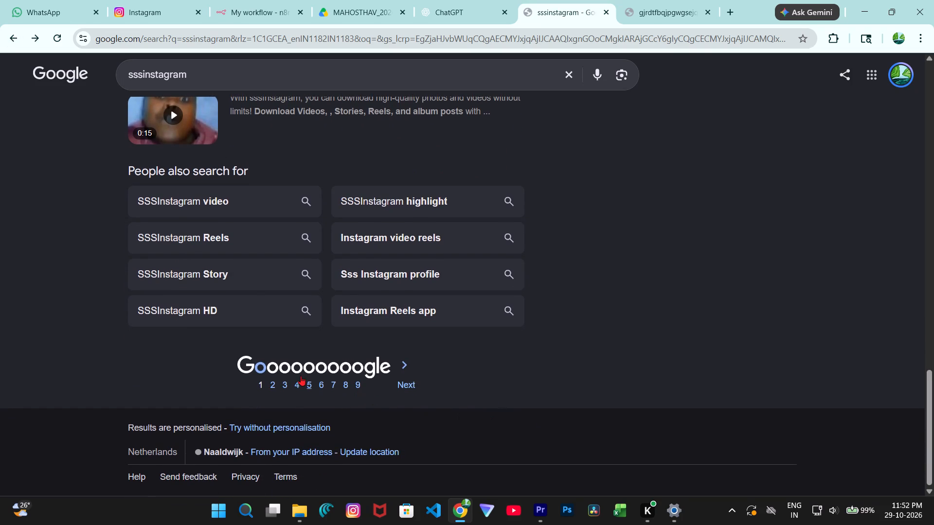
click(249, 206)
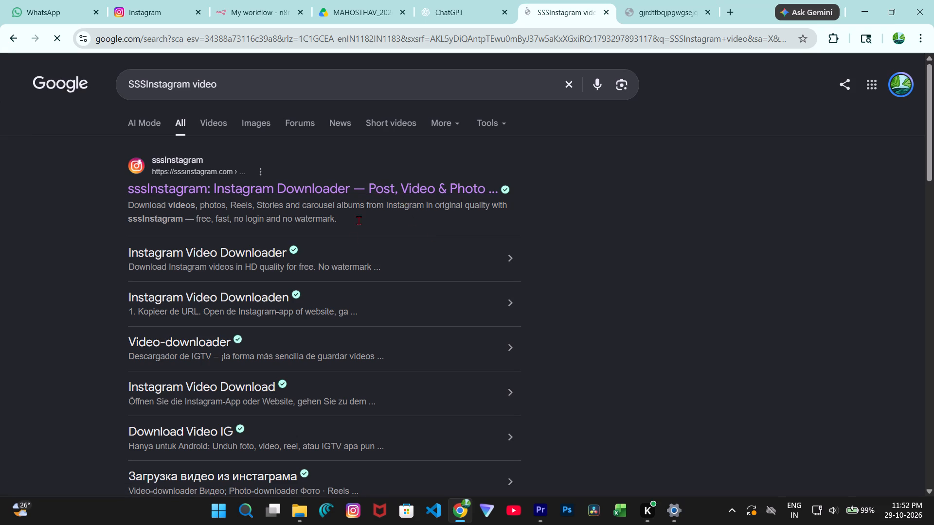
click(333, 179)
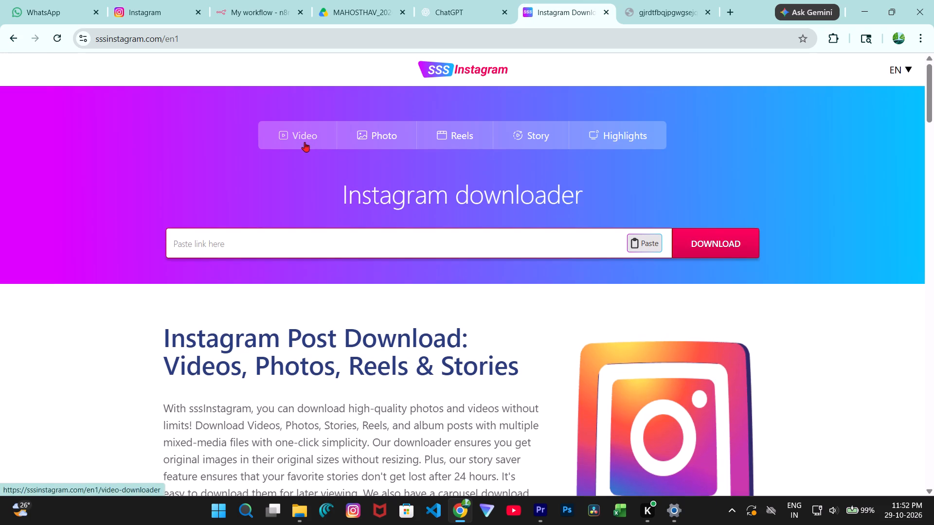
Paste the copied reel link into sssInstagram's Instagram downloader and submit it for download.
click(288, 234)
right_click(288, 234)
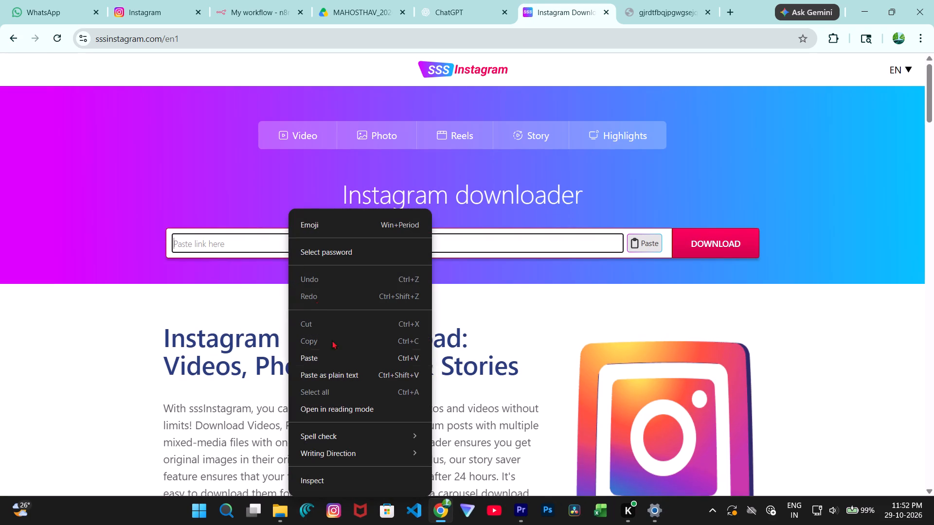
click(345, 359)
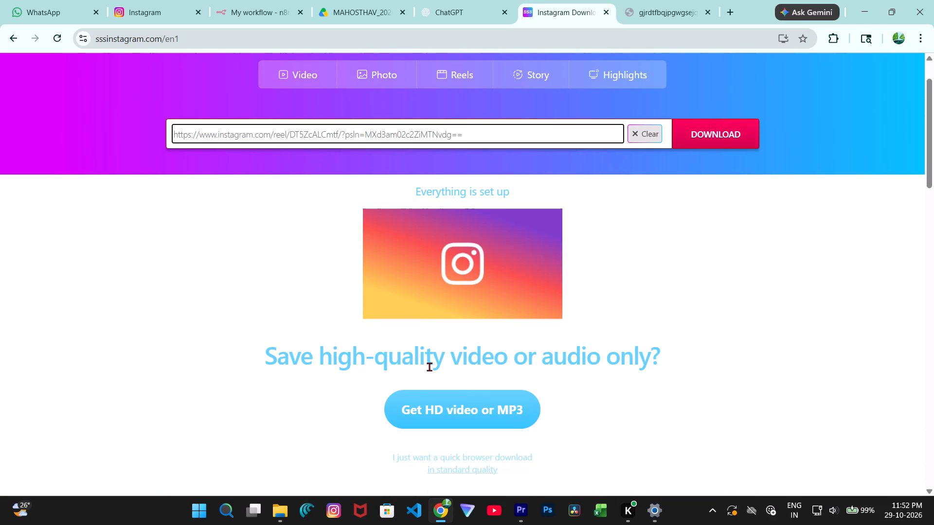
click(694, 134)
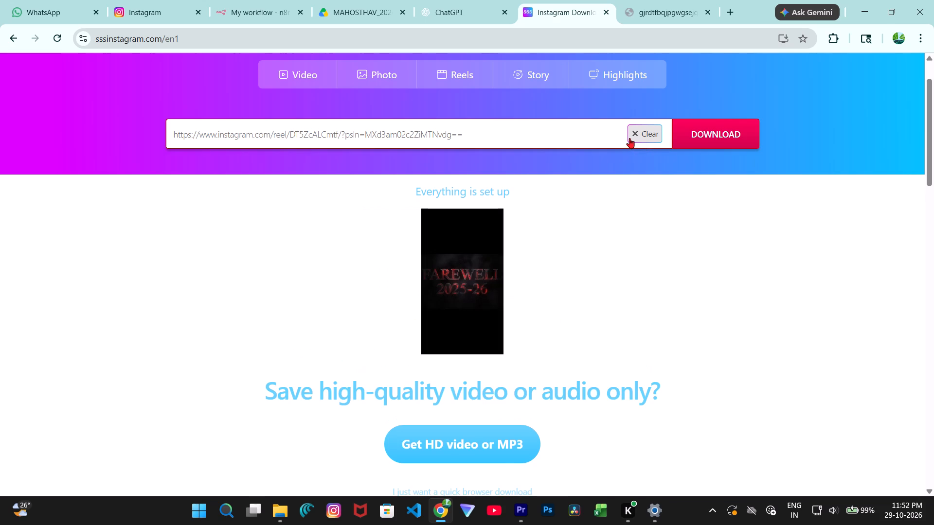
Examine the save options offered beneath the reel's preview, including the HD or MP3, standard-quality and plan choices.
right_click(485, 193)
drag(449, 188, 467, 192)
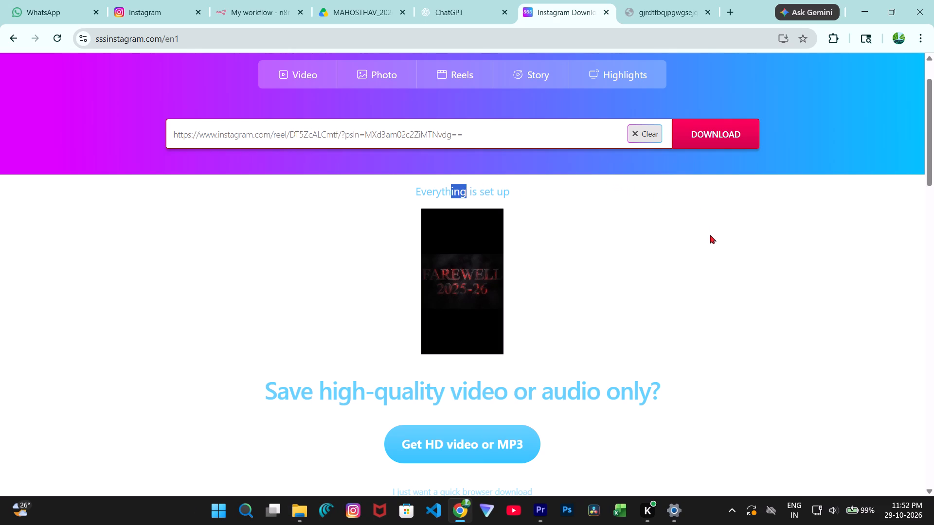
scroll(731, 293, down, 4)
scroll(731, 297, up, 1)
scroll(731, 298, down, 3)
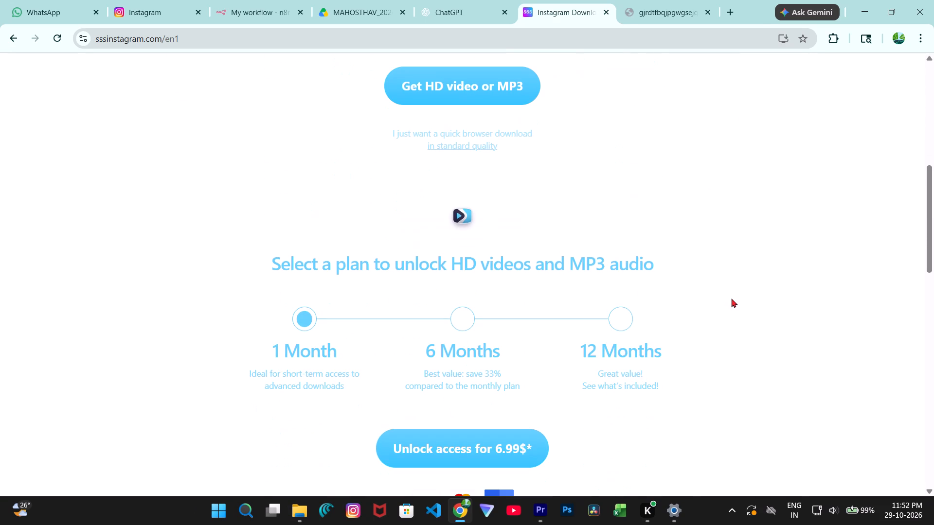
scroll(712, 300, down, 3)
scroll(710, 301, up, 5)
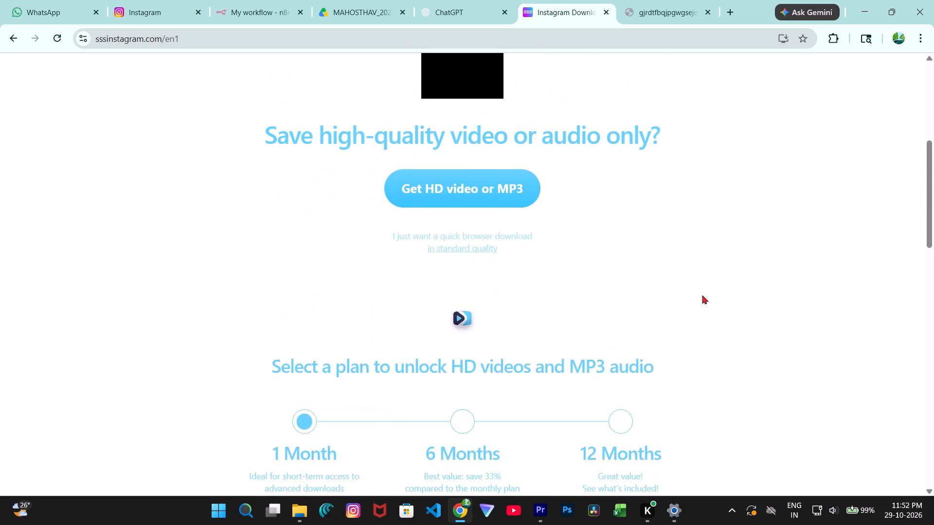
scroll(702, 295, up, 1)
scroll(535, 319, up, 1)
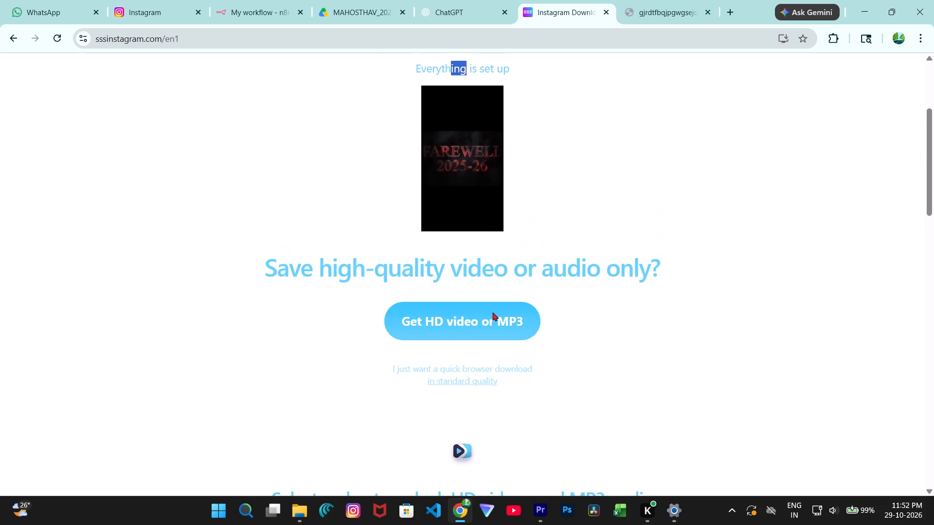
scroll(522, 348, up, 4)
scroll(596, 262, up, 1)
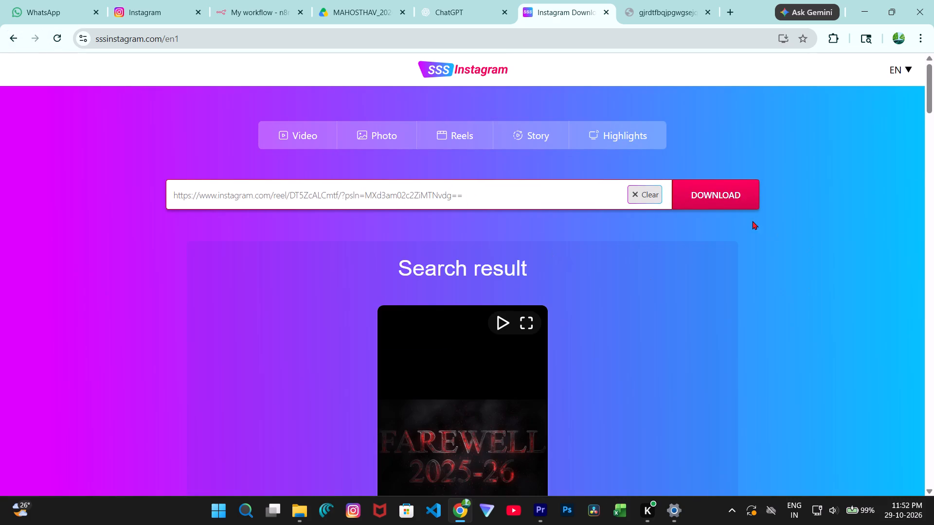
Download the FAREWELL 2025-26 reel from the search result and check its progress in the browser's recent downloads.
scroll(752, 221, down, 2)
scroll(662, 242, down, 5)
click(472, 206)
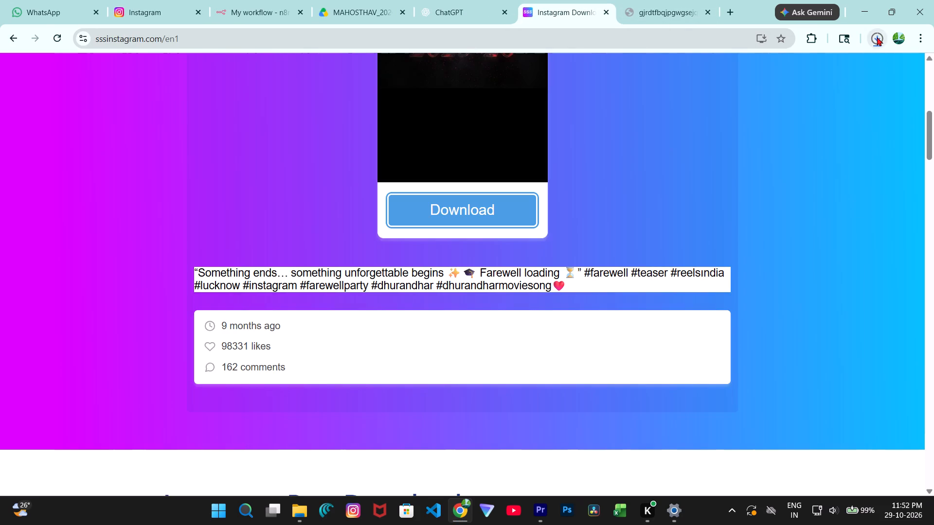
click(877, 37)
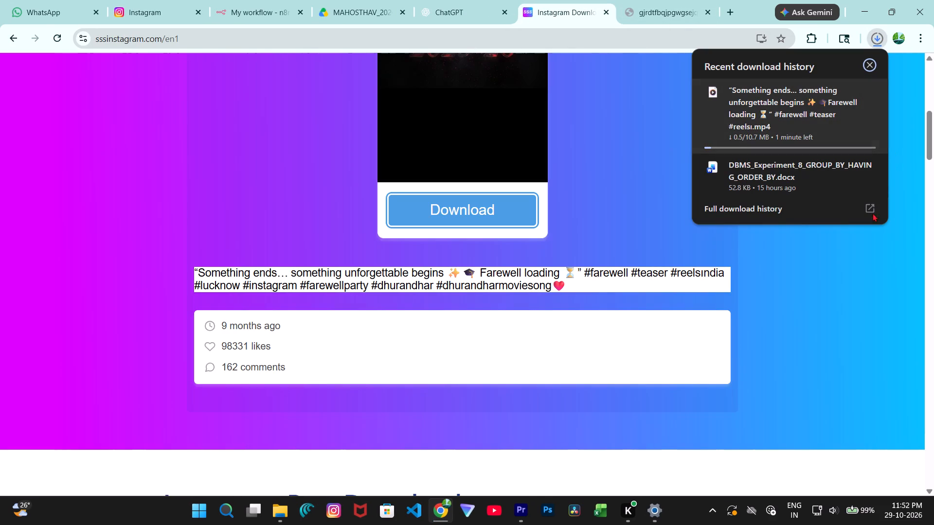
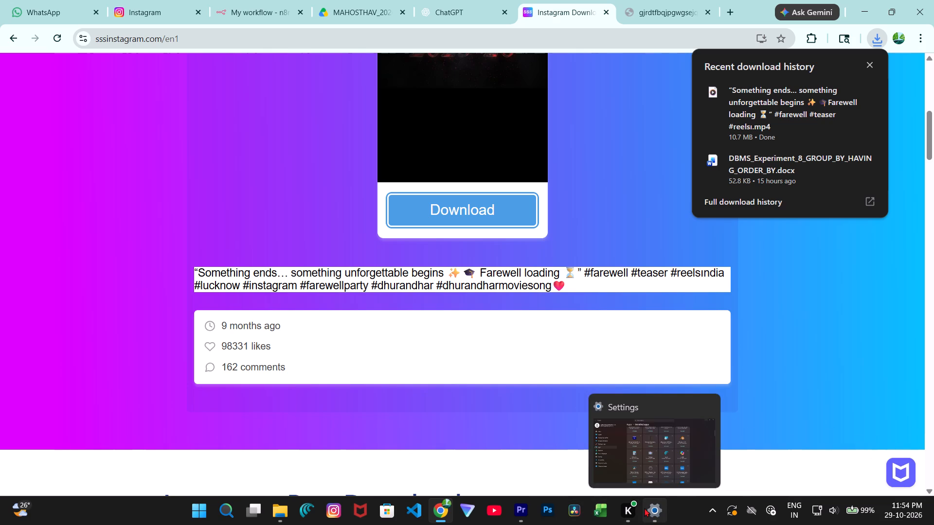
Switch to Premiere Pro and import the "Something ends… something unforgettable begins" video from the Downloads folder into the vignan project.
click(529, 512)
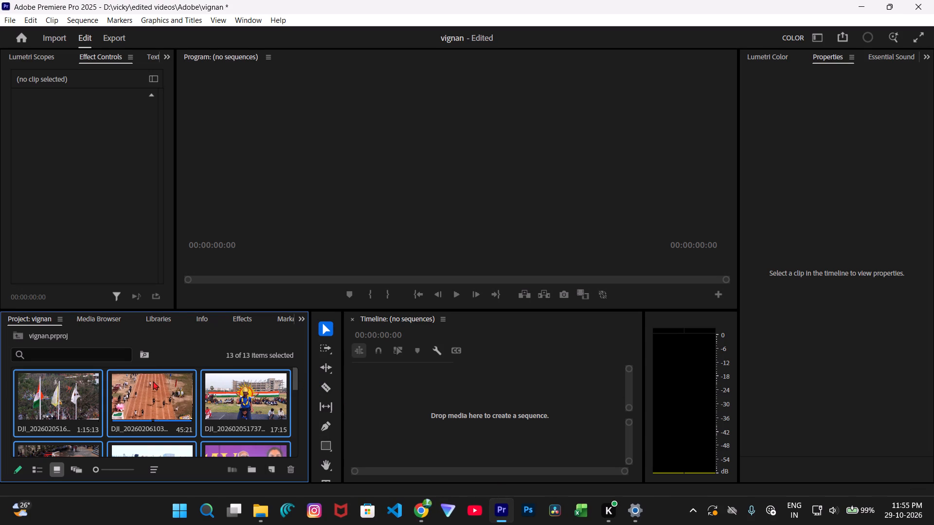
key(ctrl+i)
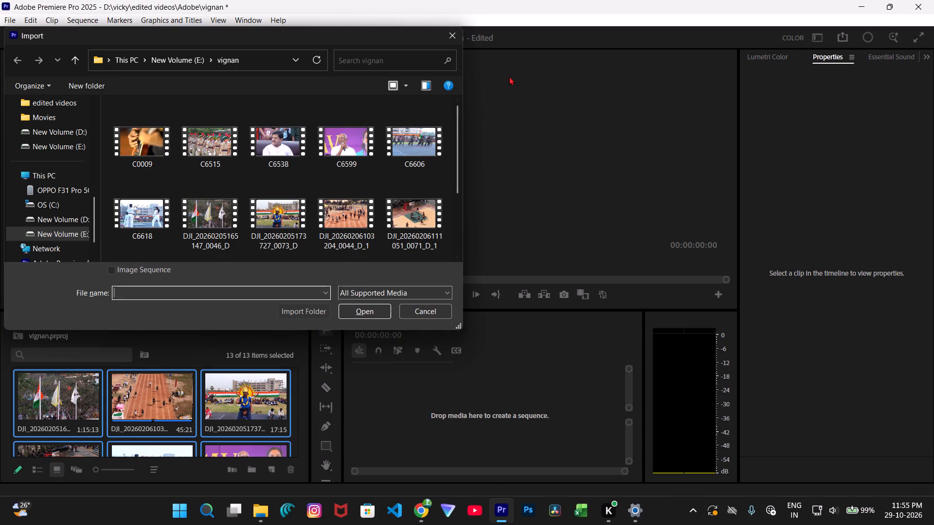
scroll(60, 122, down, 1)
scroll(67, 131, up, 4)
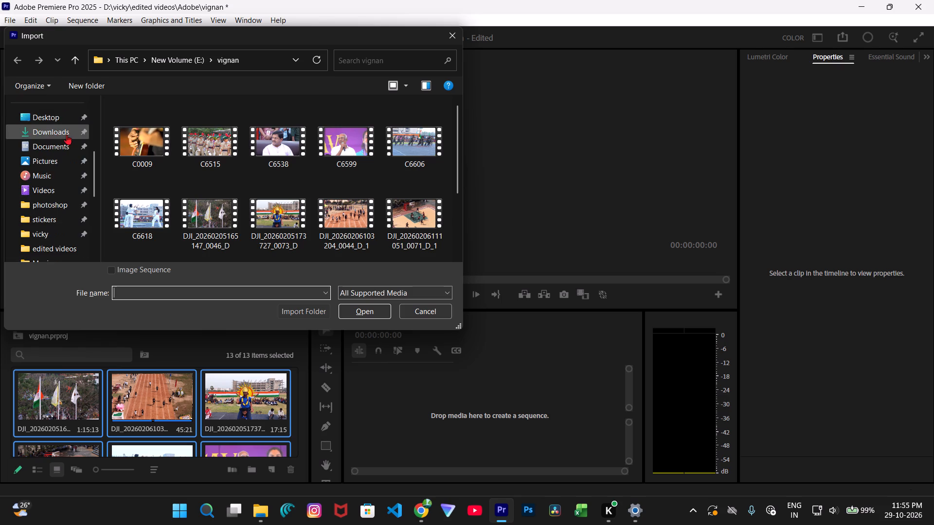
scroll(68, 136, up, 6)
scroll(36, 174, up, 6)
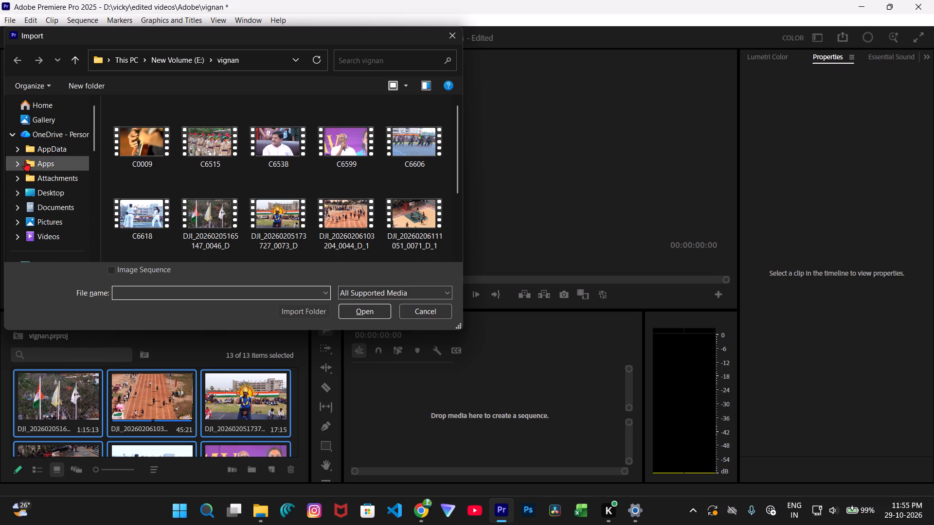
scroll(25, 161, up, 8)
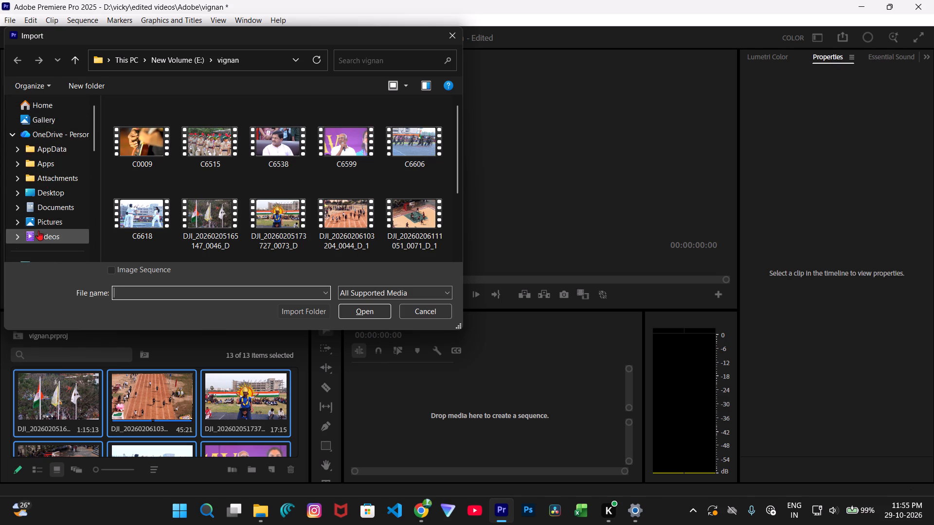
scroll(38, 231, down, 2)
click(51, 192)
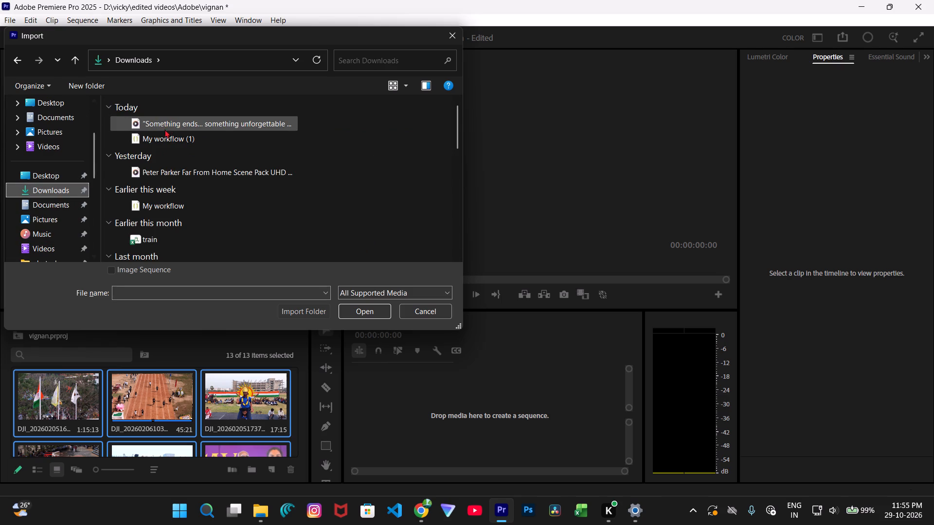
click(171, 123)
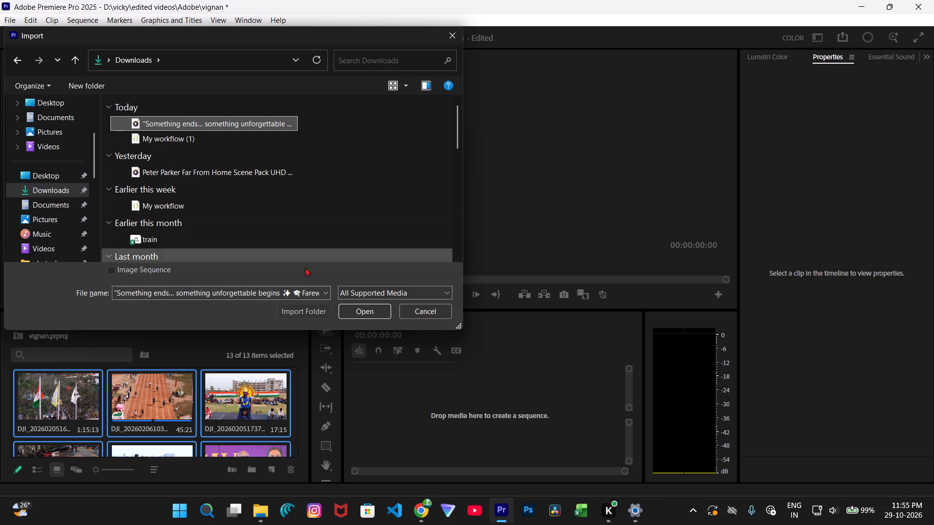
click(370, 303)
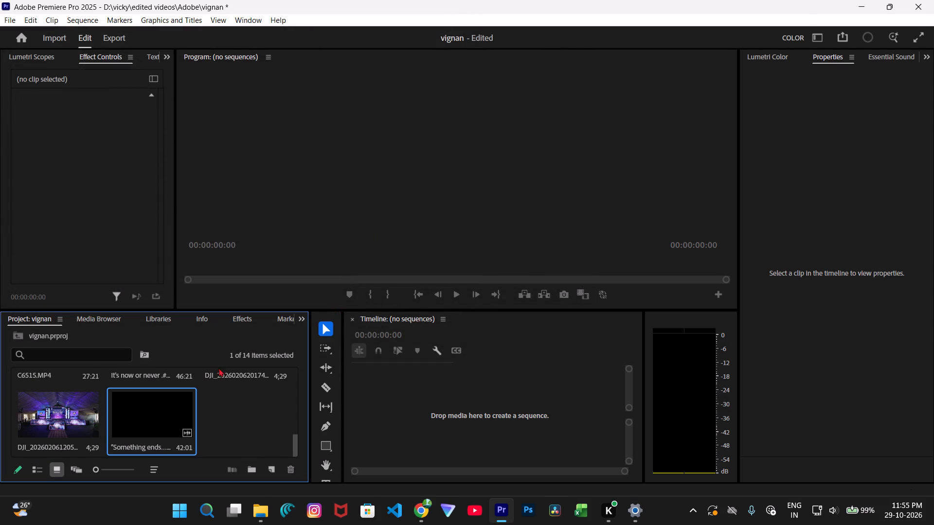
Create a new sequence from the imported "Something ends…" clip by placing it in the empty timeline.
drag(131, 438, 355, 370)
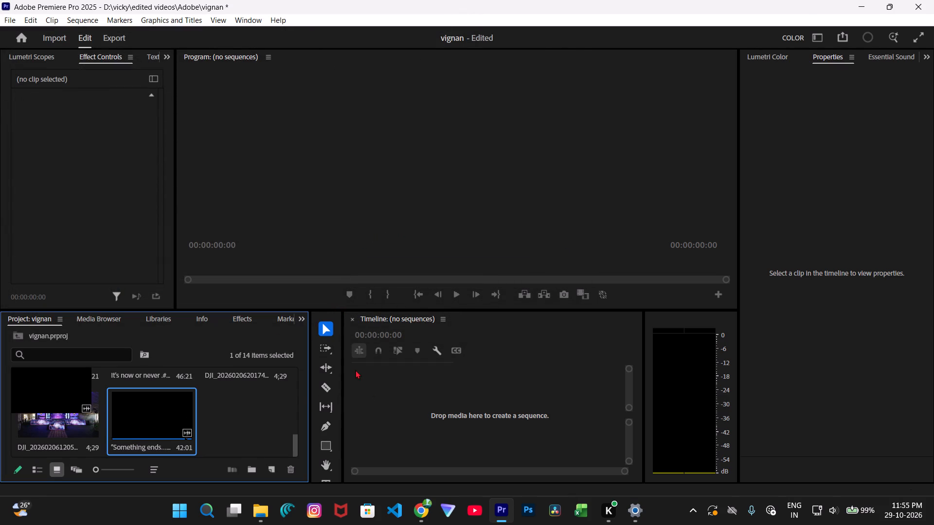
drag(355, 370, 346, 376)
drag(182, 405, 392, 382)
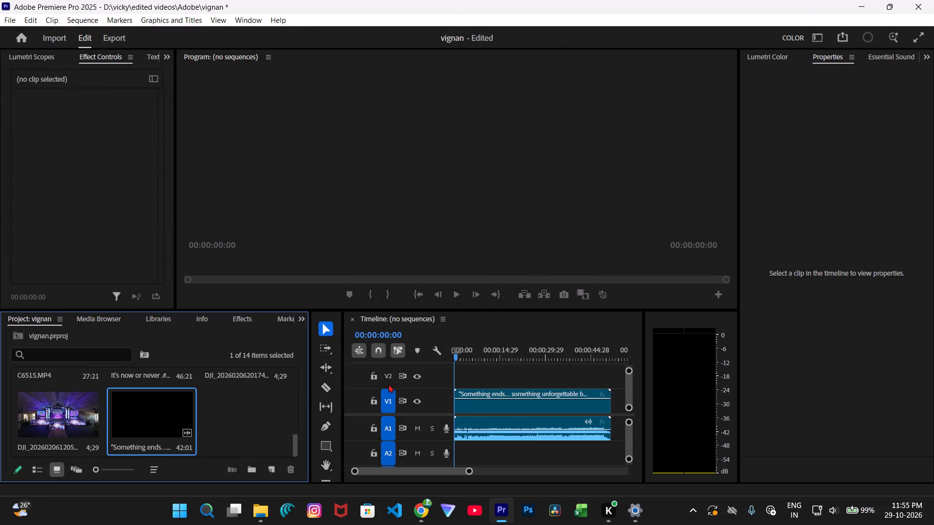
Play through the reel's opening titles, unlink the clip's video from its audio, and split only the V1 video at 00:00:09:27.
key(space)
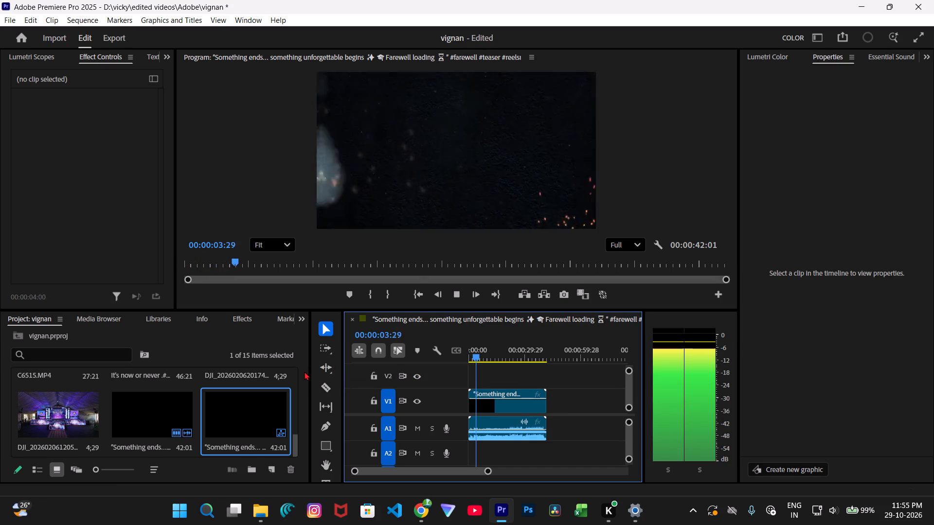
scroll(885, 0, up, 4)
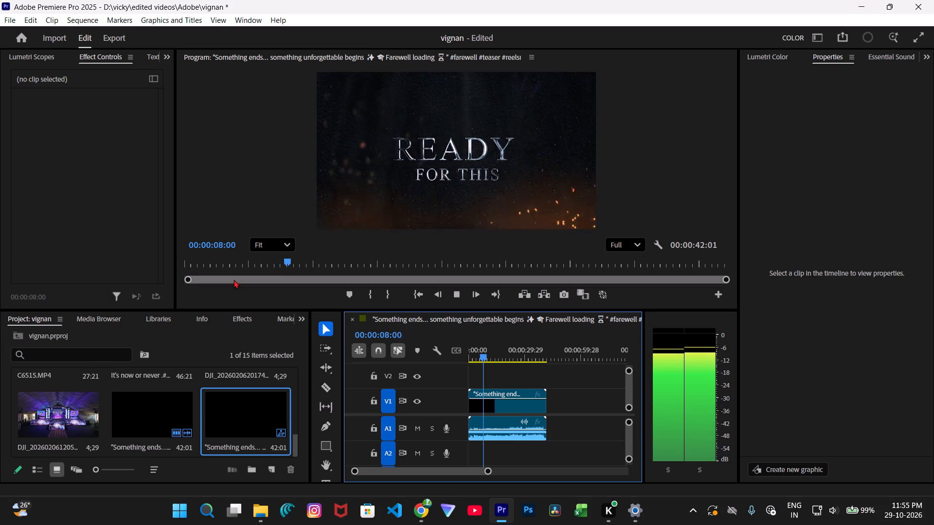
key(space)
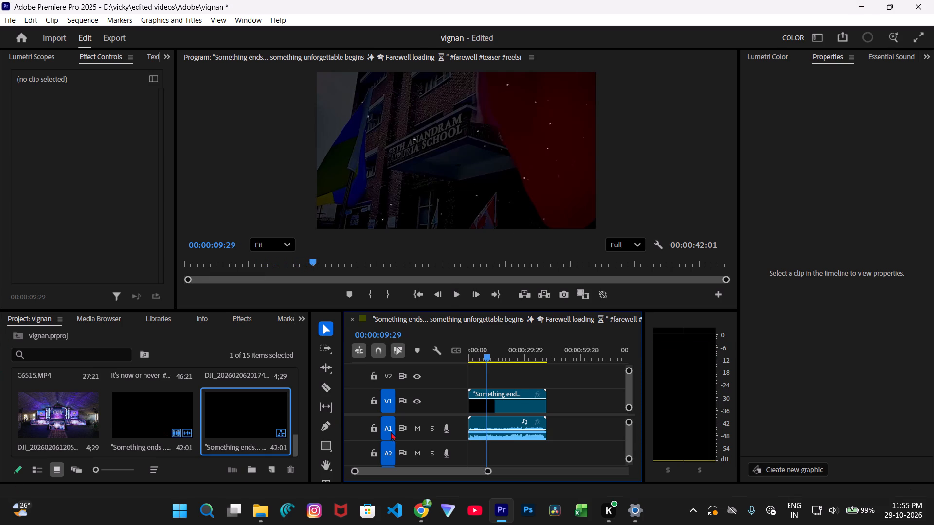
key(Left)
key(Left)
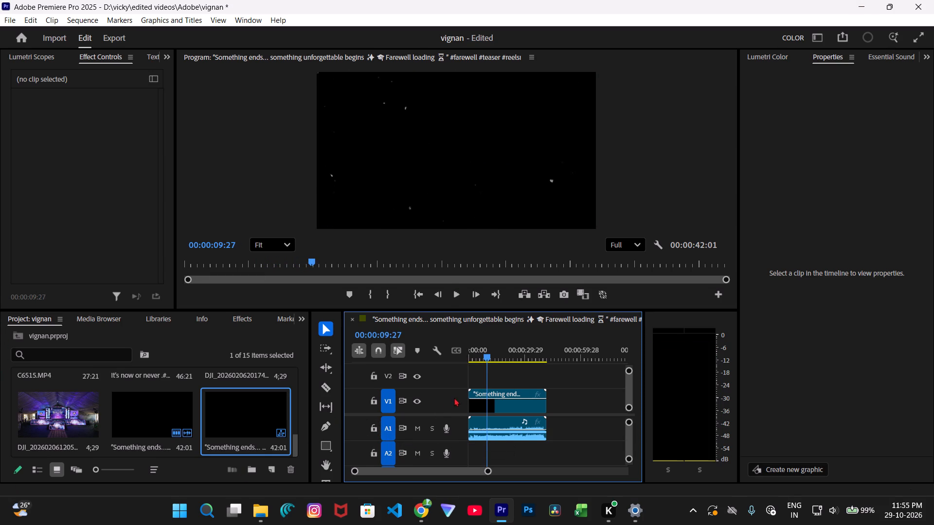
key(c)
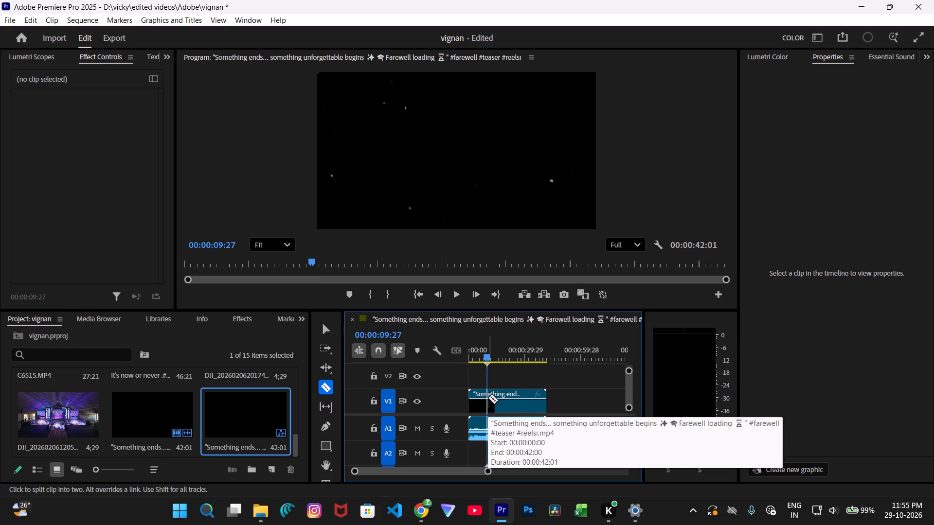
right_click(488, 398)
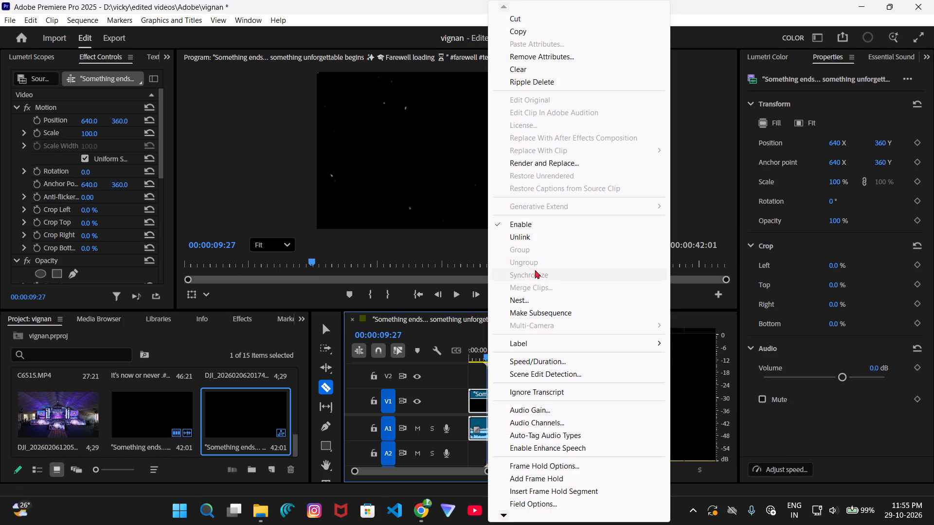
click(535, 235)
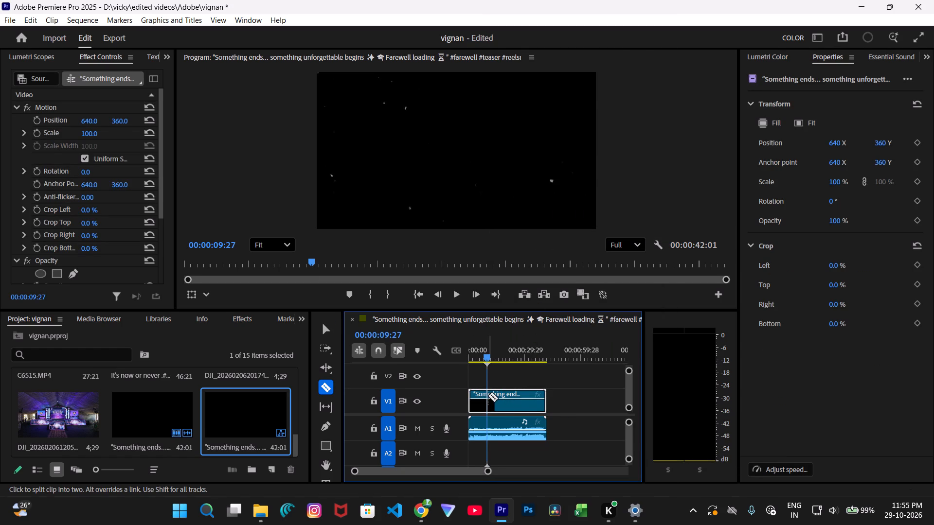
click(488, 396)
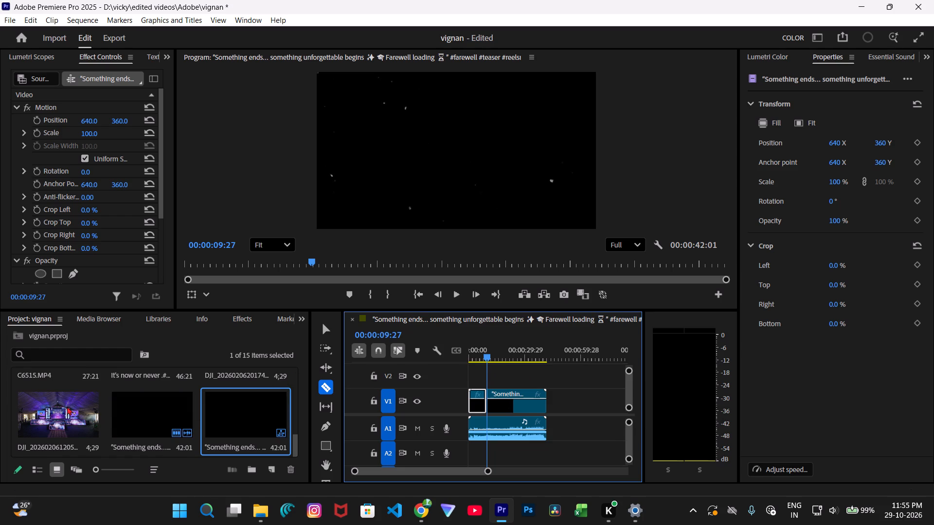
Place the Mahotsav stage photo on track V2, starting at the cut at 00:00:09:27.
scroll(46, 415, up, 2)
scroll(66, 424, down, 3)
drag(64, 419, 481, 377)
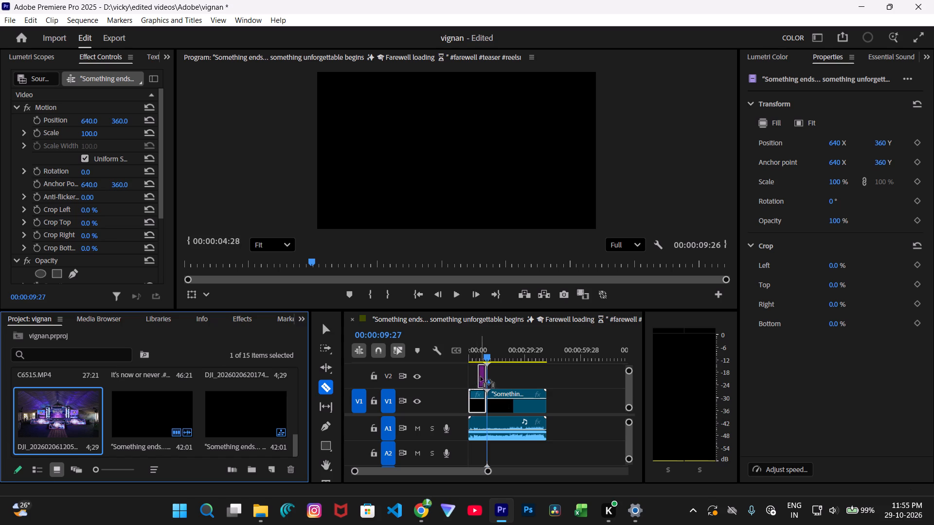
drag(481, 377, 486, 378)
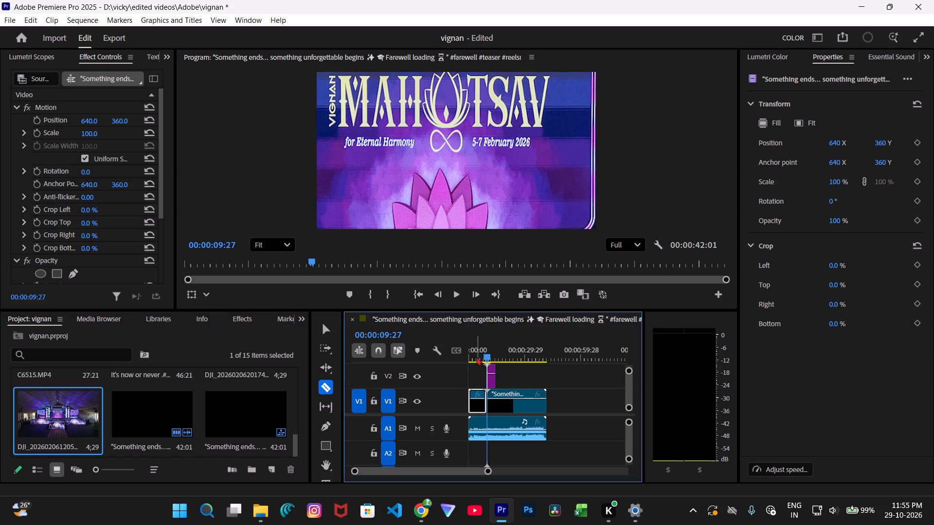
Scale the stage photo on V2 down to 17 and play it briefly.
key(v)
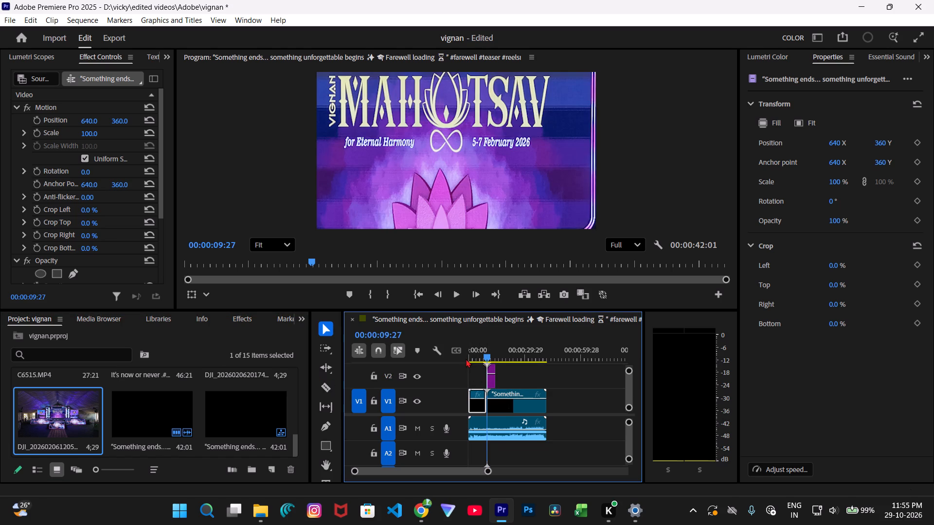
click(490, 375)
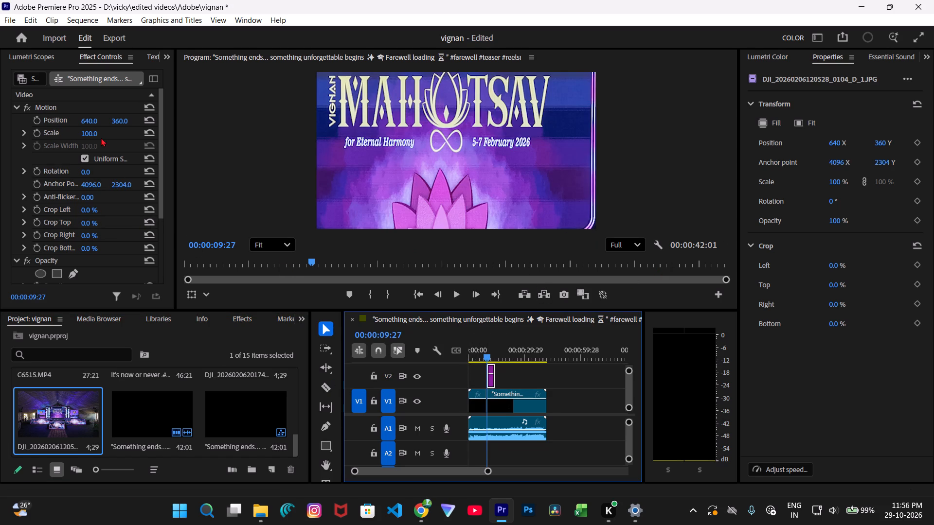
drag(95, 132, 72, 140)
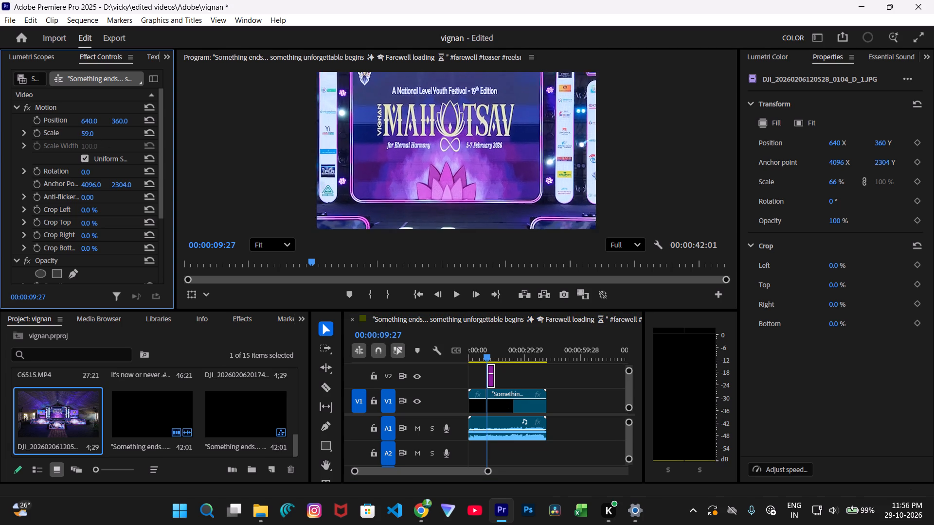
drag(72, 140, 52, 141)
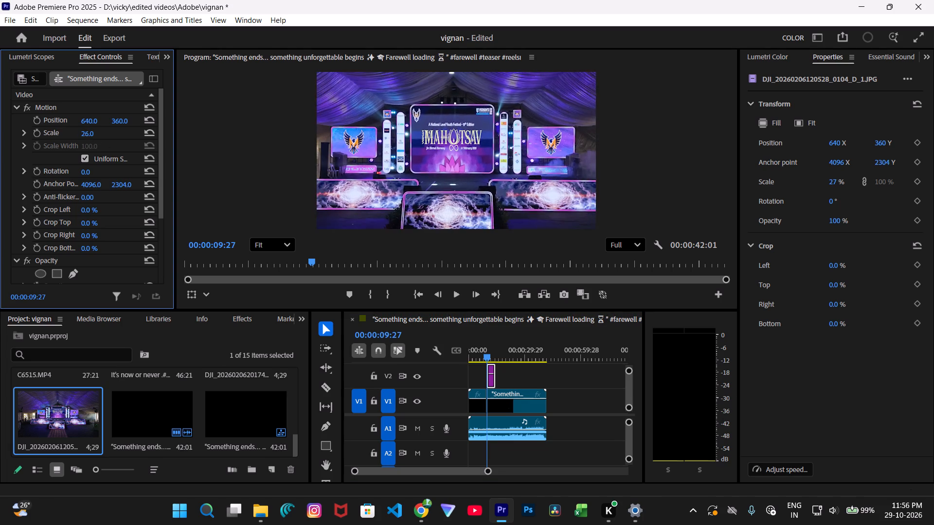
drag(52, 141, 46, 141)
key(space)
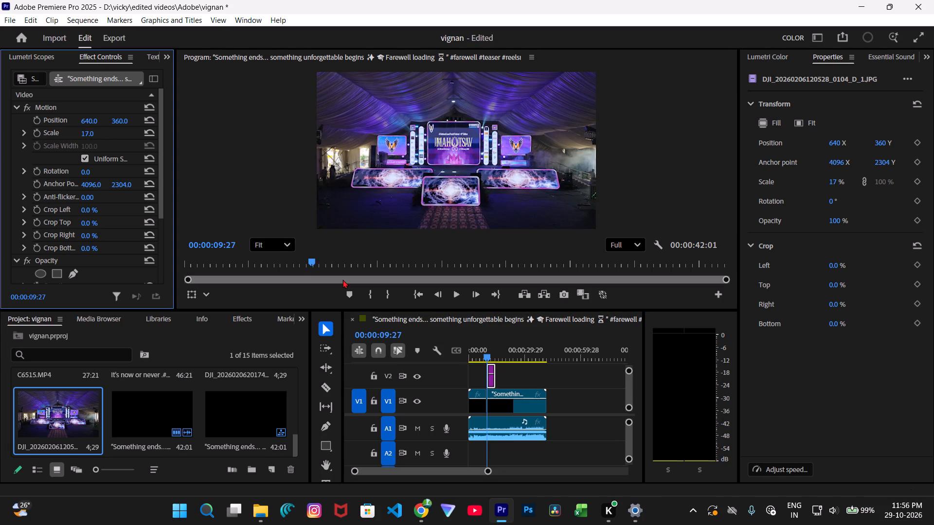
key(space)
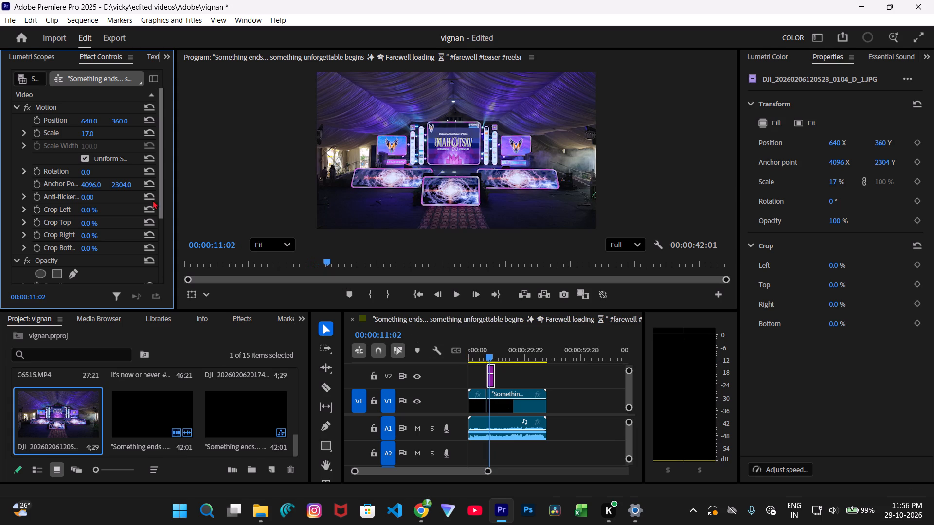
Turn on Scale keyframing for the stage photo and place its first keyframe, at 17, at the start of the photo clip.
click(36, 134)
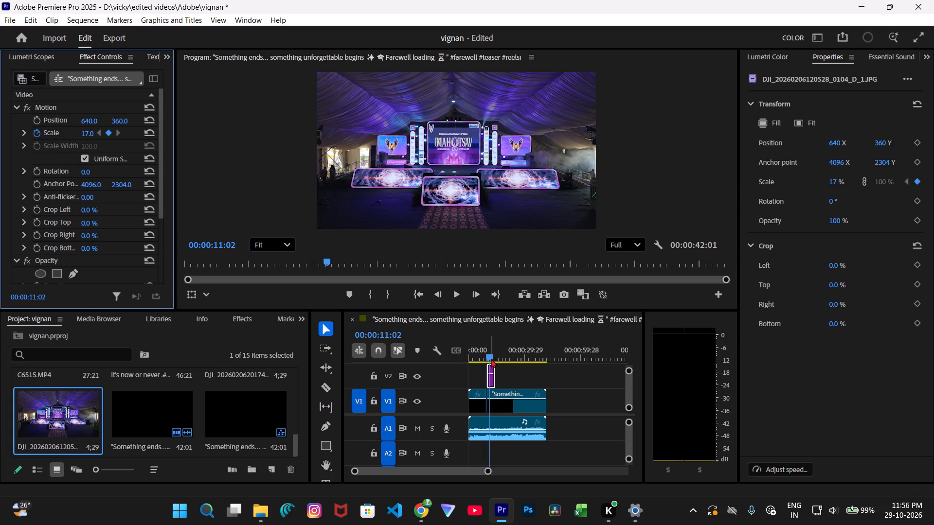
click(171, 63)
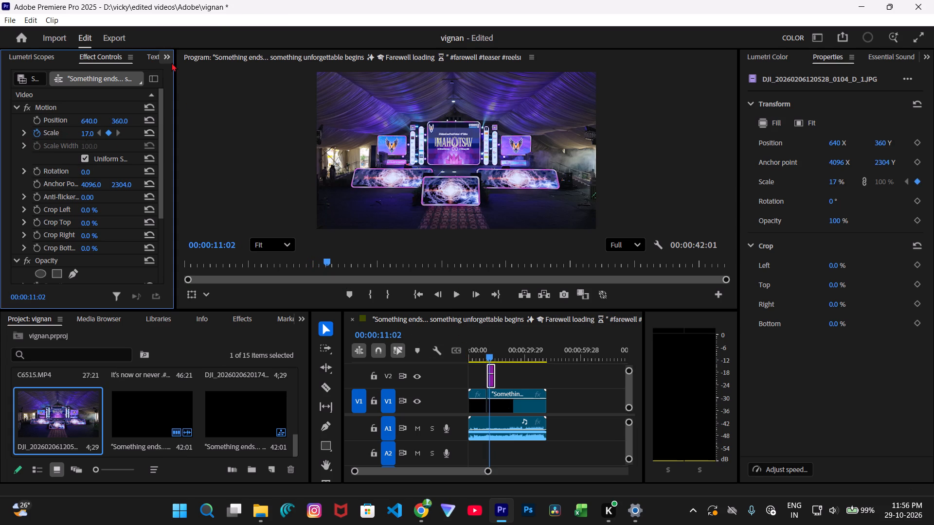
click(179, 35)
drag(176, 105, 224, 107)
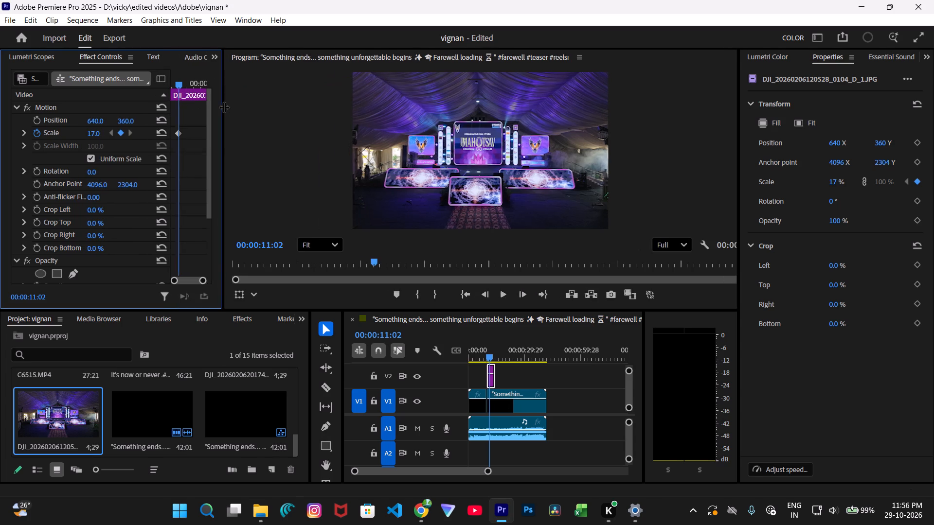
drag(224, 107, 314, 114)
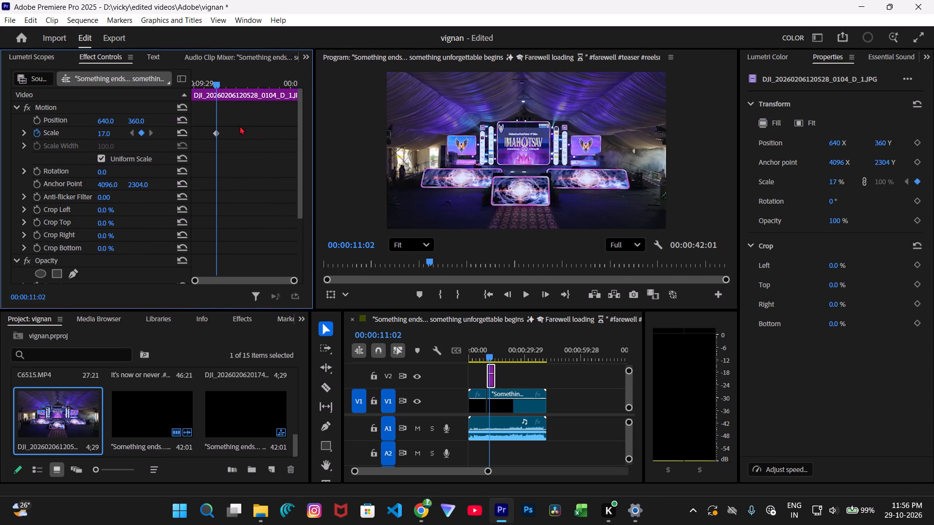
drag(215, 130, 187, 134)
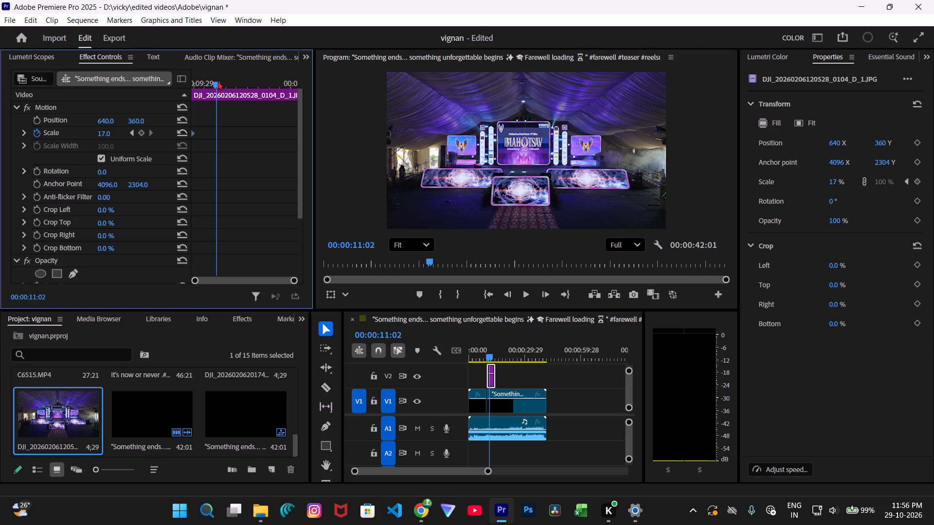
Add Scale keyframes to the stage photo of 20 at 00:00:11:08 and 23 at 00:00:12:06.
drag(217, 81, 198, 86)
drag(197, 83, 222, 86)
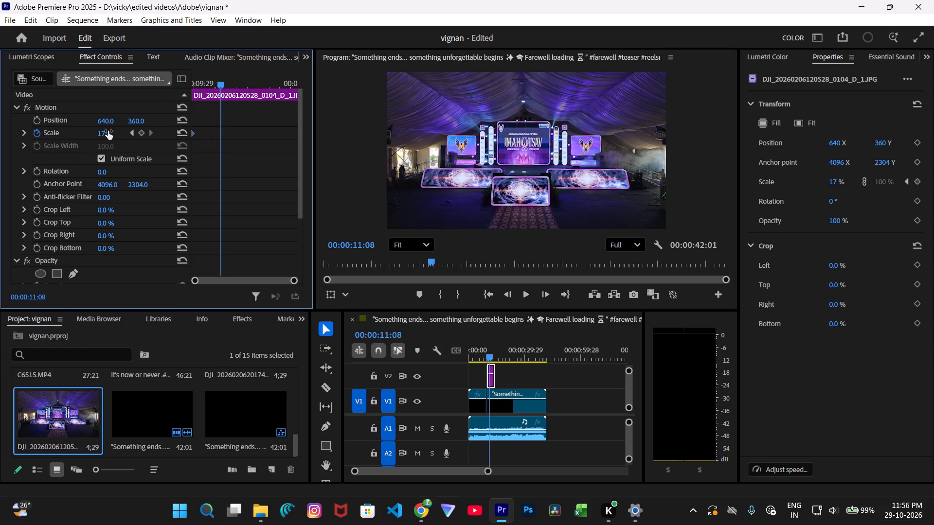
click(105, 136)
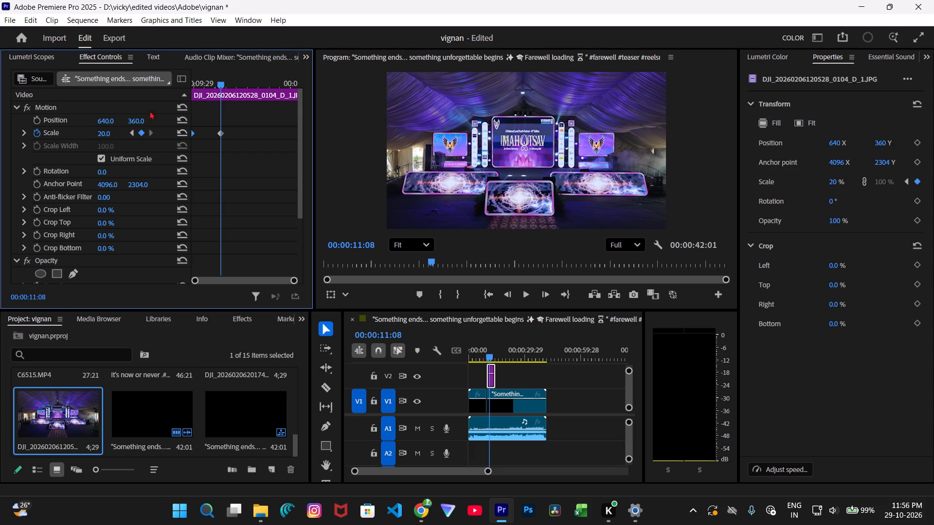
drag(221, 85, 241, 86)
click(105, 135)
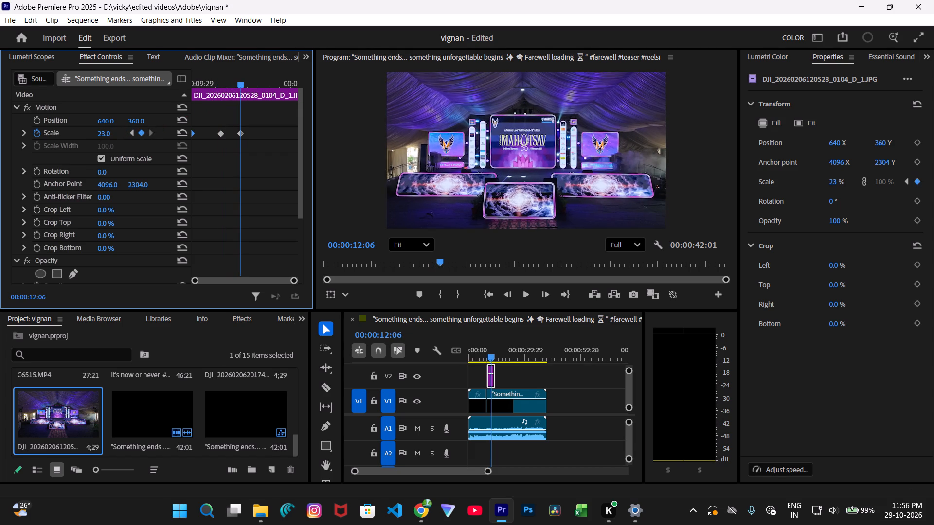
Add Scale keyframes to the stage photo of 20 at 00:00:13:25 and 18 at the end of the clip.
drag(243, 82, 244, 82)
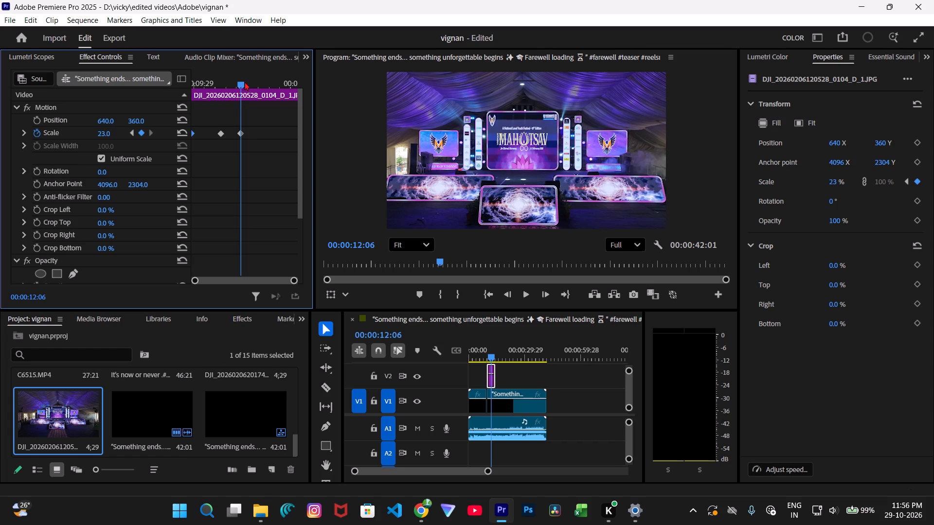
drag(244, 82, 278, 87)
click(108, 136)
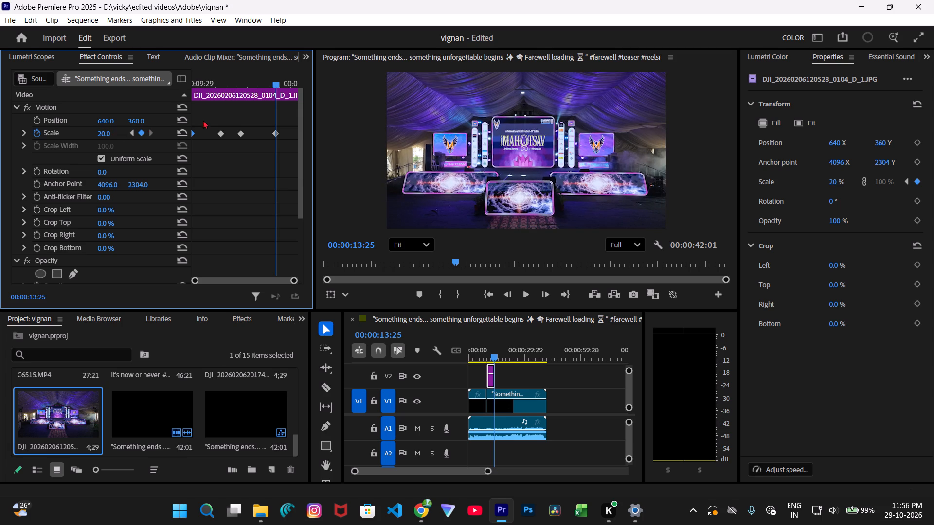
drag(275, 85, 285, 85)
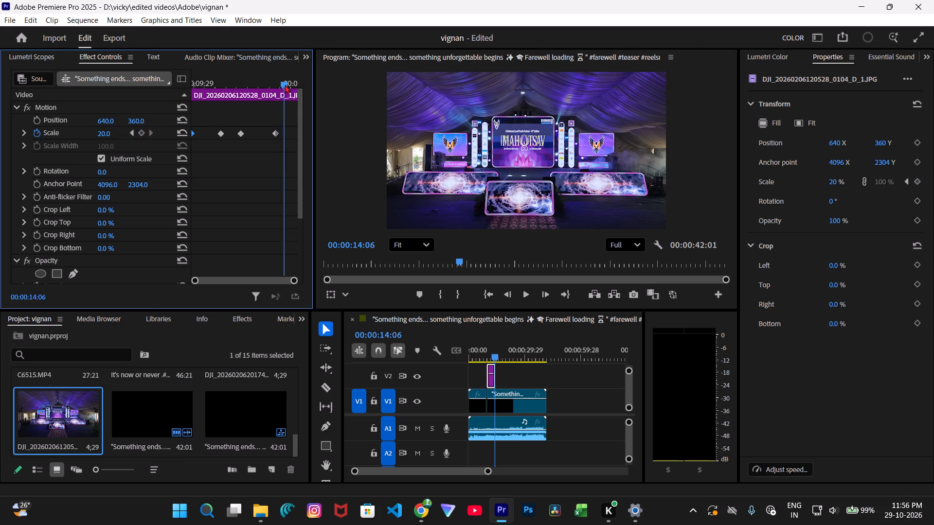
drag(285, 85, 291, 84)
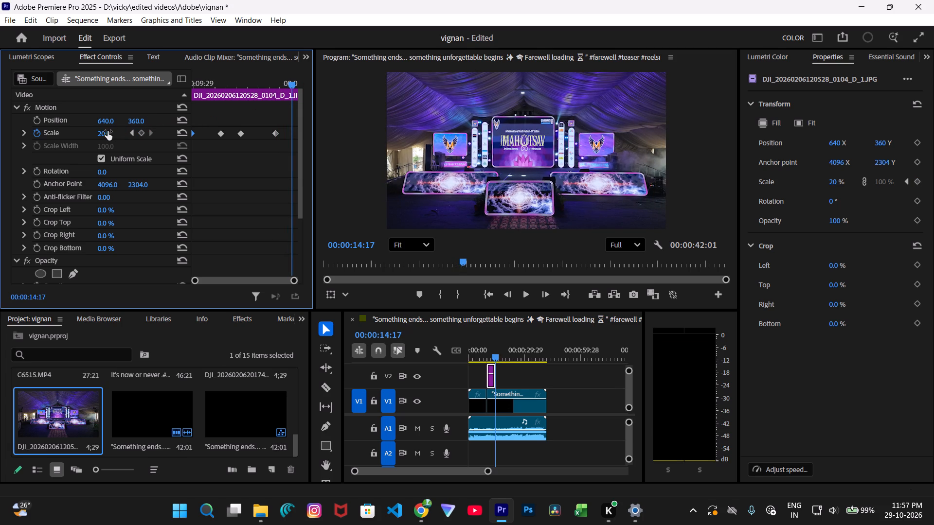
click(106, 133)
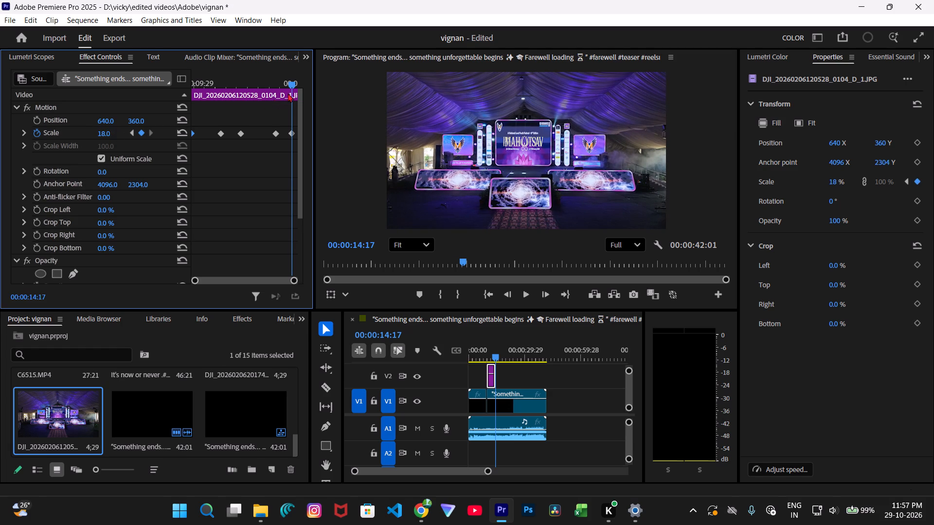
drag(290, 130, 298, 133)
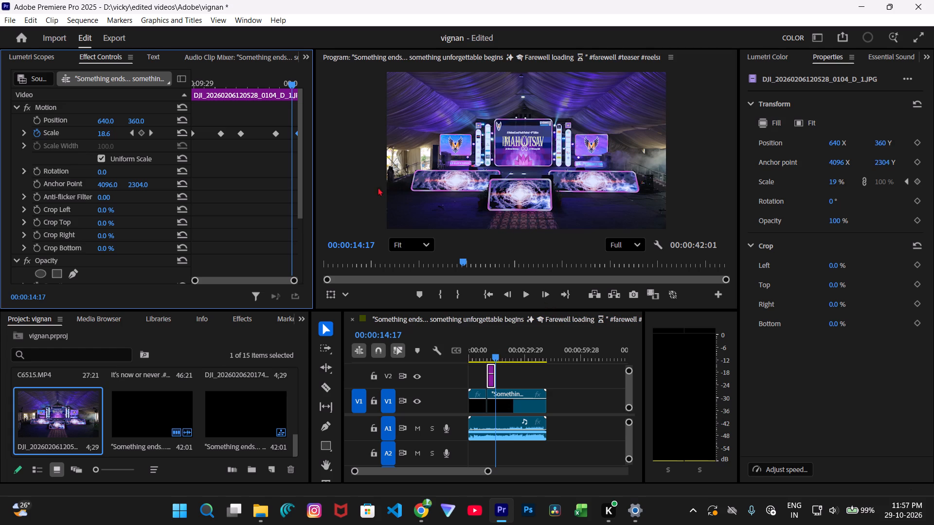
Play back the stage photo's zoom animation from its start and scrub through the middle keyframes.
drag(199, 84, 189, 87)
key(space)
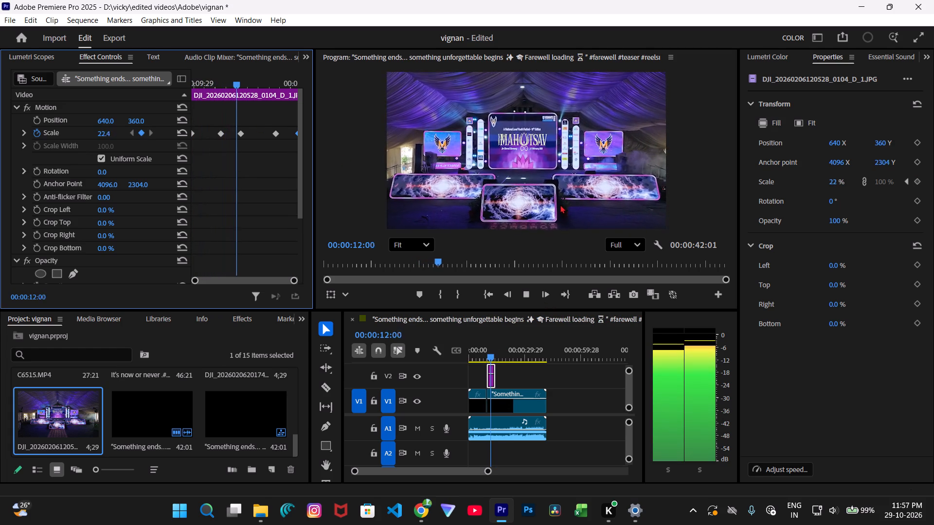
key(space)
key(space)
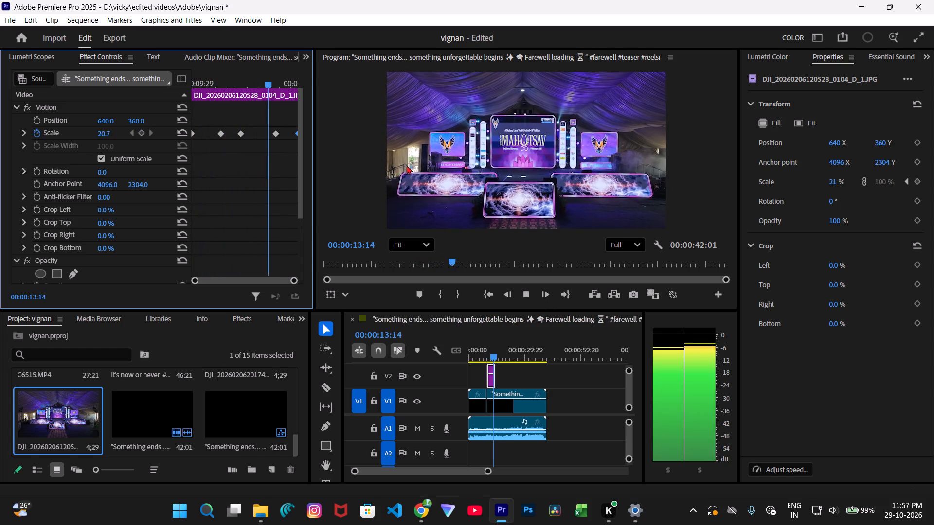
key(space)
drag(267, 85, 251, 85)
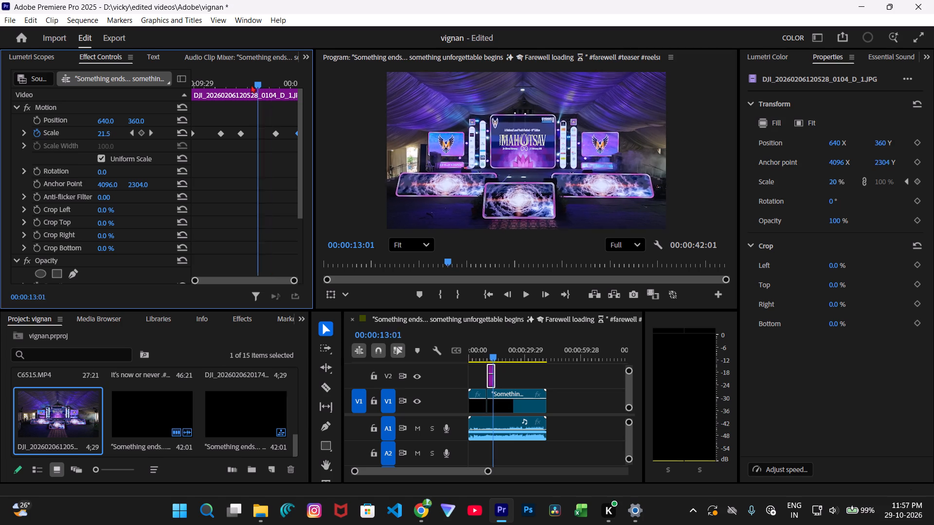
drag(251, 85, 237, 85)
Clear the stage photo's last two Scale keyframes, the ones at 00:00:13:25 and at the end of the clip.
click(272, 136)
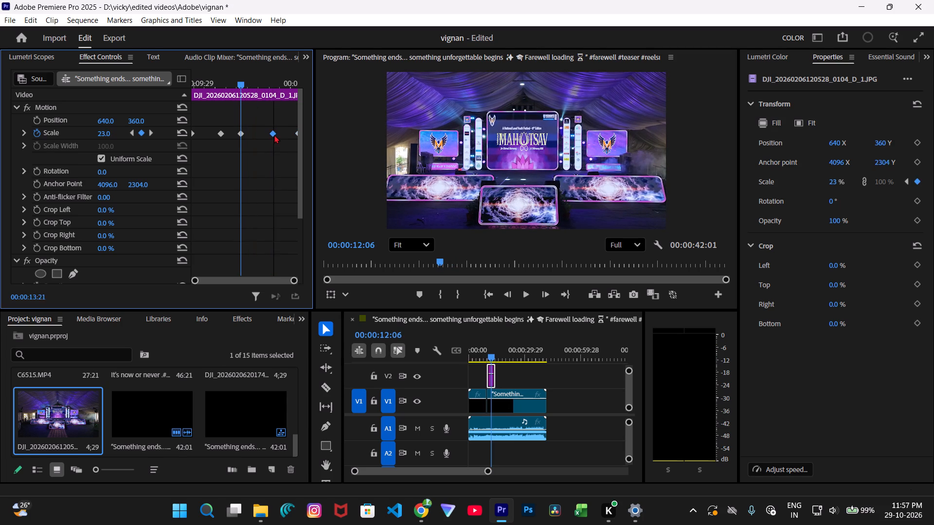
right_click(274, 133)
click(274, 133)
right_click(274, 133)
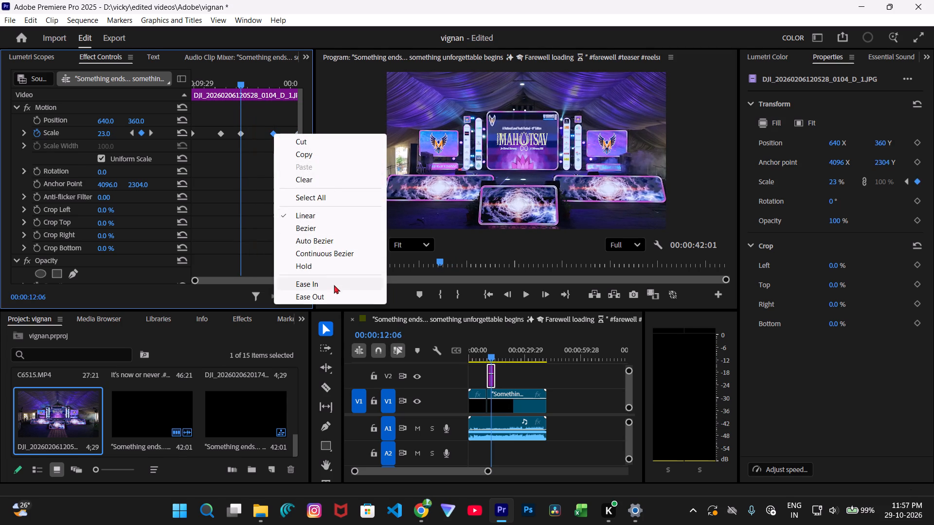
click(324, 181)
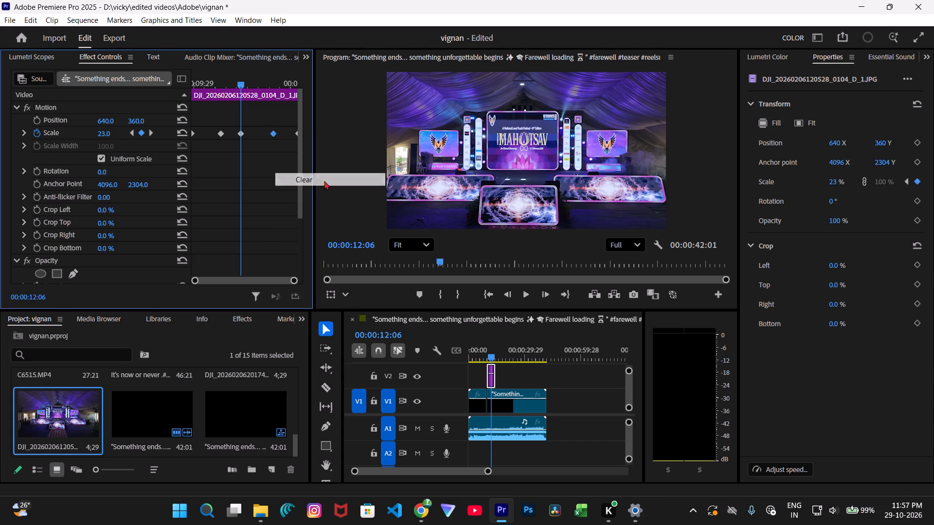
click(295, 133)
right_click(295, 133)
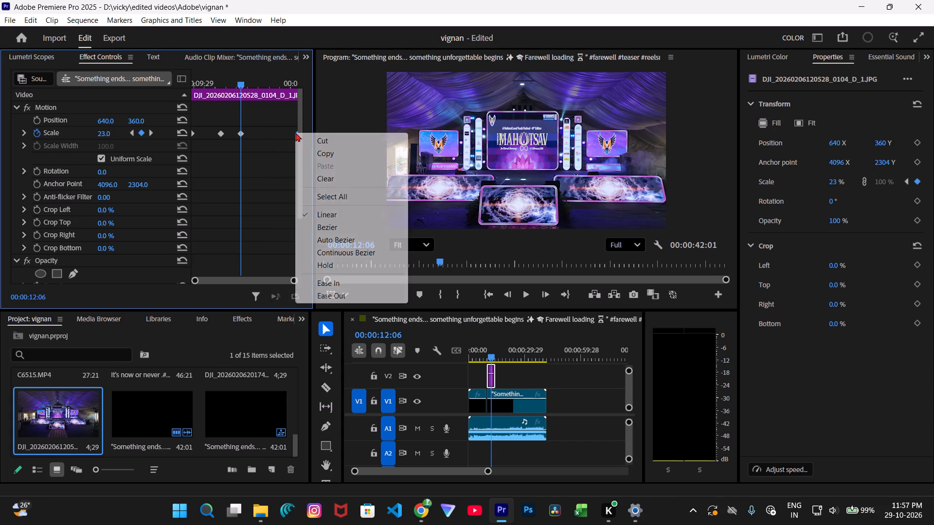
click(324, 180)
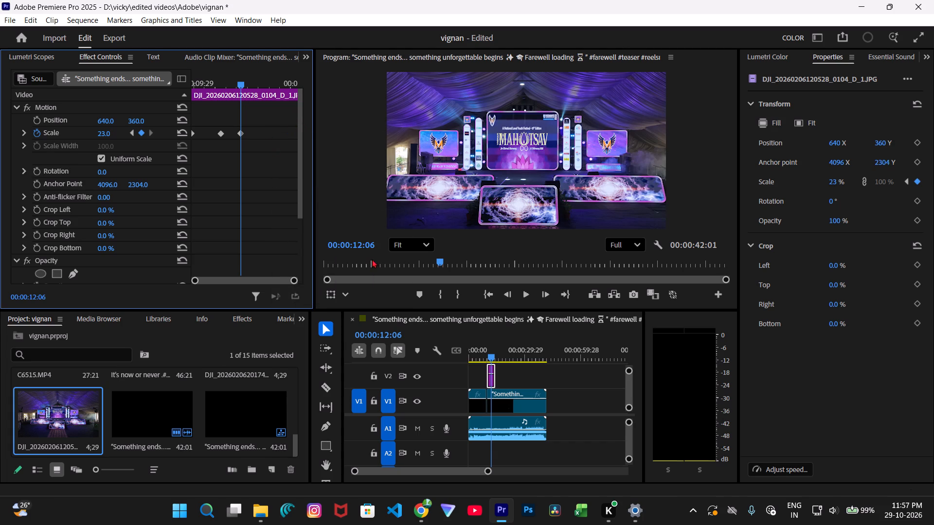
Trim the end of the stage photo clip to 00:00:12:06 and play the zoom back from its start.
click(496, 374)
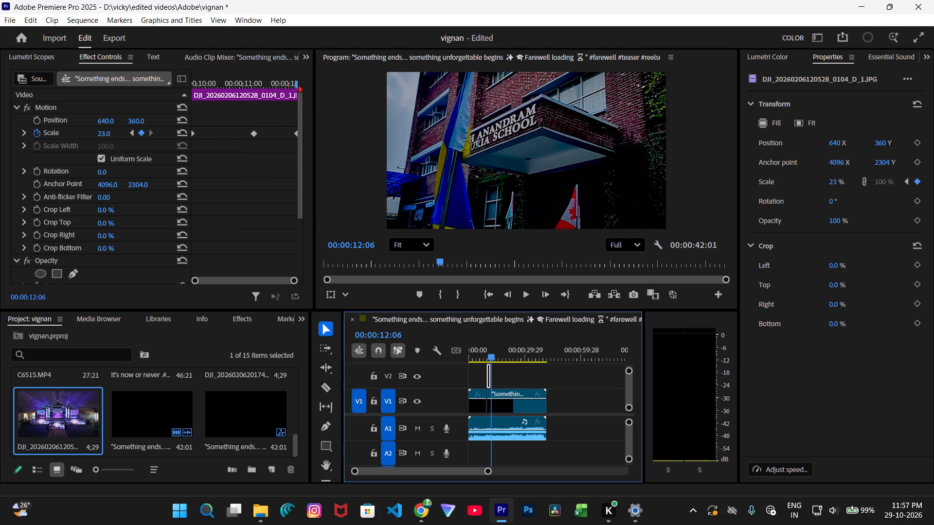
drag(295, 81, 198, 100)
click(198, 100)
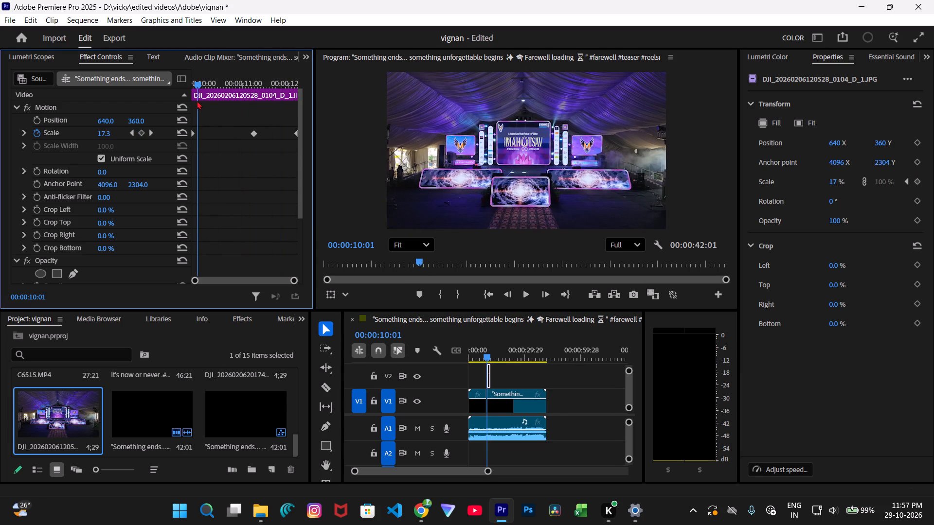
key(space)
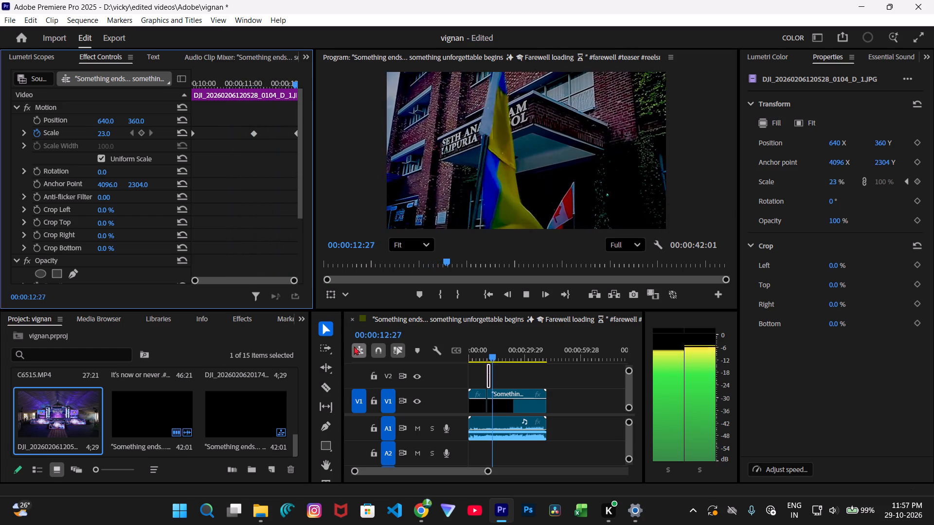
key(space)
Magnify the timeline around the stage photo and widen the timeline area into the space of the audio meters.
drag(489, 473, 505, 473)
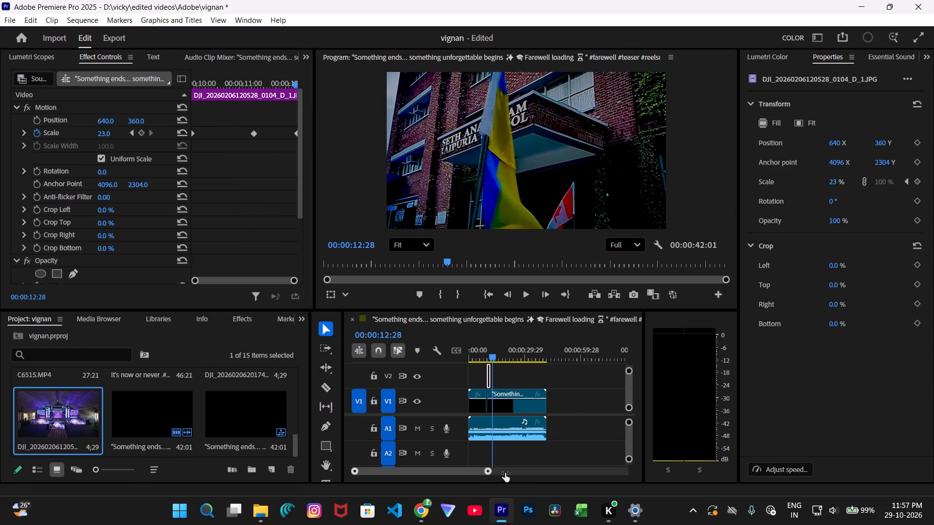
drag(505, 473, 466, 481)
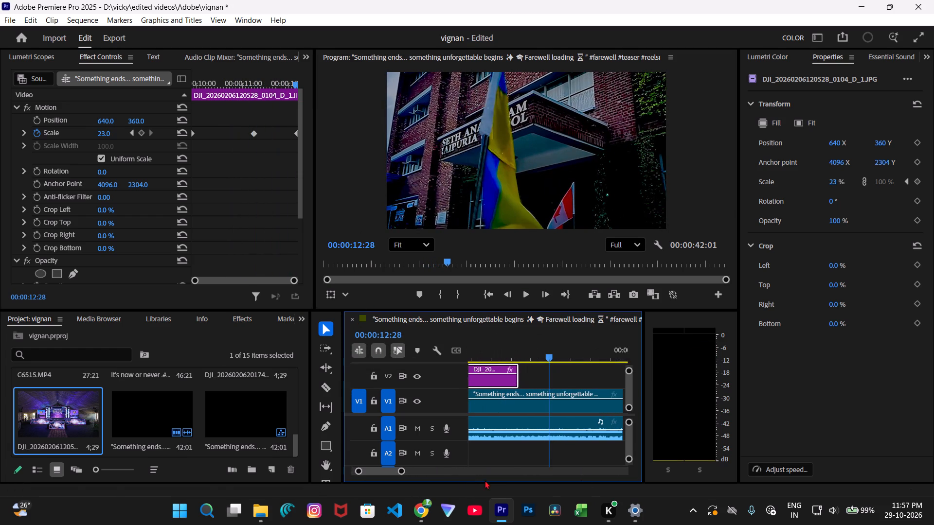
drag(640, 377, 640, 377)
drag(640, 377, 648, 377)
drag(642, 375, 722, 377)
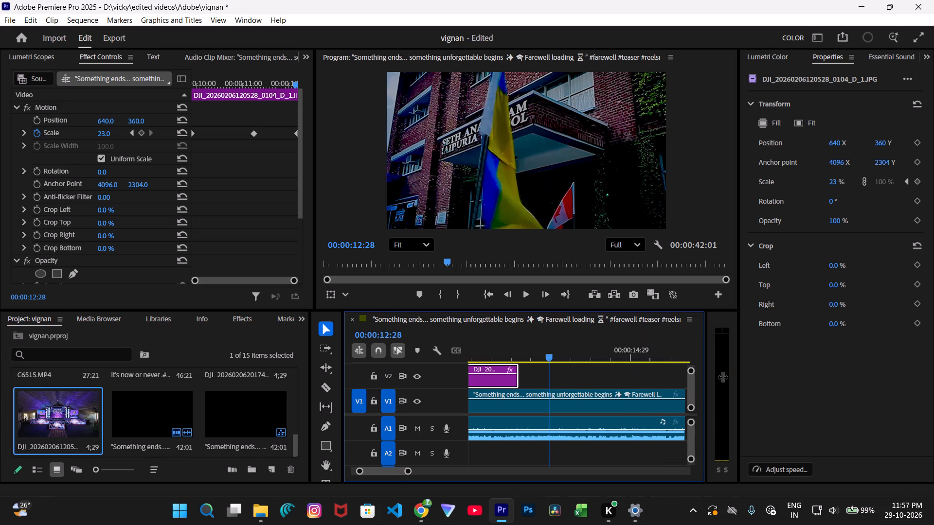
drag(722, 377, 745, 378)
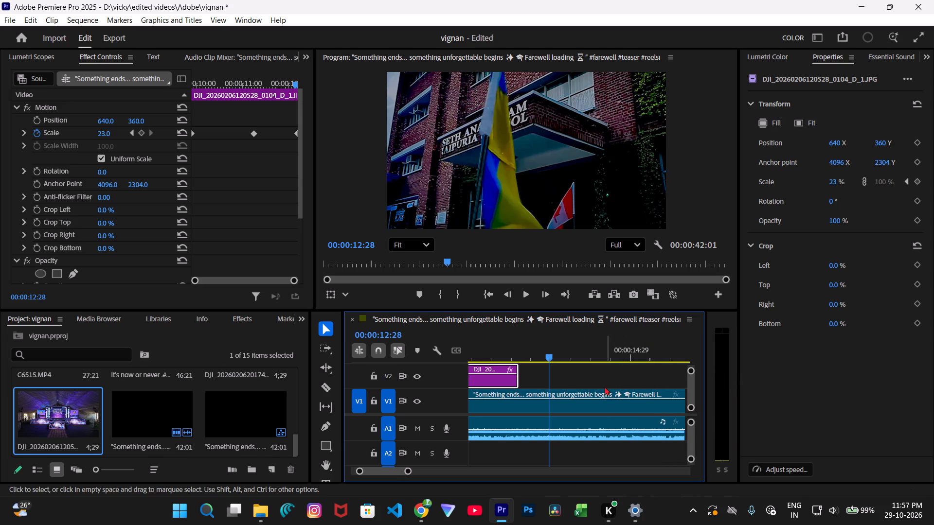
Delete the remaining teaser footage on V1 beneath and after the stage photo, keeping the teaser's audio.
scroll(587, 381, down, 2)
scroll(594, 377, up, 3)
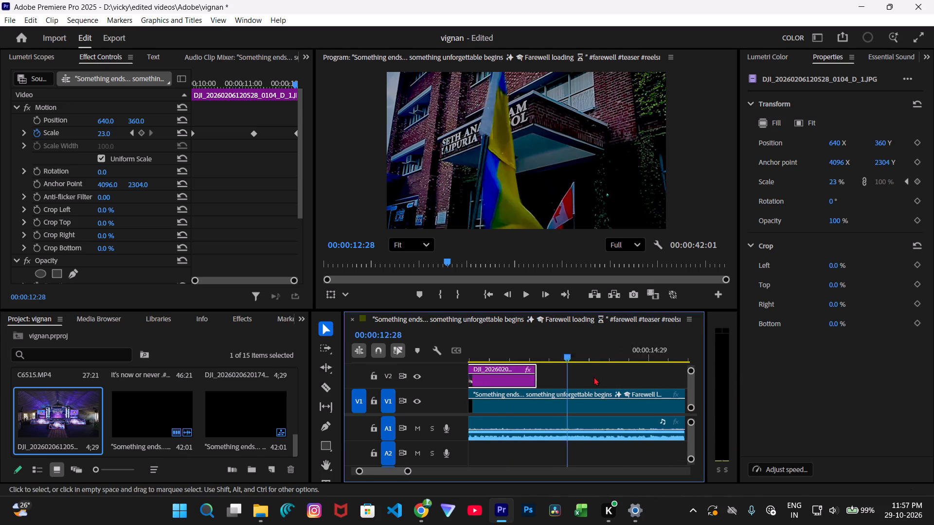
scroll(593, 377, up, 3)
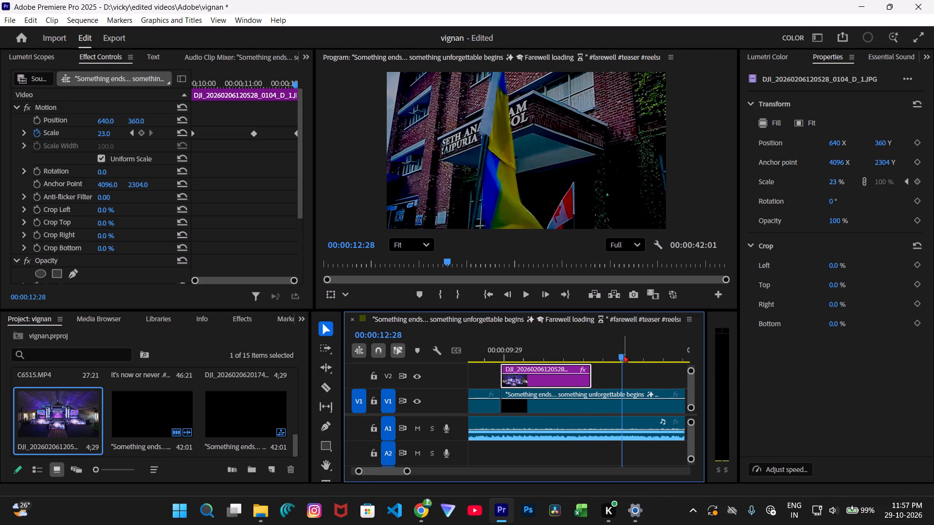
drag(623, 354, 513, 346)
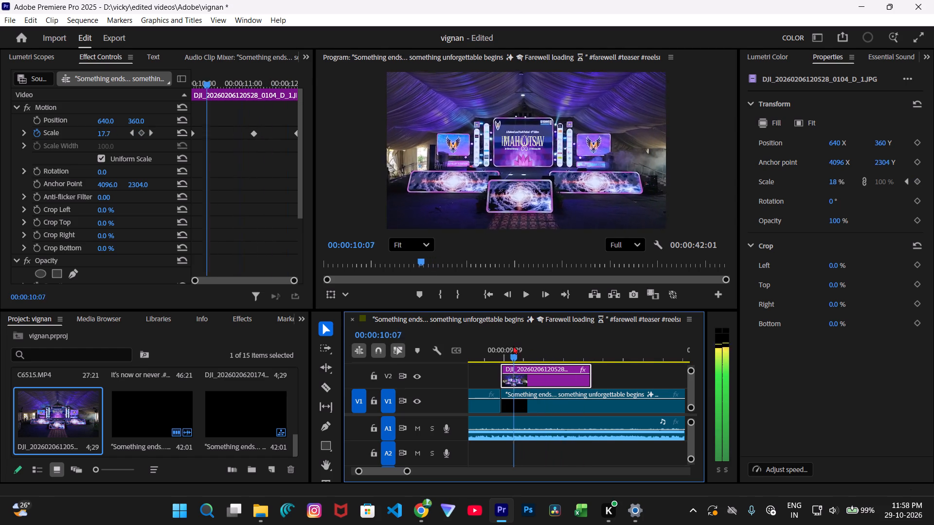
drag(513, 346, 511, 345)
click(592, 404)
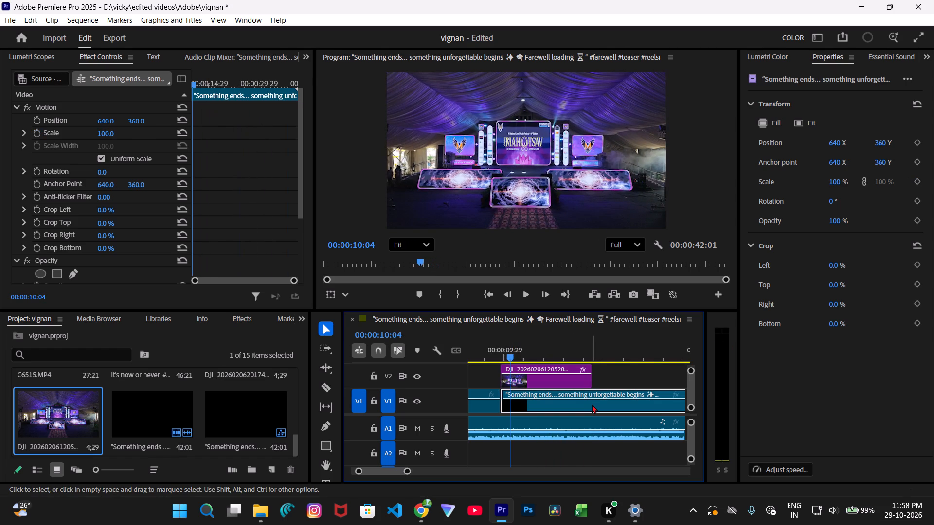
key(BackSpace)
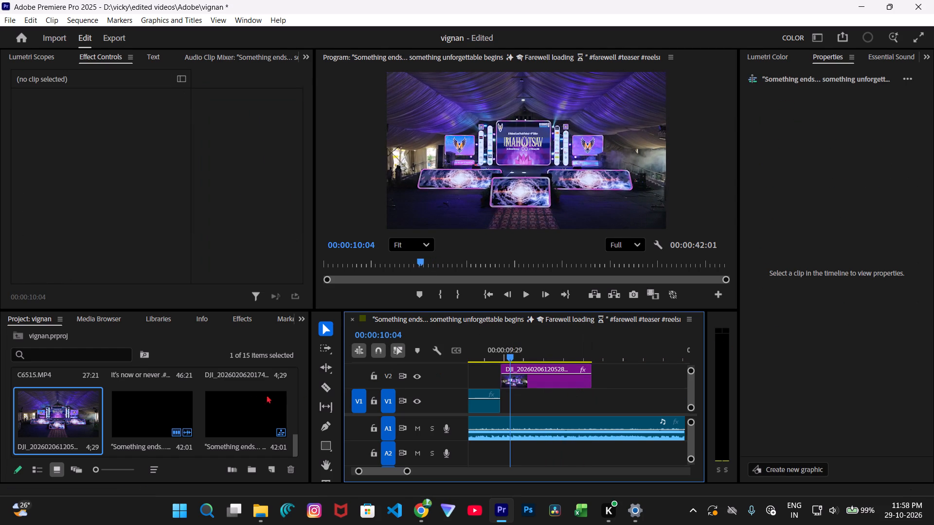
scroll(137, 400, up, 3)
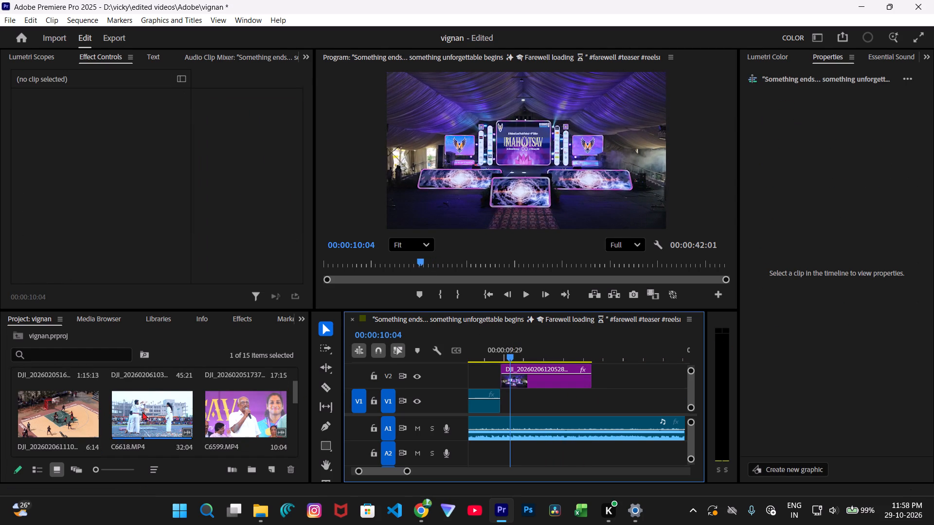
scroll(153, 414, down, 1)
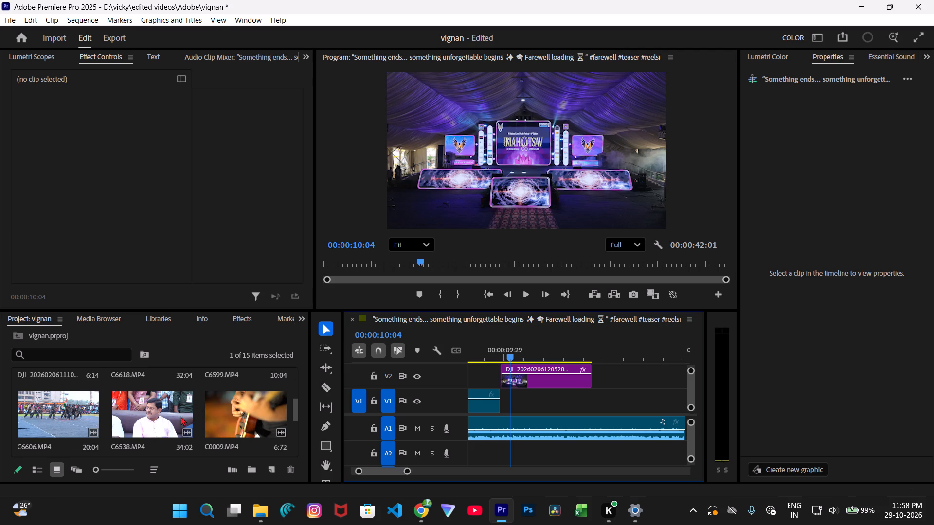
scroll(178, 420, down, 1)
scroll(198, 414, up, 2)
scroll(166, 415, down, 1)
Trim the end of the stage photo clip to just under two seconds long and play it back.
drag(591, 377, 575, 378)
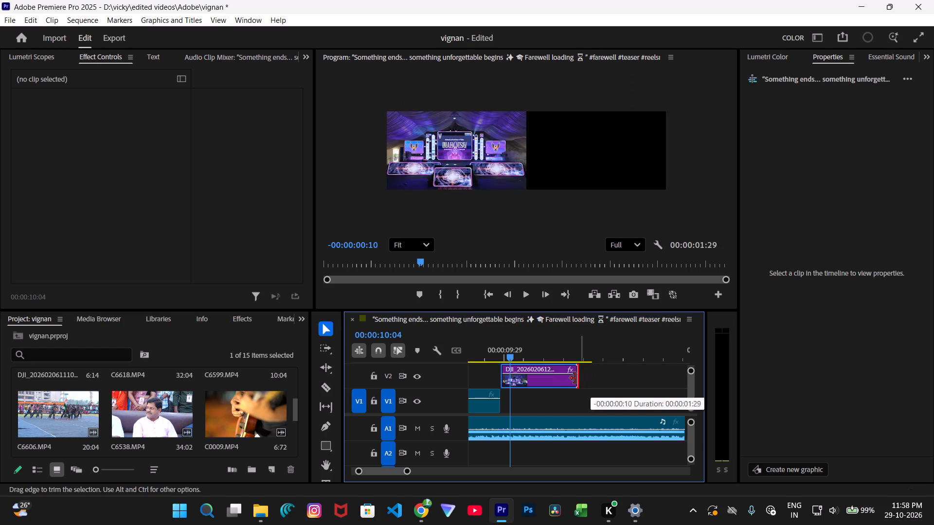
drag(575, 378, 571, 378)
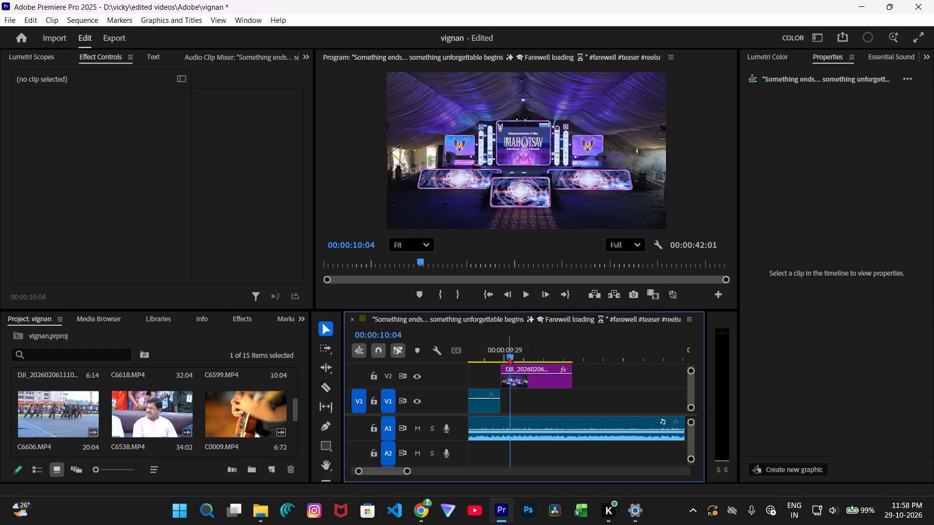
drag(507, 357, 447, 350)
key(space)
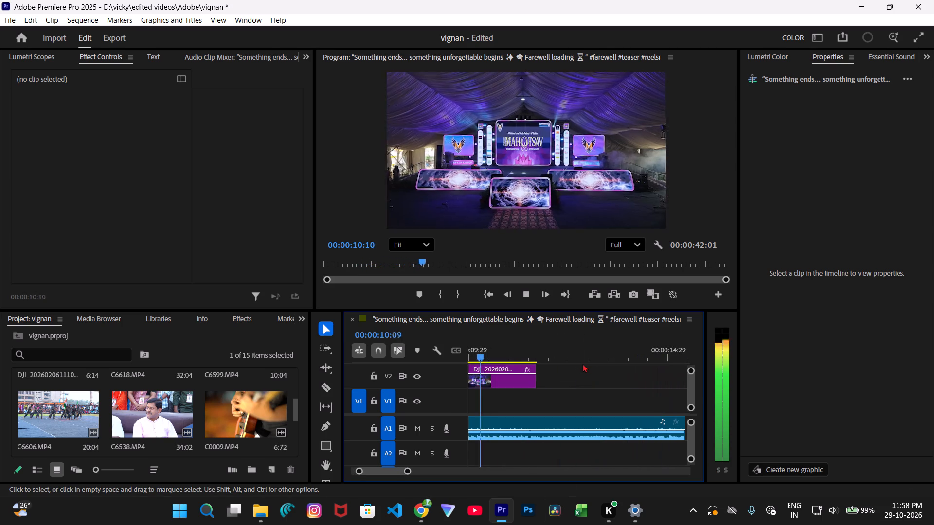
key(space)
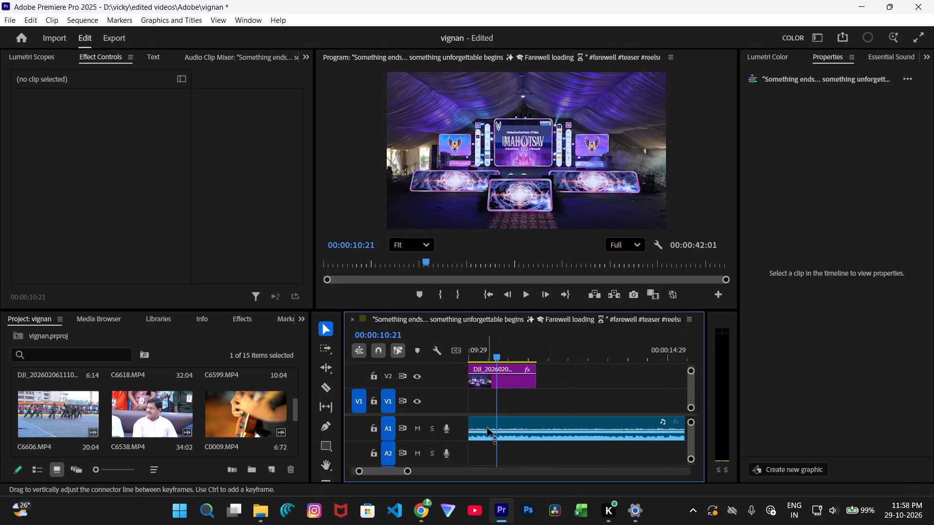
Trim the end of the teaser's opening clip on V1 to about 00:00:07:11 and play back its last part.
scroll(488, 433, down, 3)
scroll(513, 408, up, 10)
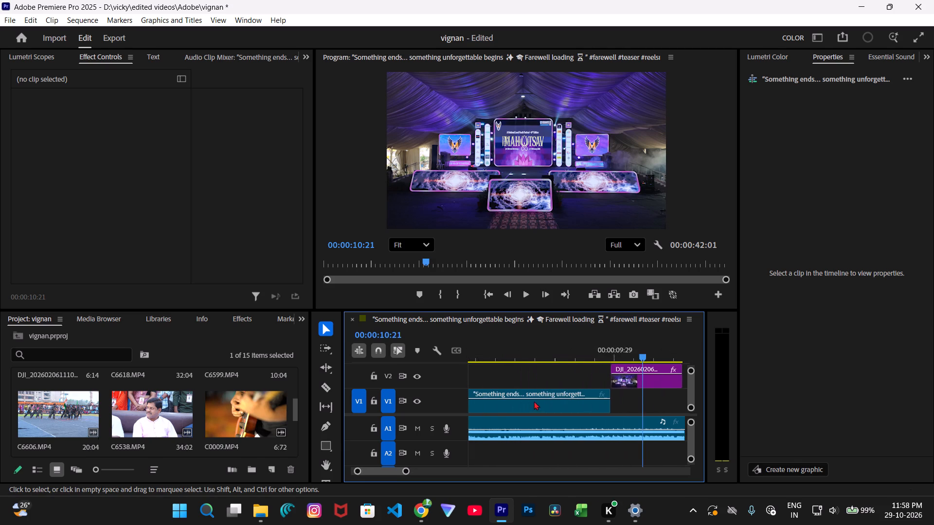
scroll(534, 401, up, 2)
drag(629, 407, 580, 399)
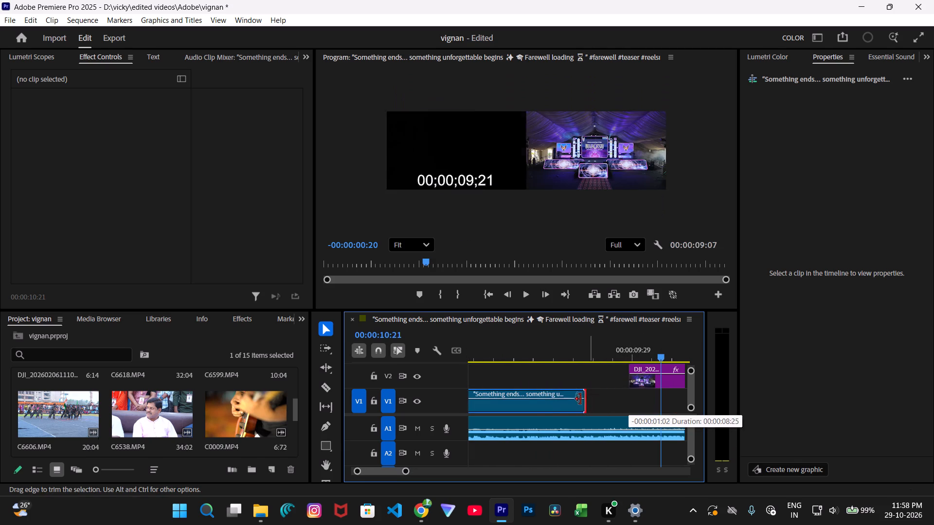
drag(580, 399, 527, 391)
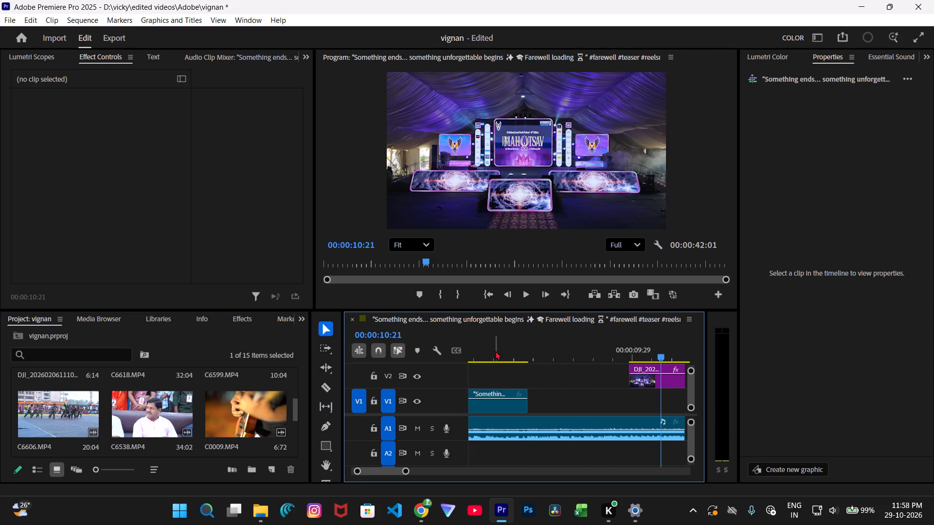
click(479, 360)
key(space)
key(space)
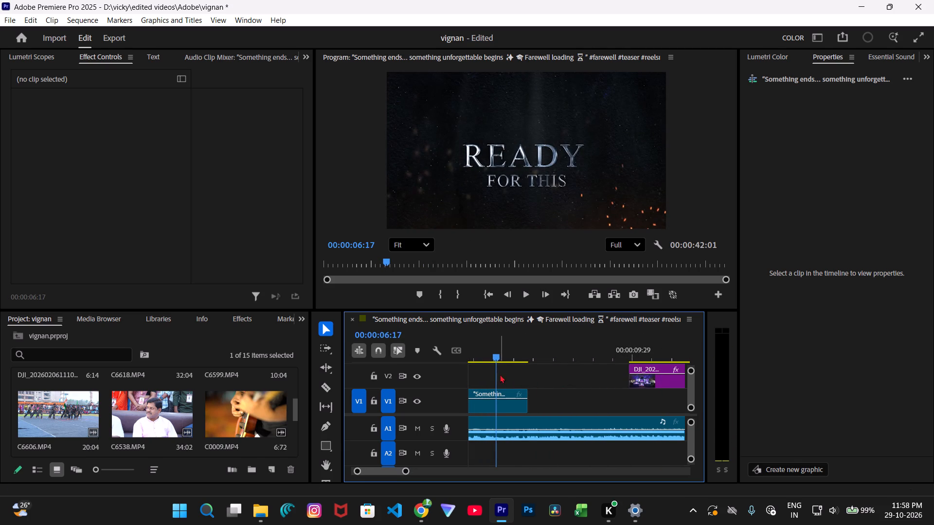
Trim the end of the teaser's opening clip on V1 further, to a duration of about 00:00:05:23, within the READY FOR THIS title.
scroll(523, 391, down, 2)
scroll(526, 394, up, 6)
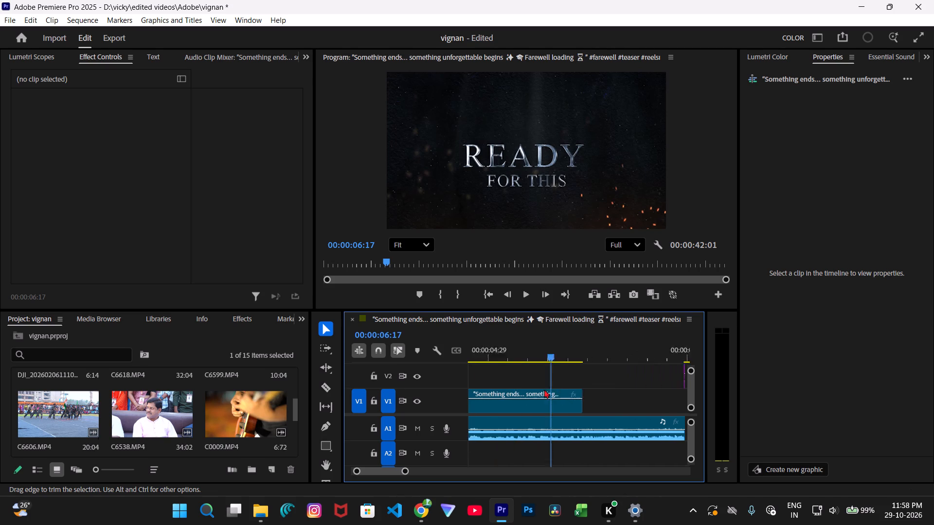
scroll(544, 389, up, 2)
drag(637, 400, 635, 400)
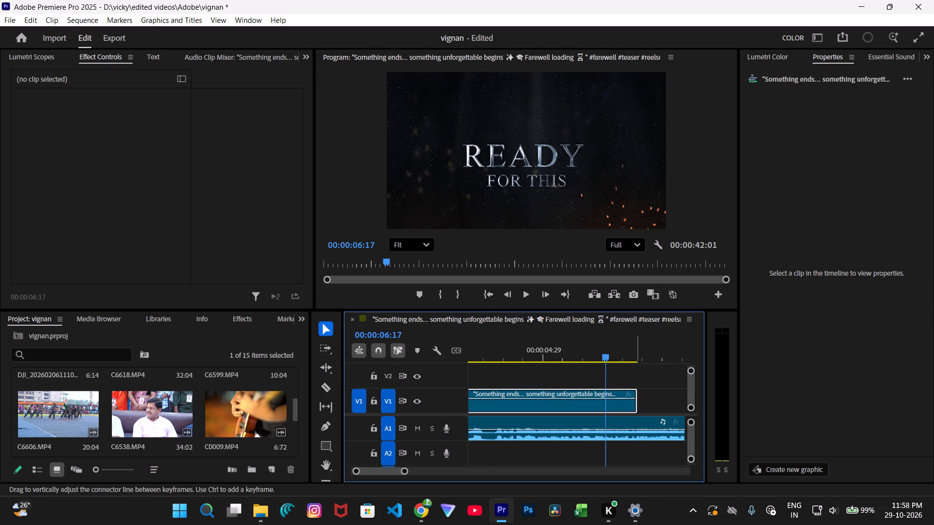
drag(635, 400, 621, 400)
drag(636, 398, 631, 398)
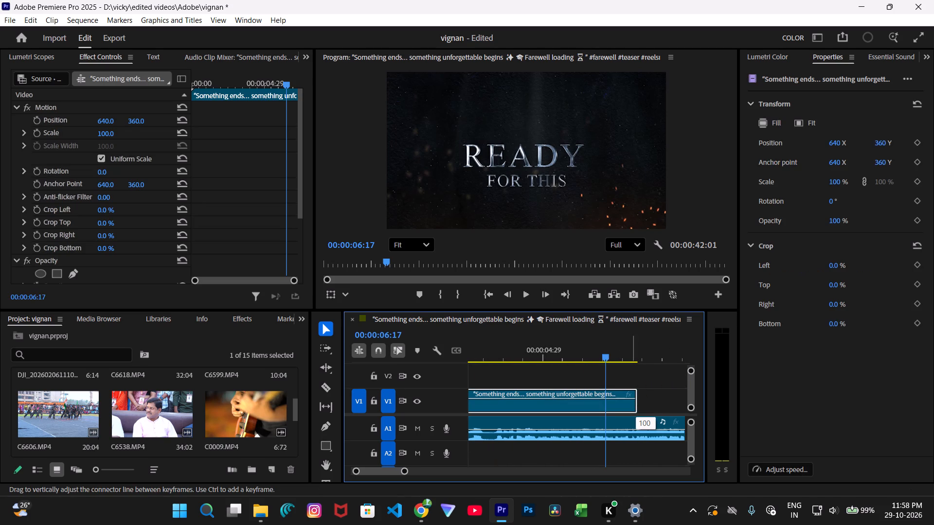
drag(631, 398, 634, 369)
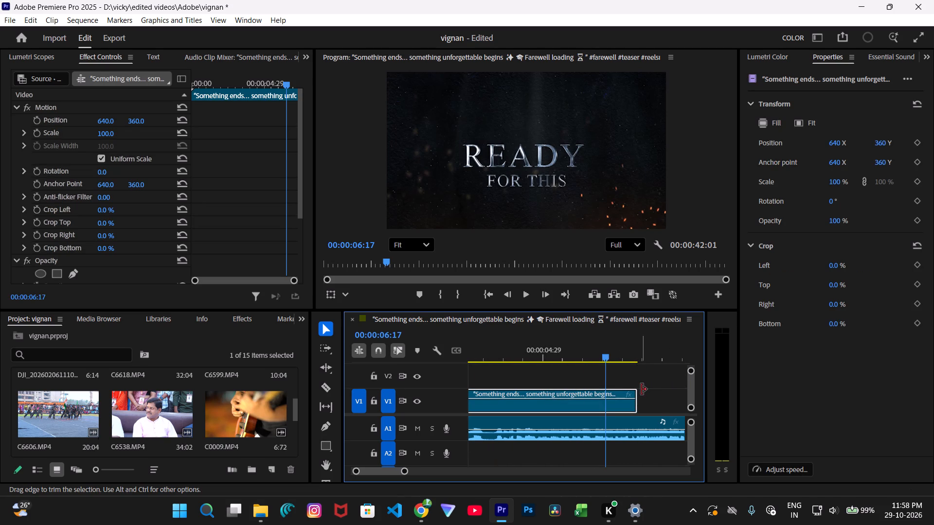
drag(635, 391, 571, 387)
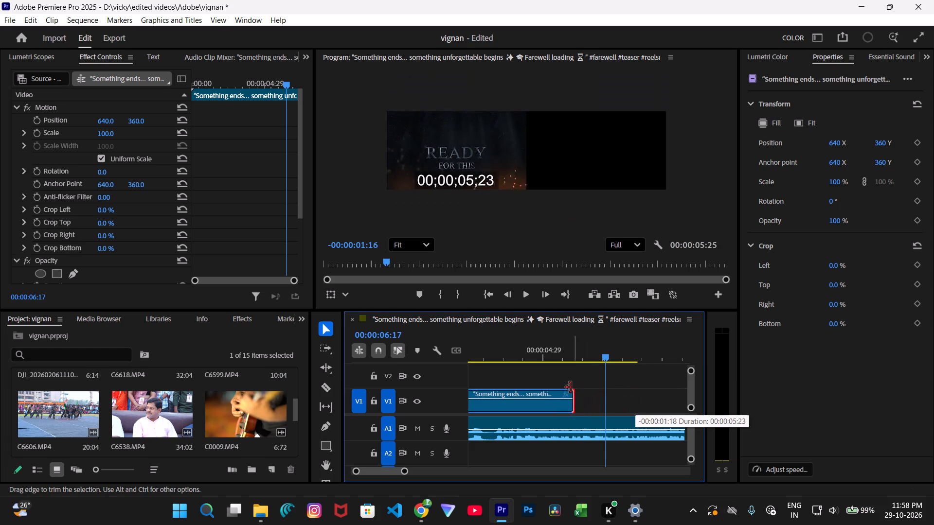
drag(571, 387, 570, 386)
click(530, 359)
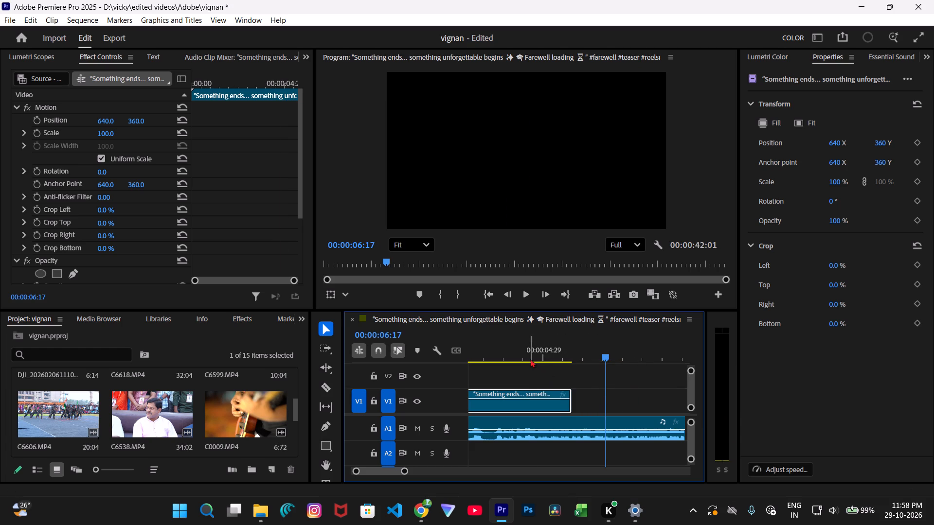
Trim the end of the teaser's opening clip on V1 to about 00:00:04:25 and play back its last part.
key(space)
key(space)
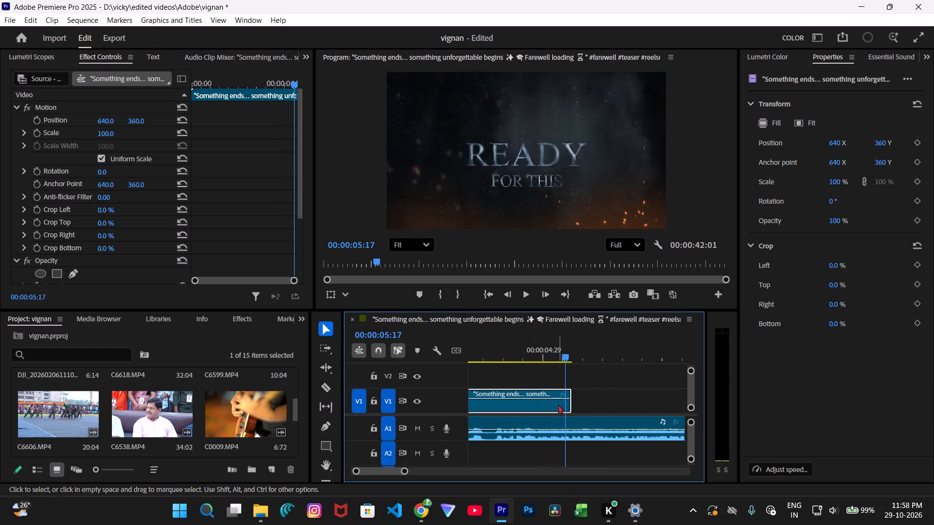
click(547, 404)
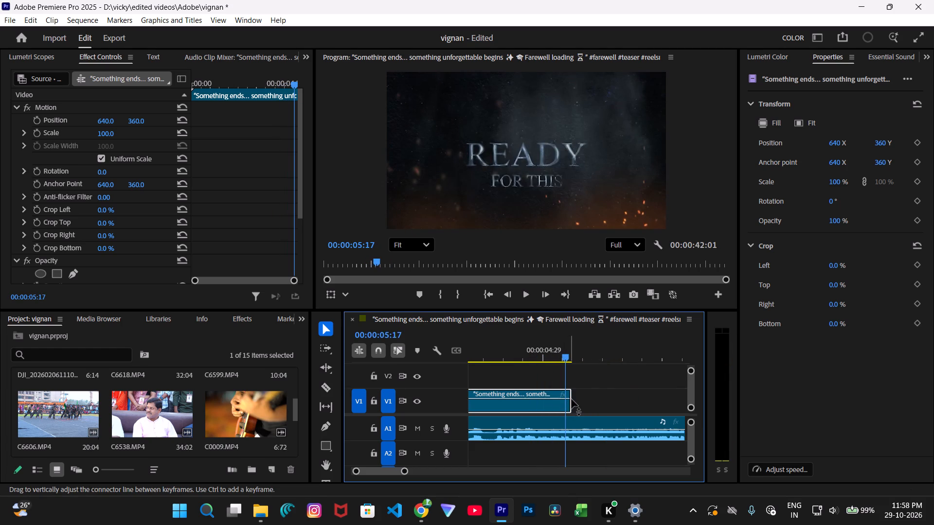
drag(570, 402, 550, 401)
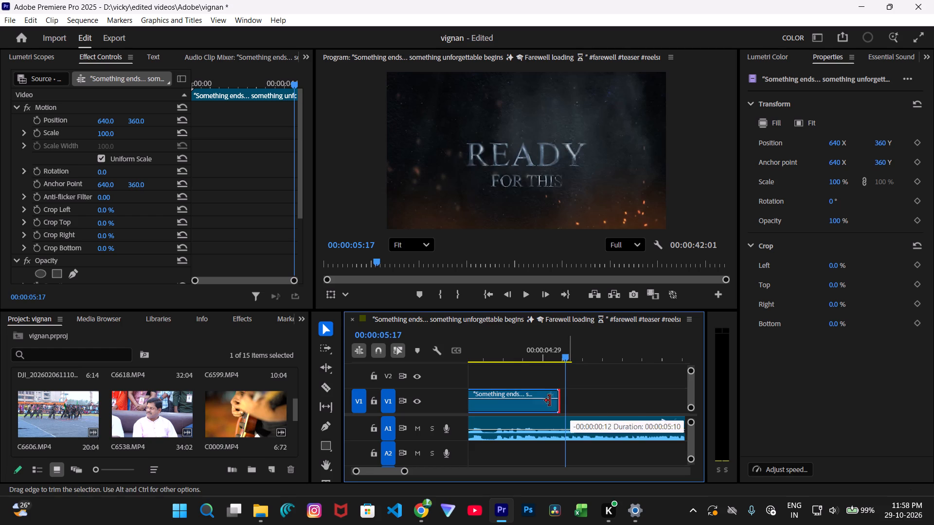
drag(550, 401, 515, 393)
click(480, 358)
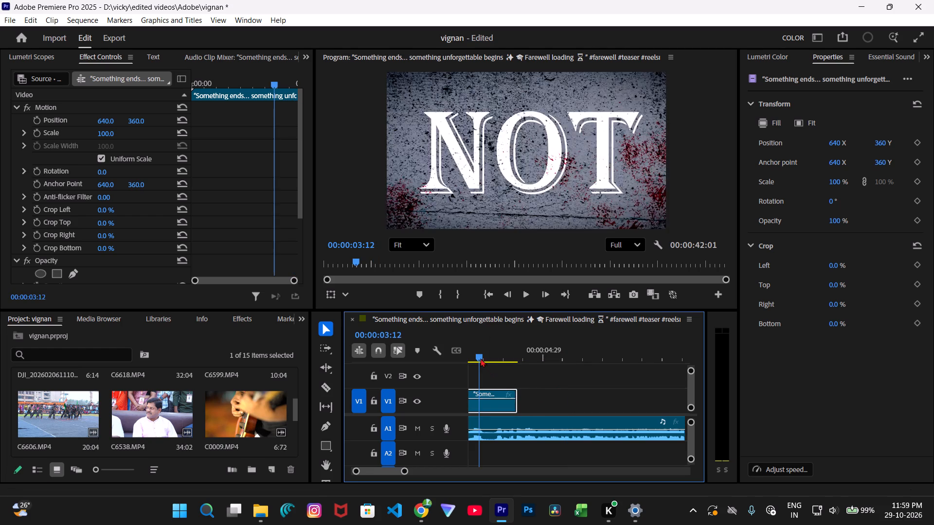
key(space)
key(space)
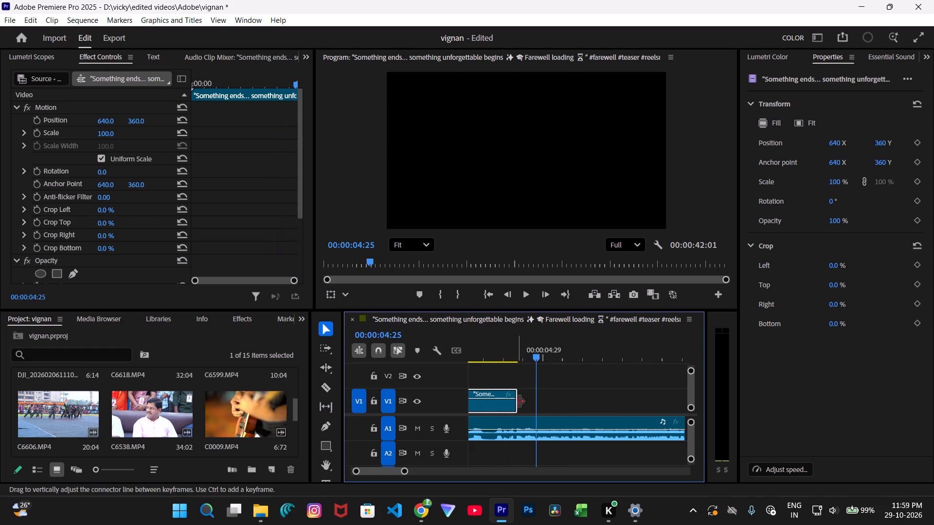
drag(516, 405, 534, 404)
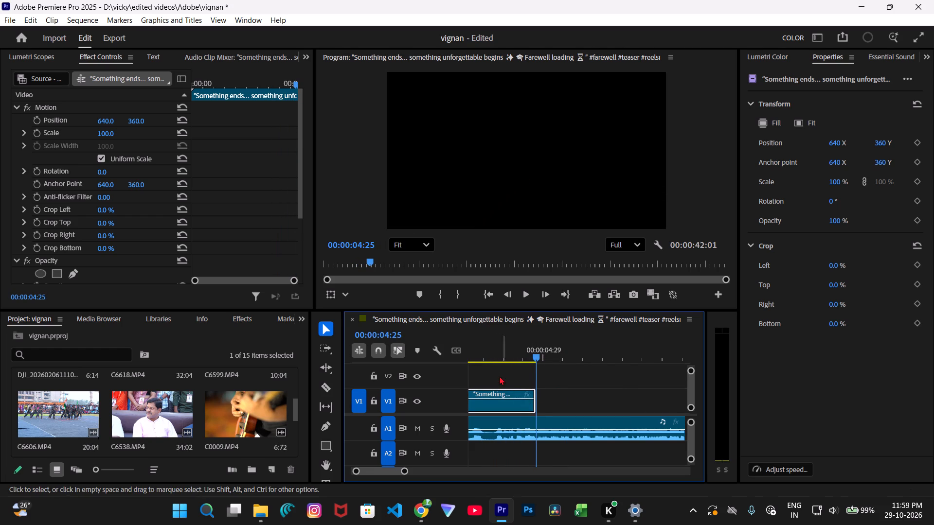
click(481, 358)
key(space)
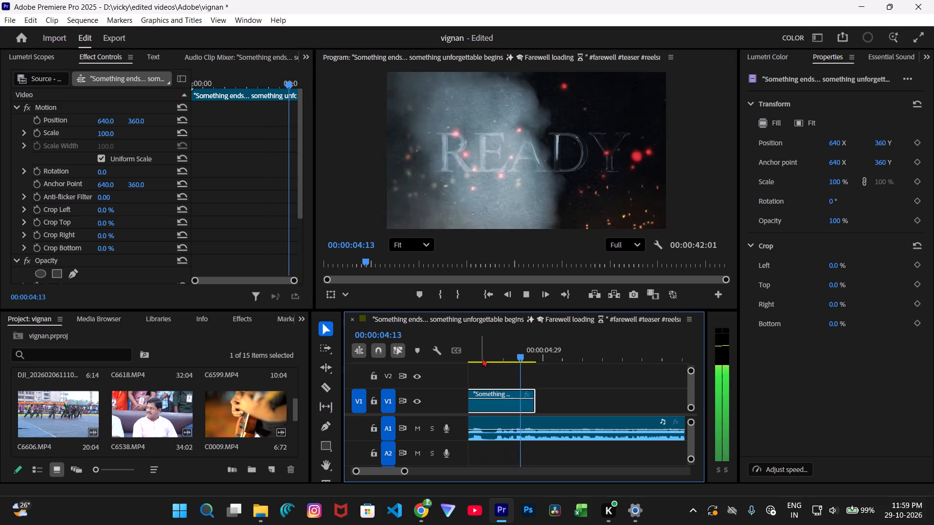
key(space)
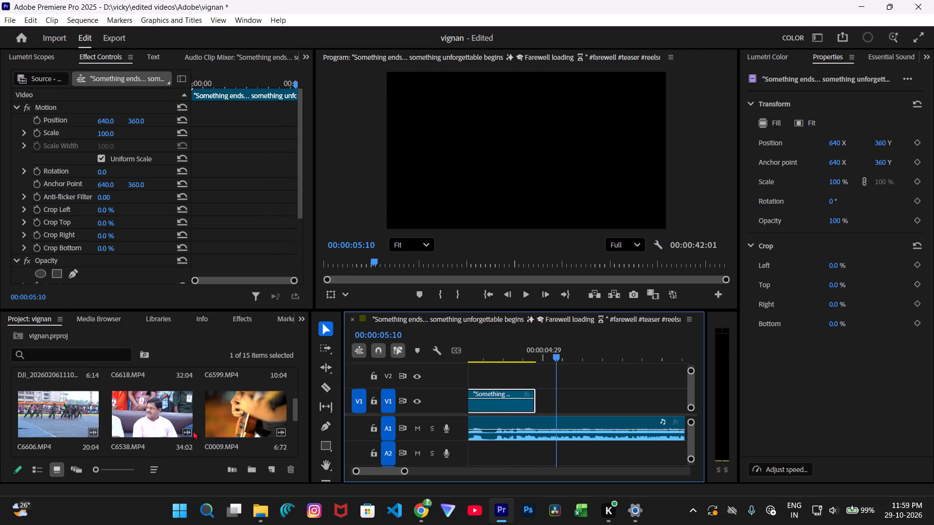
scroll(140, 456, up, 2)
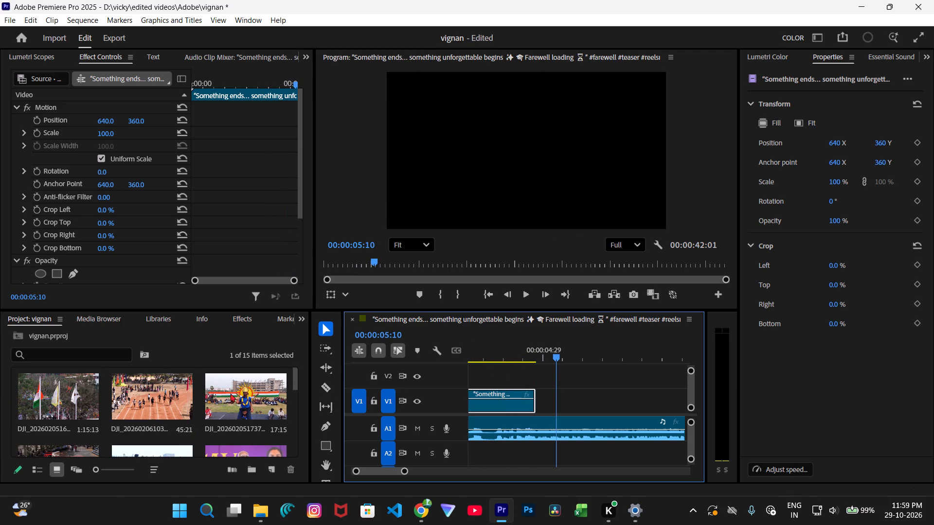
drag(61, 393, 534, 379)
Play back the change from the READY title to the flags clip against the teaser's audio to choose a cut point.
click(523, 363)
click(518, 353)
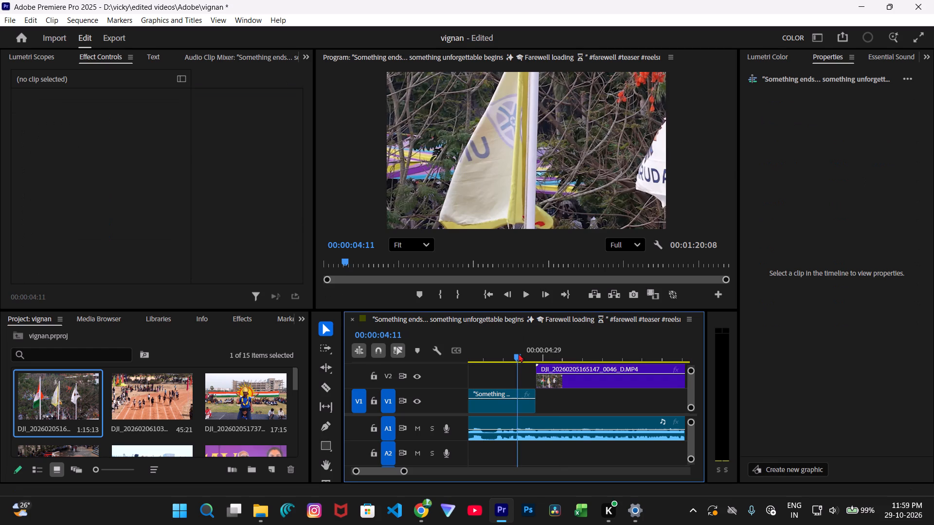
key(space)
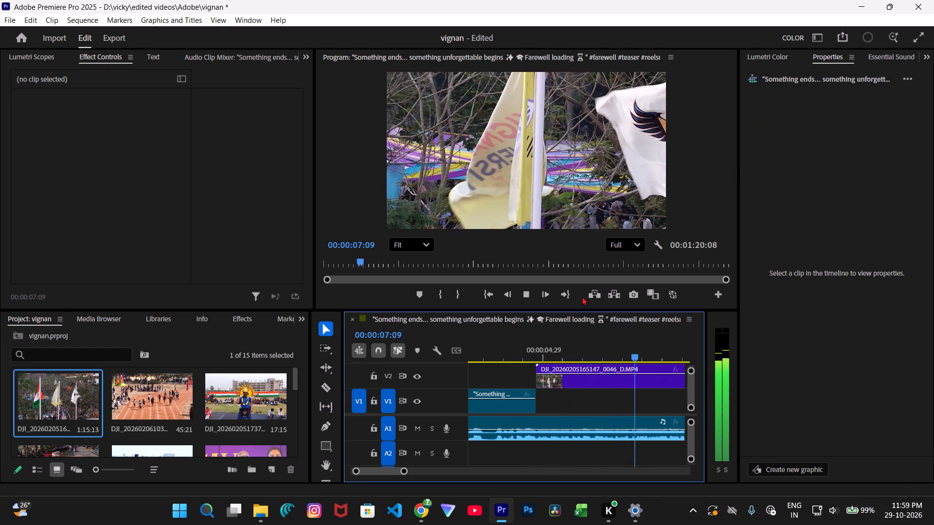
key(space)
key(space)
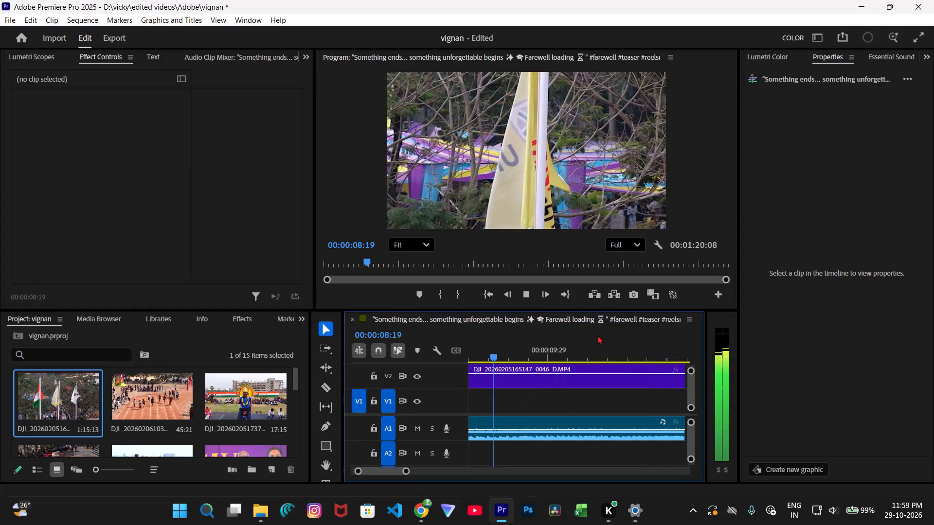
key(space)
key(Left)
key(Left)
key(Left)
key(Left)
key(Left)
key(Left)
key(Left)
key(Left)
key(Left)
key(Left)
key(Left)
key(Left)
key(Left)
key(Left)
key(Left)
key(Left)
key(Left)
key(Left)
key(Left)
key(Left)
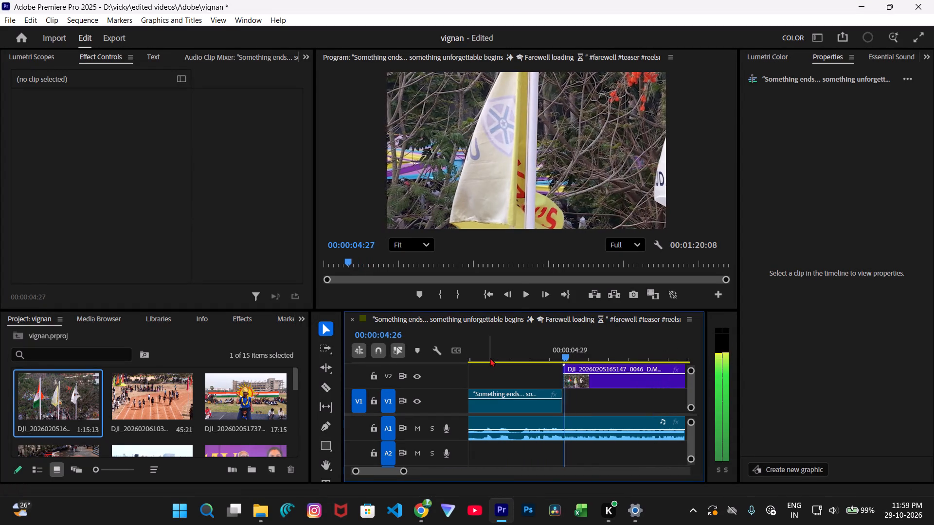
key(Left)
key(Left)
key(Left)
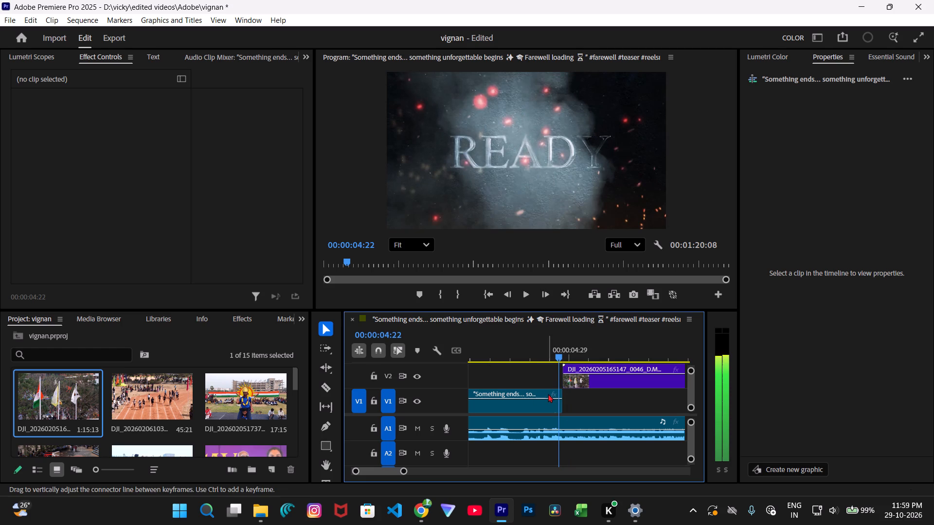
key(space)
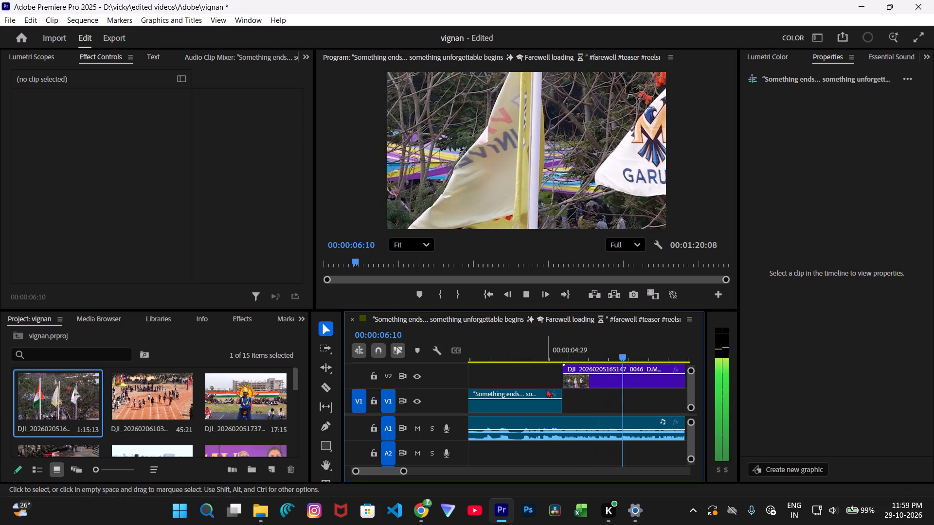
key(space)
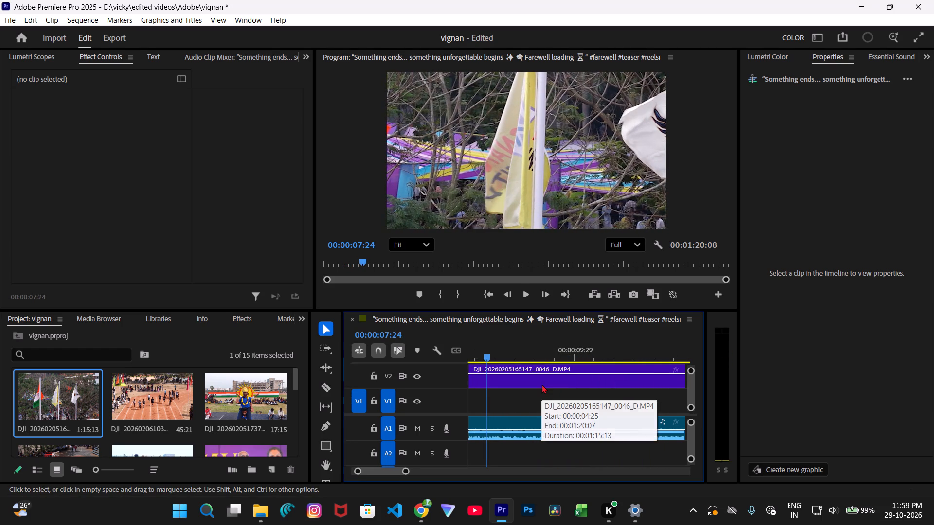
key(space)
key(space)
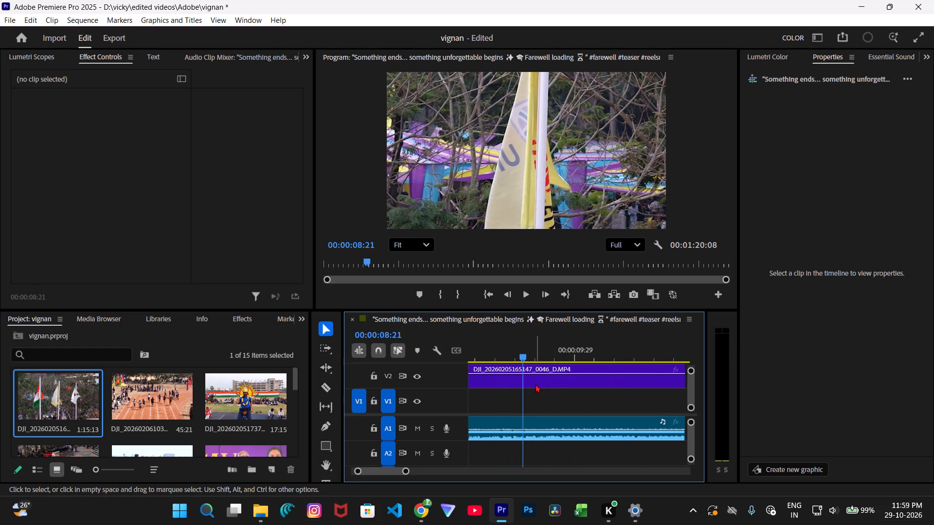
Split the flags clip on V2 at about 00:00:08:16 and delete the part after the cut.
key(c)
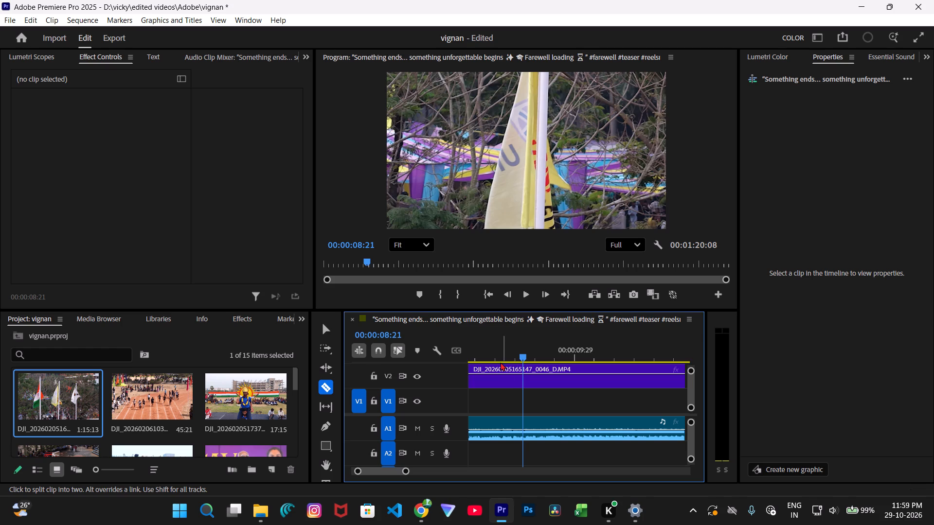
click(500, 362)
click(516, 365)
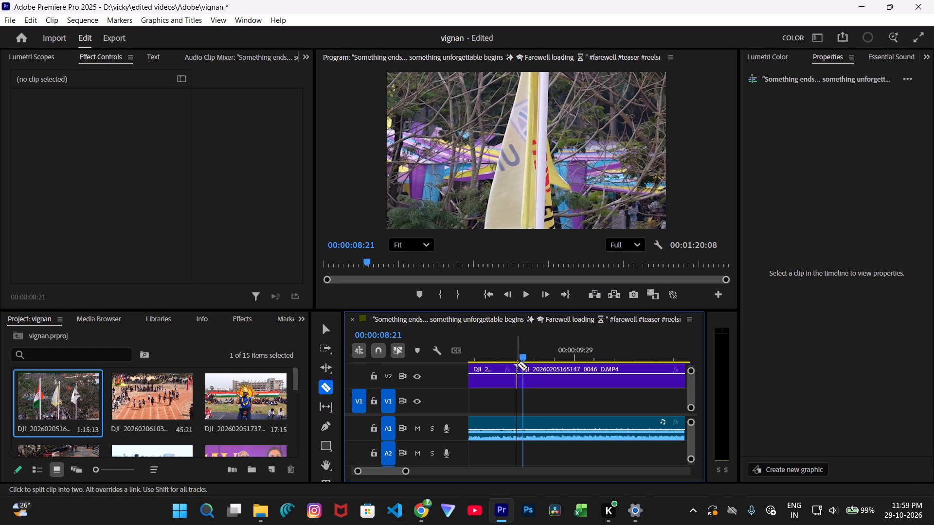
key(v)
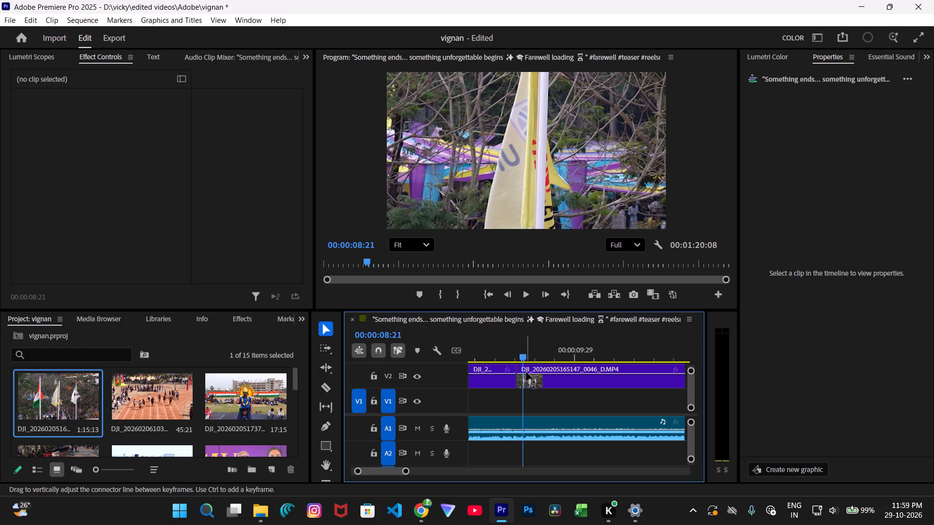
click(530, 372)
key(BackSpace)
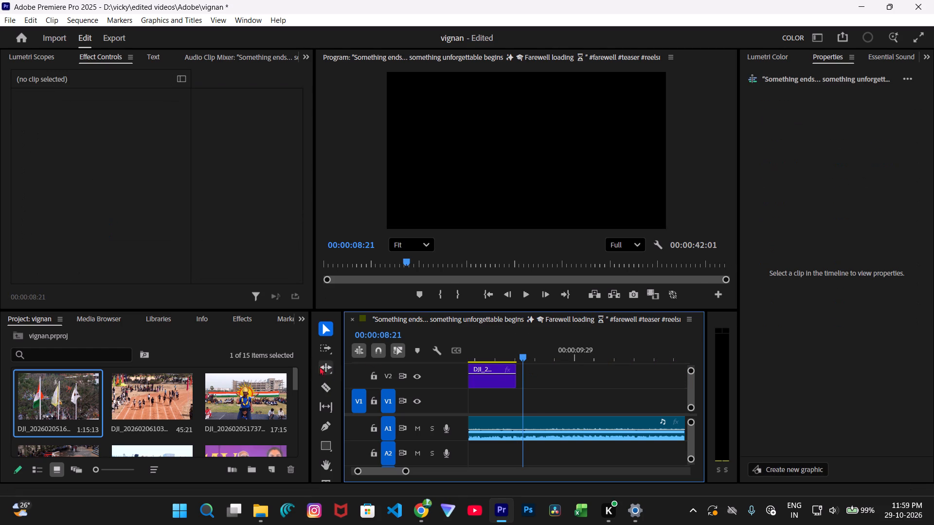
scroll(126, 394, down, 2)
scroll(127, 393, up, 1)
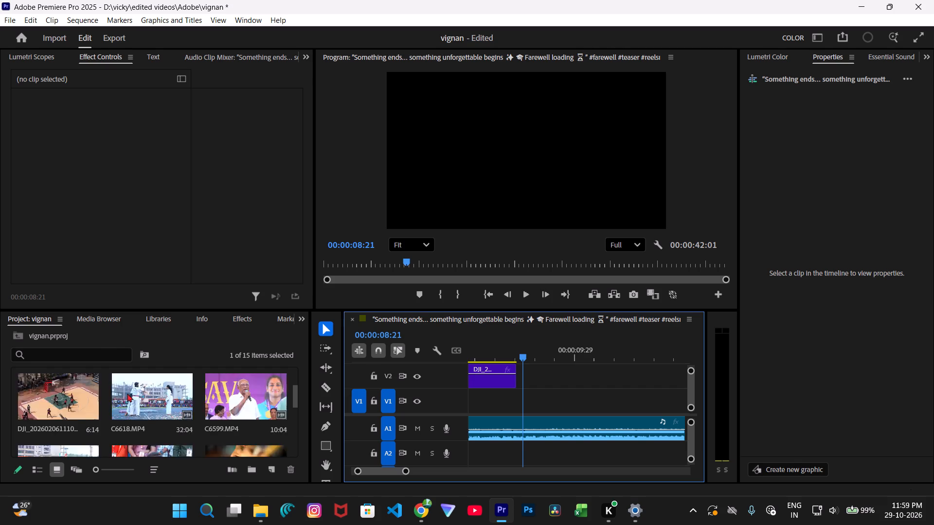
scroll(127, 393, up, 1)
scroll(165, 403, up, 3)
scroll(127, 422, down, 1)
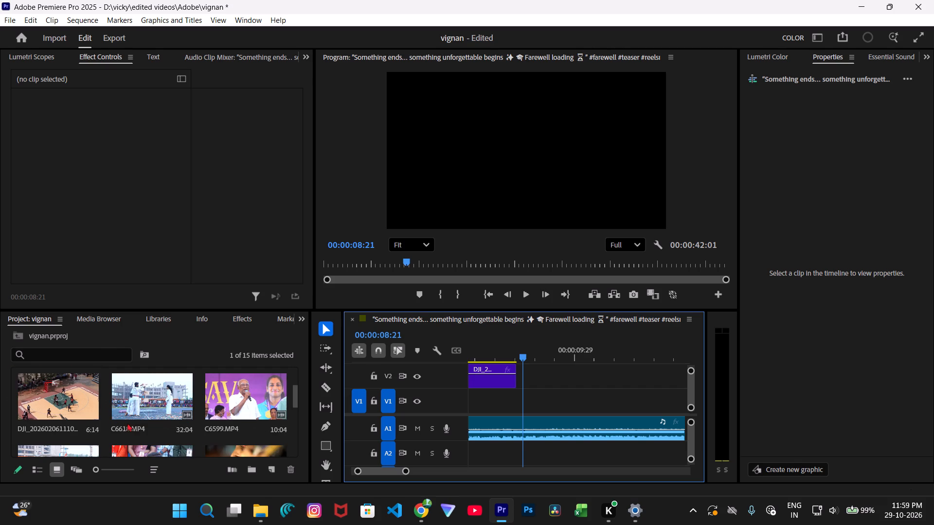
drag(67, 398, 368, 398)
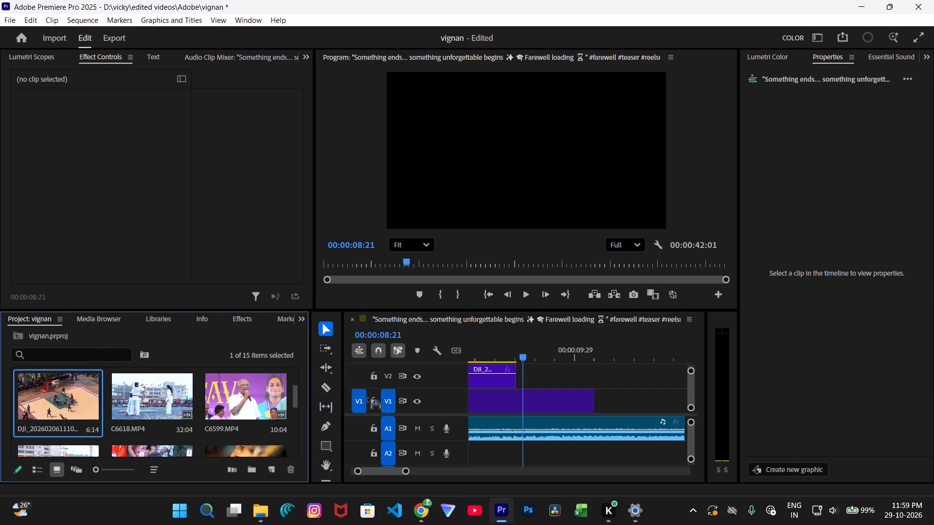
drag(368, 398, 514, 370)
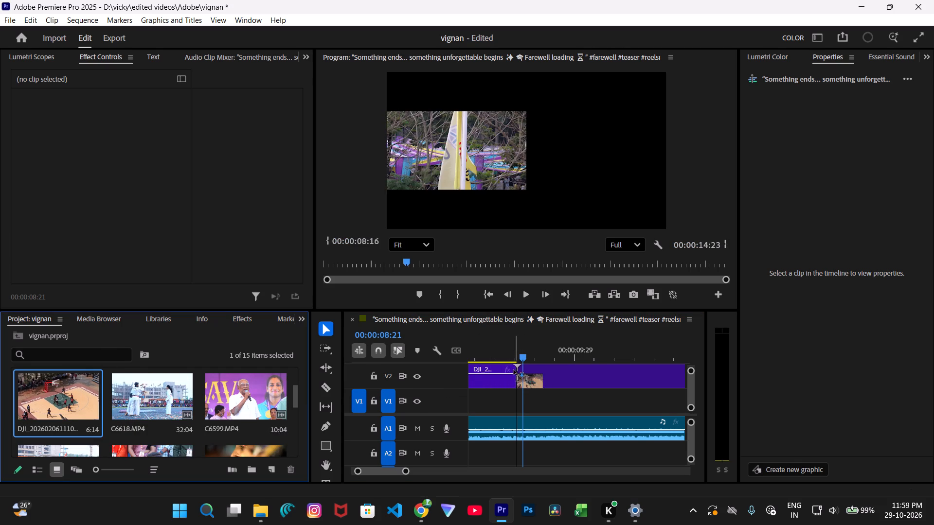
drag(514, 370, 511, 369)
click(492, 358)
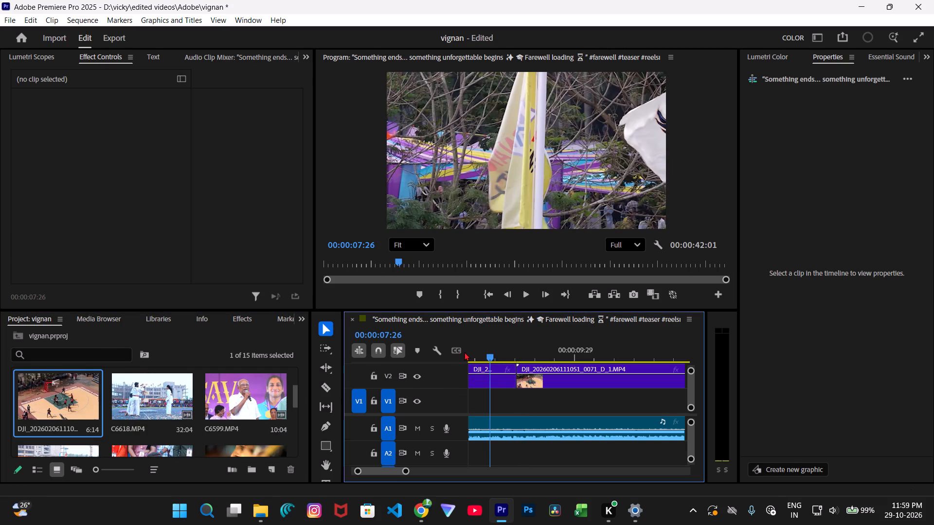
key(space)
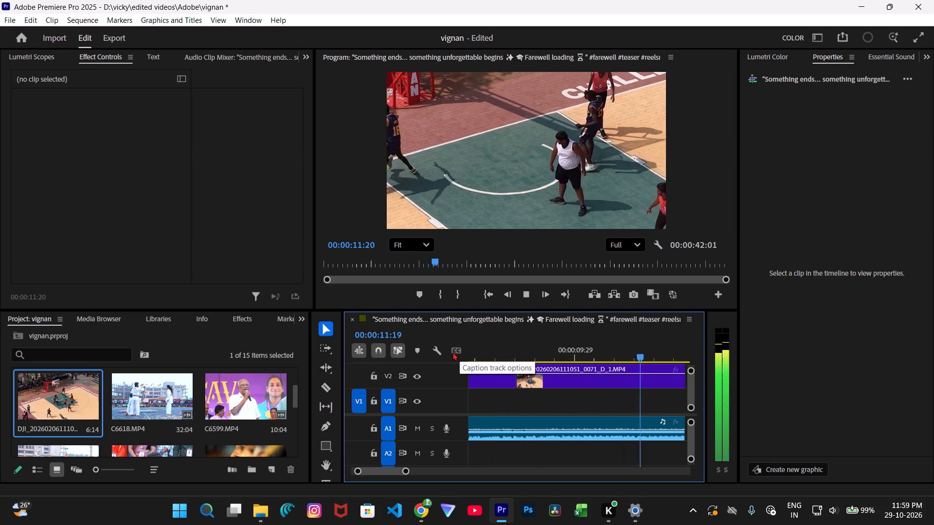
key(space)
key(space)
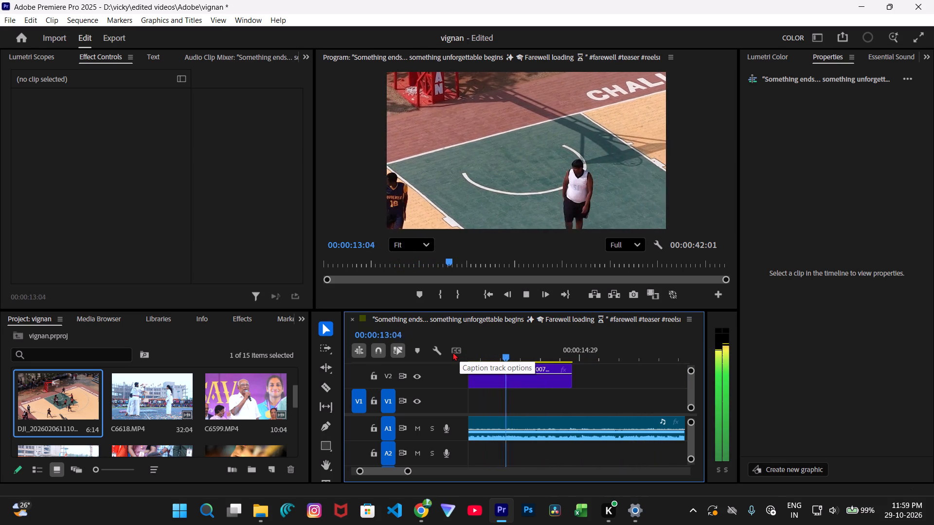
key(space)
Set the basketball clip's scale to 66.
click(506, 372)
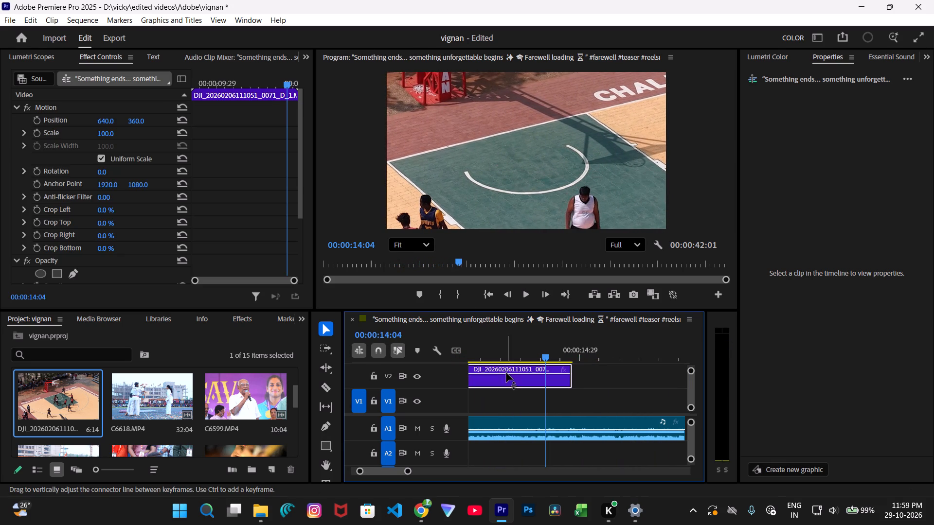
drag(111, 136, 81, 144)
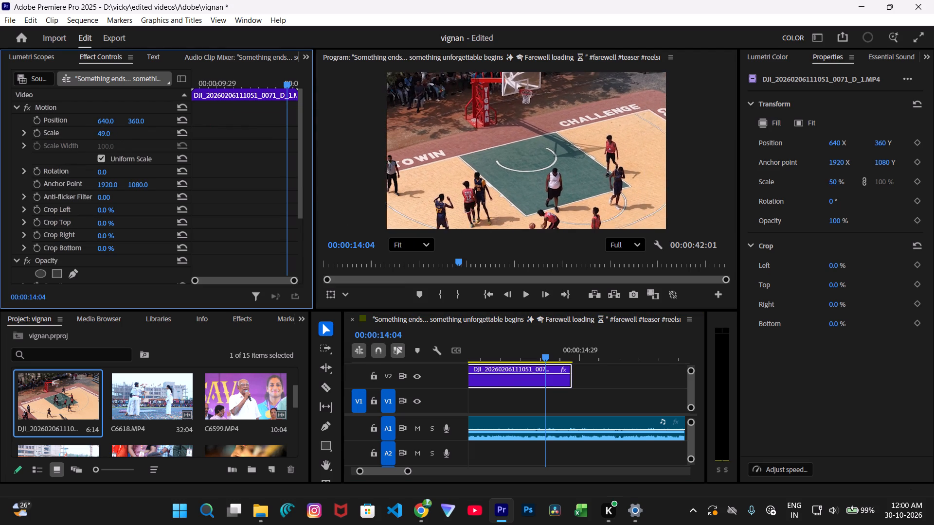
drag(81, 144, 73, 143)
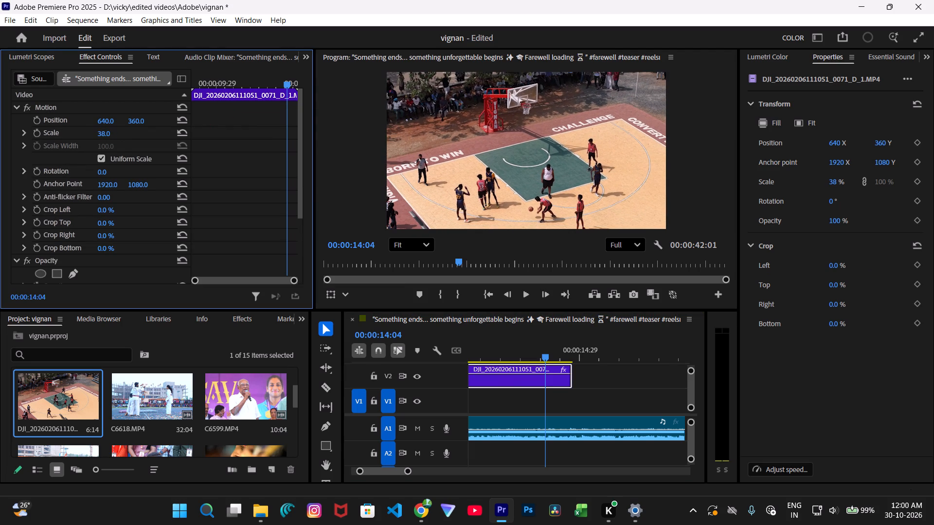
drag(73, 143, 79, 141)
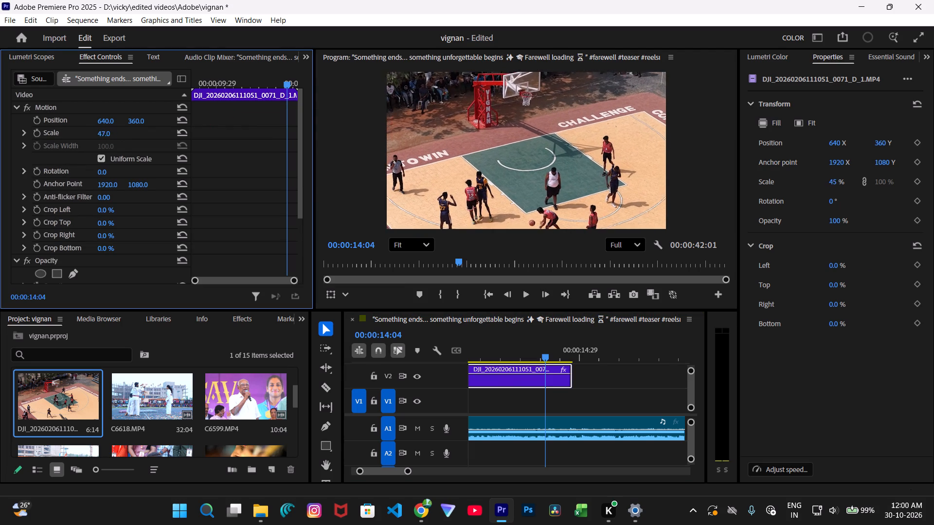
drag(79, 141, 90, 140)
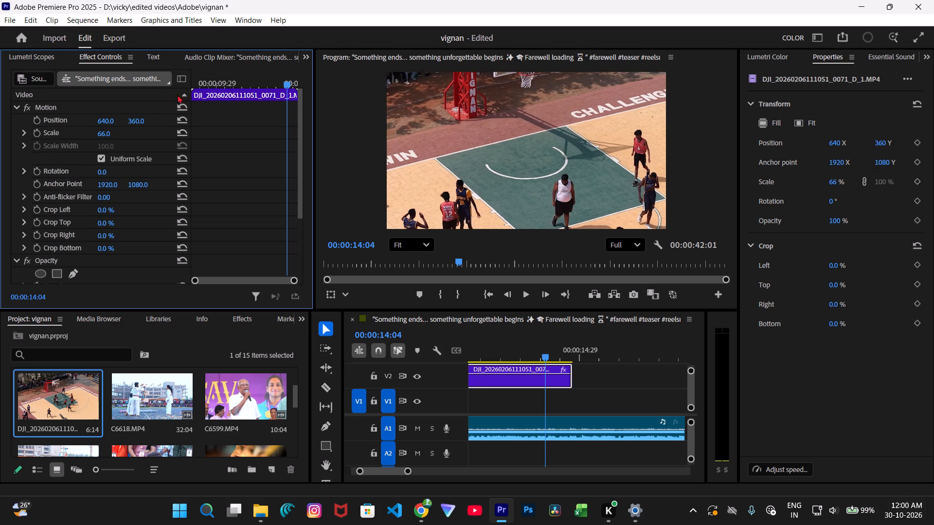
Animate the basketball clip's scale with keyframes from 66 at its first frame to 35 at its end, about 00:00:14:23.
drag(283, 85, 262, 86)
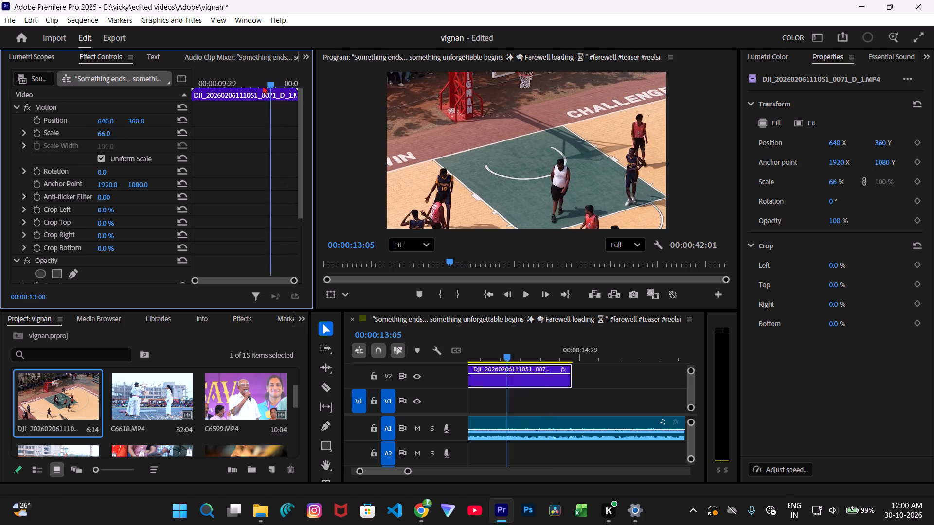
drag(262, 86, 150, 90)
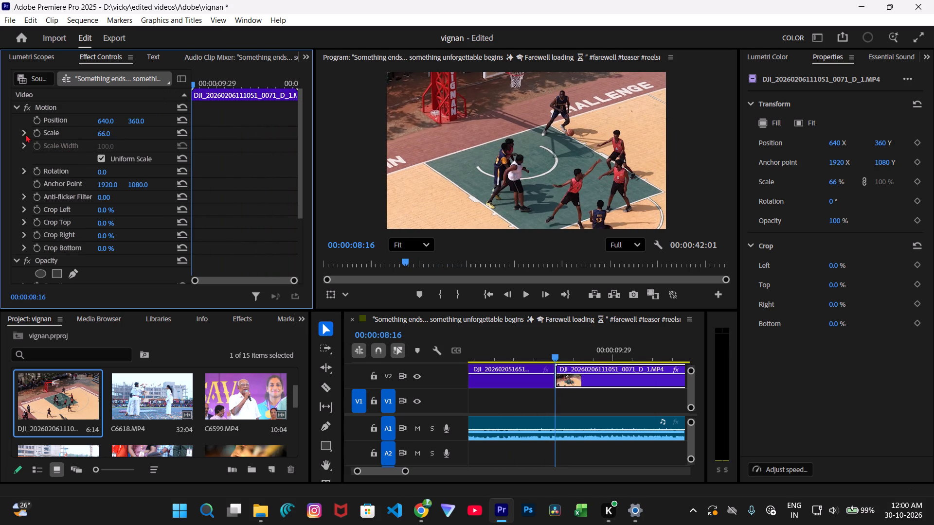
click(38, 131)
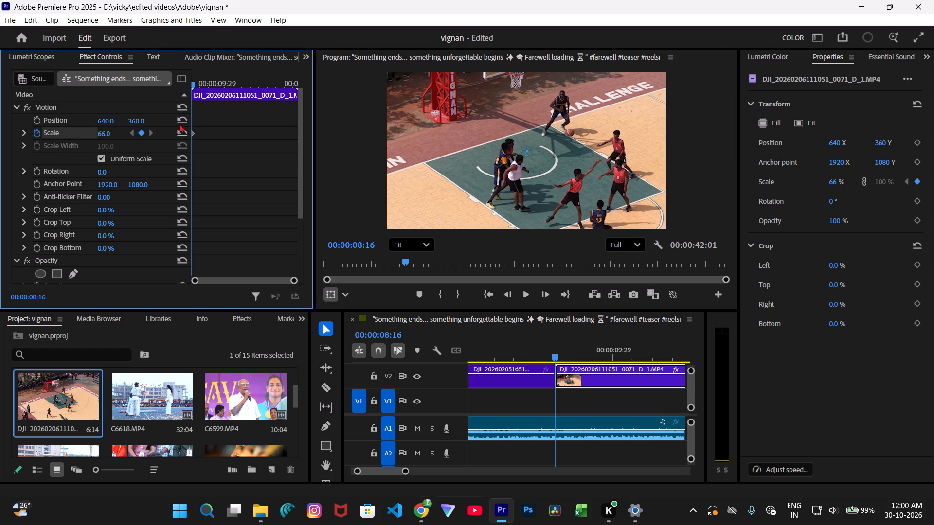
drag(195, 87, 326, 83)
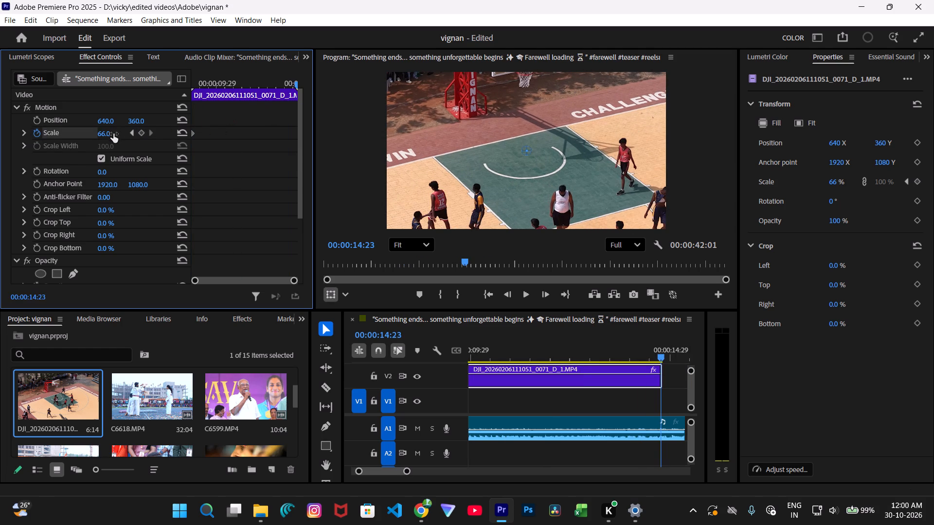
drag(102, 133, 113, 135)
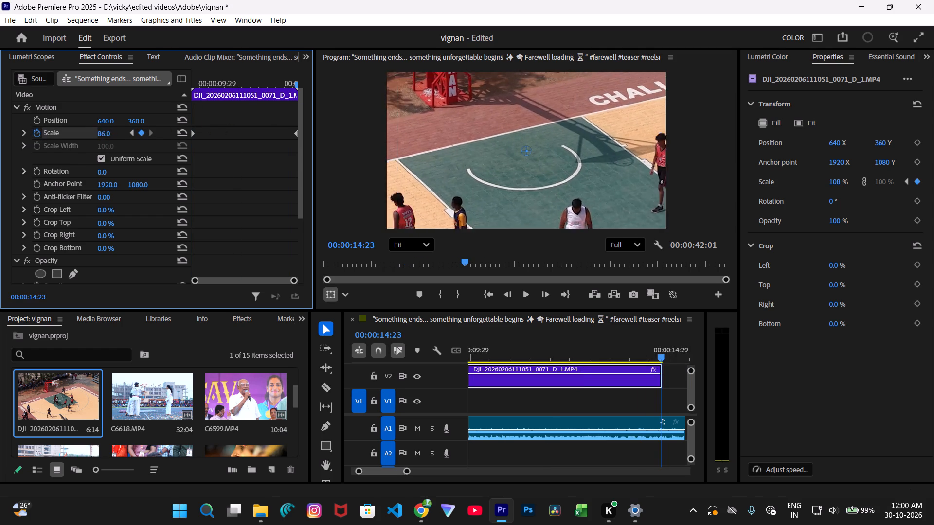
drag(113, 135, 85, 138)
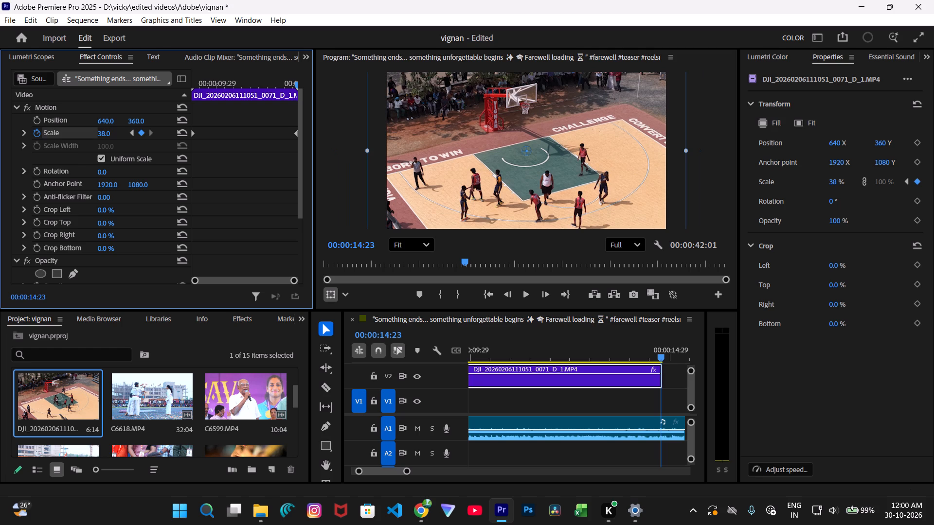
drag(85, 138, 81, 139)
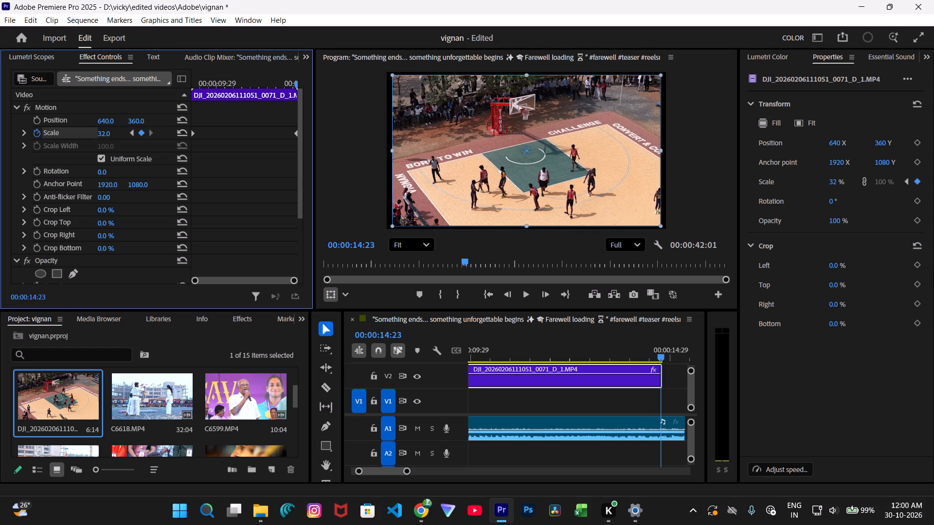
drag(81, 139, 83, 139)
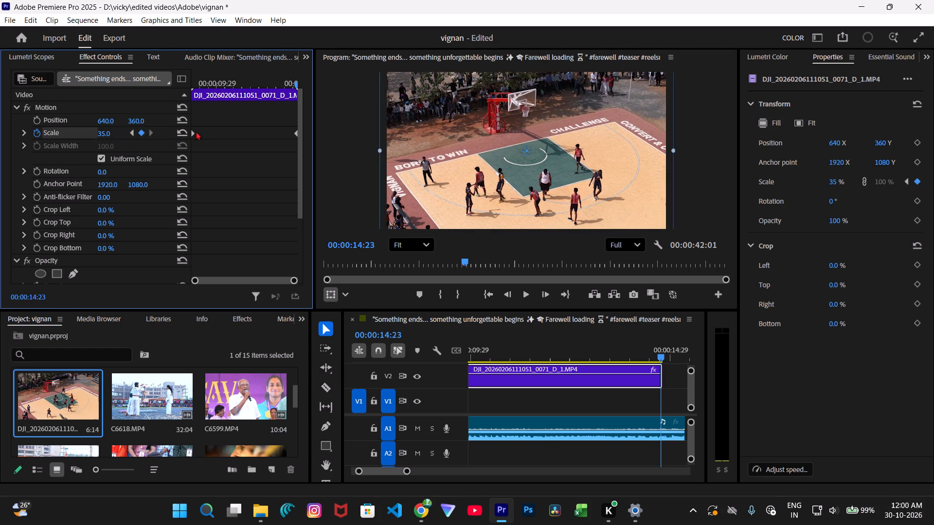
Apply Ease In to the basketball clip's first scale keyframe and Ease Out to its last scale keyframe.
click(194, 134)
right_click(194, 134)
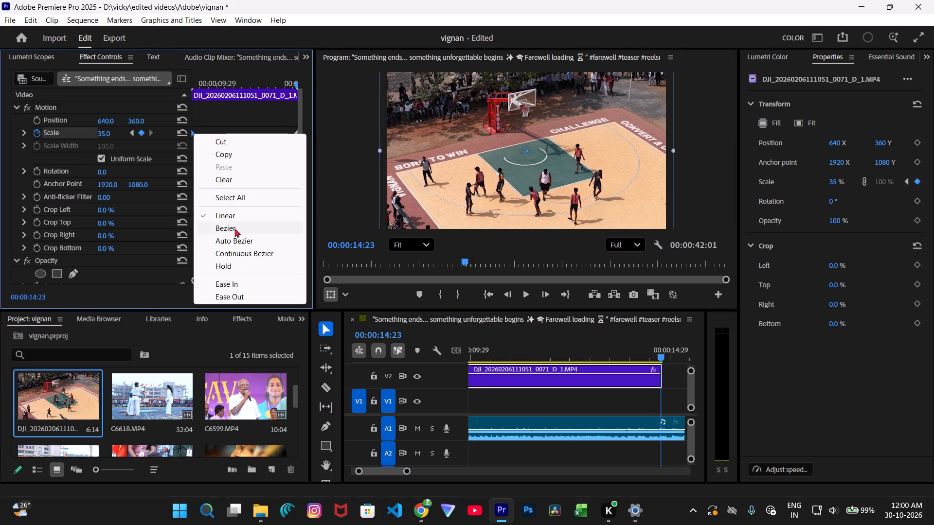
click(251, 285)
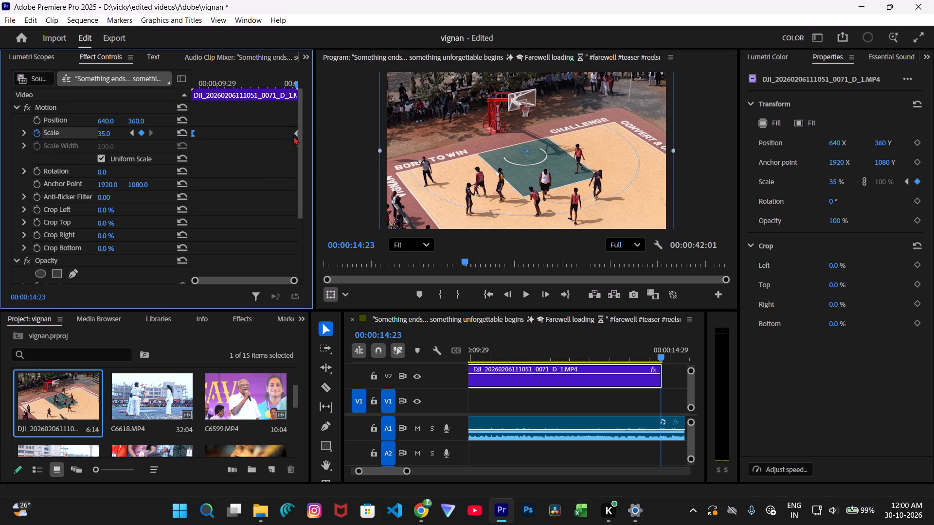
click(294, 134)
right_click(295, 135)
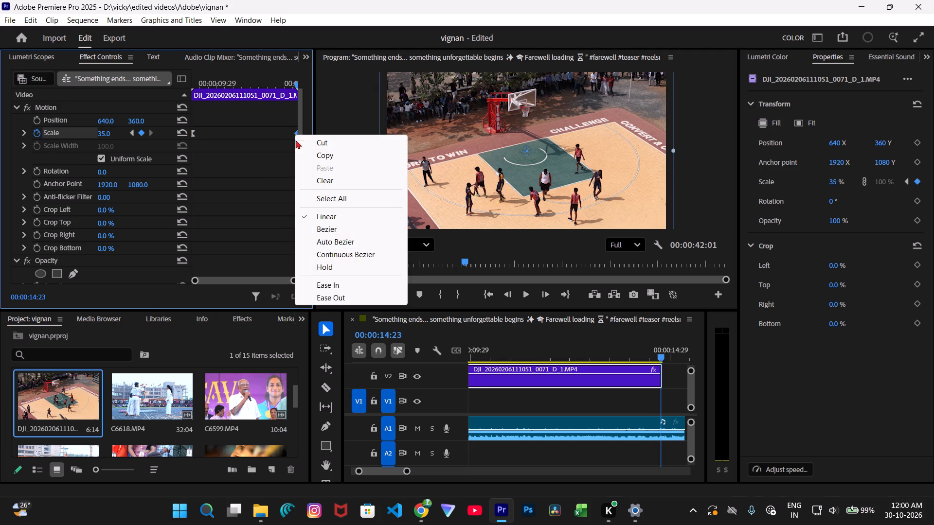
click(317, 296)
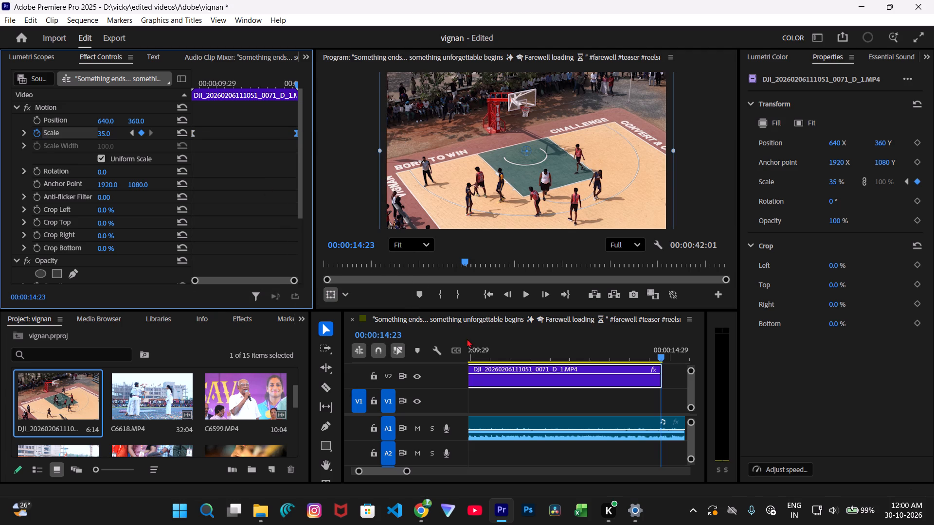
Play back the sequence from the start through the end of the basketball clip to review the scale animation.
drag(490, 358, 452, 364)
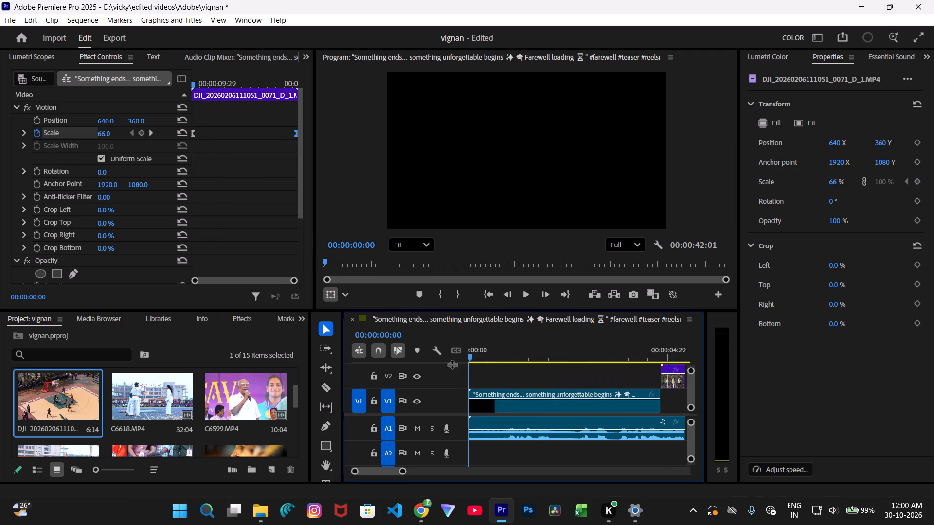
key(space)
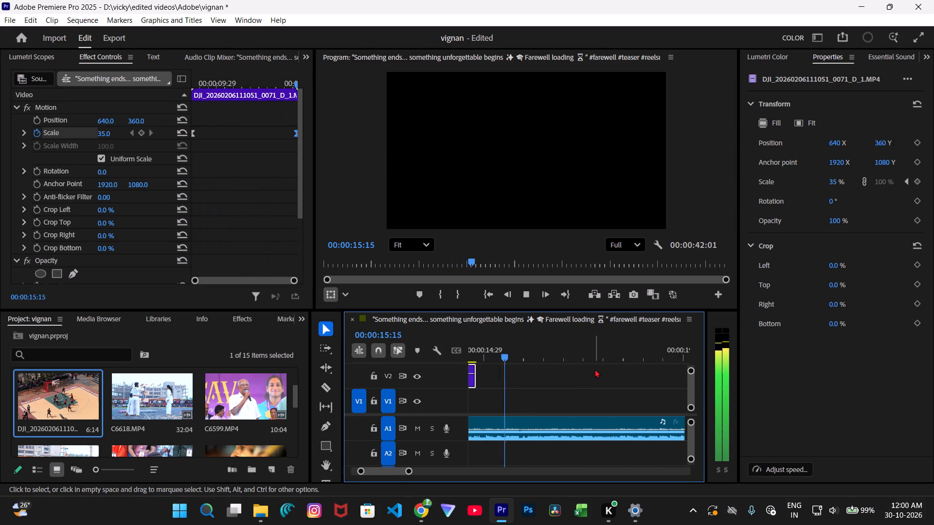
key(space)
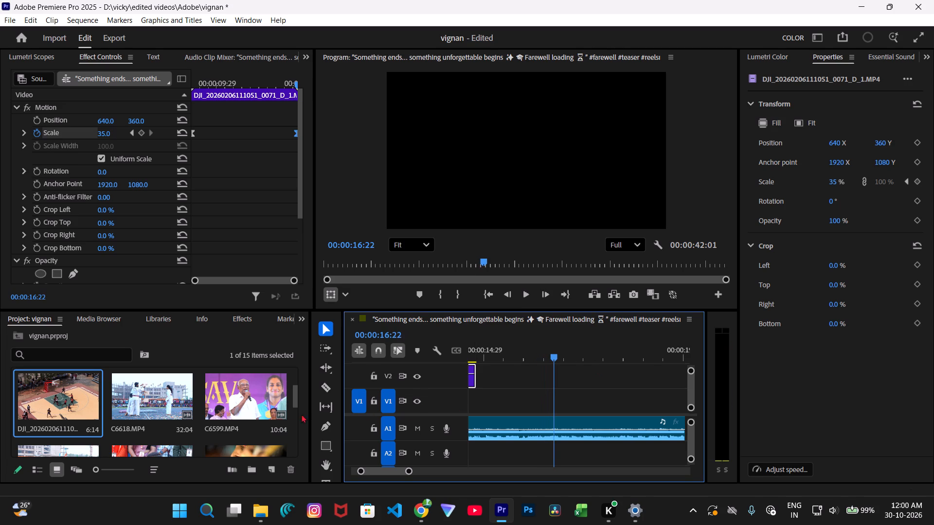
Place C6606.MP4 with its audio on V2 and A2 directly after the basketball clip.
scroll(208, 389, down, 1)
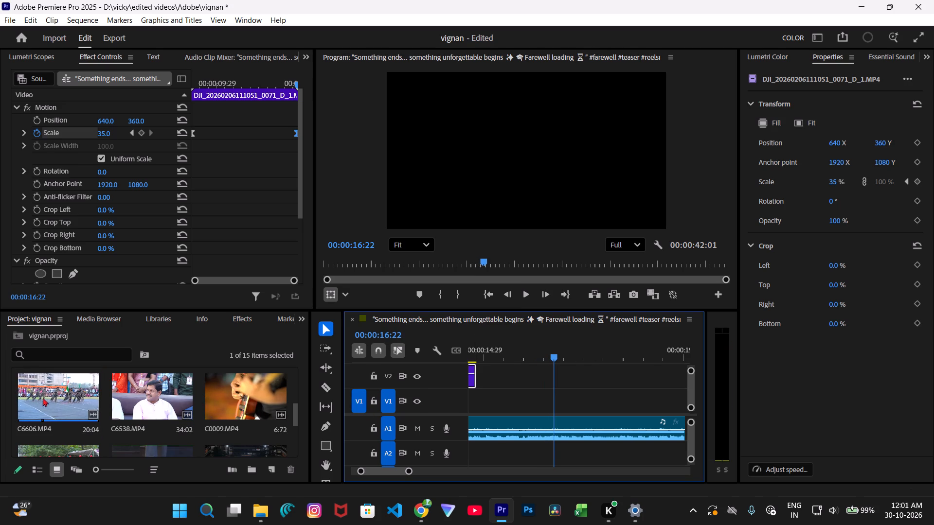
drag(48, 397, 376, 401)
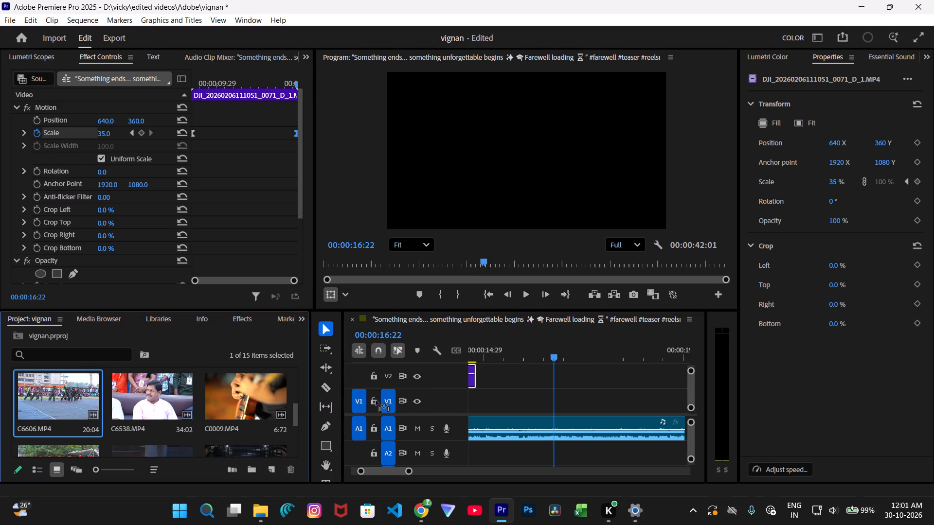
drag(376, 401, 480, 371)
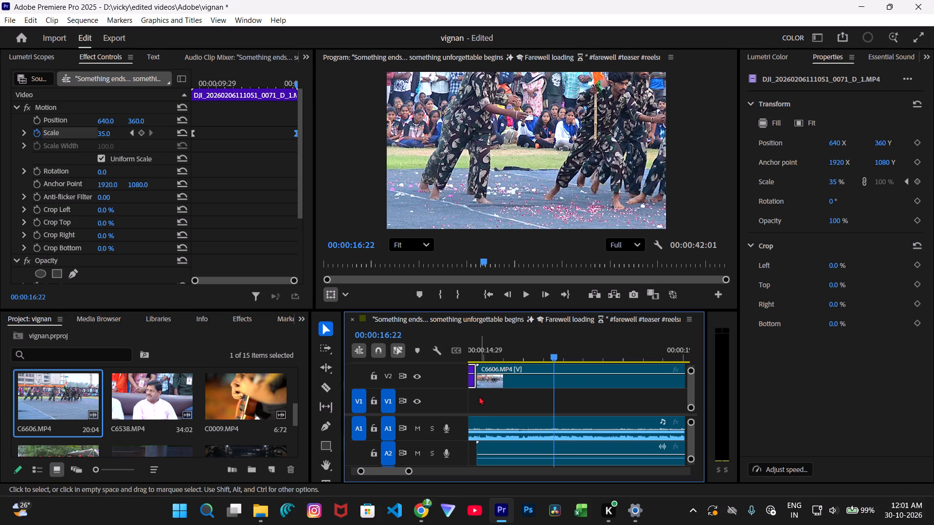
Trim the end of the basketball clip on V2 so it lasts about 3.5 seconds.
scroll(474, 391, right, 1)
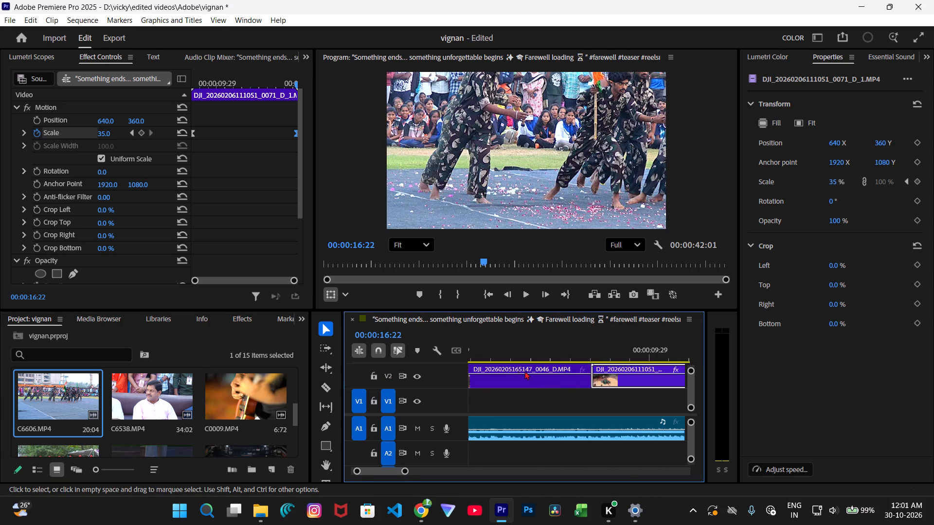
scroll(527, 369, left, 1)
drag(675, 384, 660, 383)
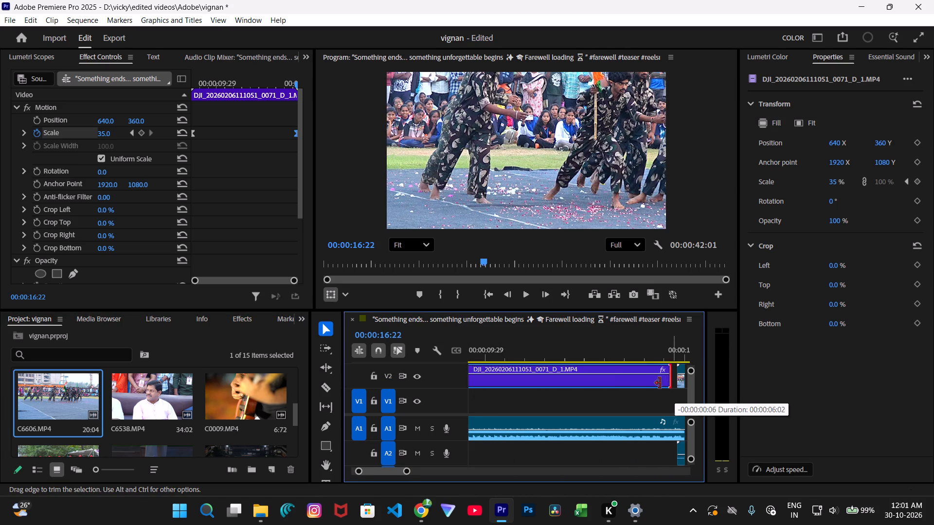
drag(660, 383, 575, 382)
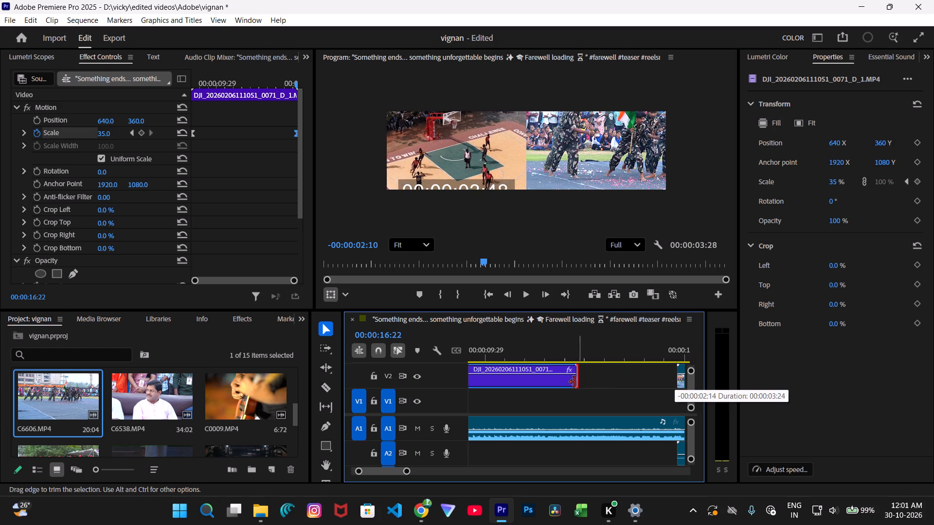
drag(575, 382, 568, 381)
Move C6606.MP4 earlier on V2 to close the gap after the shortened basketball clip.
drag(605, 376, 588, 375)
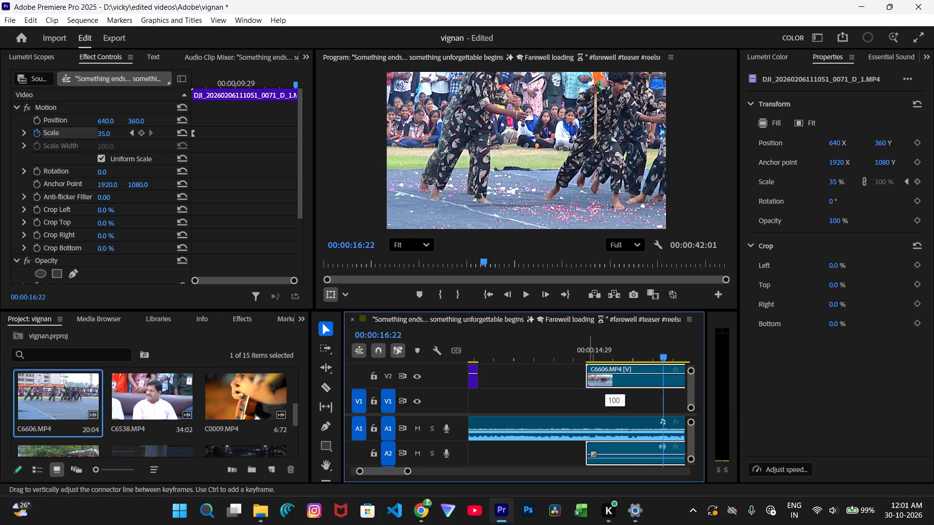
drag(588, 375, 570, 375)
drag(637, 381, 627, 382)
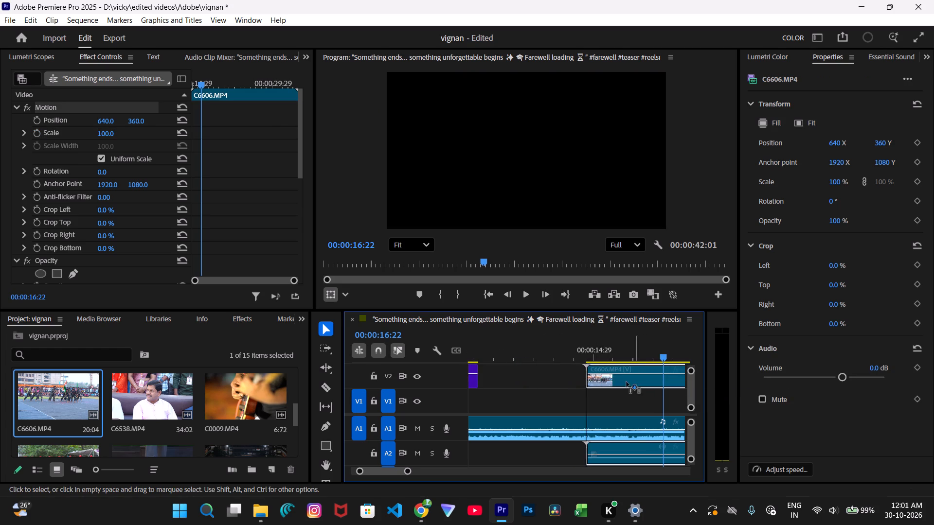
drag(627, 382, 529, 377)
Play back from about 00:00:03:16 through the flags clip to check its length against the teaser's audio.
scroll(529, 377, down, 1)
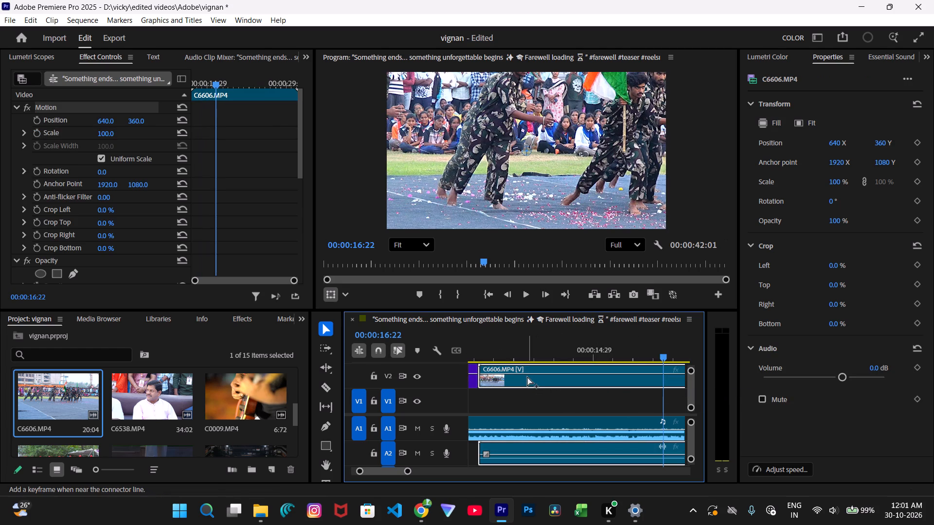
scroll(527, 377, down, 1)
scroll(526, 377, right, 3)
click(539, 357)
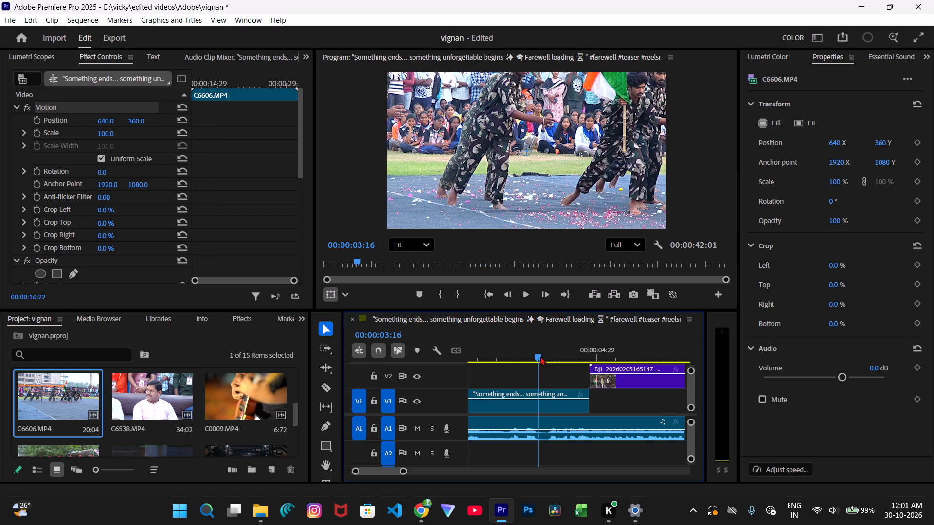
key(space)
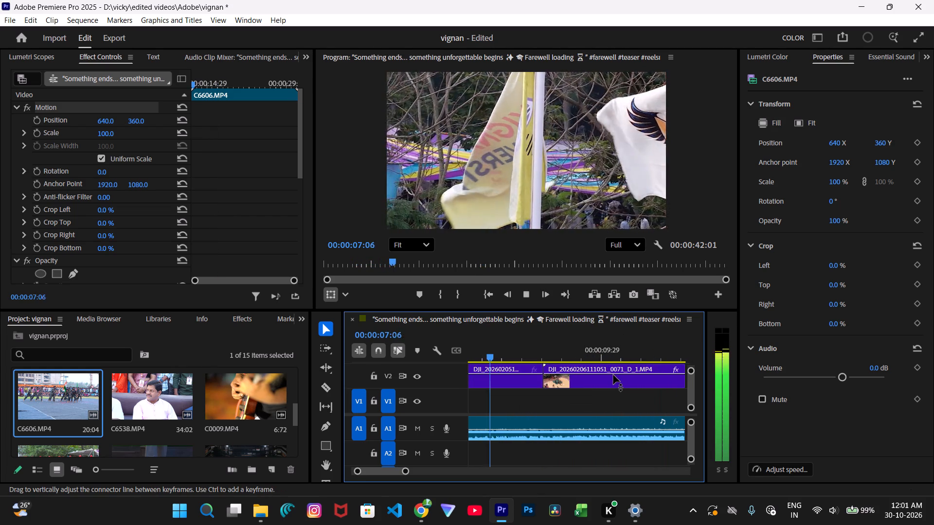
key(space)
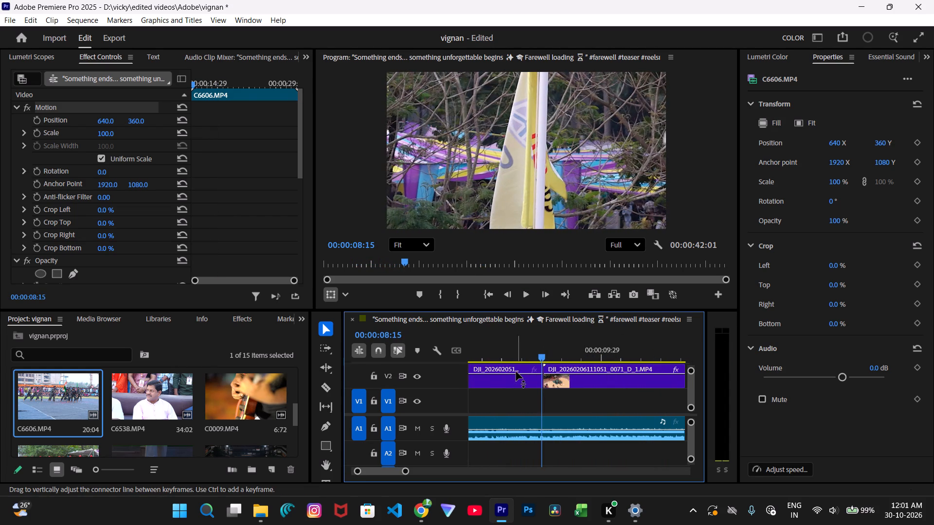
Trim the flags clip's end back to about 00:00:07:00 and move the basketball clip directly against it.
click(515, 371)
drag(541, 378, 488, 380)
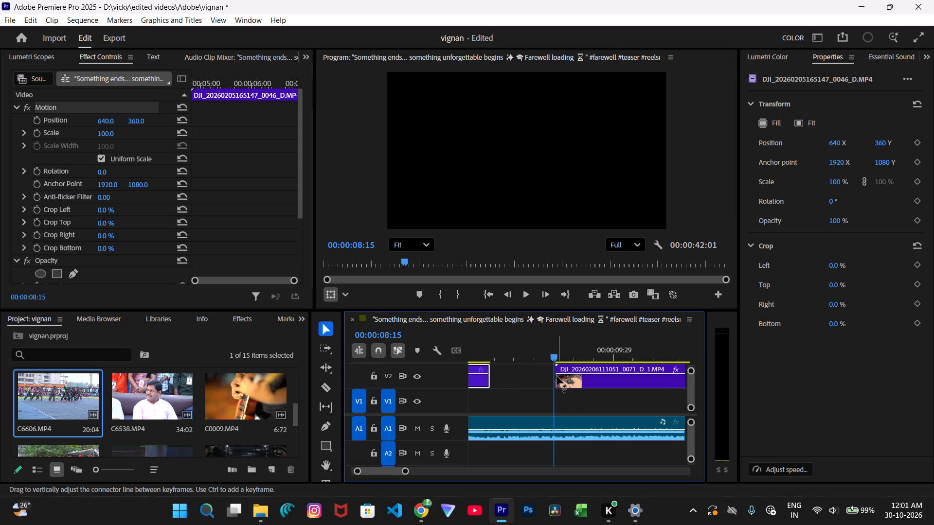
drag(576, 377, 511, 371)
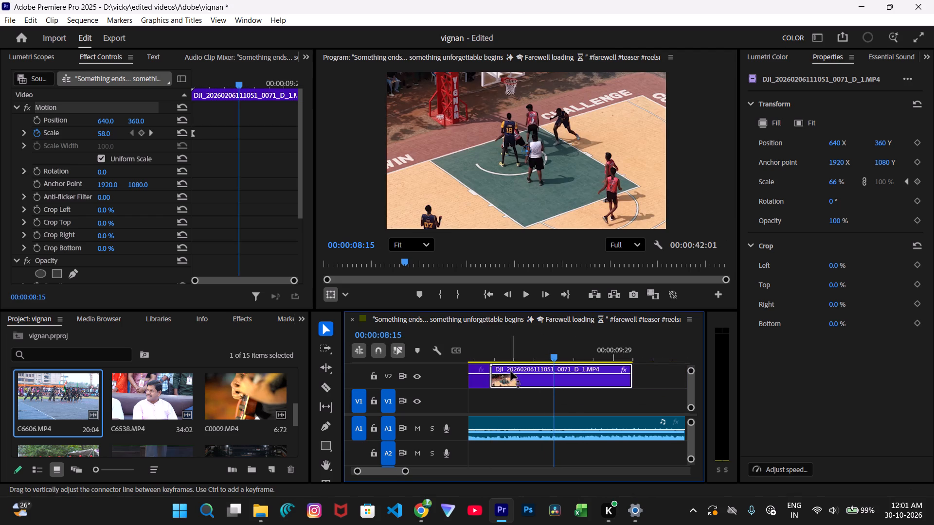
Move C6606.MP4 earlier on V2 to about 00:00:08:21 so it overwrites the end of the basketball clip.
scroll(524, 371, left, 1)
drag(543, 378, 507, 376)
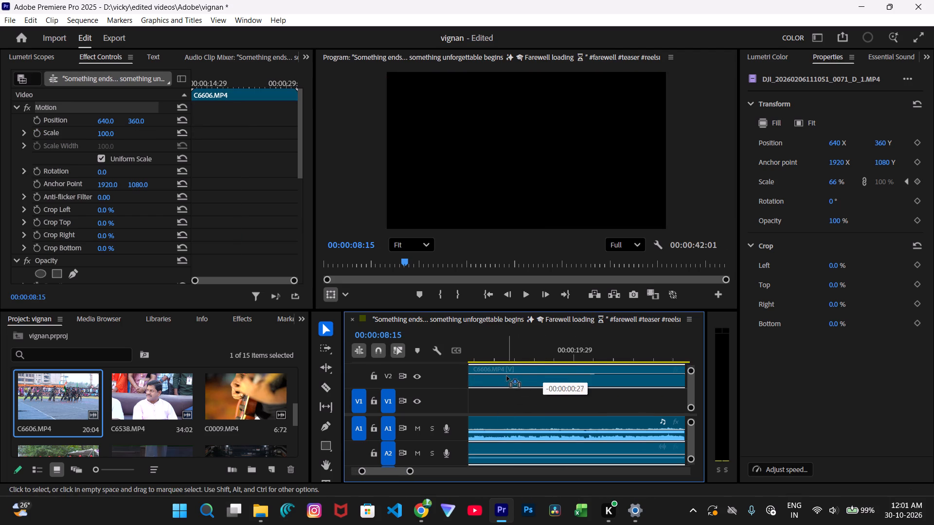
drag(507, 376, 509, 374)
Play back from the start of the basketball clip into C6606.MP4 to check the cuts against the teaser's audio.
scroll(509, 374, right, 1)
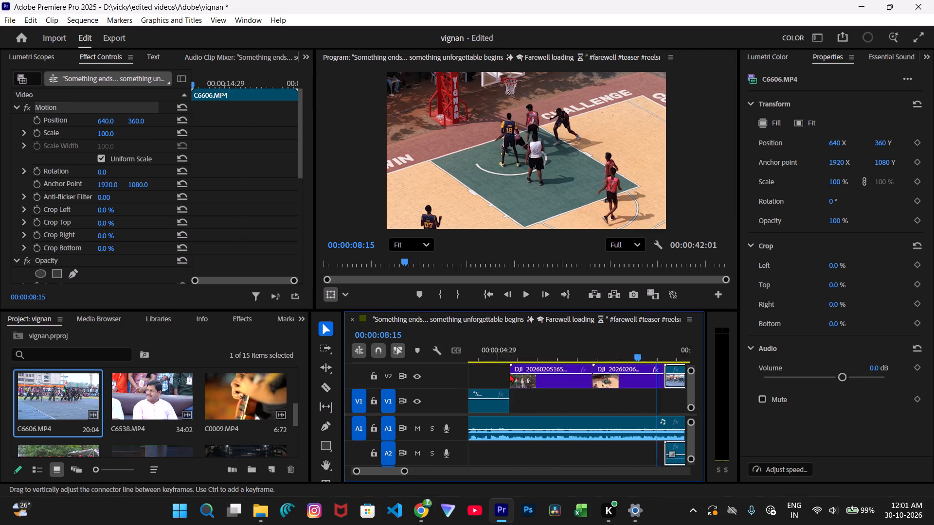
scroll(509, 374, right, 1)
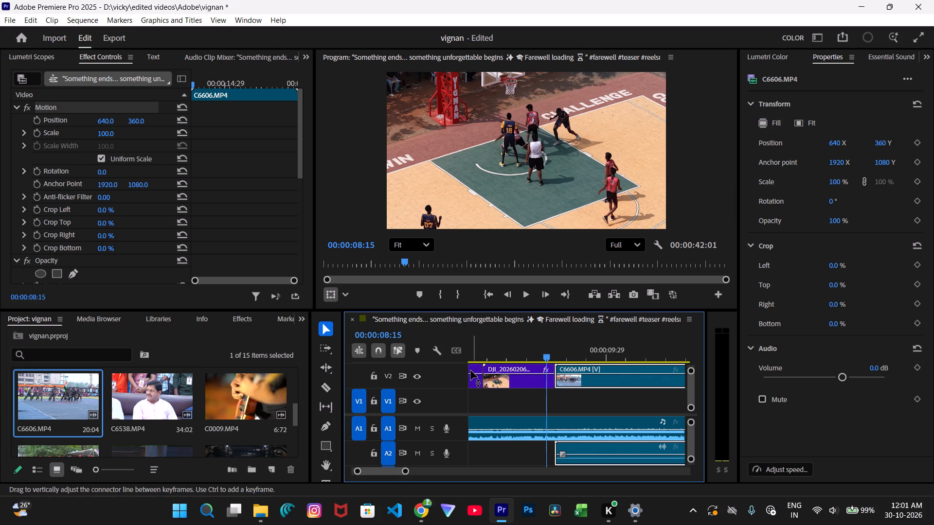
click(474, 359)
key(space)
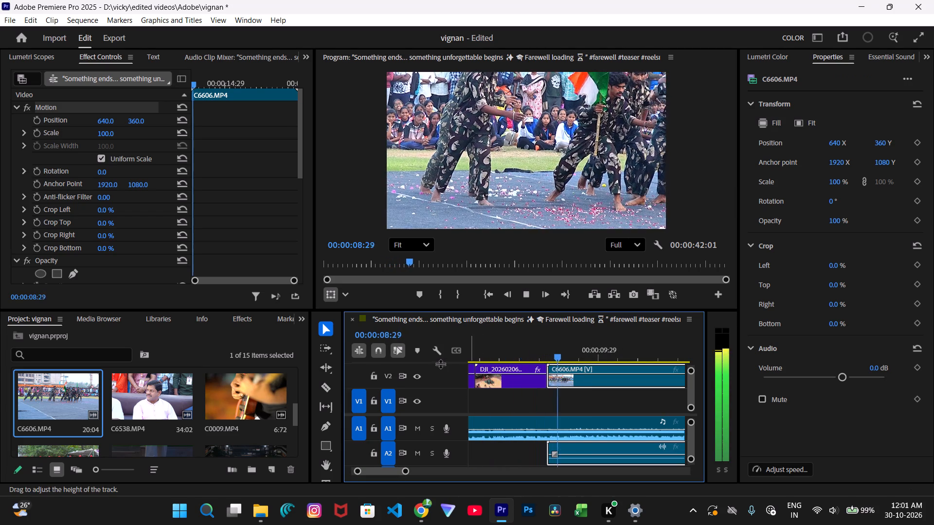
key(space)
key(space)
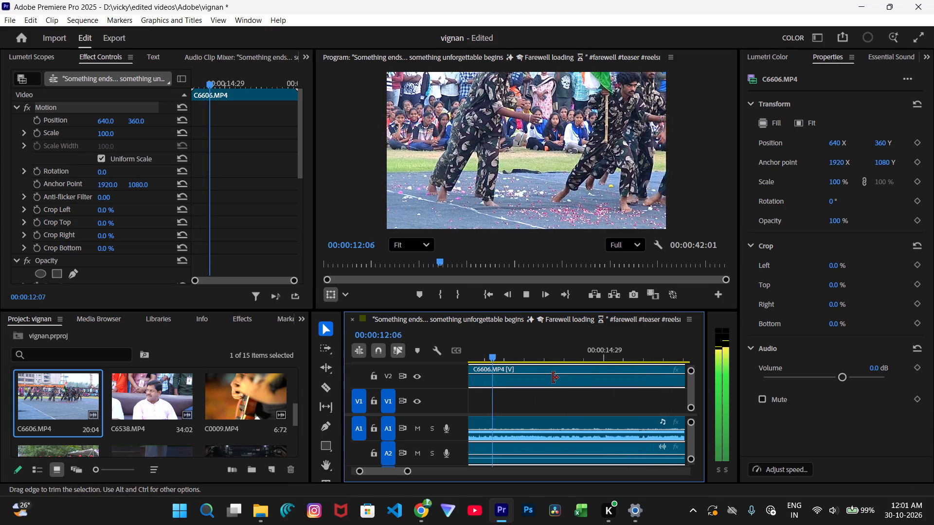
key(space)
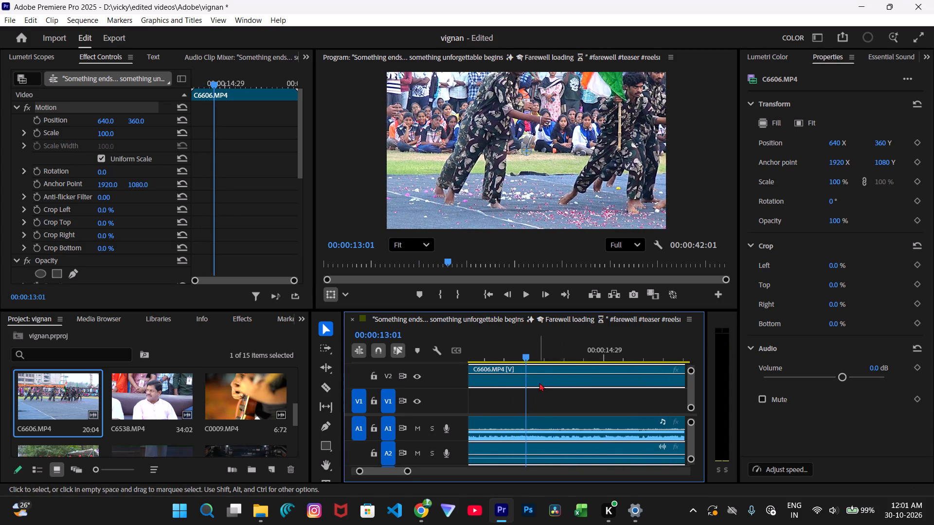
Trim C6606.MP4's start so the clip lasts about 00:00:14:10 and move it back against the basketball clip's end on V2.
scroll(538, 383, right, 1)
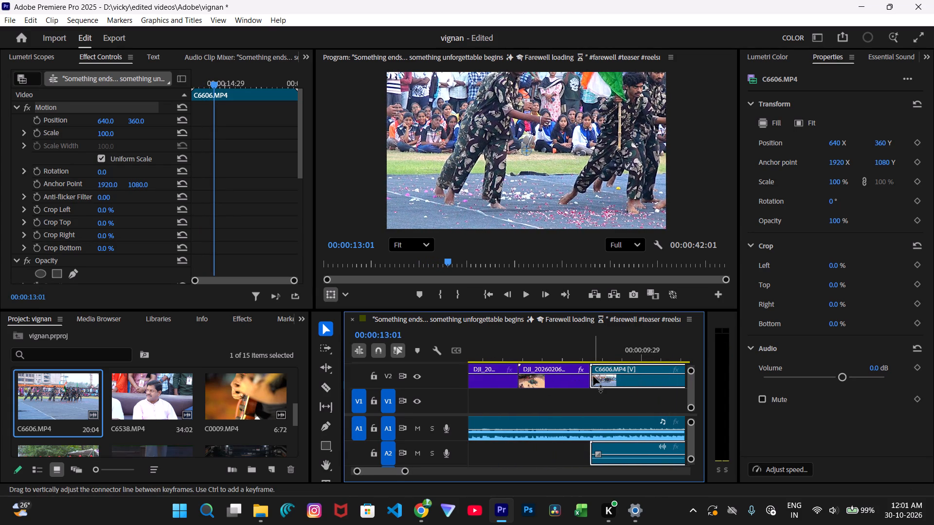
drag(592, 380, 625, 380)
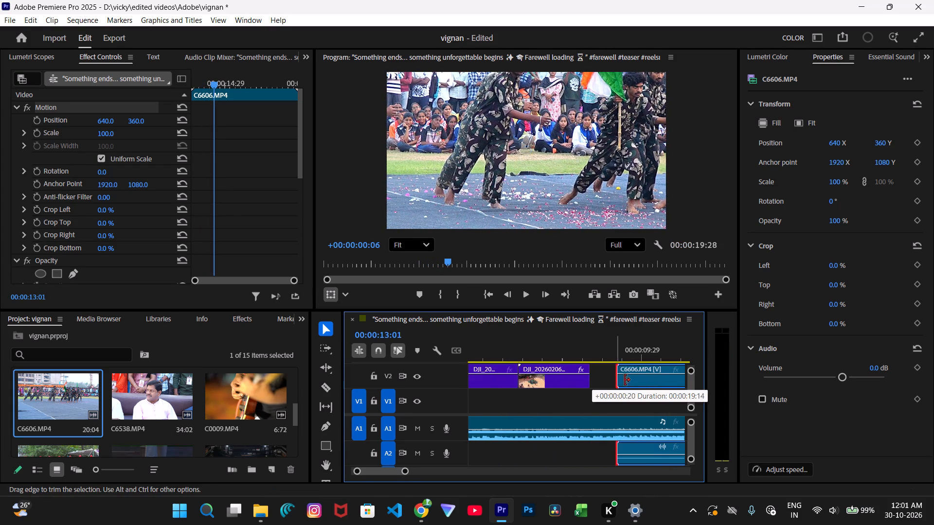
drag(625, 380, 628, 396)
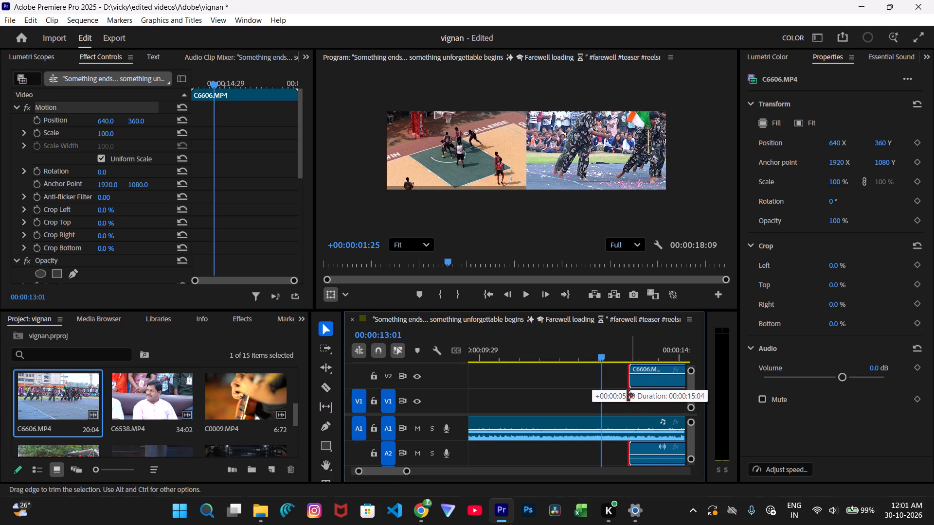
drag(628, 396, 661, 396)
drag(669, 385, 527, 368)
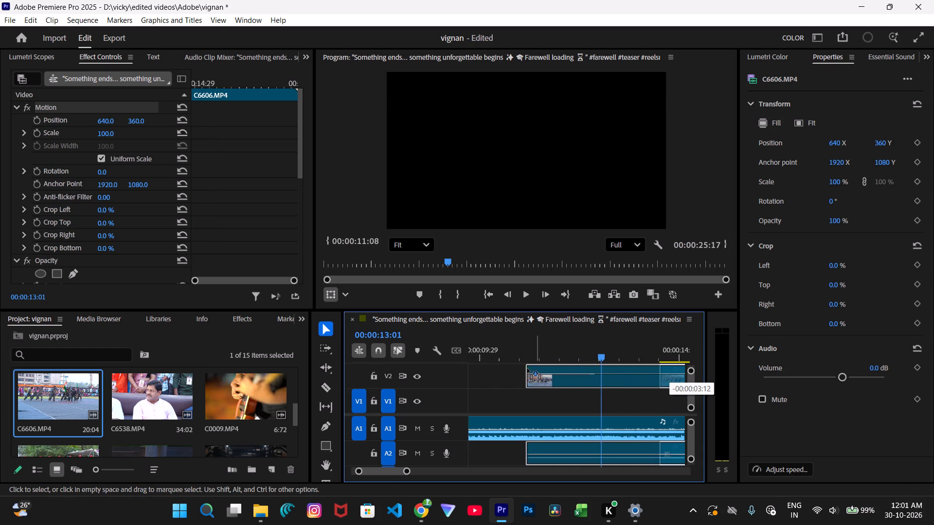
drag(527, 368, 495, 364)
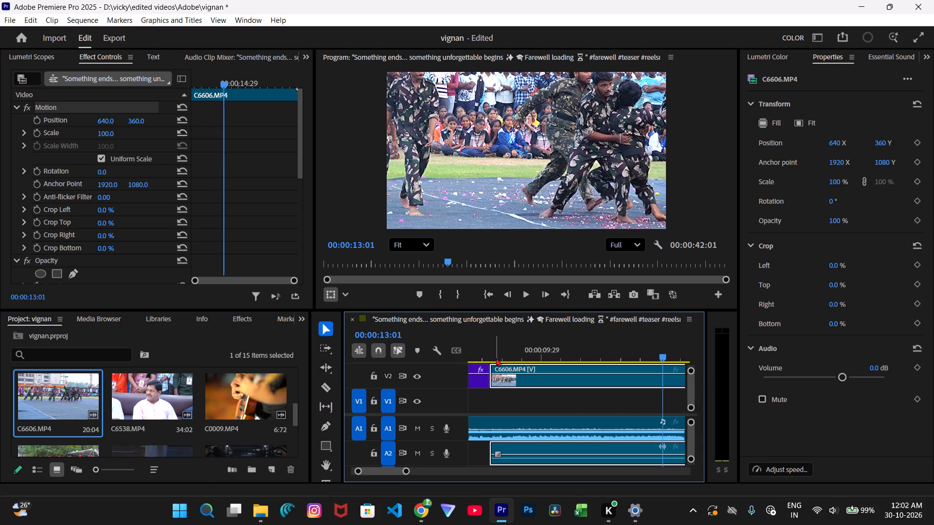
Set C6606.MP4's scale to 48 while viewing a frame near 00:00:09:09.
click(496, 353)
key(space)
key(space)
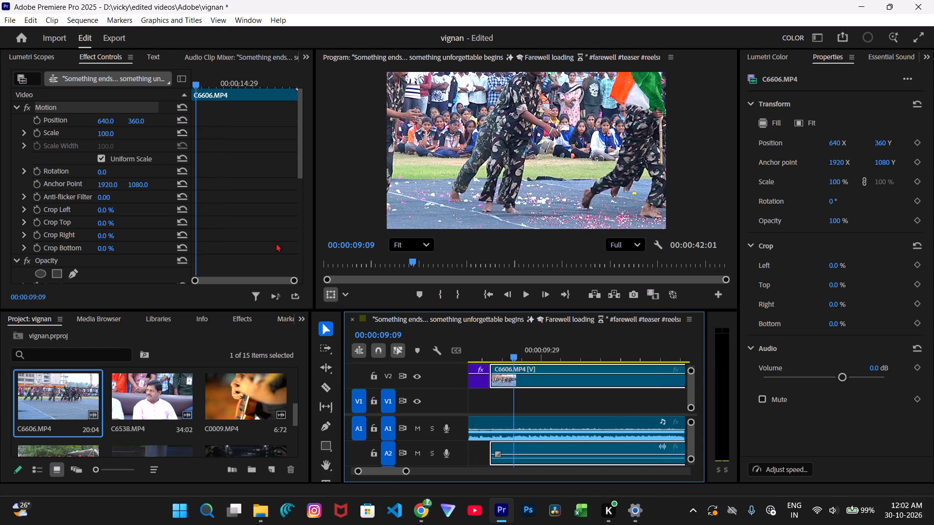
drag(113, 135, 159, 142)
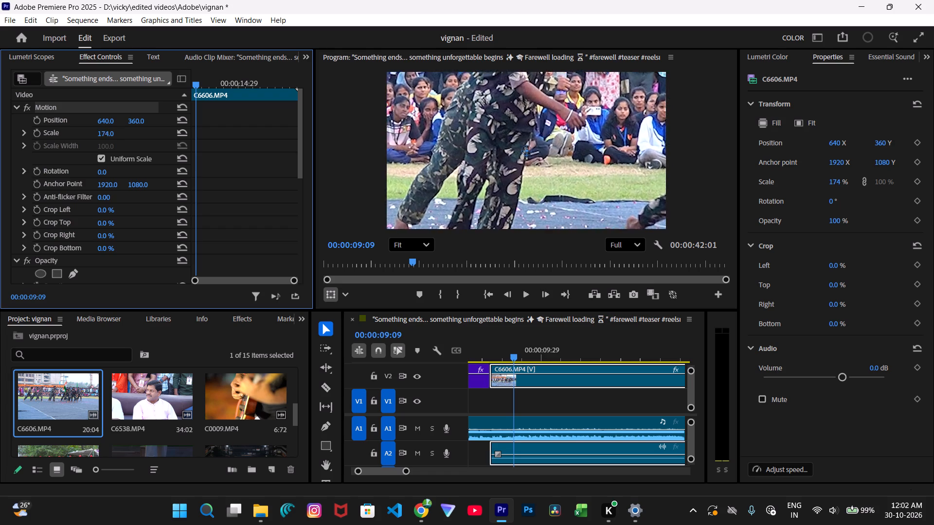
drag(159, 142, 83, 145)
Play back the scaled C6606.MP4 from 00:00:09:09 to about 00:00:14:07 to judge its cut point against the audio.
key(space)
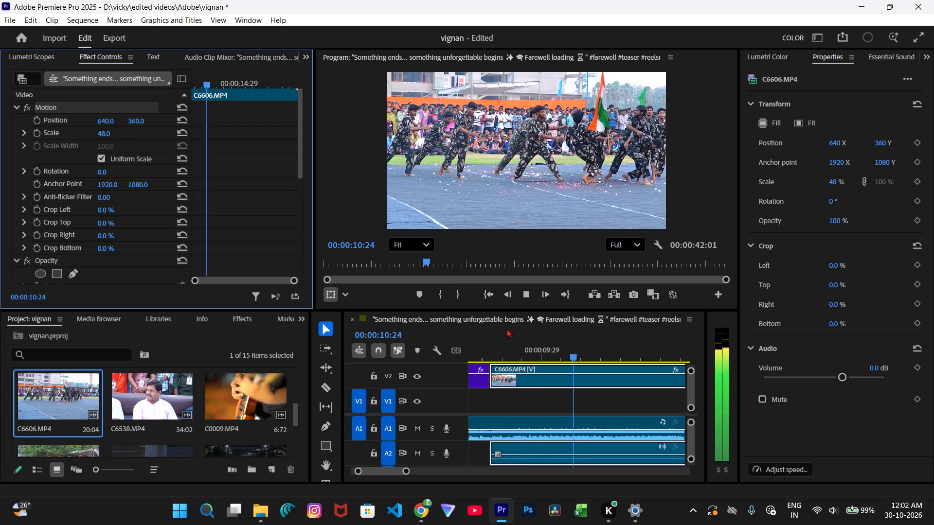
key(space)
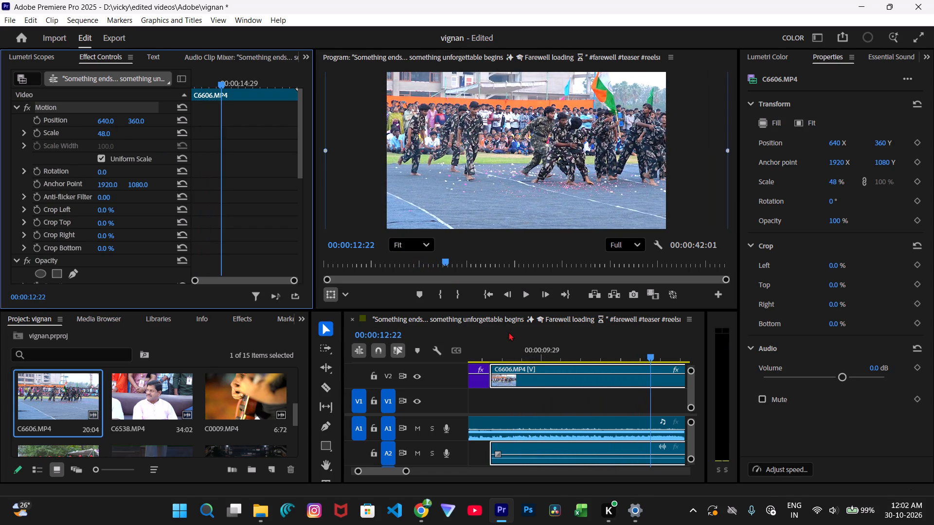
key(space)
key(space)
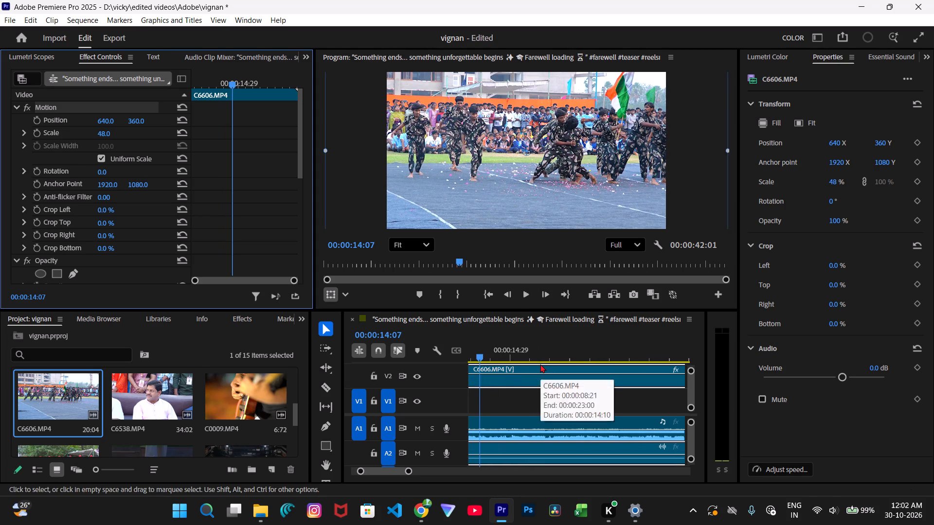
scroll(166, 398, up, 2)
scroll(170, 398, down, 2)
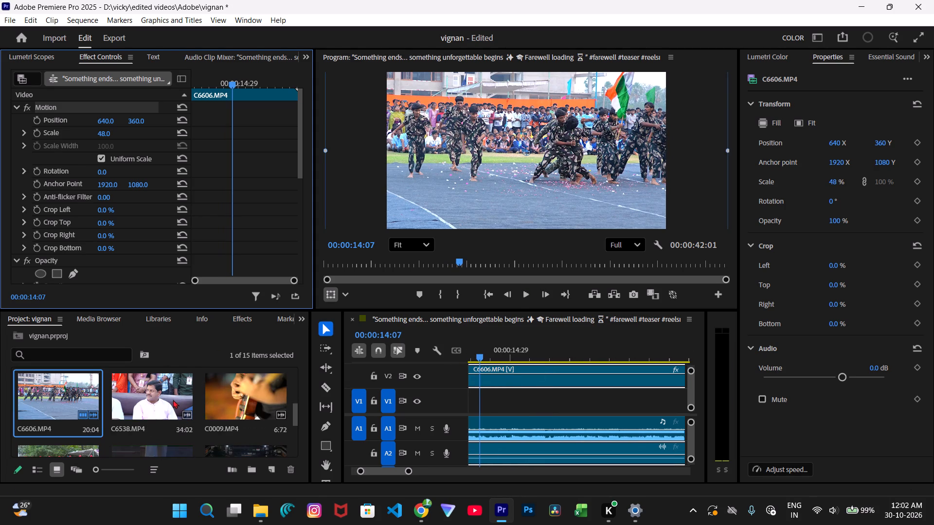
scroll(248, 401, up, 3)
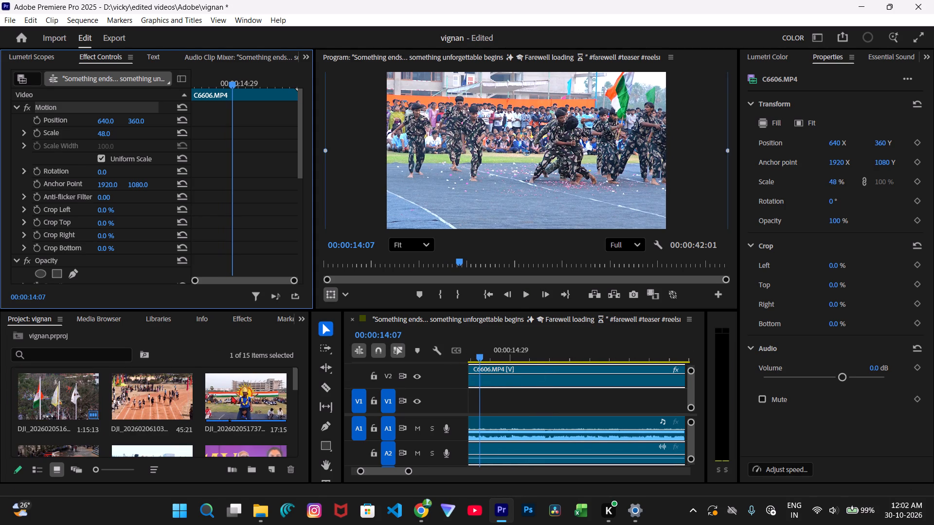
drag(231, 395, 492, 377)
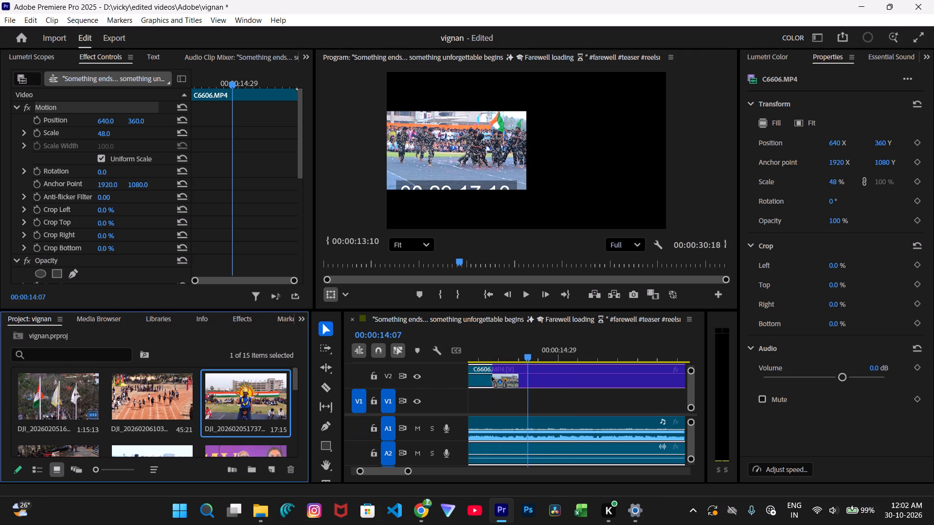
drag(492, 377, 481, 372)
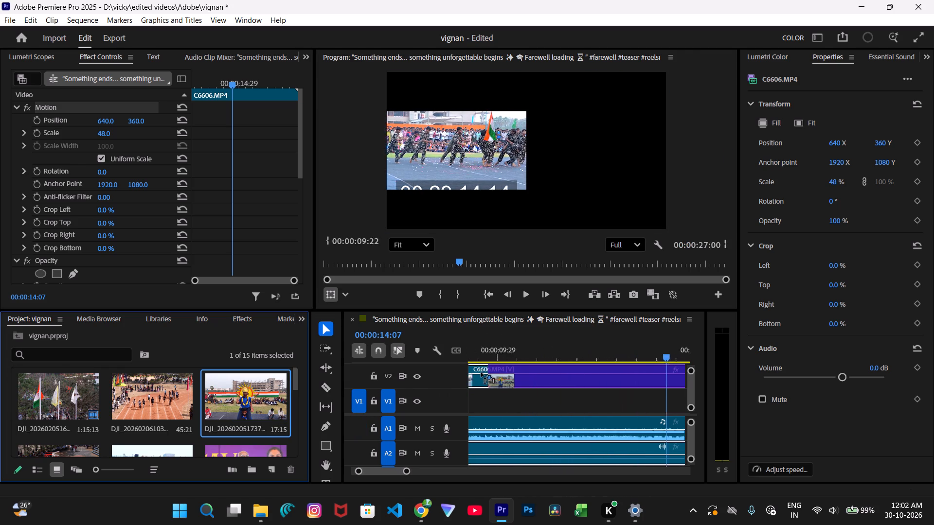
drag(481, 372, 614, 378)
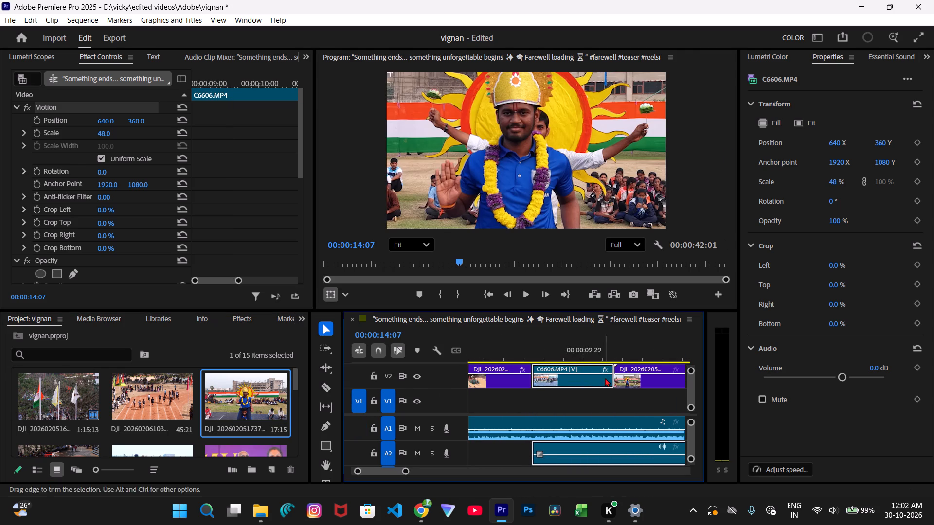
Play back from the middle of C6606.MP4 into the new DJI clip to check the cut and find its usable action.
click(559, 357)
key(space)
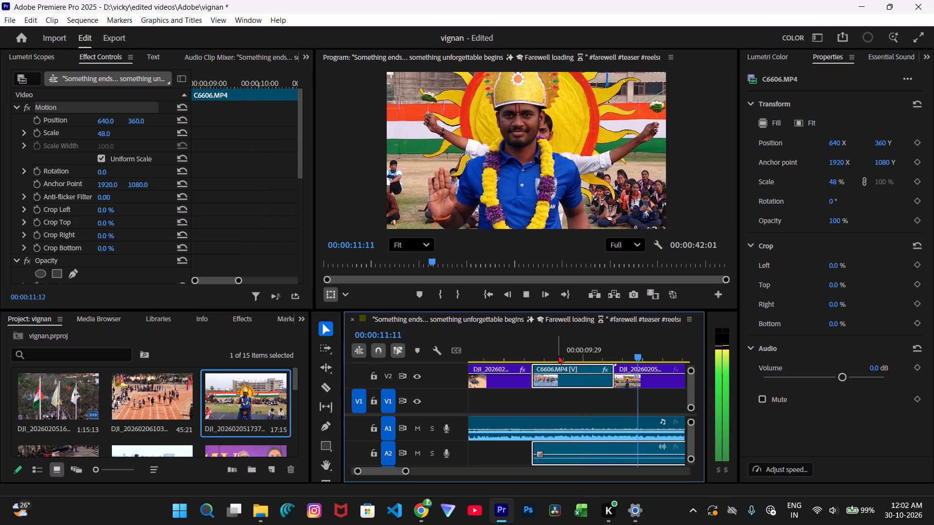
key(space)
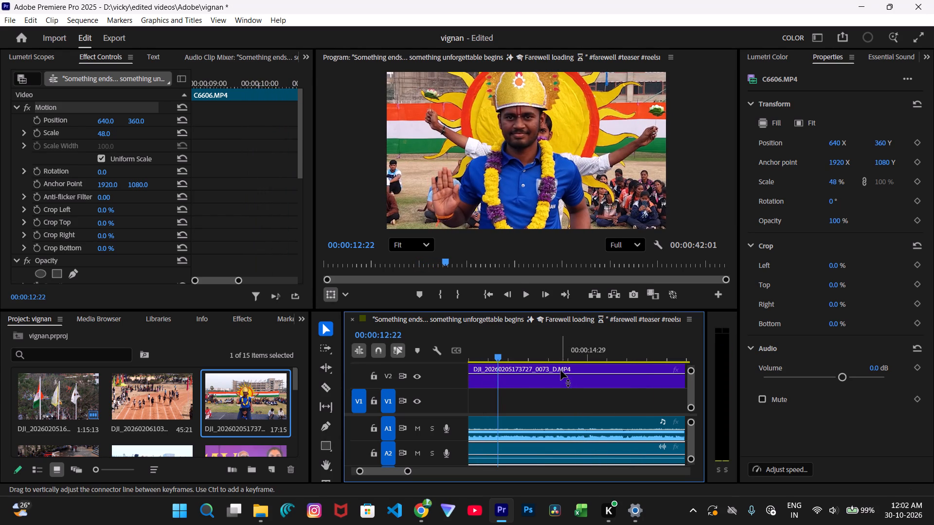
key(space)
scroll(501, 375, right, 1)
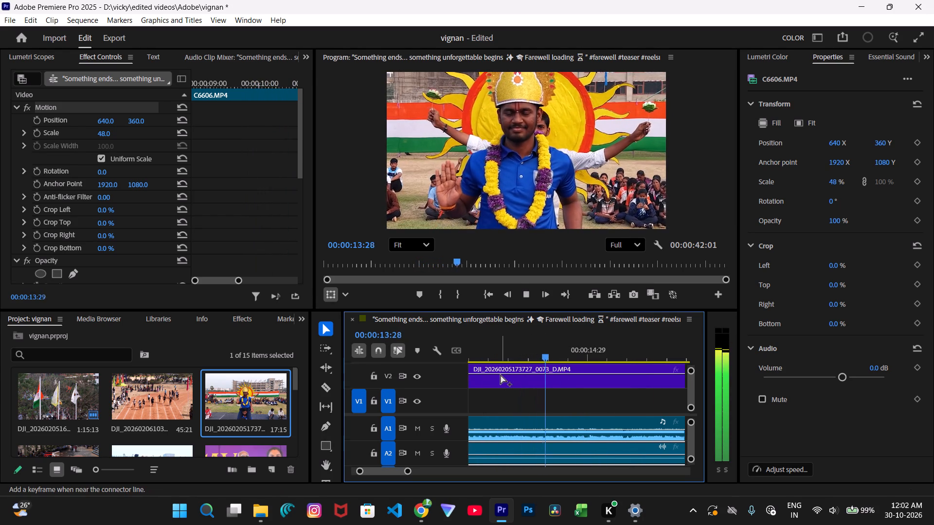
scroll(501, 375, right, 1)
key(space)
scroll(523, 383, down, 1)
scroll(525, 382, up, 2)
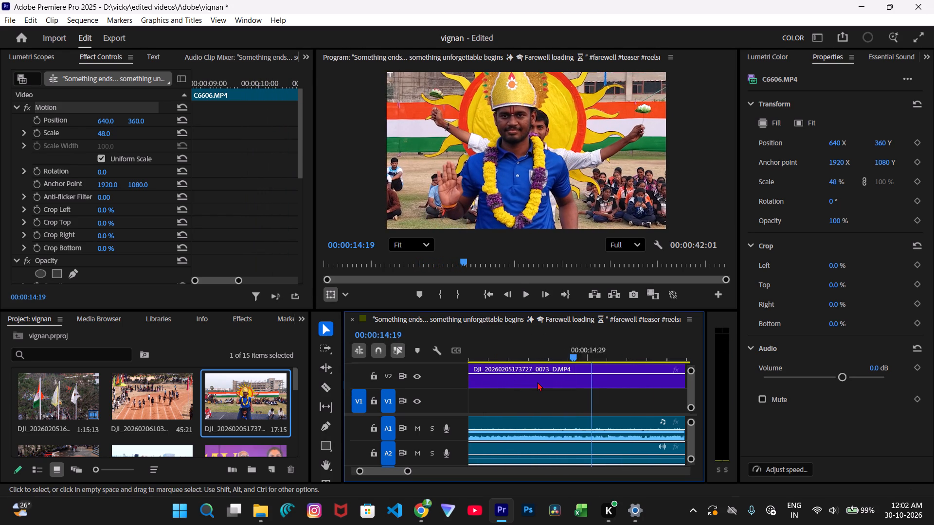
scroll(546, 382, up, 3)
click(512, 374)
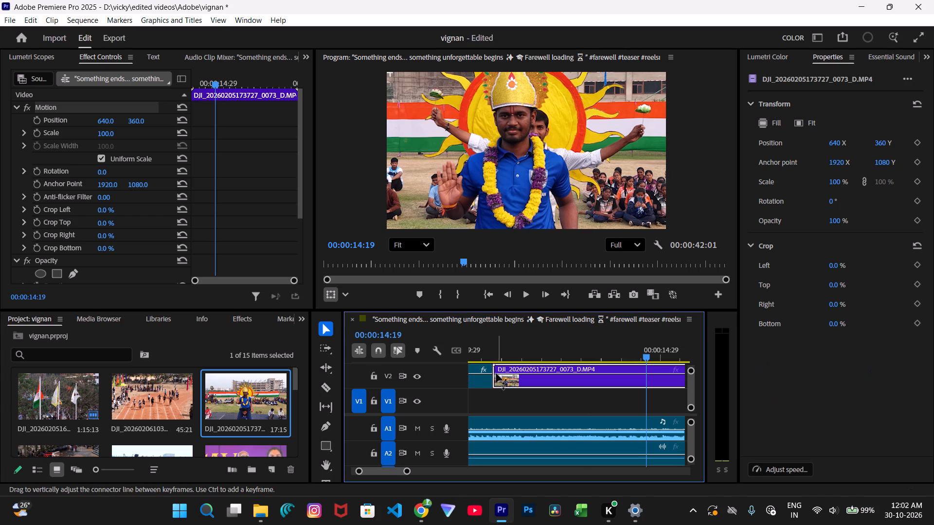
drag(498, 378, 618, 393)
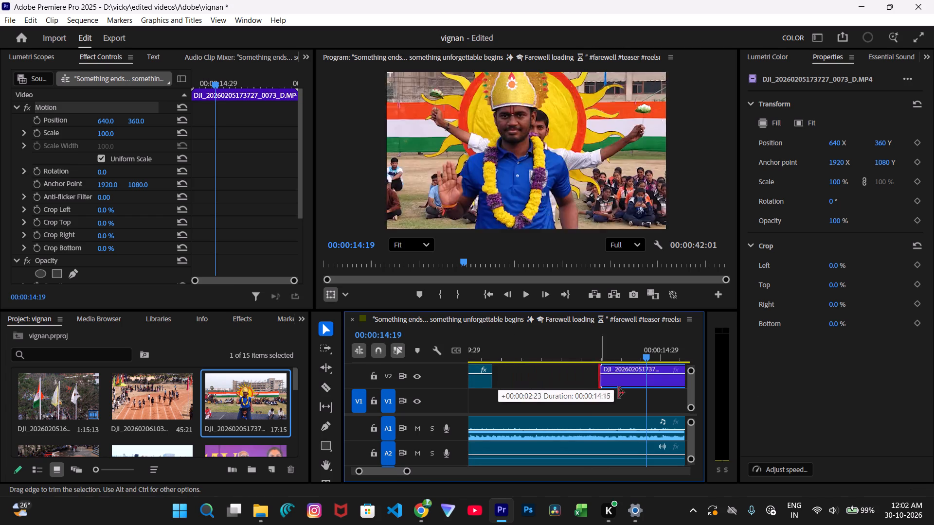
drag(618, 393, 644, 404)
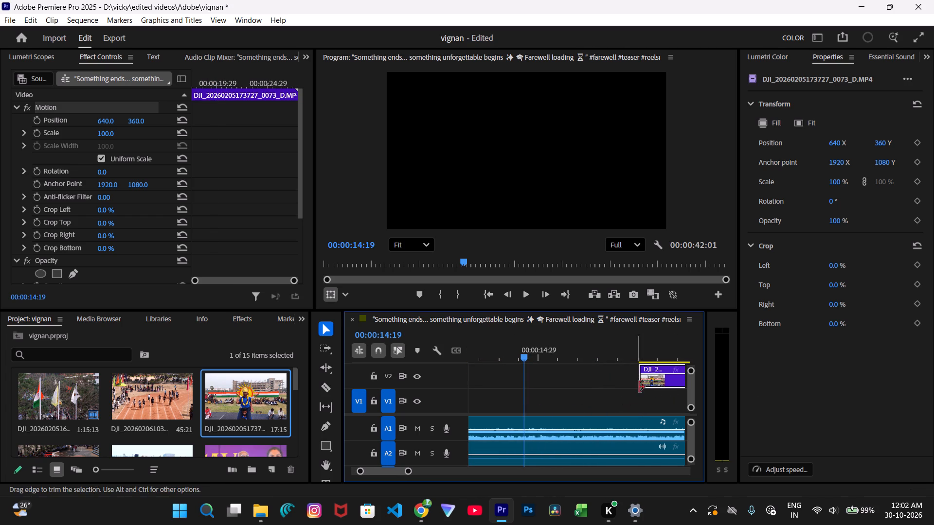
click(657, 381)
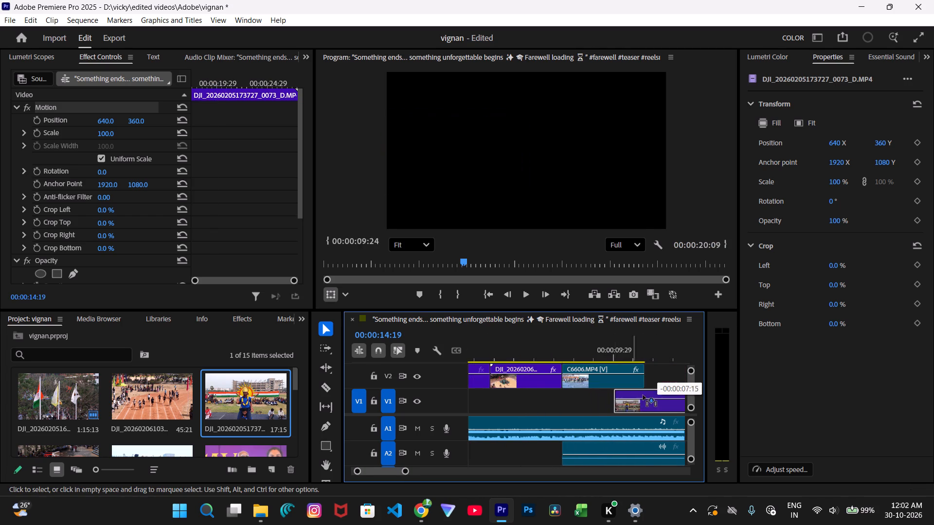
Play back from about 00:00:06:00 to about 00:00:15:02 to check the clip sequence and the human pyramid shot's timing.
key(space)
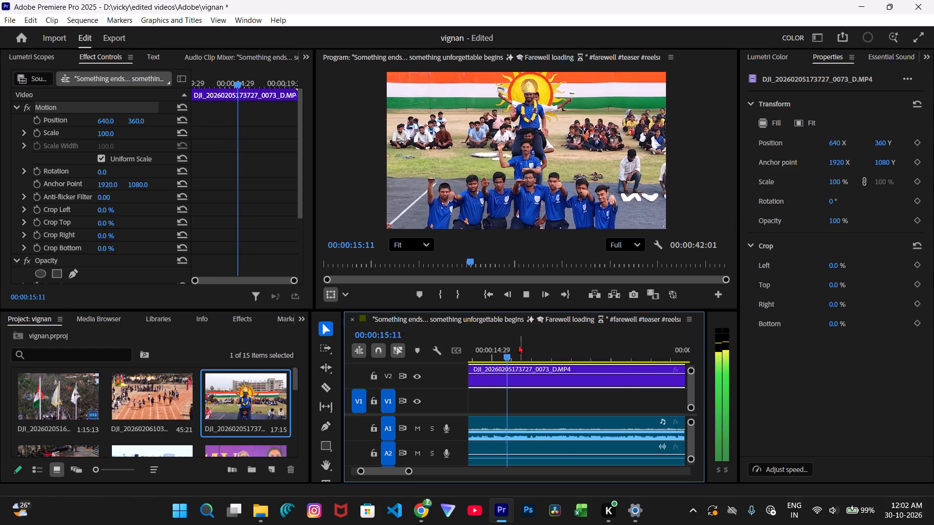
key(space)
scroll(515, 346, right, 1)
click(628, 356)
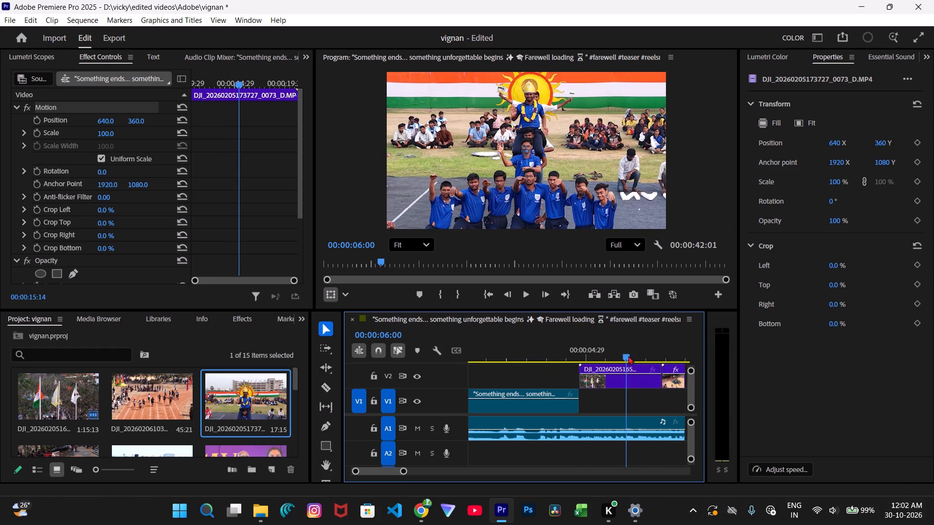
key(space)
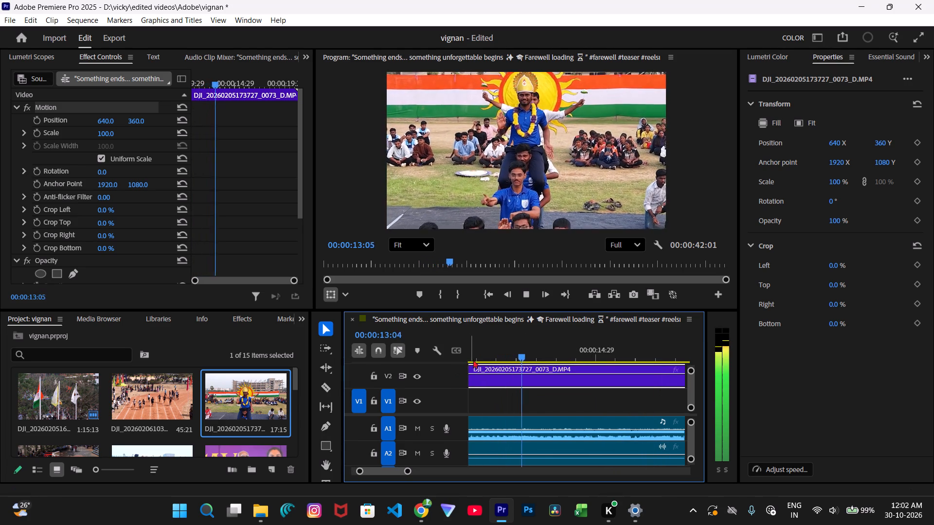
key(space)
key(space)
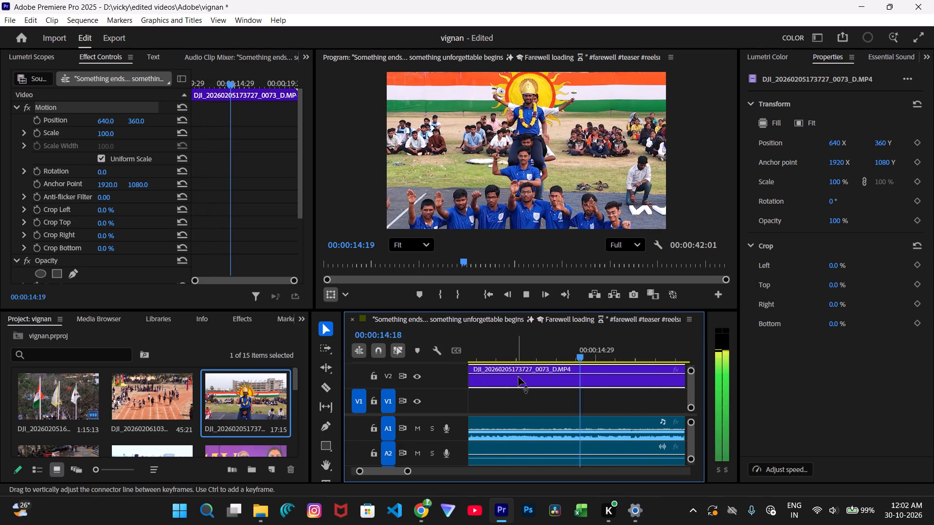
key(space)
Trim about four more seconds off the human pyramid clip's start and move it back against C6606.MP4's end at about 00:00:10:23.
scroll(530, 388, right, 1)
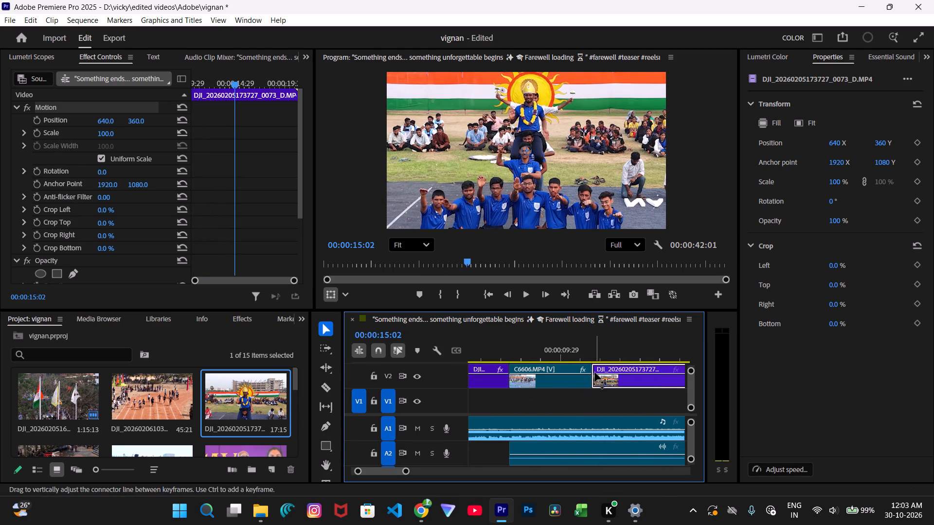
drag(594, 380, 650, 386)
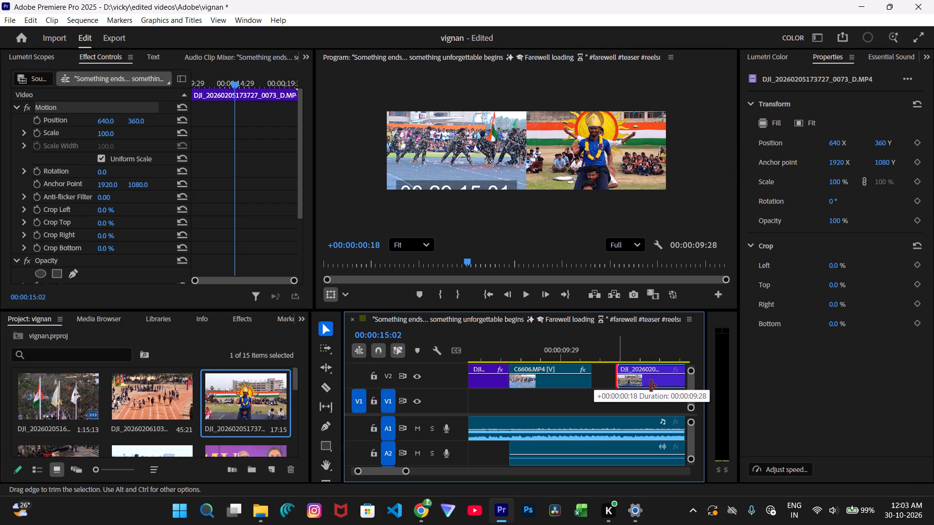
drag(650, 386, 676, 387)
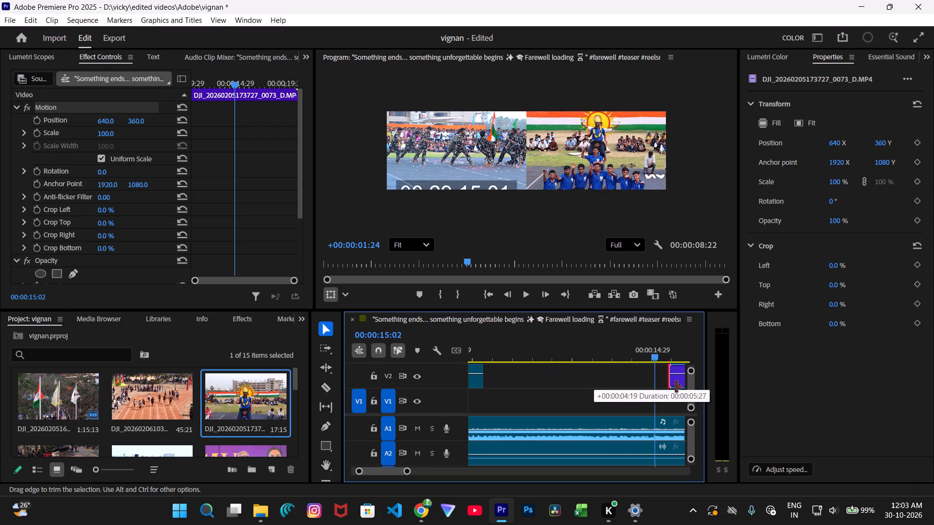
drag(676, 387, 630, 389)
drag(649, 381, 595, 373)
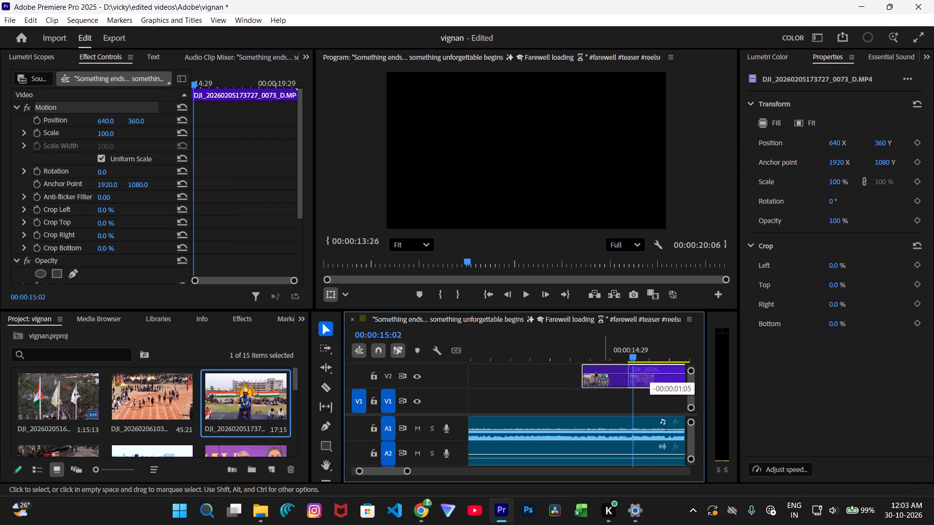
drag(595, 373, 520, 373)
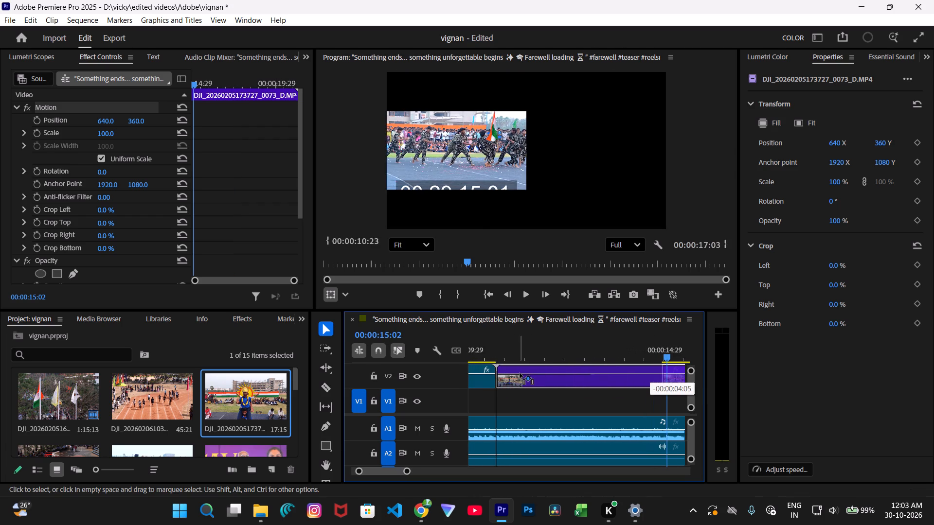
drag(520, 373, 521, 373)
Play back from just before the human pyramid clip to about 00:00:15:09 to check its new start against the audio.
click(489, 356)
key(space)
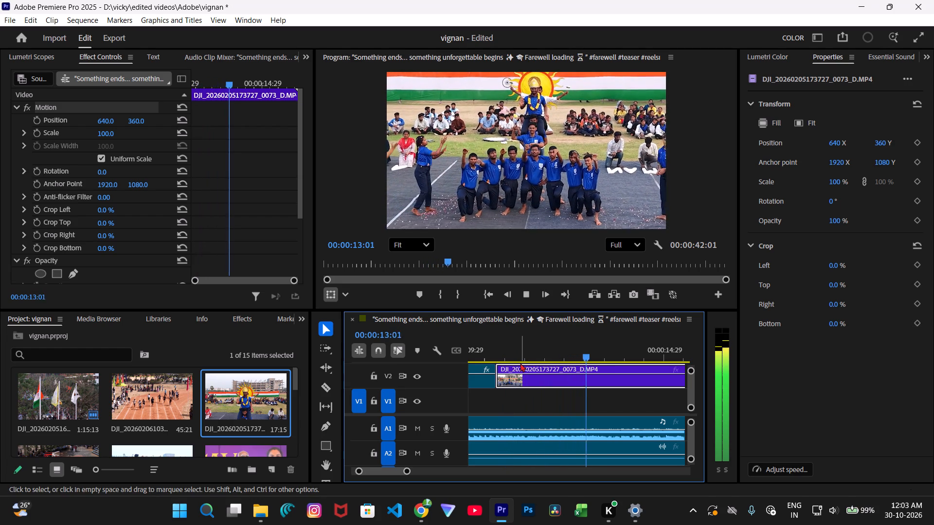
key(space)
key(space)
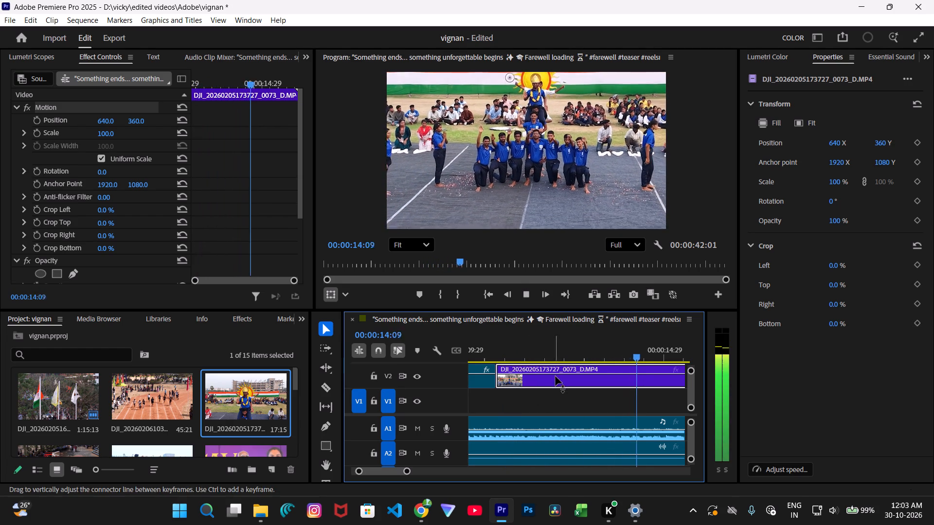
key(space)
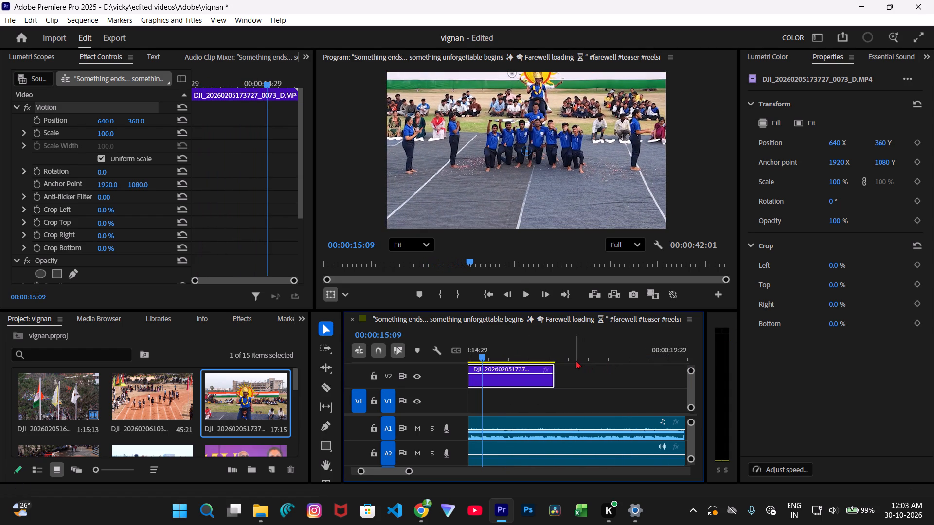
Cut the human pyramid clip on V2 at 00:00:12:22, judged by playback, and delete the part after the cut.
scroll(575, 360, right, 1)
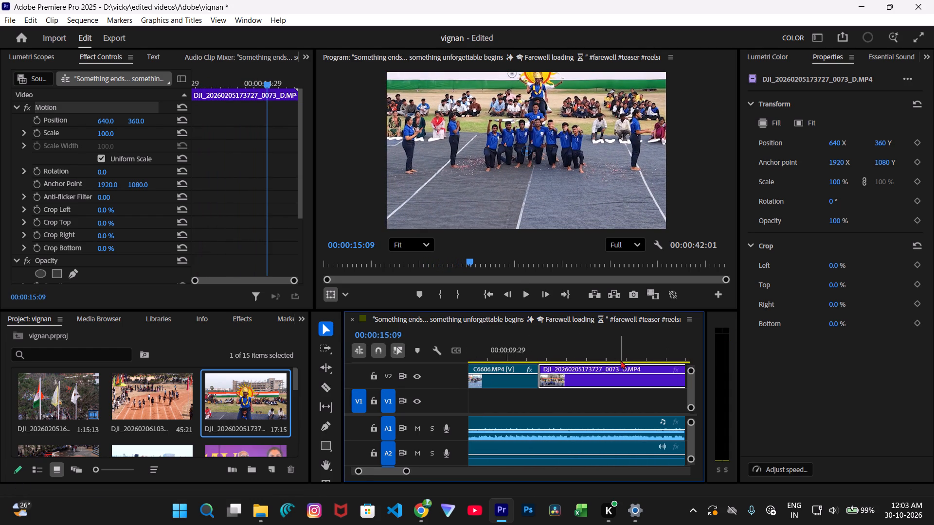
click(620, 360)
key(space)
key(space)
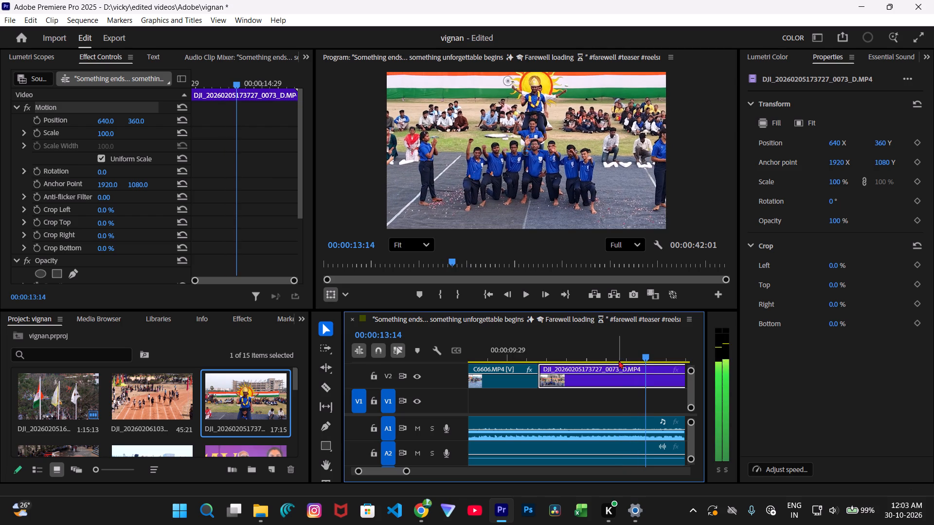
click(609, 360)
key(space)
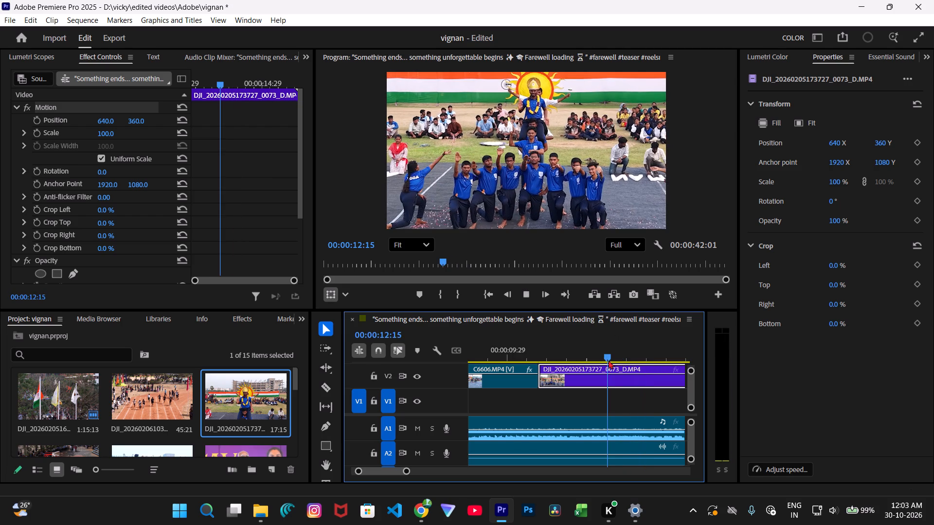
key(space)
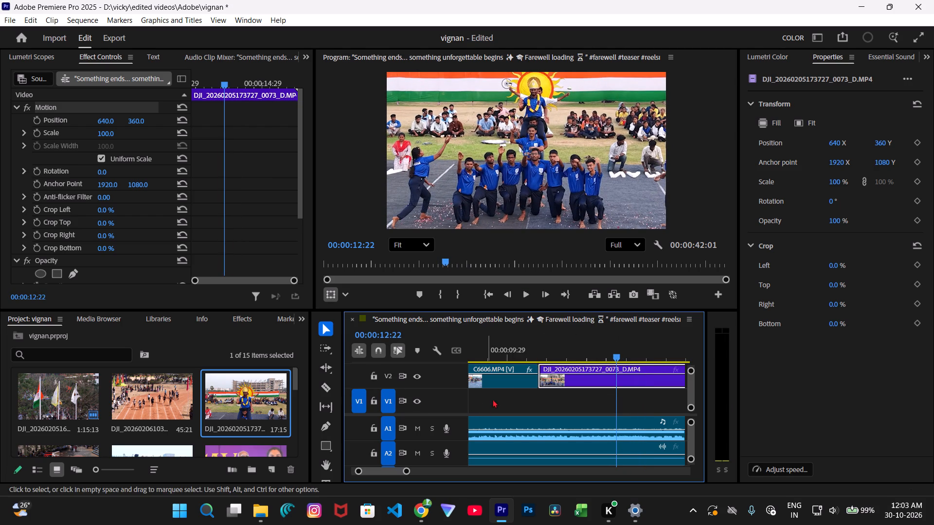
key(c)
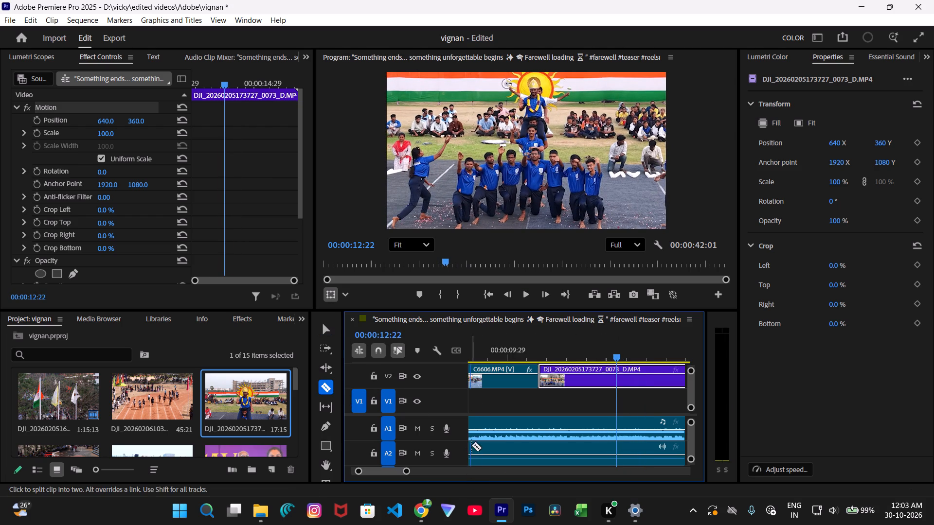
click(615, 378)
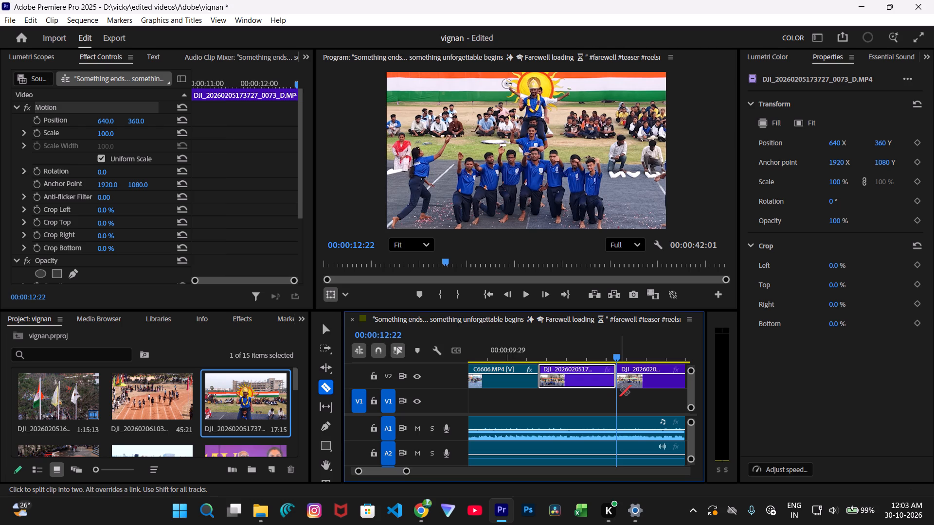
key(v)
click(640, 380)
key(BackSpace)
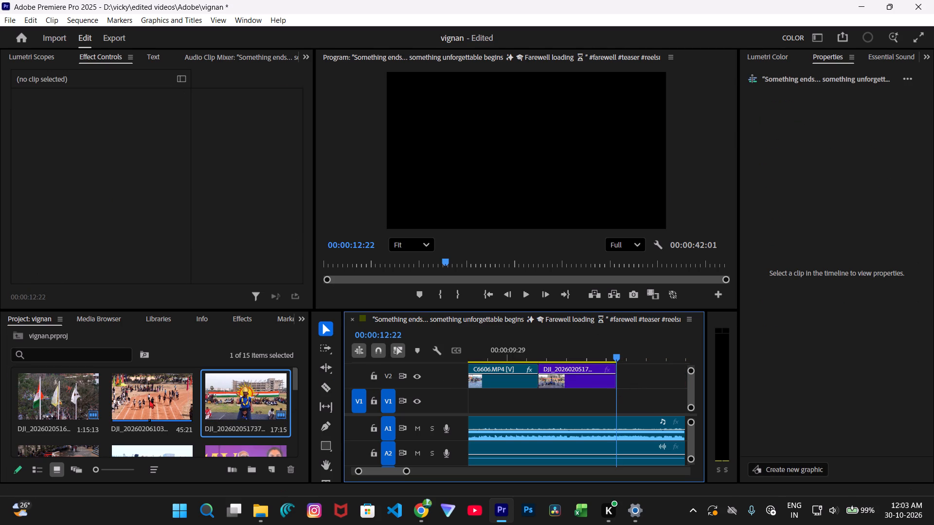
drag(149, 400, 619, 371)
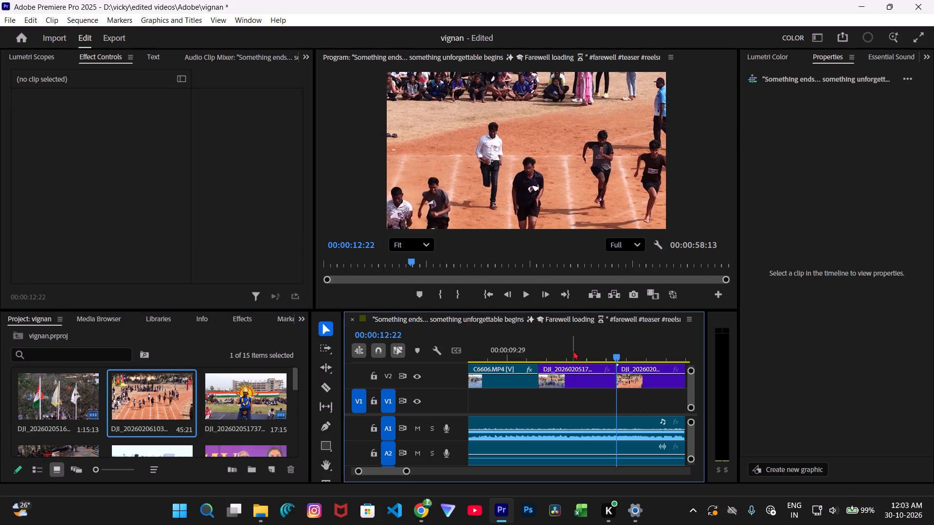
click(646, 380)
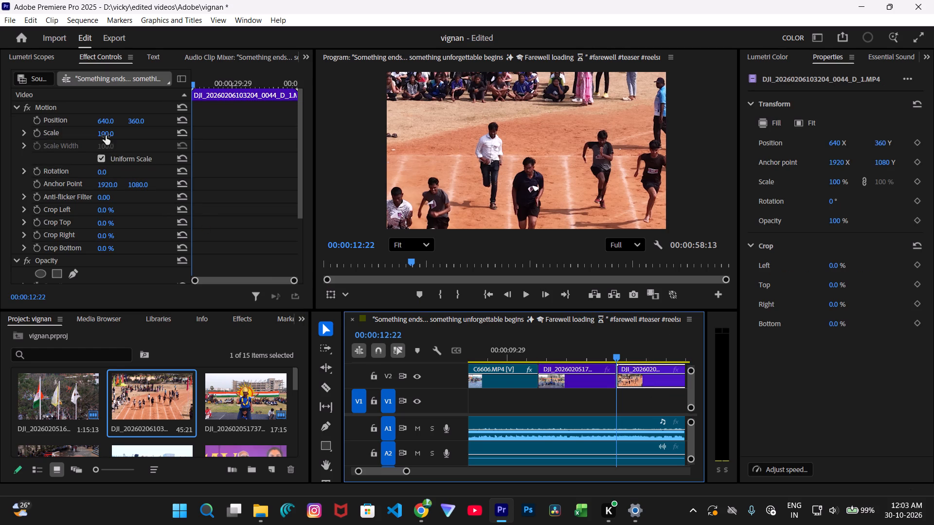
drag(106, 136, 101, 151)
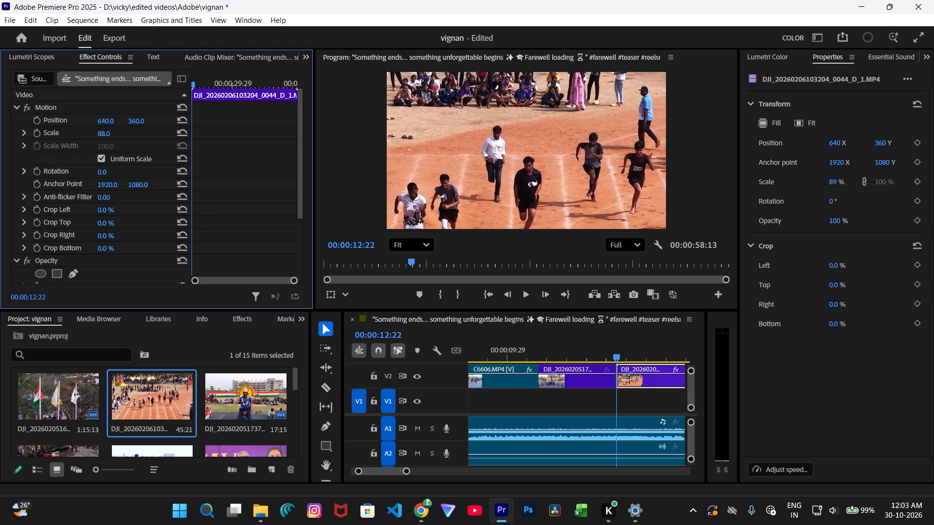
drag(101, 151, 77, 162)
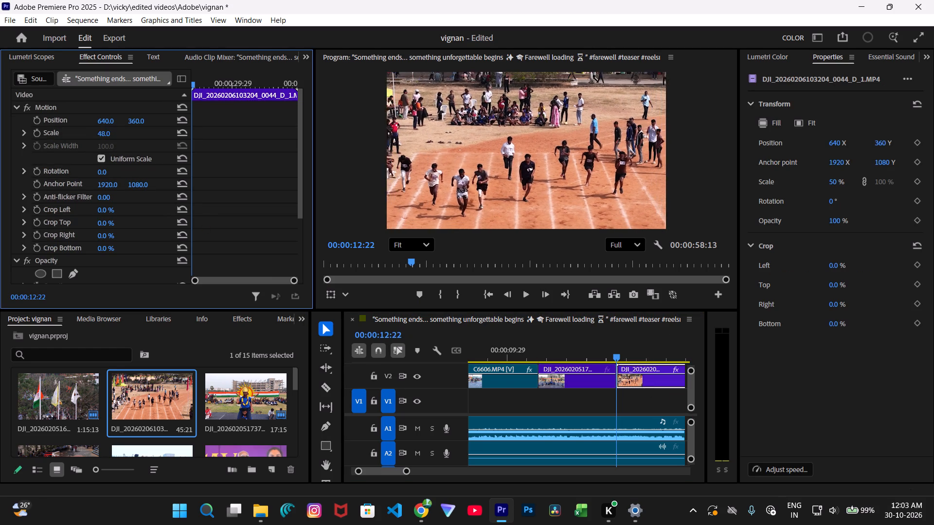
drag(77, 162, 73, 164)
Play back the race clip, then set its duration to 00:00:43:20 at 104.66% speed with Optical Flow time interpolation.
key(space)
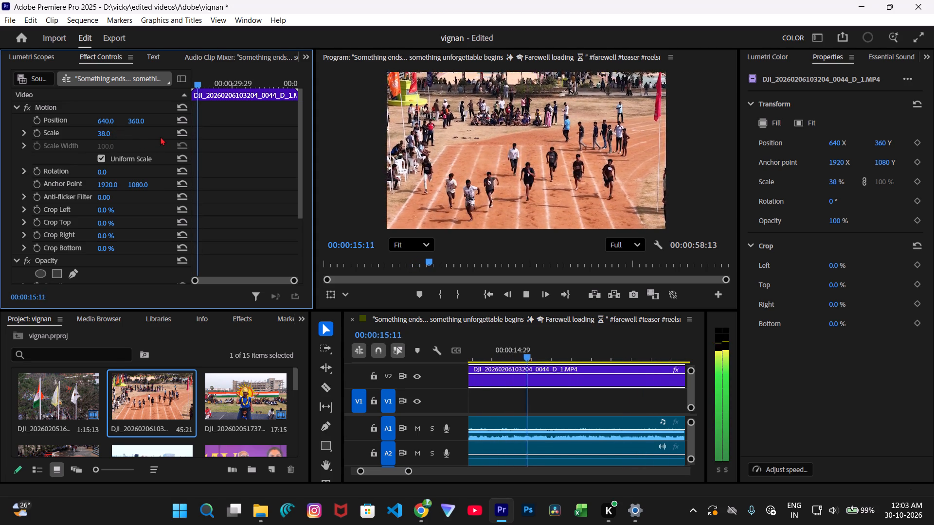
key(space)
key(space)
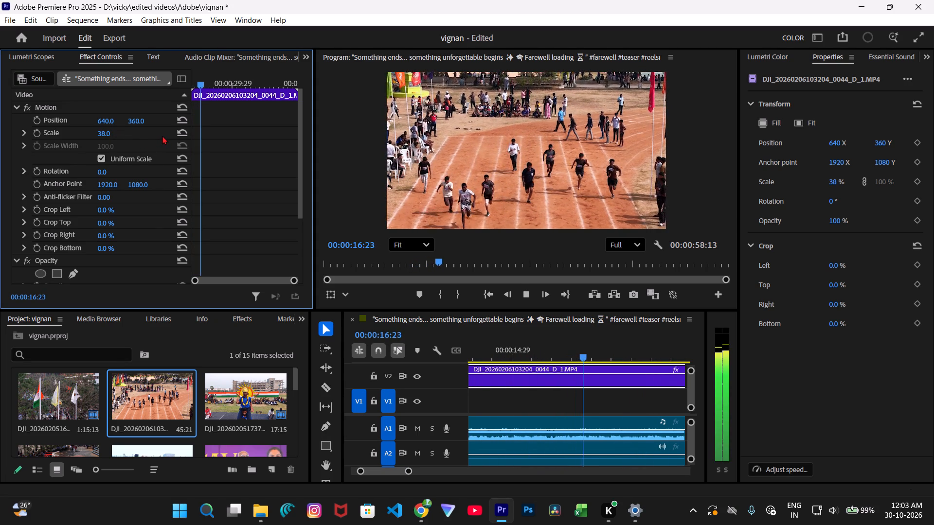
key(space)
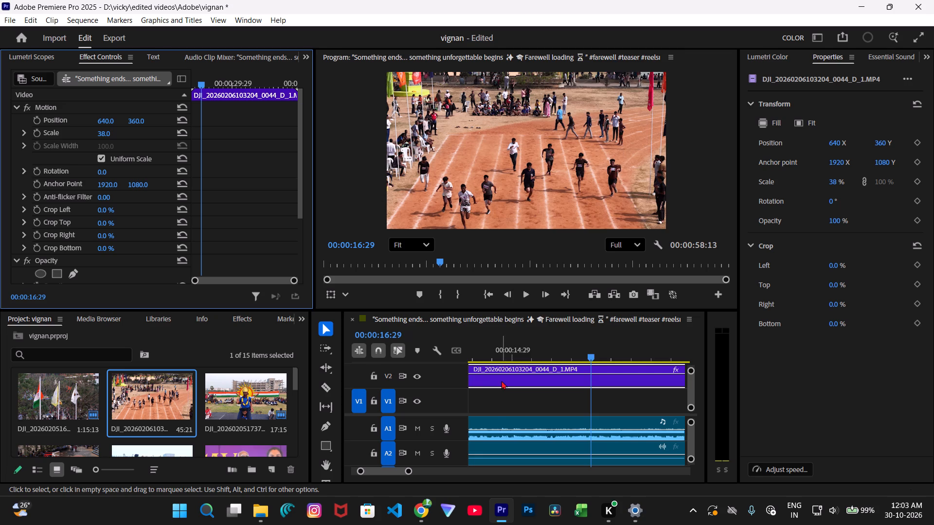
right_click(501, 381)
click(544, 375)
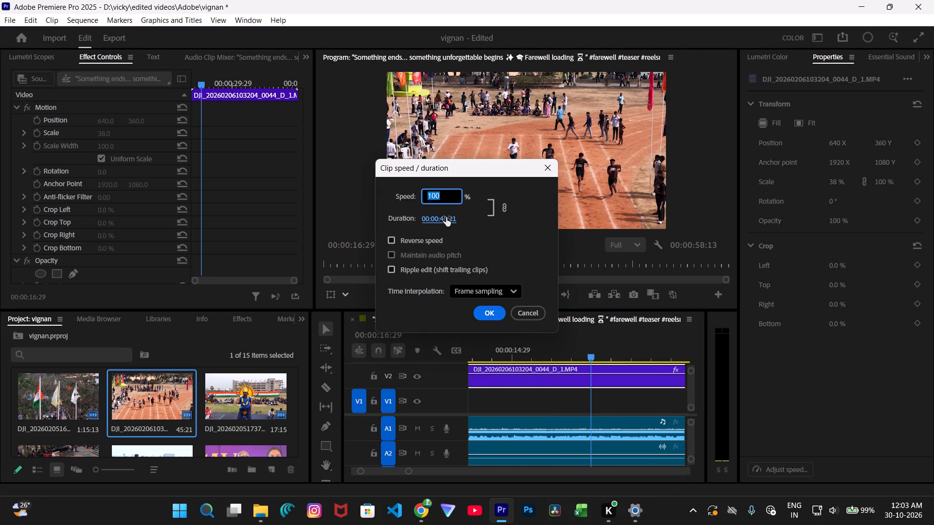
drag(447, 221, 427, 223)
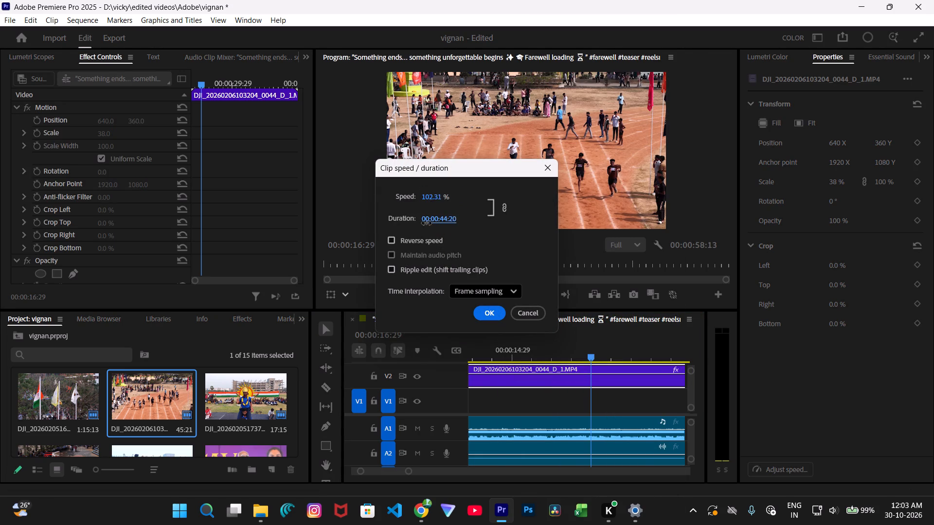
drag(427, 223, 409, 223)
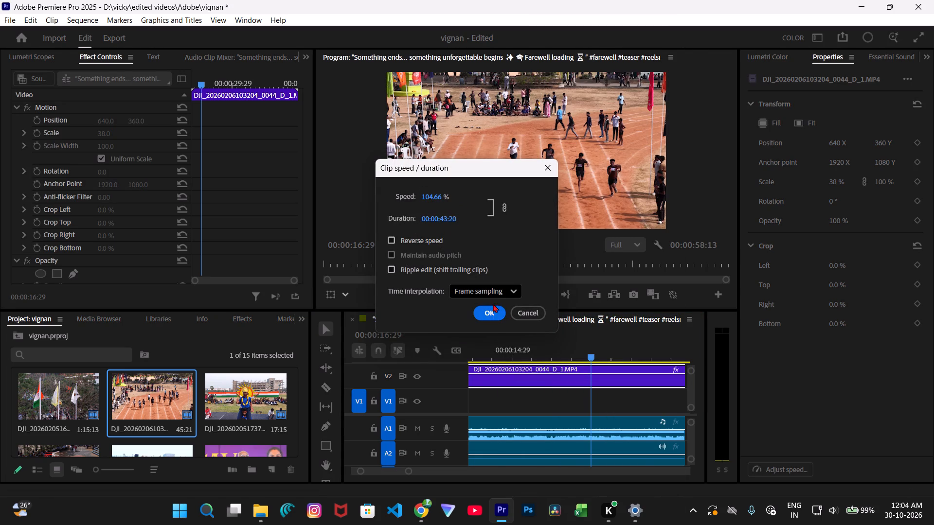
click(495, 294)
click(496, 336)
click(489, 309)
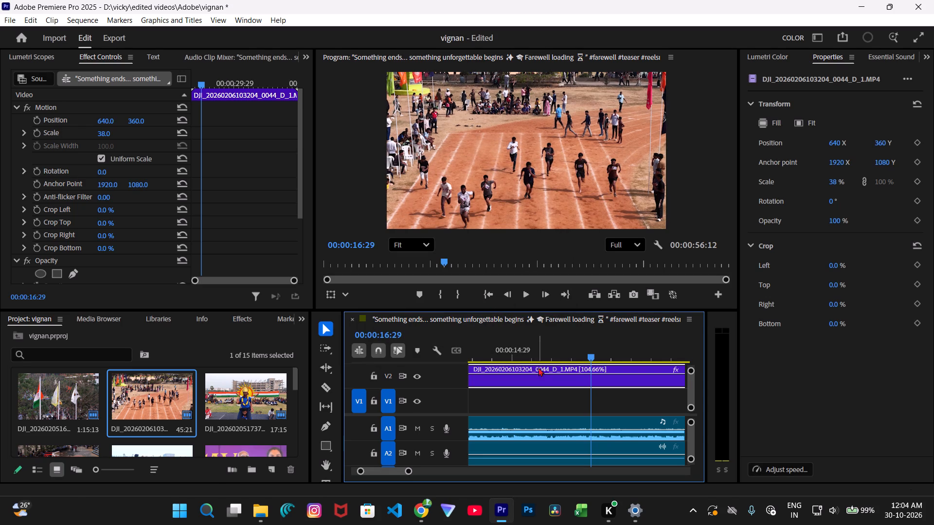
Play back the race clip, speed it up to 151.66% with a duration of 00:00:30:04, and play it again.
key(space)
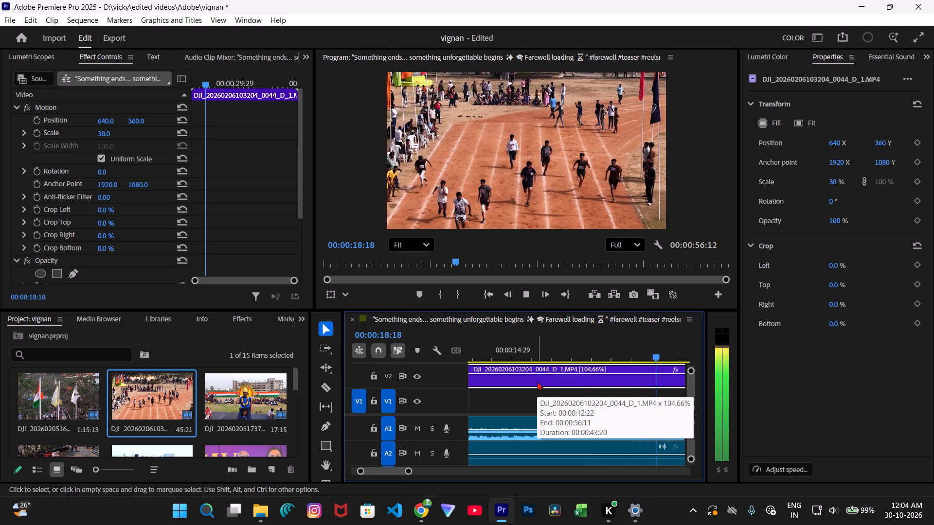
key(space)
right_click(557, 373)
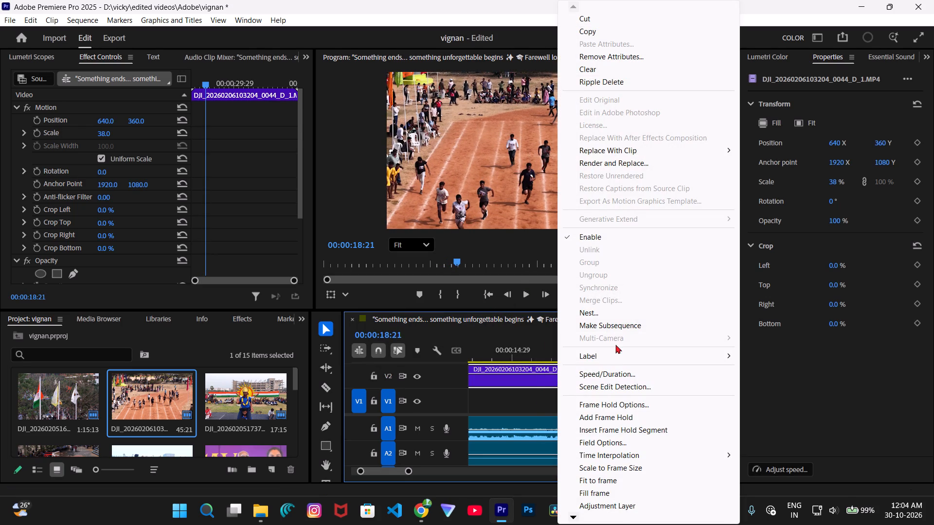
click(614, 373)
drag(446, 219, 206, 227)
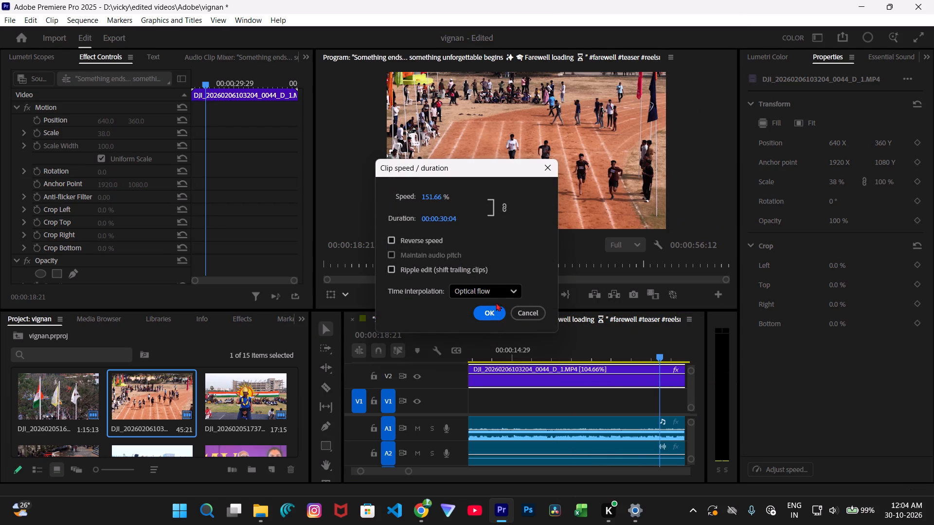
click(492, 314)
key(space)
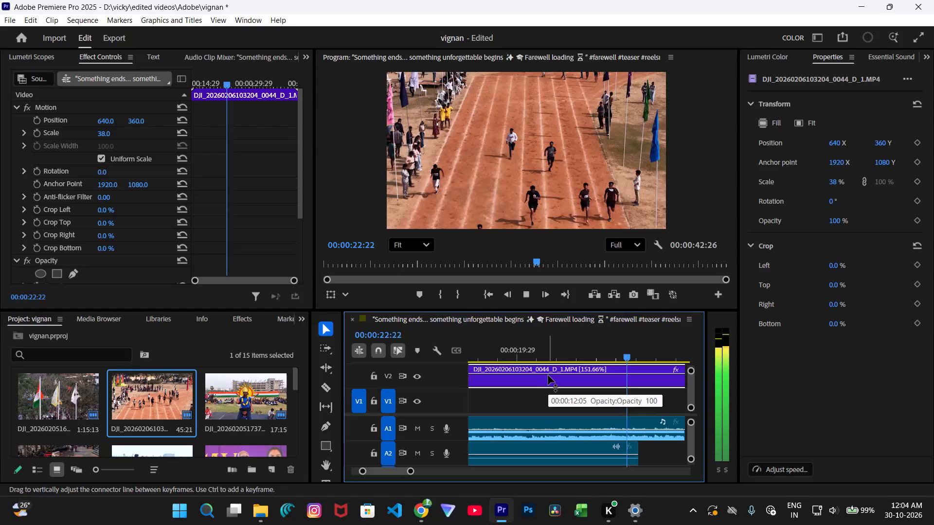
key(space)
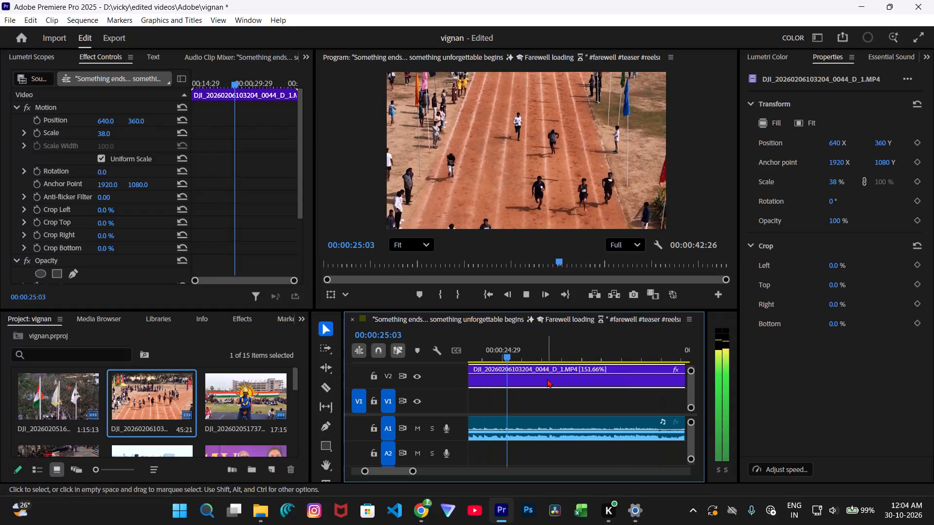
Cut the running race clip on V2 at 00:00:13:22 and delete the part after the cut.
scroll(532, 358, right, 1)
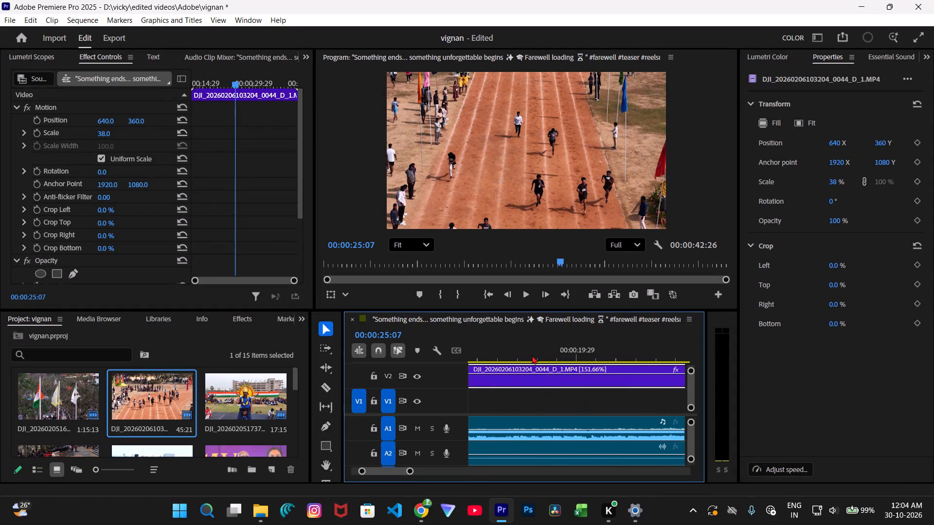
scroll(532, 355, right, 2)
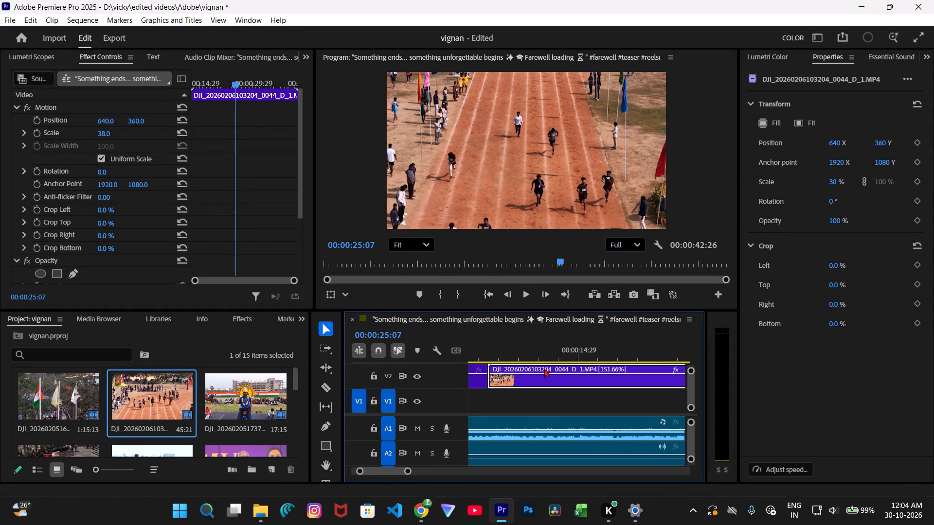
click(543, 359)
drag(538, 358, 523, 358)
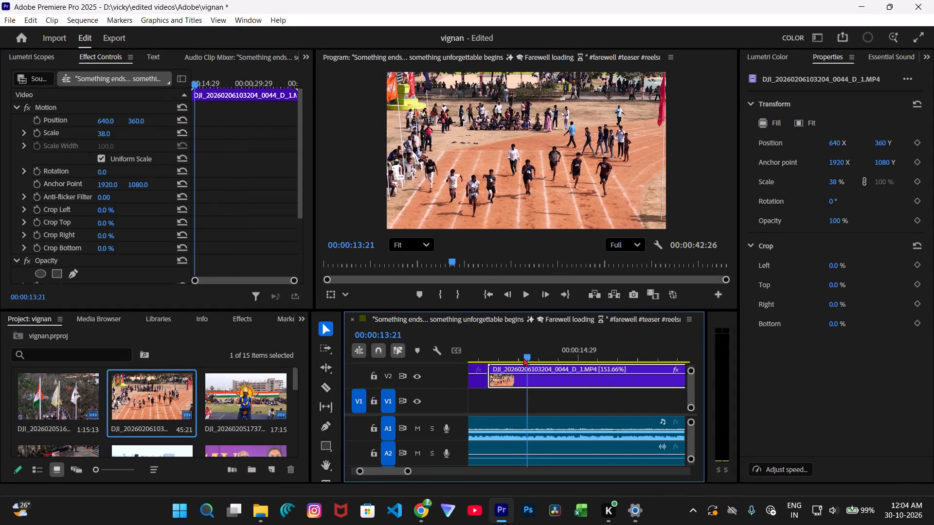
drag(523, 358, 525, 357)
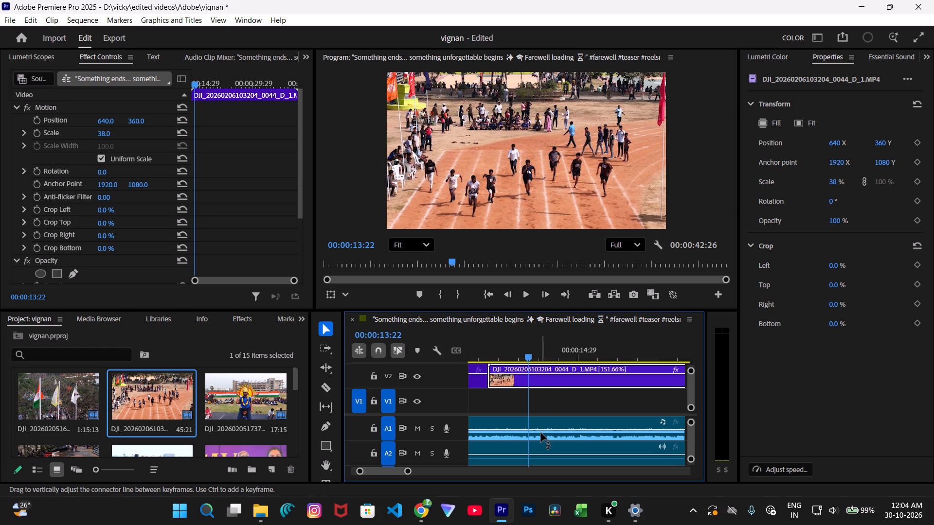
key(c)
click(529, 374)
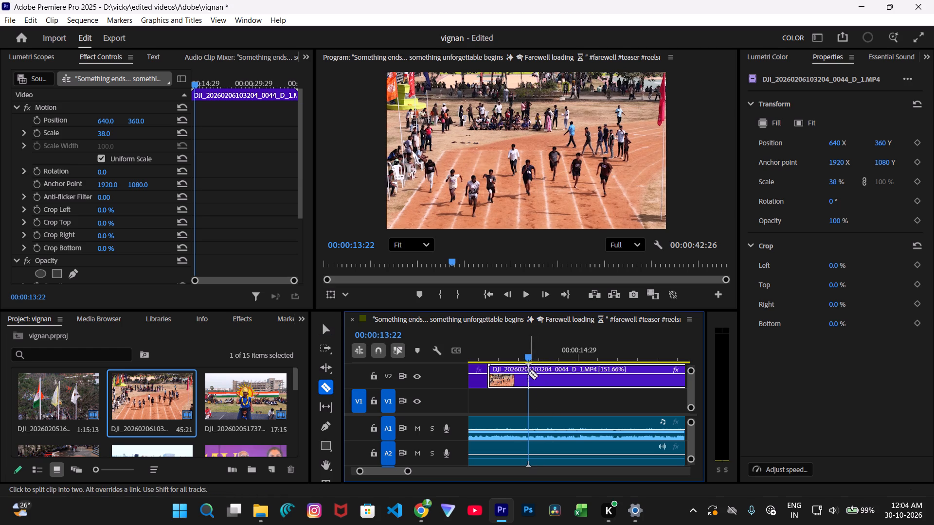
key(v)
click(553, 370)
key(BackSpace)
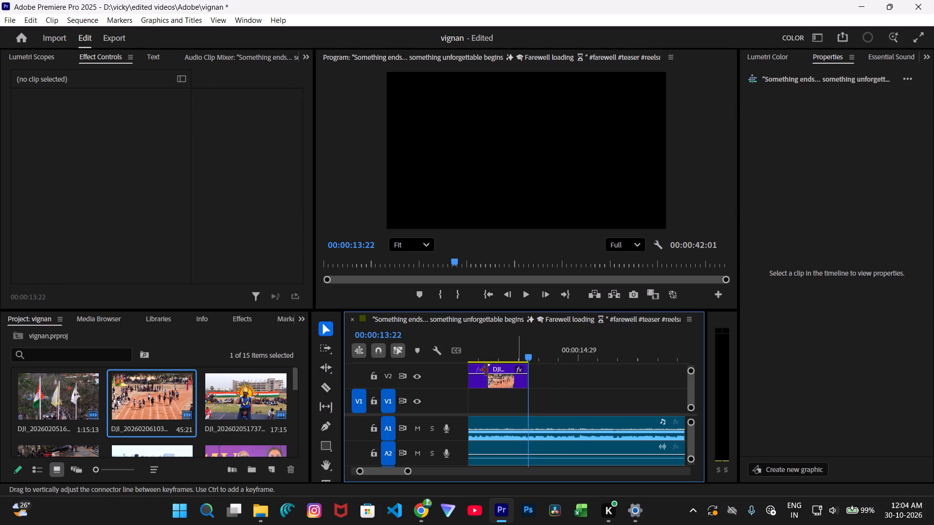
Place the speaker clip C6599.MP4 on V2 at 00:00:13:22, directly after the race clip, and play back its opening.
scroll(251, 408, down, 3)
scroll(251, 408, up, 2)
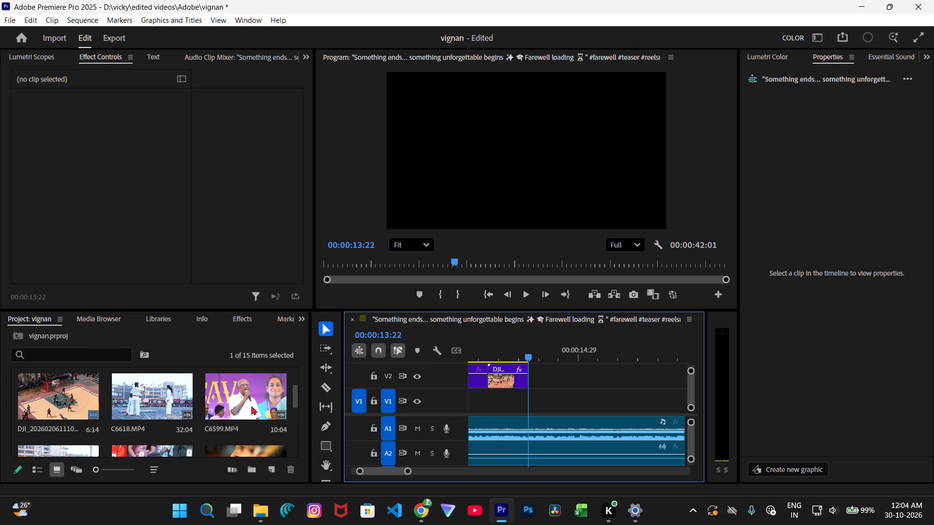
drag(244, 401, 527, 376)
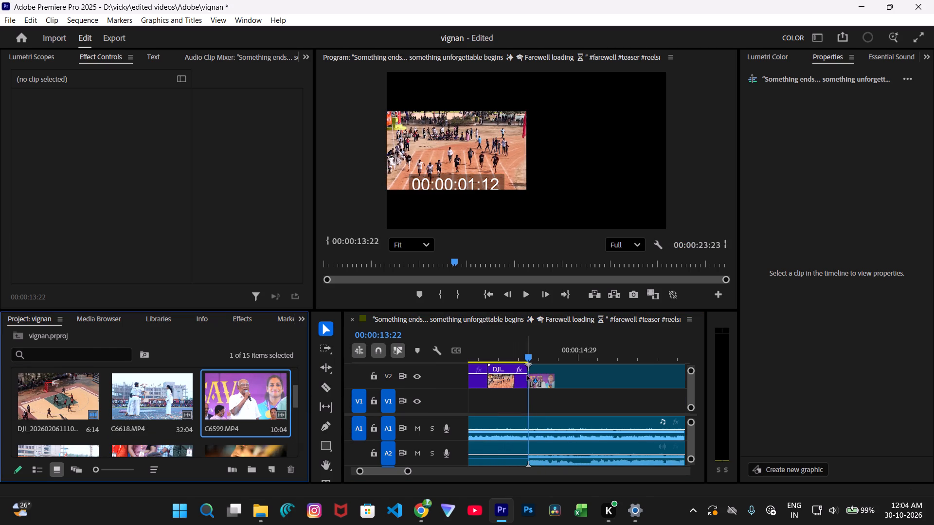
drag(527, 376, 532, 379)
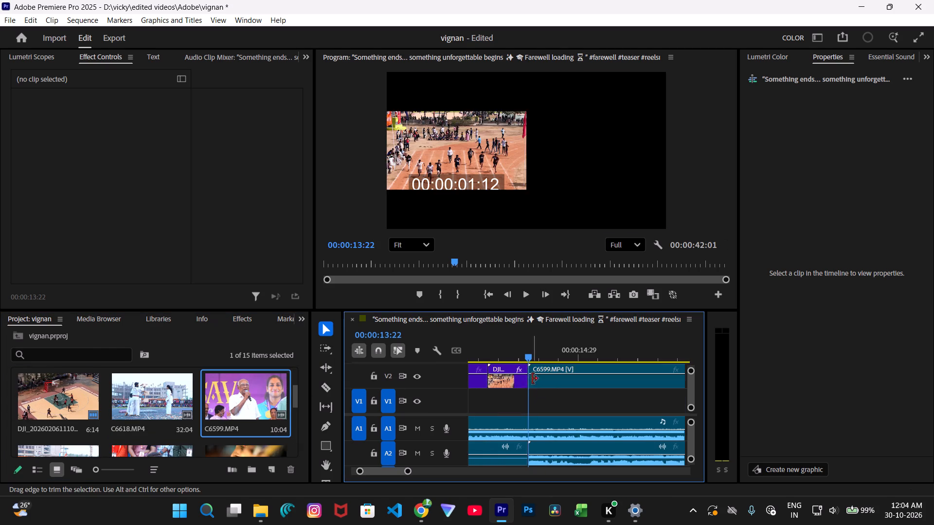
key(space)
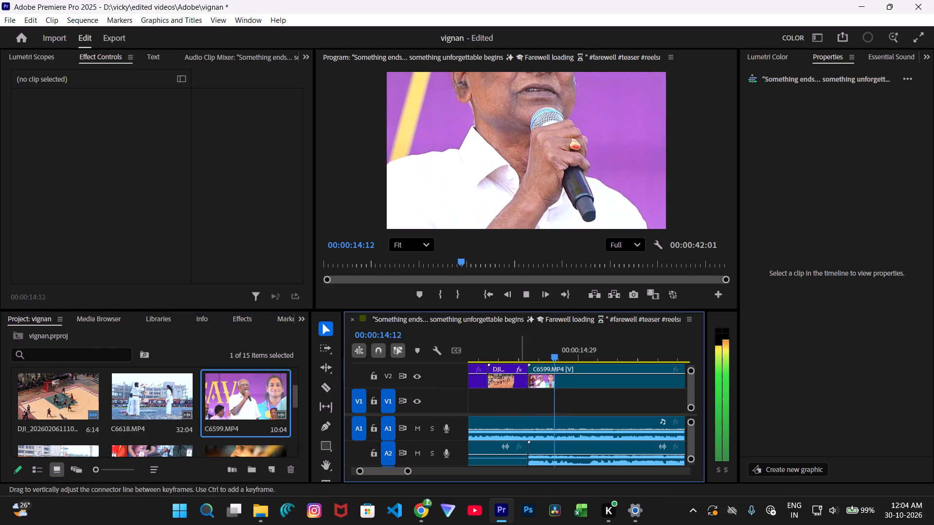
key(space)
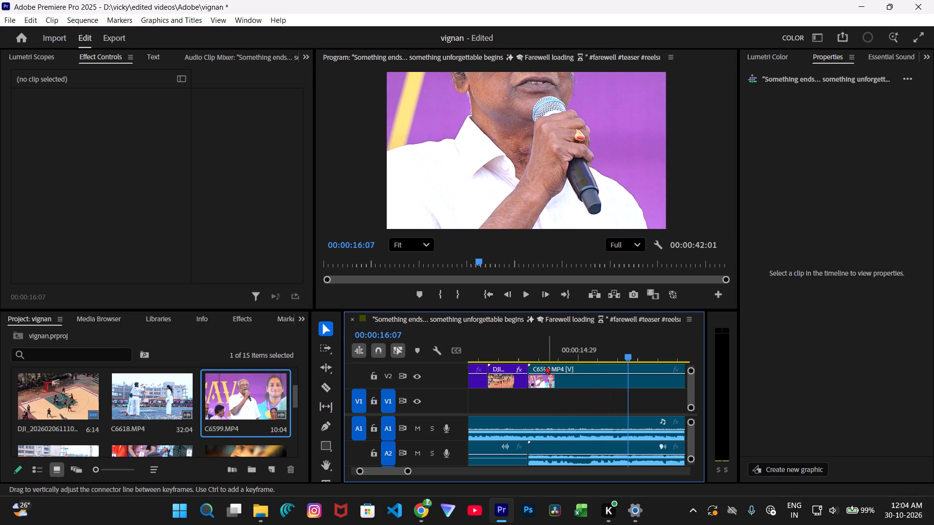
Scale the speaker clip C6599.MP4 on V2 to 42% and play it back.
click(566, 371)
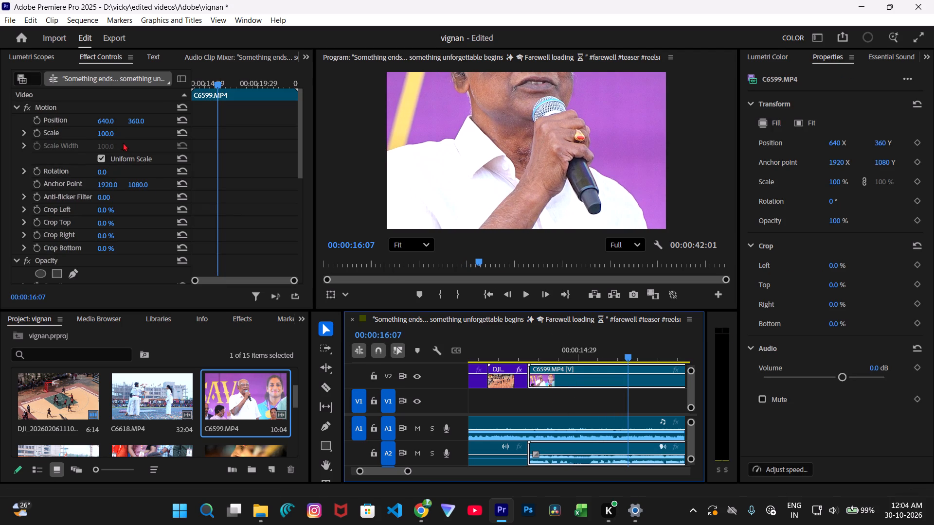
drag(112, 131, 71, 140)
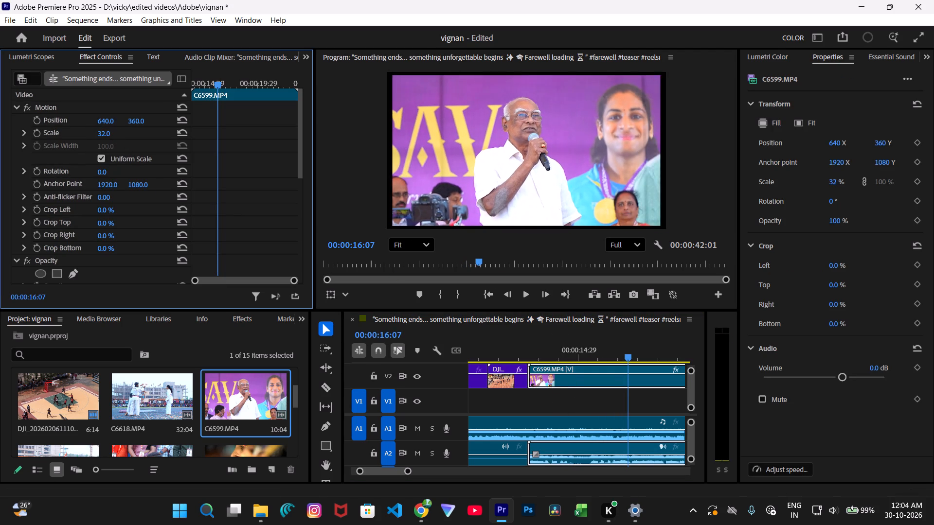
drag(71, 140, 76, 139)
key(space)
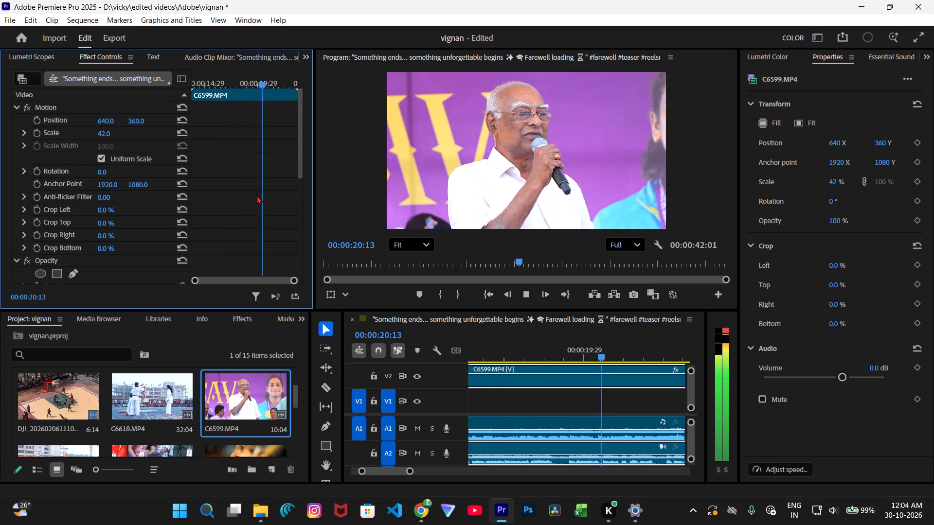
key(space)
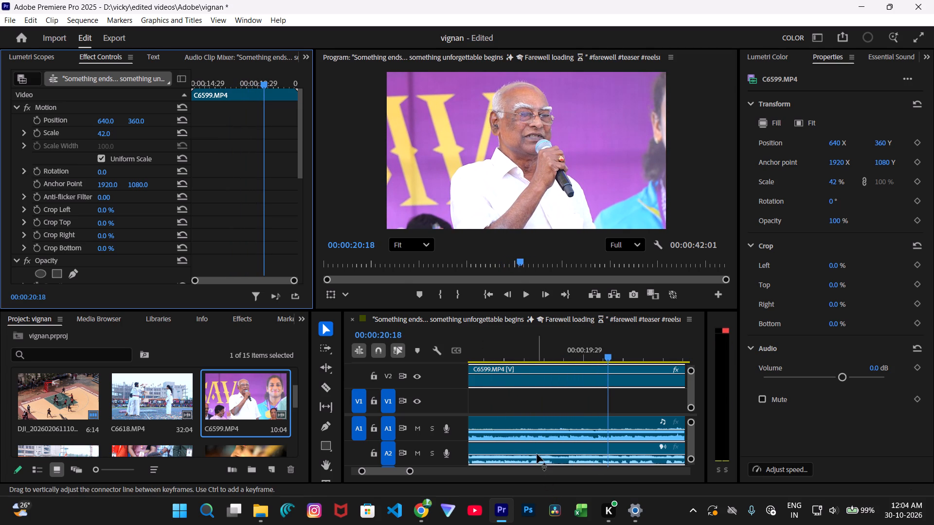
Lower the audio volume of C6599.MP4 on A2 to silence and continue playback.
drag(537, 454, 537, 461)
key(space)
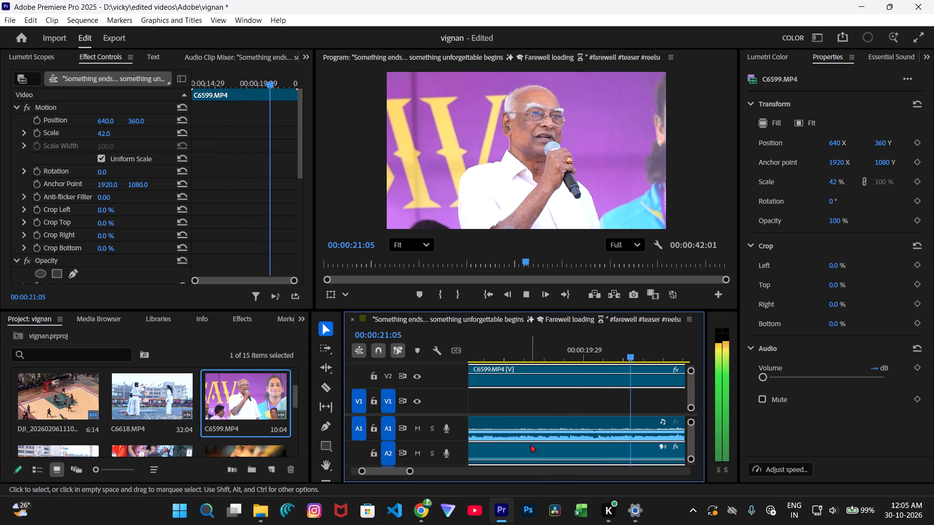
key(space)
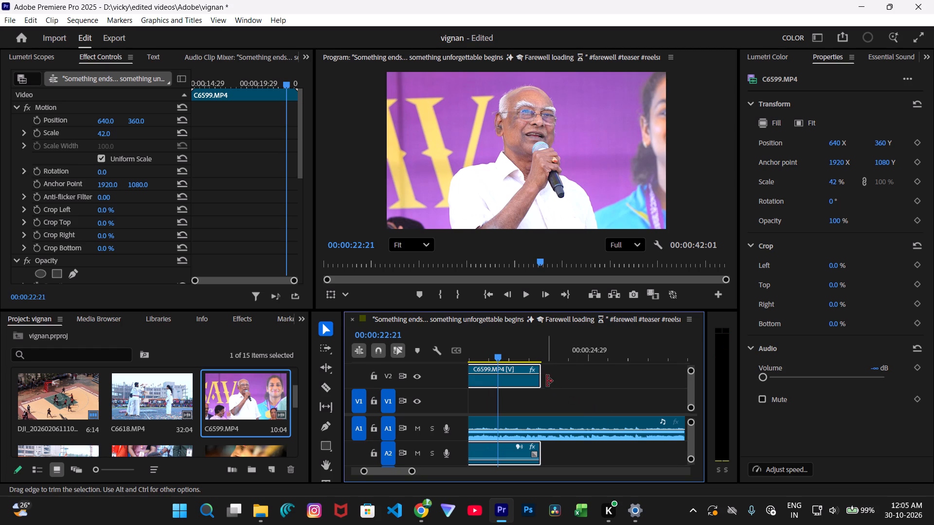
Trim the end of the speaker clip C6599.MP4 so it lasts about one second.
drag(540, 378, 659, 381)
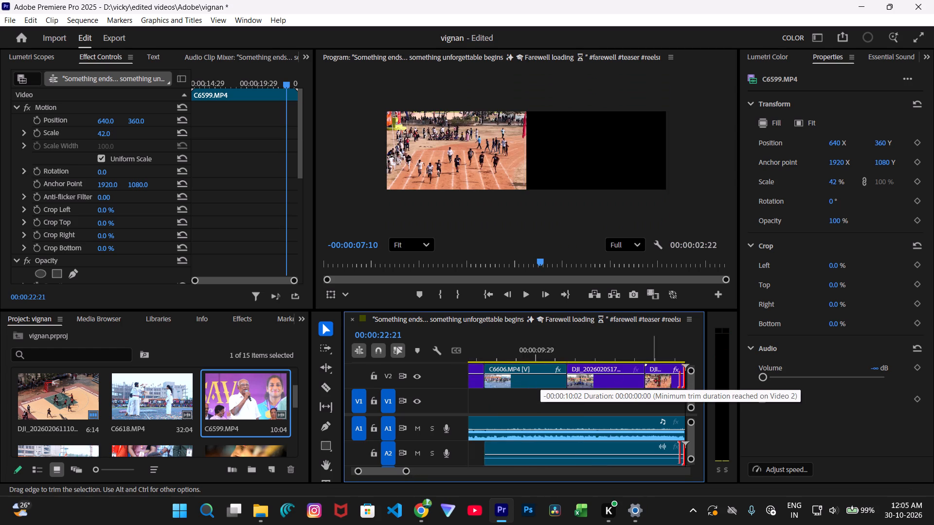
drag(659, 381, 644, 387)
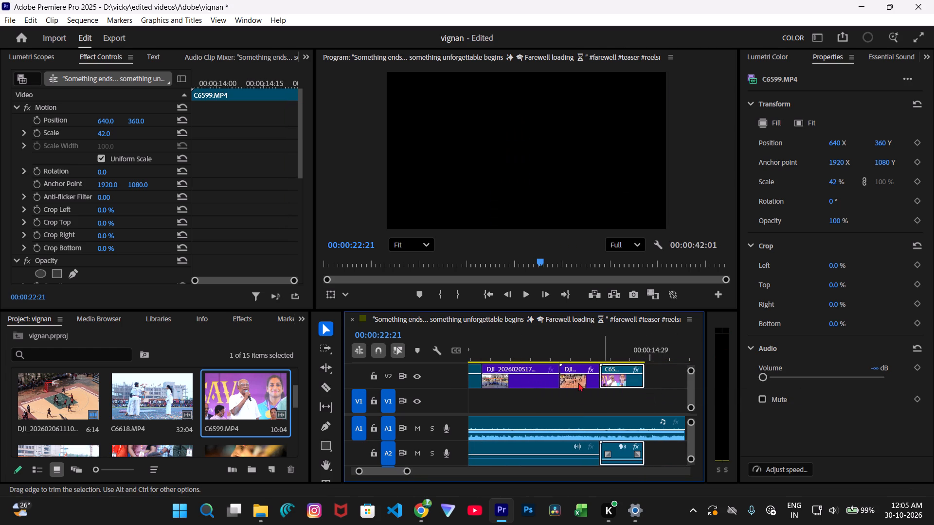
Place the taekwondo clip C6618.MP4 on V2 directly after the trimmed speaker clip and play back part of it.
scroll(143, 439, down, 2)
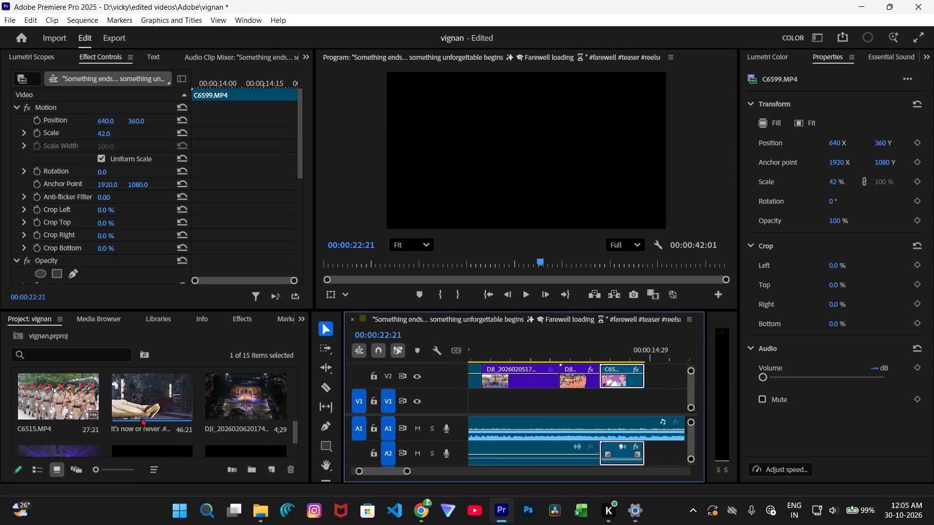
scroll(141, 418, up, 3)
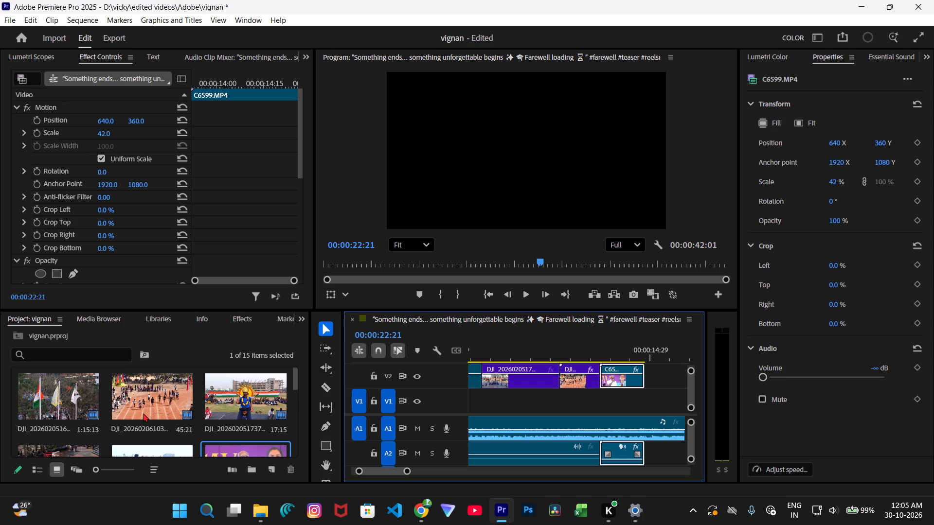
scroll(143, 413, down, 1)
scroll(141, 413, up, 2)
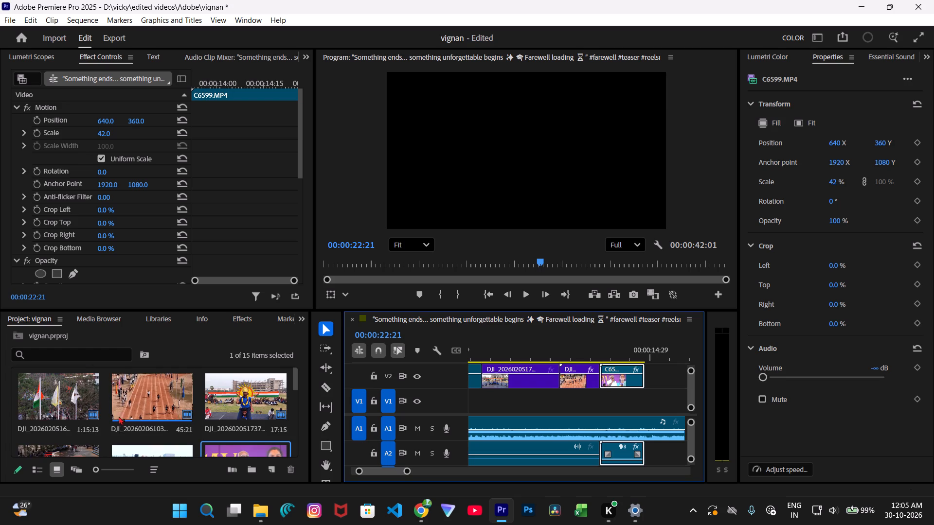
scroll(138, 430, down, 1)
drag(157, 406, 163, 404)
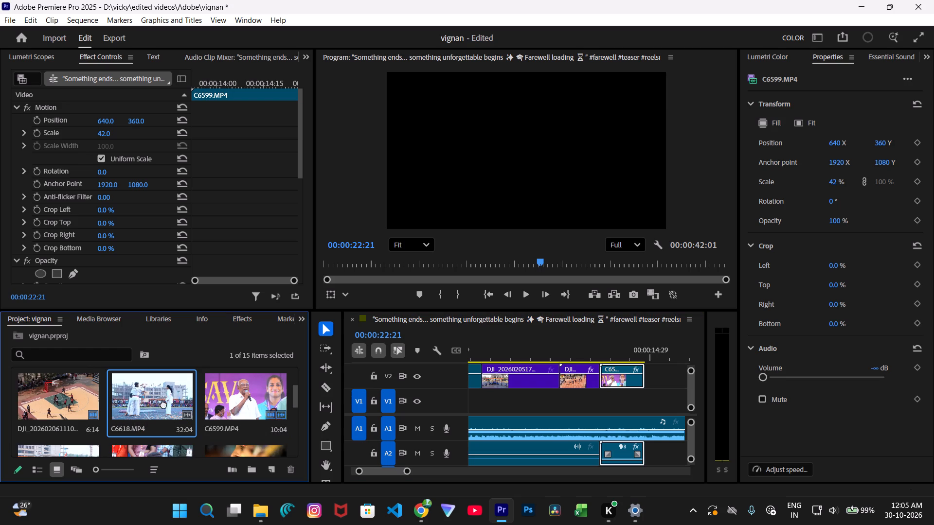
drag(163, 404, 650, 389)
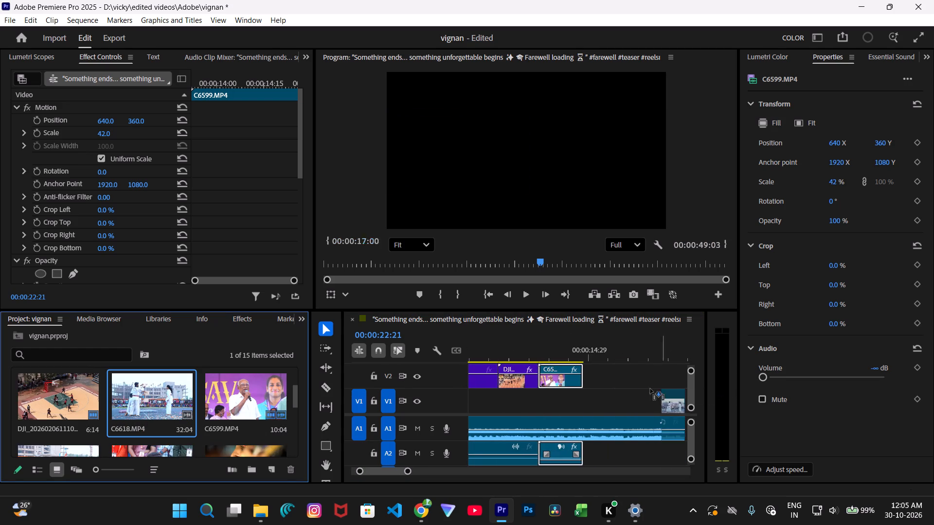
drag(650, 389, 587, 377)
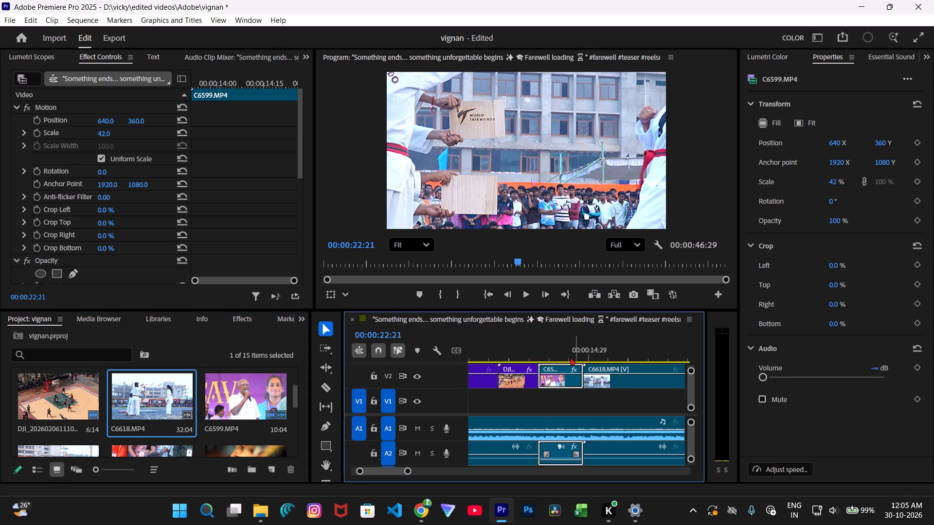
key(space)
key(space)
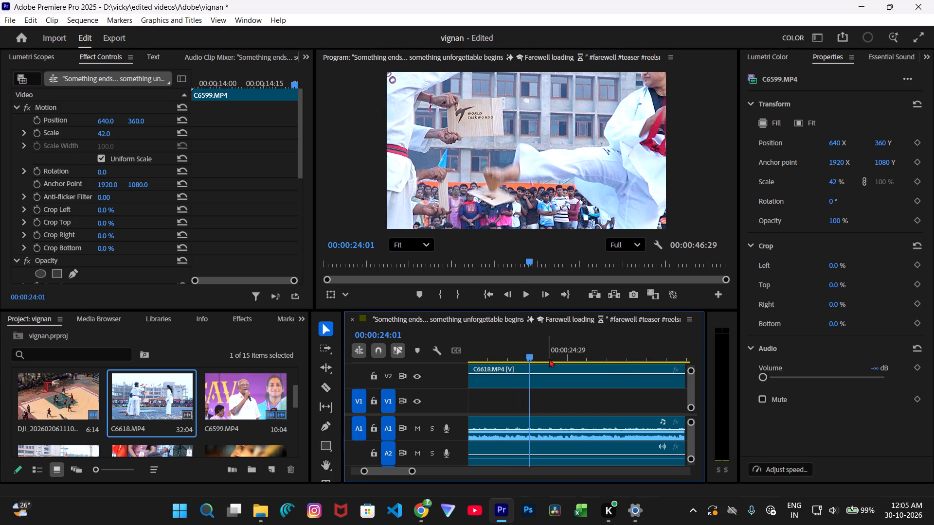
Scale the taekwondo clip C6618.MP4 to 36%.
click(537, 376)
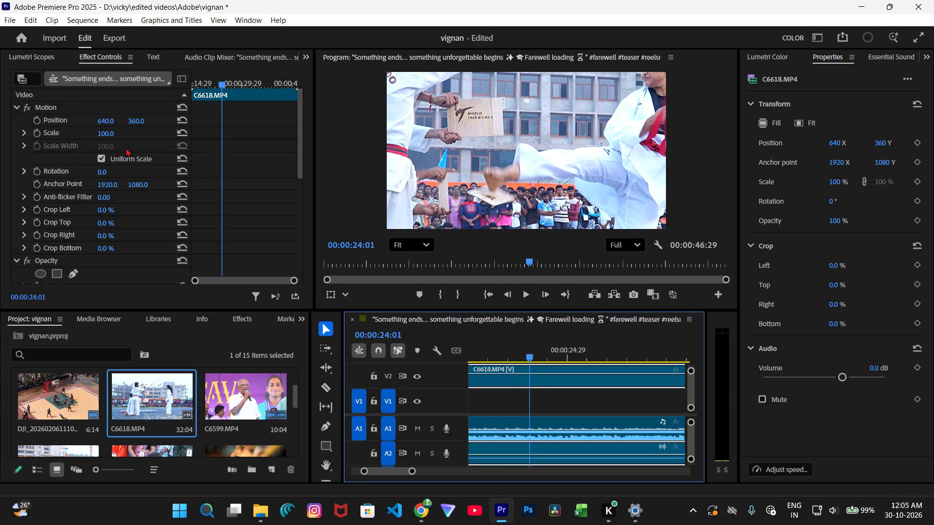
drag(113, 134, 71, 139)
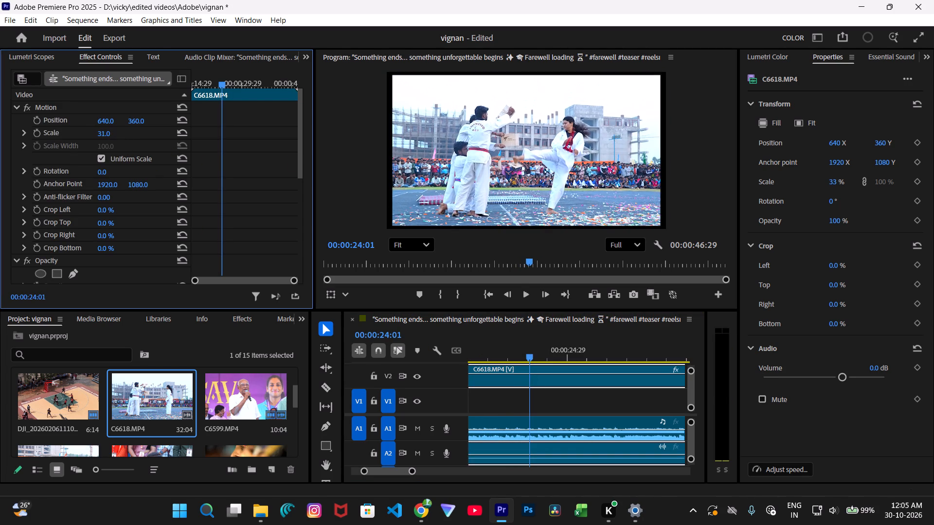
drag(71, 139, 74, 139)
Play back the taekwondo clip, cut it on V2 at 00:00:27:11 and delete the part after the cut.
key(space)
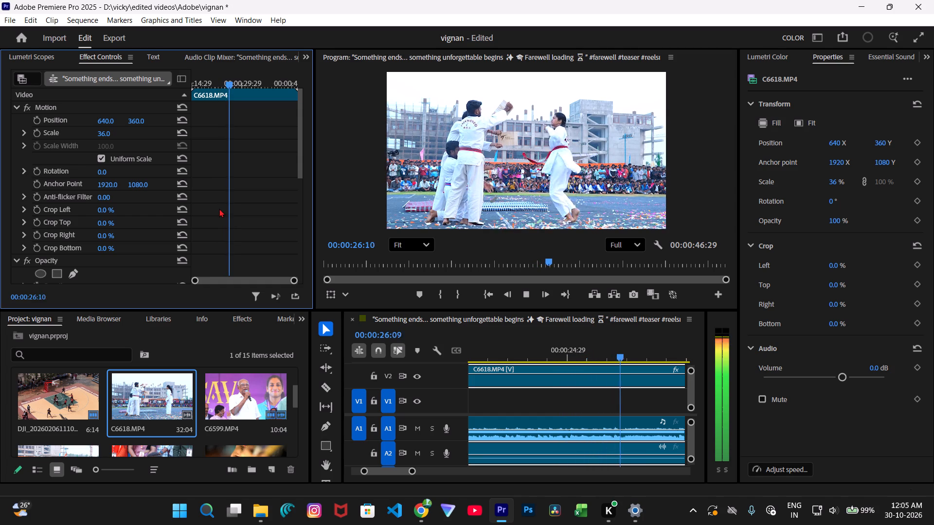
key(space)
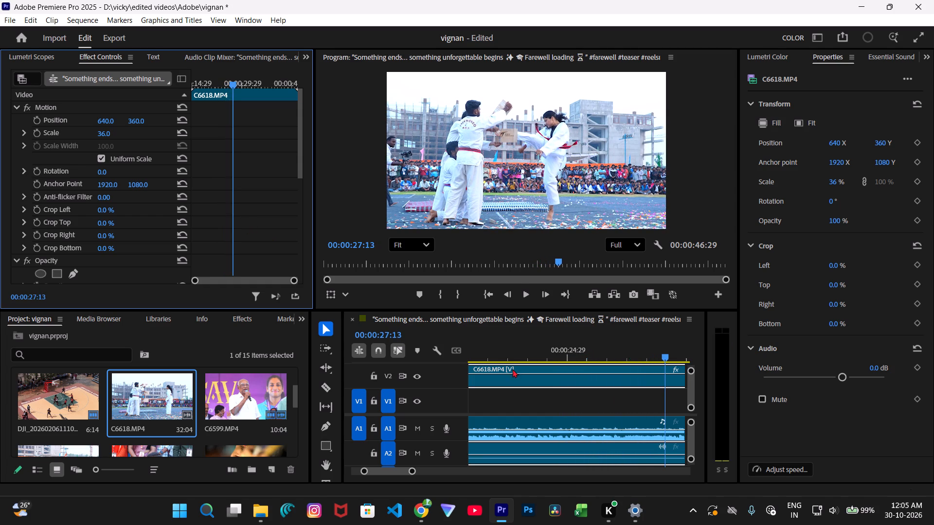
key(space)
key(space)
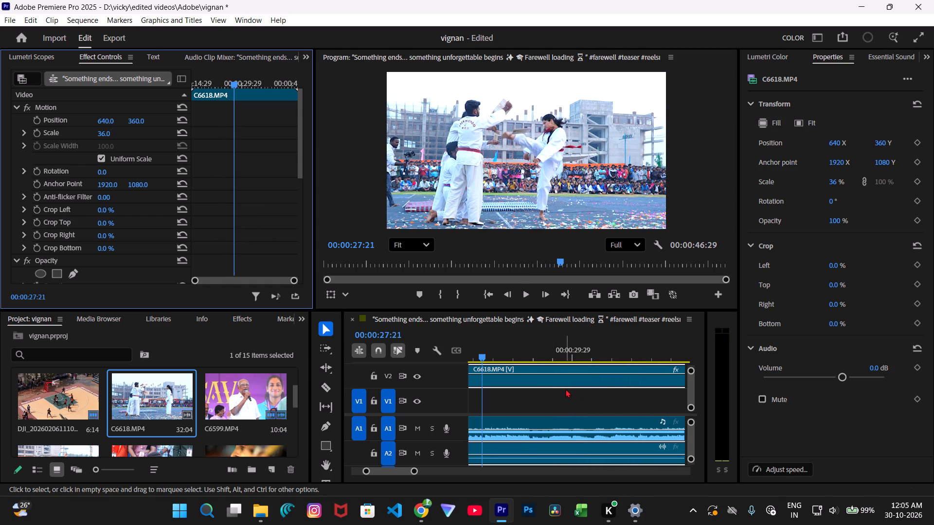
key(Left)
key(Left)
key(Left)
key(Left)
key(Left)
key(Left)
key(Left)
key(Left)
key(Left)
key(Left)
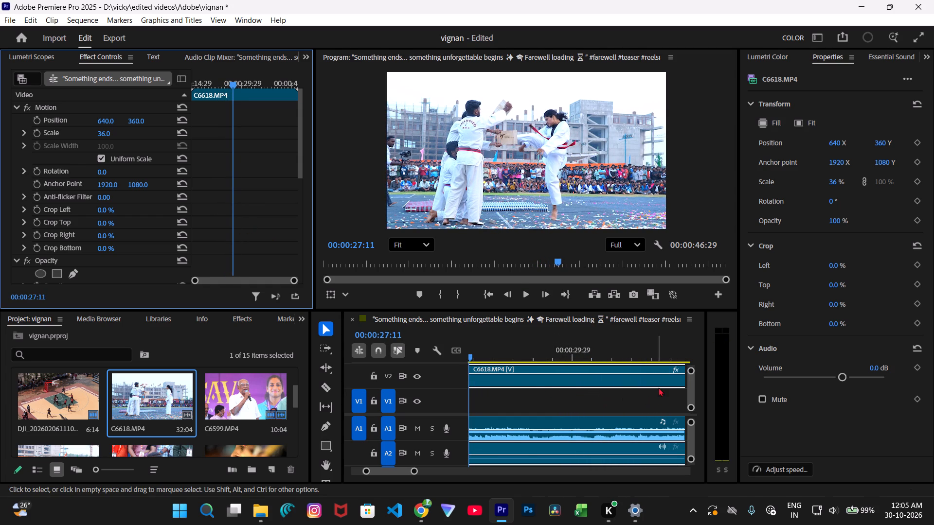
scroll(521, 373, right, 1)
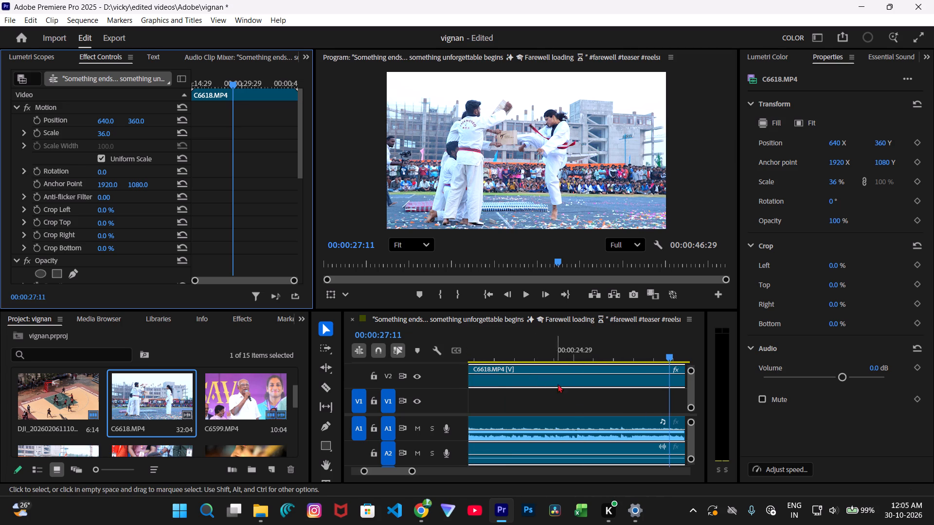
key(c)
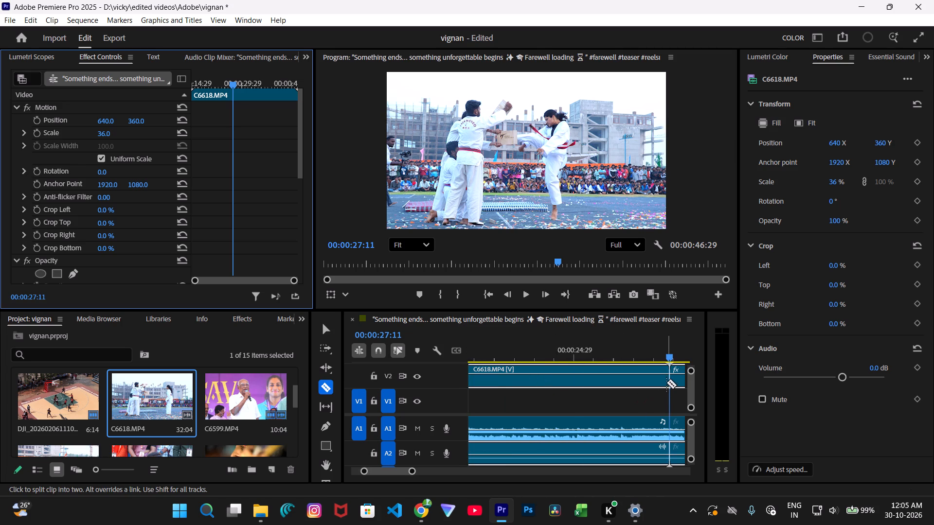
click(670, 381)
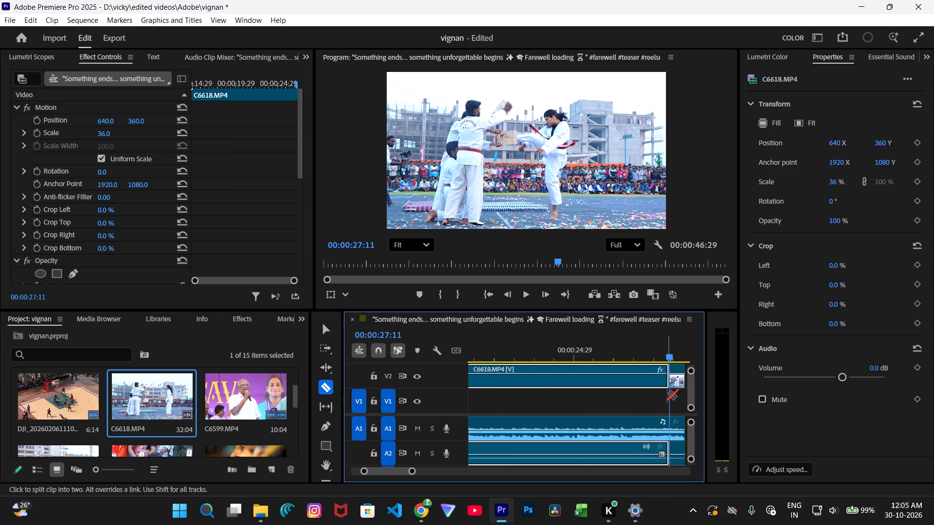
key(v)
click(679, 377)
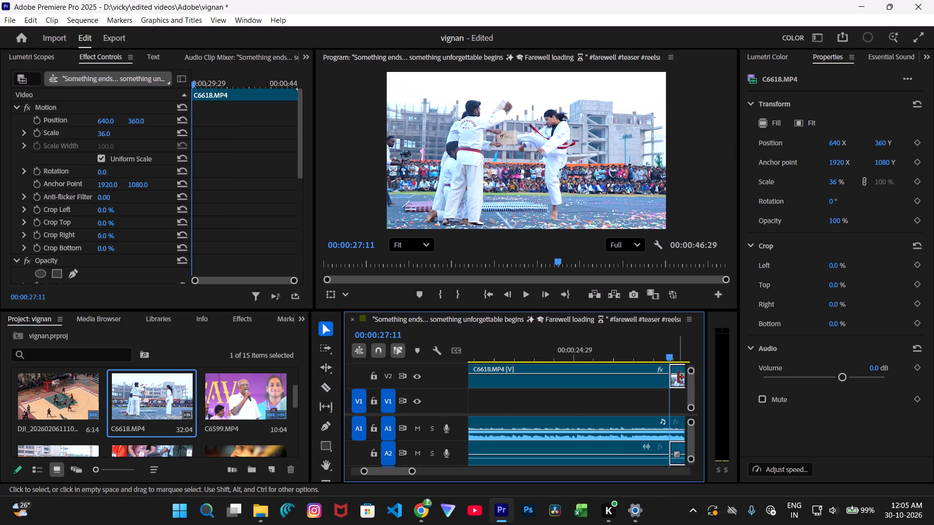
key(BackSpace)
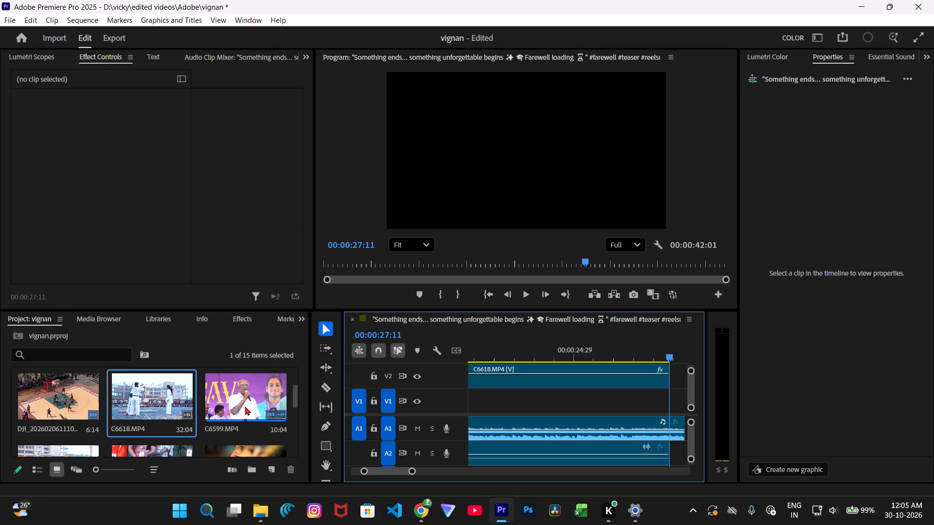
Look through the imported event footage for the clip that should follow the taekwondo shot.
scroll(246, 412, down, 1)
scroll(154, 405, down, 1)
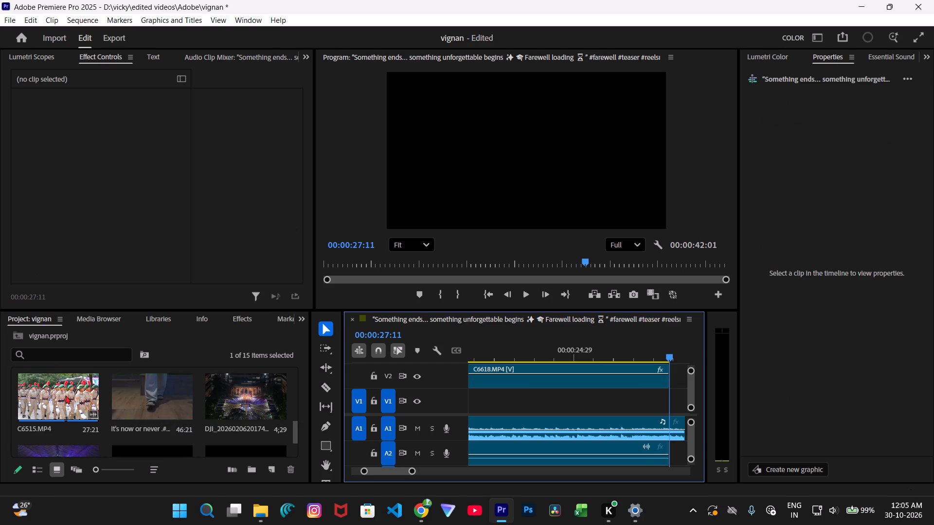
scroll(89, 407, down, 2)
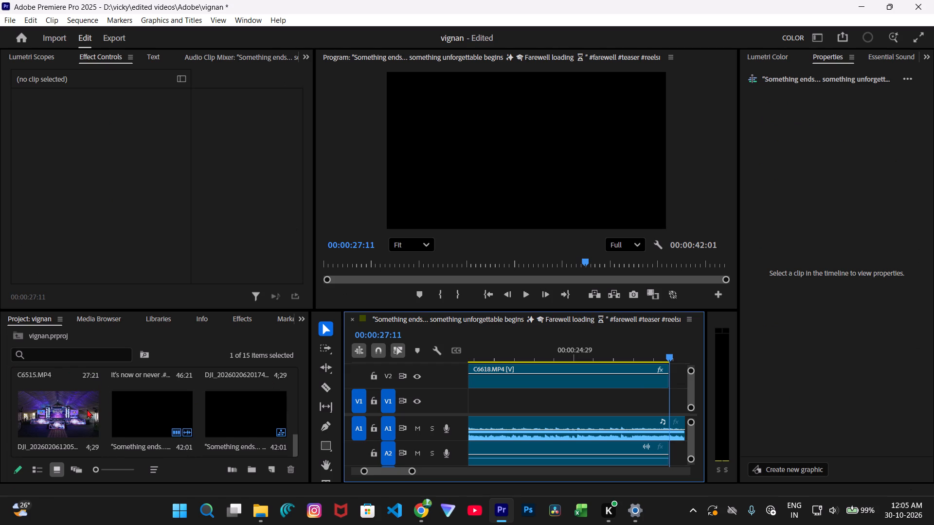
scroll(75, 411, down, 1)
scroll(75, 411, up, 3)
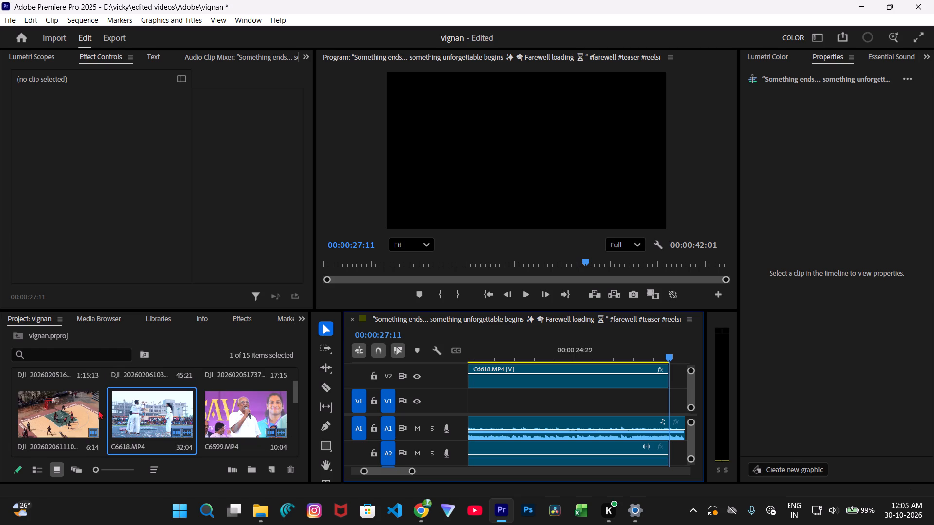
scroll(111, 407, up, 4)
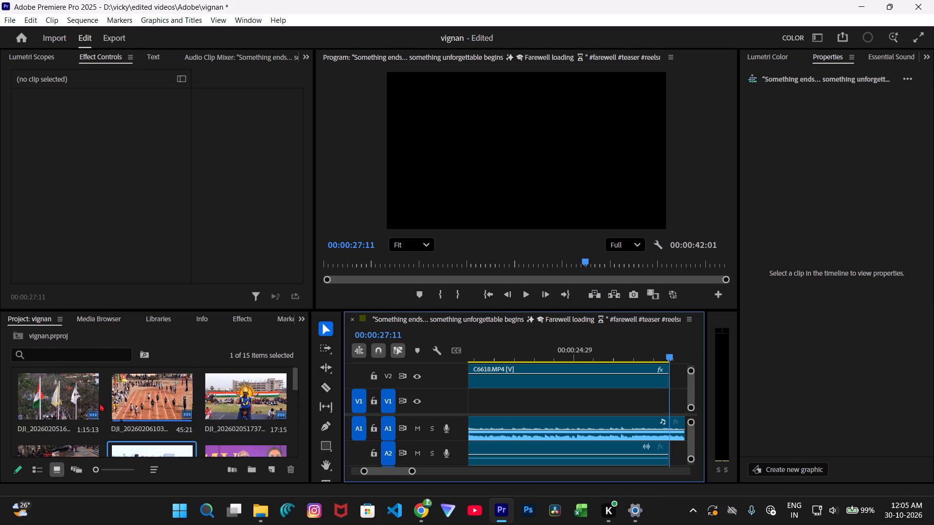
scroll(89, 416, down, 2)
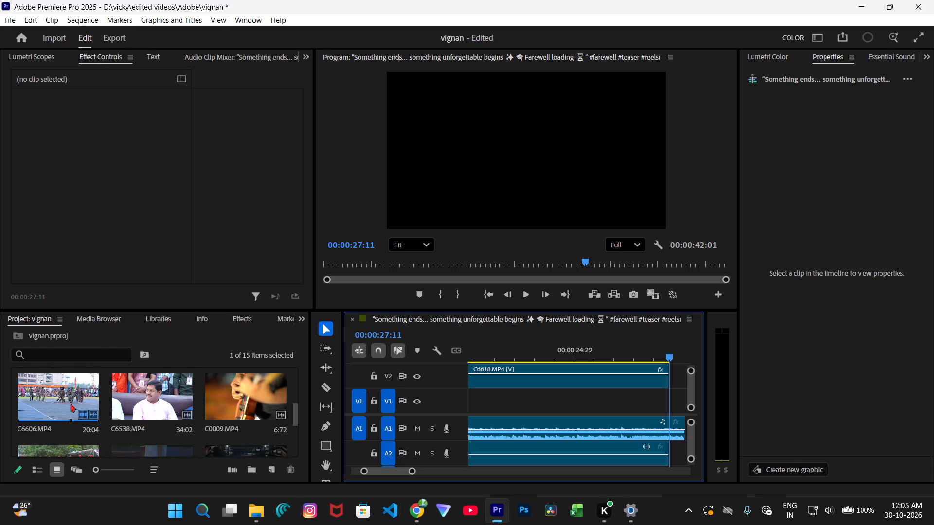
scroll(67, 403, down, 2)
scroll(62, 400, up, 2)
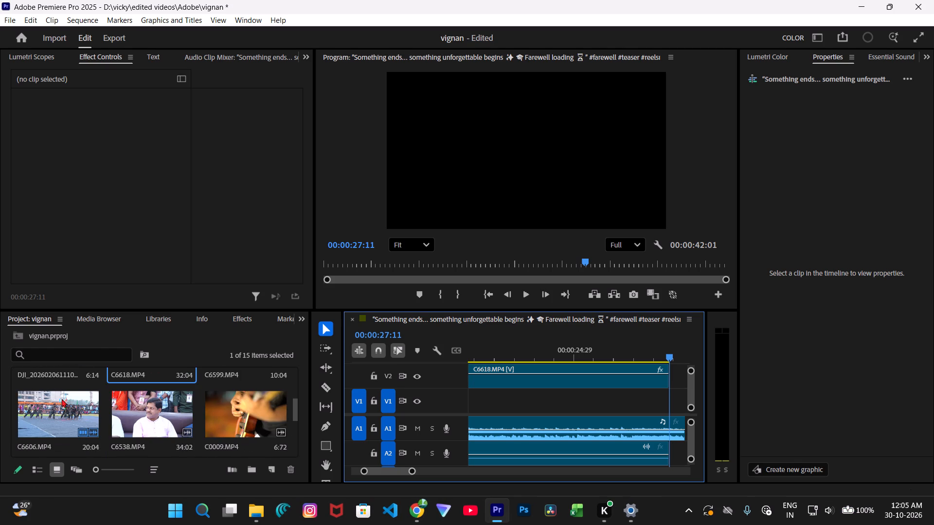
scroll(72, 410, up, 1)
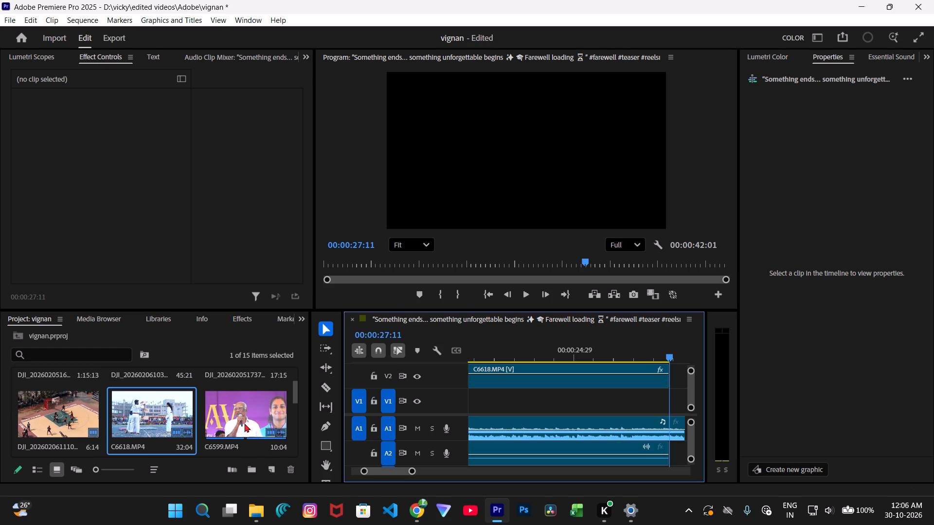
scroll(239, 423, down, 2)
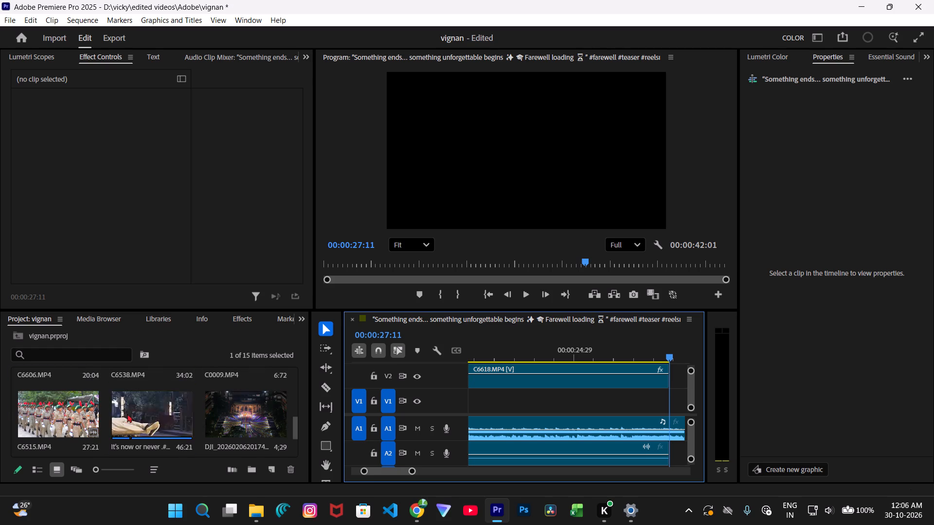
Load the cadet parade clip C6515.MP4 as source, place only its video on V2 directly after the taekwondo clip, and play back the join.
drag(72, 414, 119, 171)
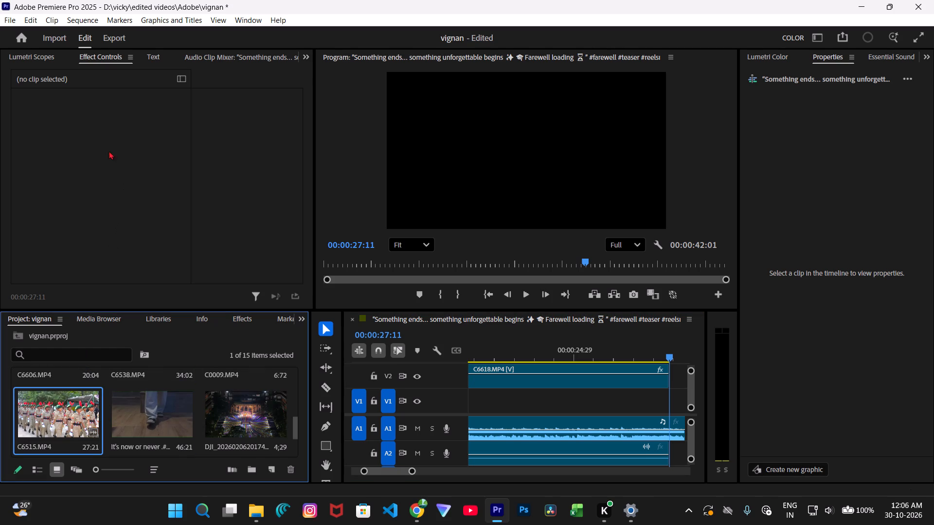
click(32, 59)
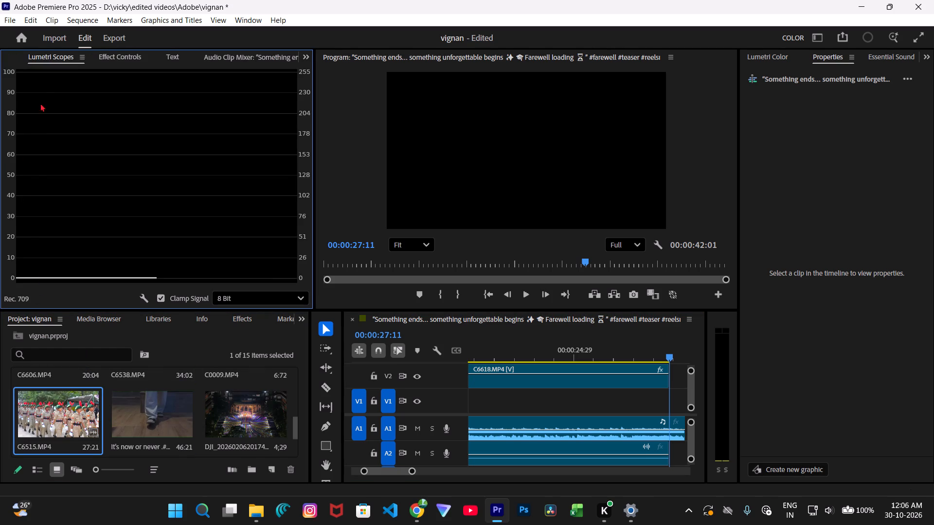
click(18, 61)
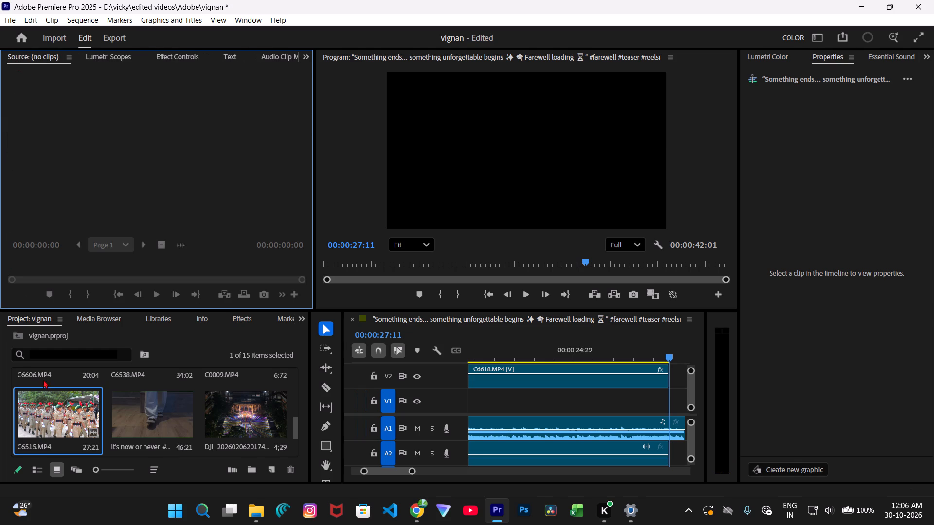
drag(59, 416, 171, 179)
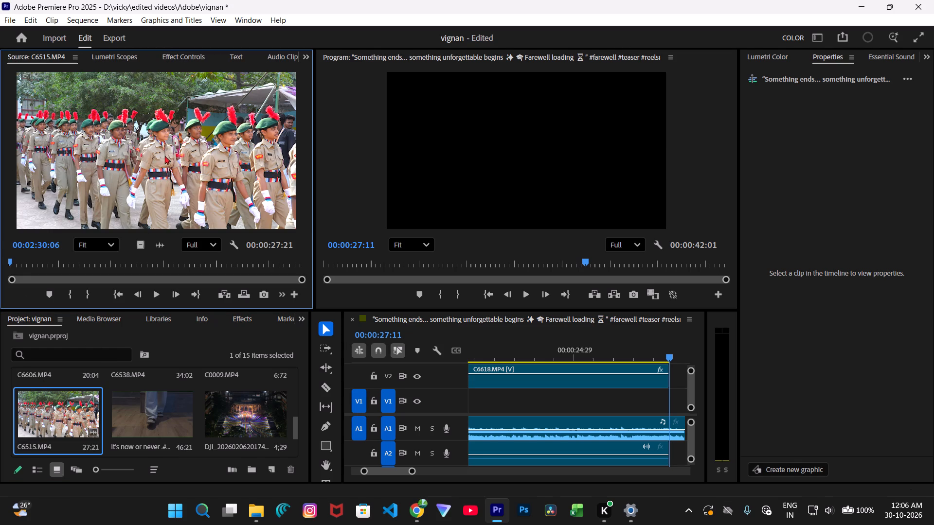
drag(140, 250, 316, 293)
drag(316, 293, 603, 368)
click(575, 355)
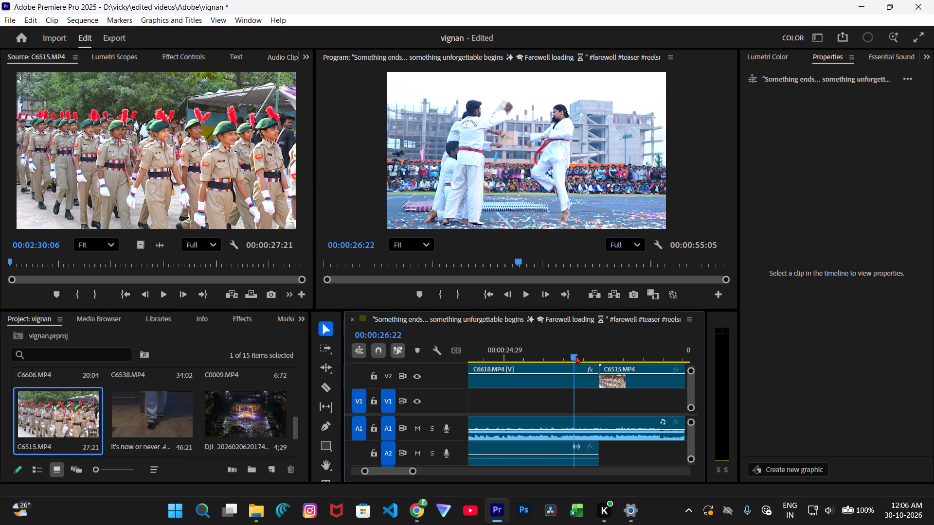
key(space)
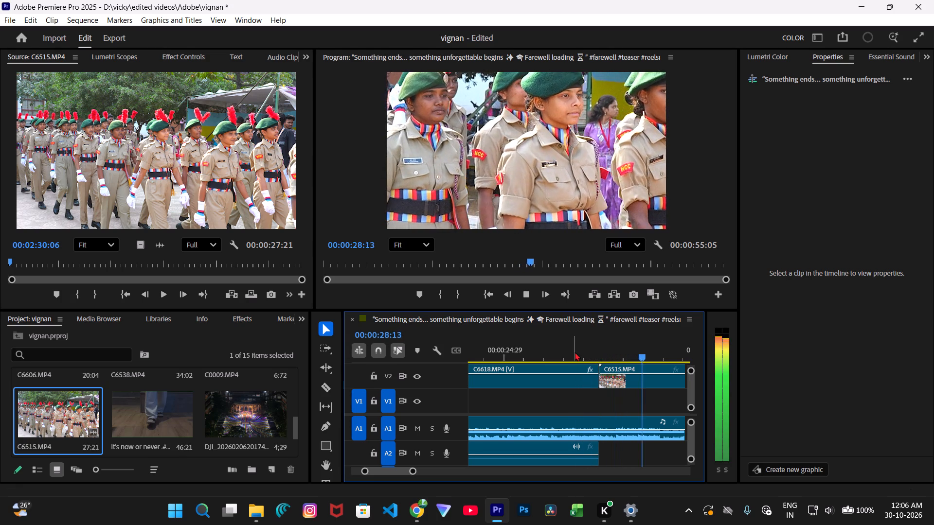
key(space)
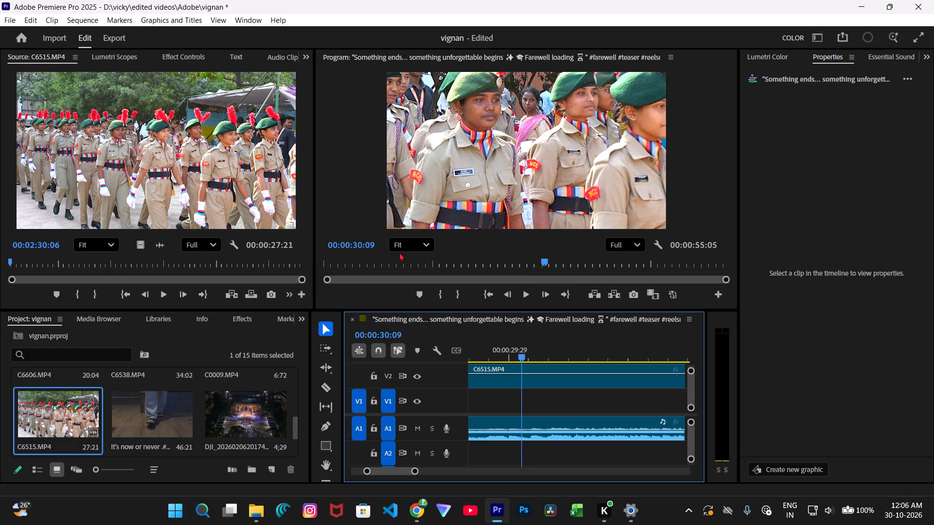
Scale the cadet parade clip C6515.MP4 to 37% and play back part of it.
click(406, 240)
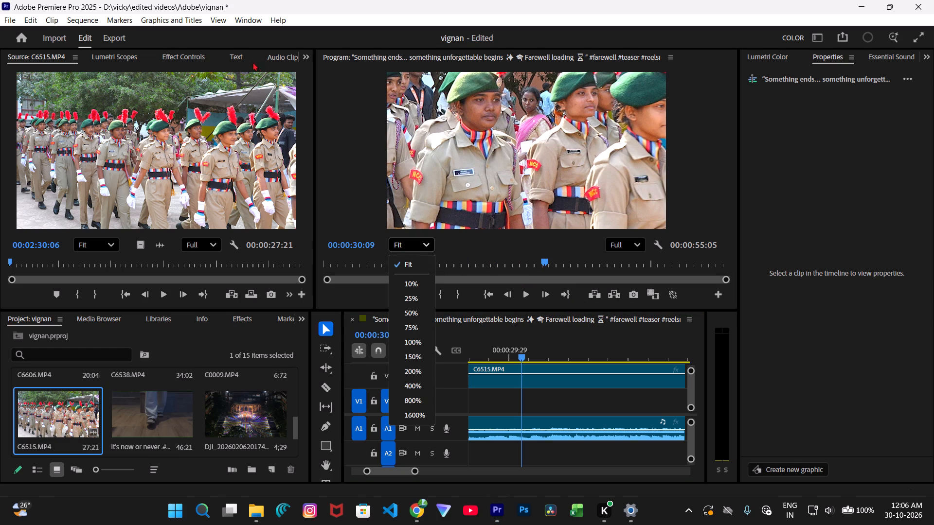
click(300, 53)
click(199, 57)
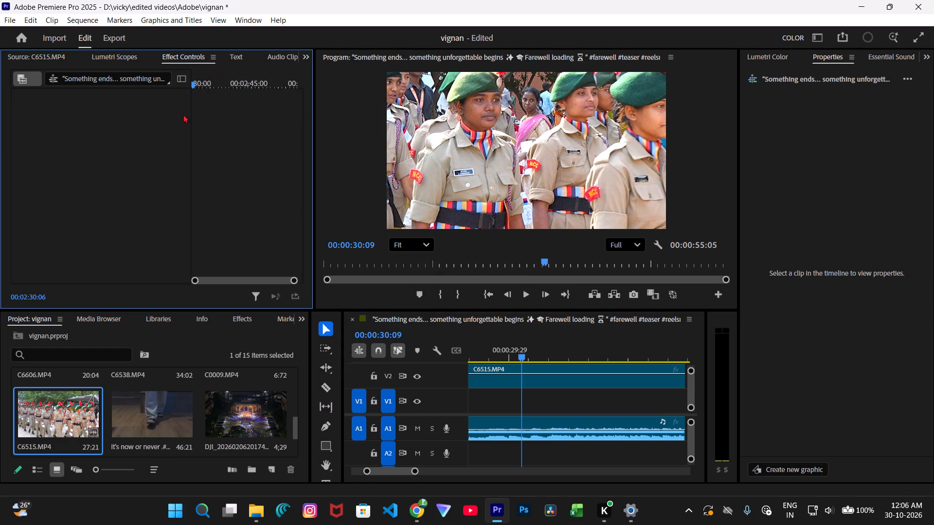
click(547, 380)
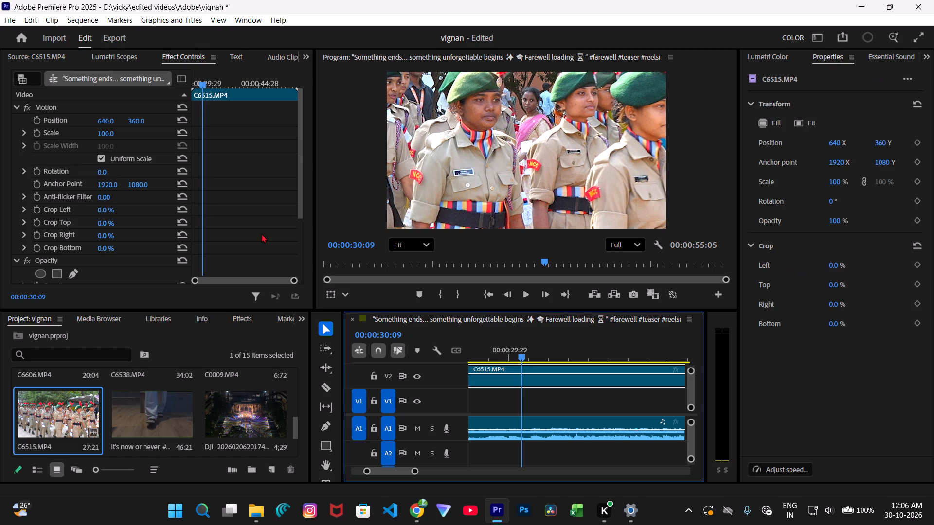
drag(108, 132, 80, 142)
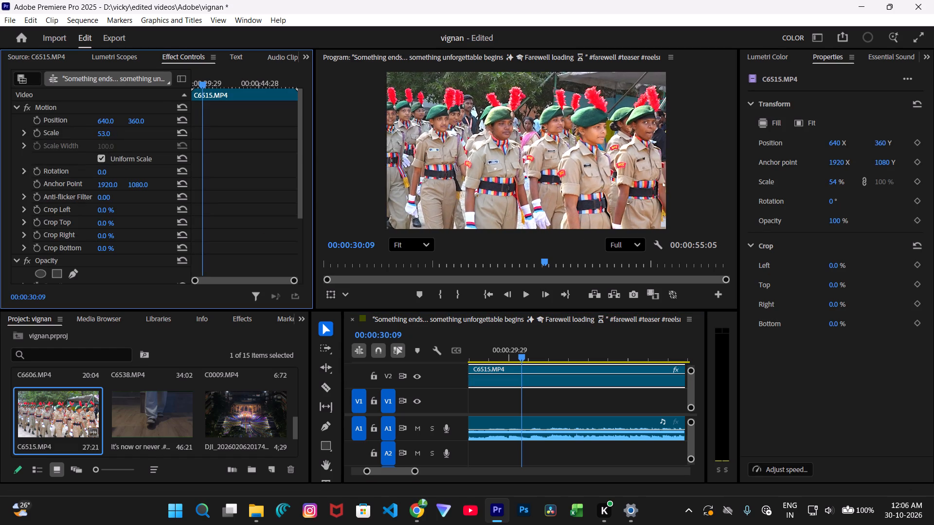
drag(80, 142, 72, 150)
key(space)
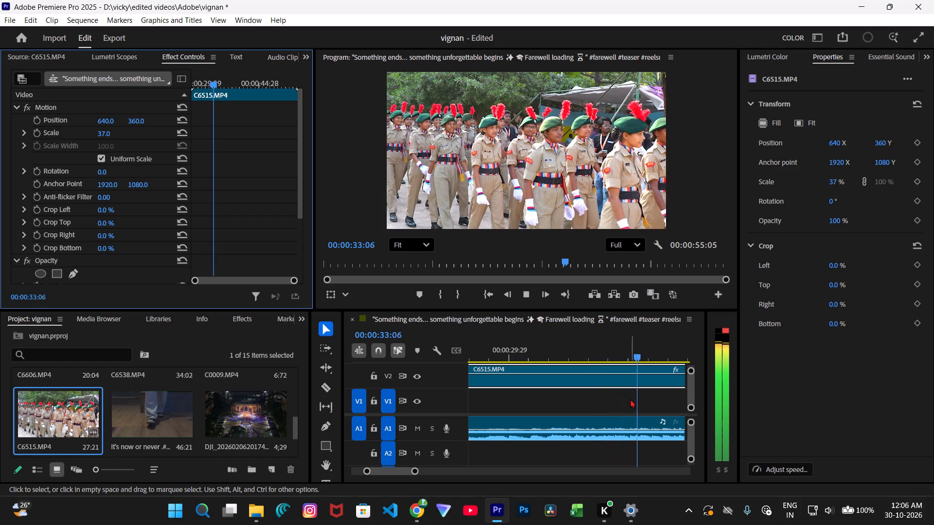
key(space)
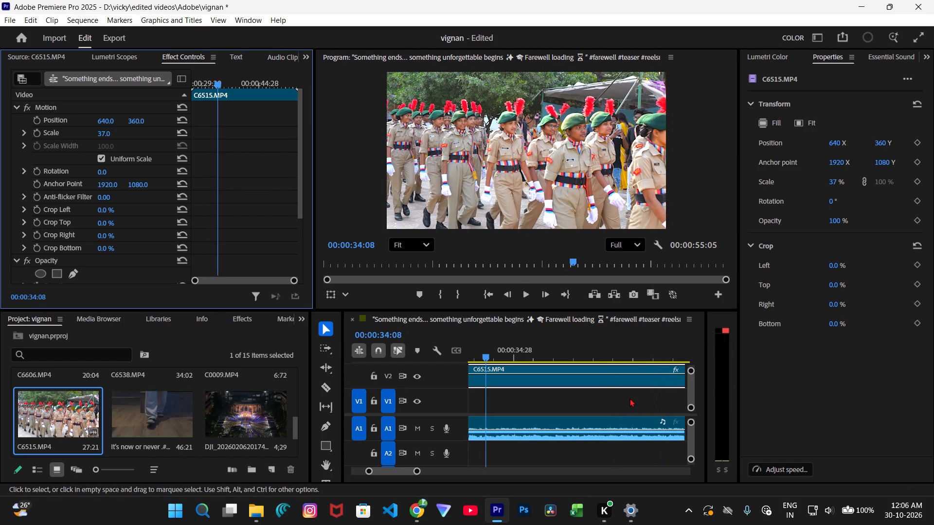
Speed up the parade clip C6515.MP4 to 695%, a duration of 00:00:04:00, with Optical flow time interpolation.
scroll(629, 398, left, 1)
right_click(571, 366)
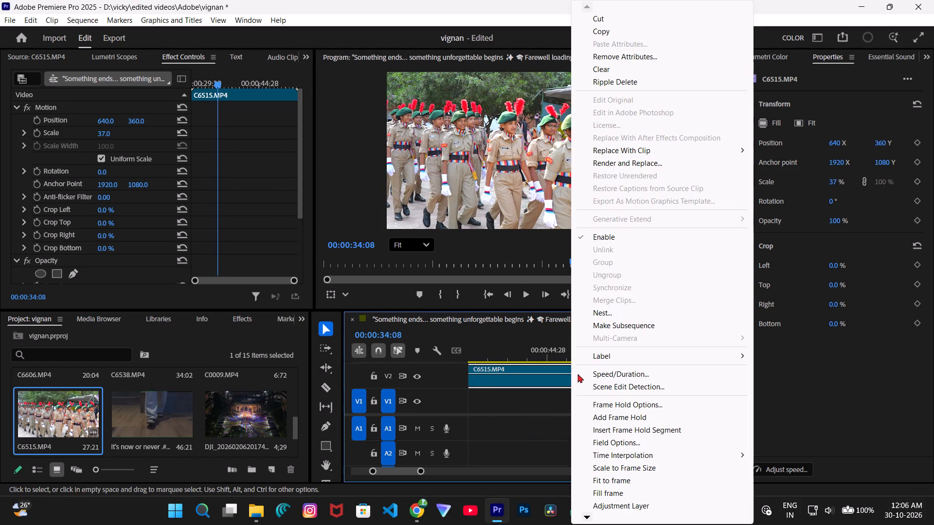
click(615, 371)
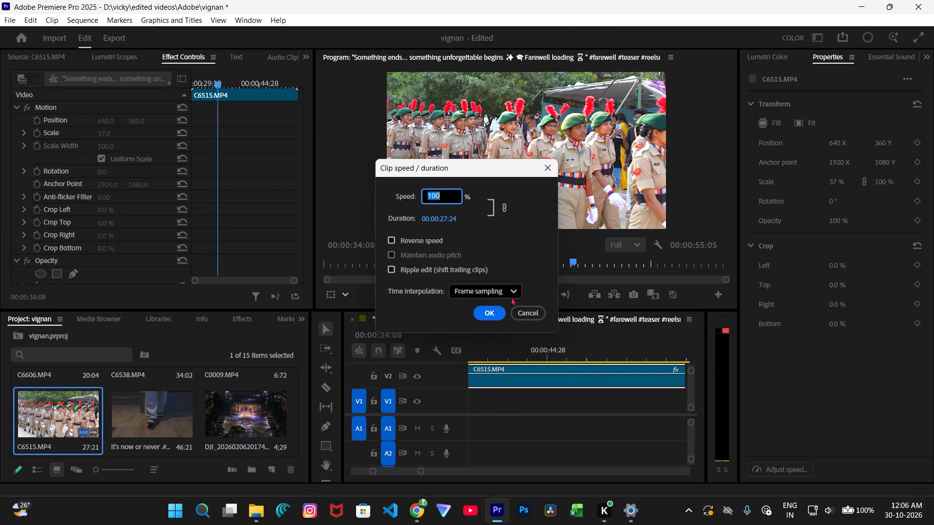
drag(450, 218, 88, 292)
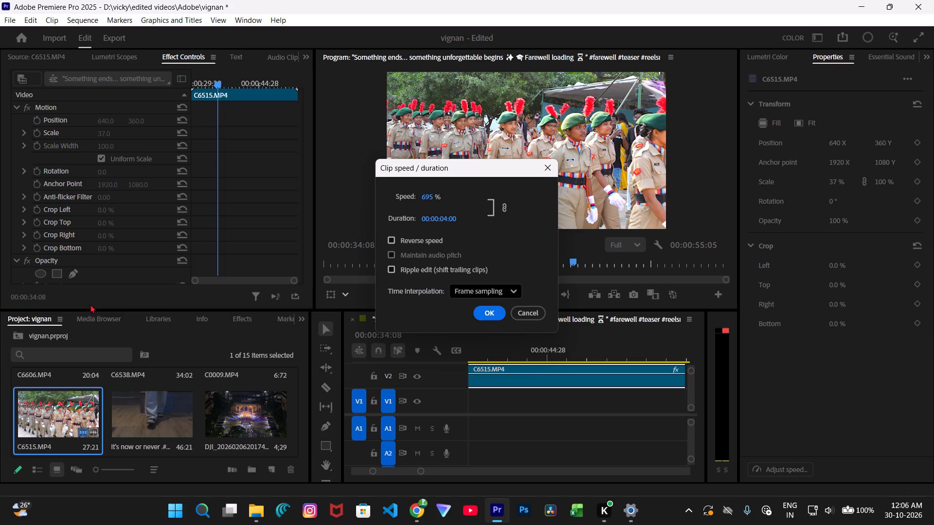
click(489, 290)
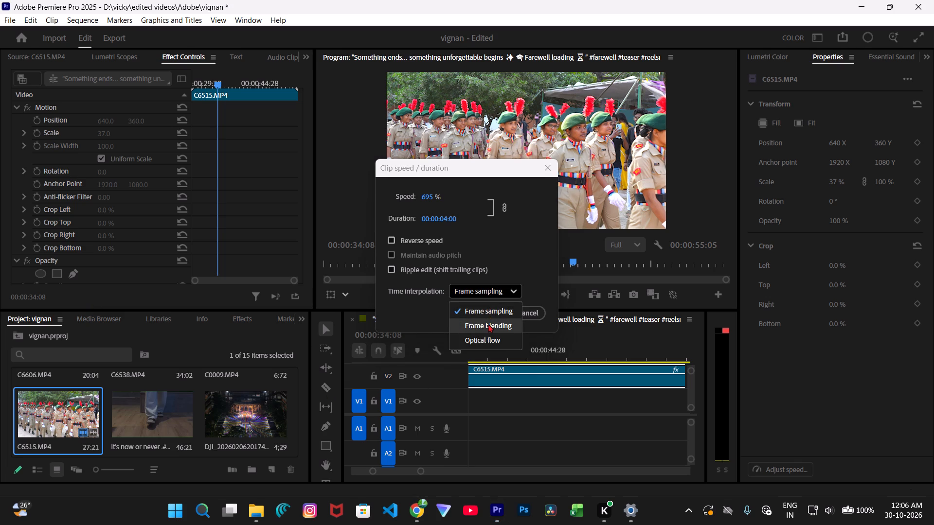
click(488, 324)
click(496, 294)
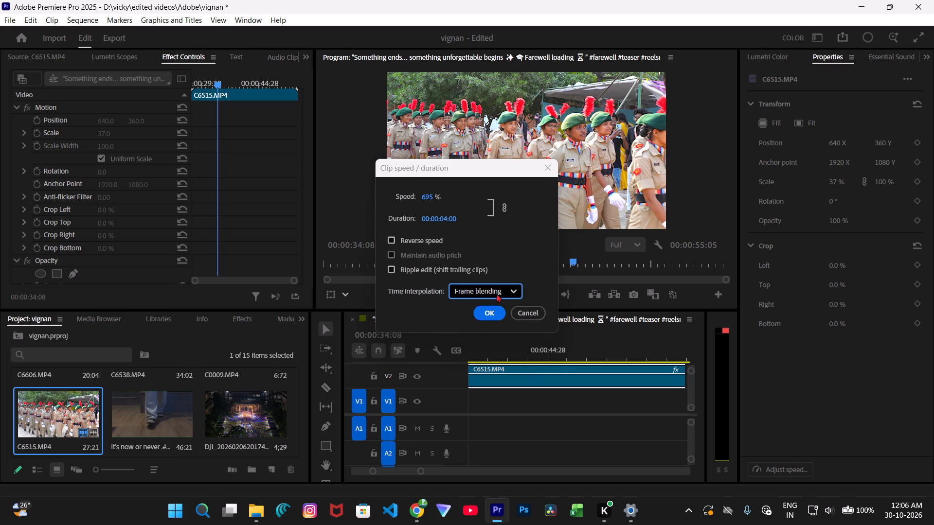
click(489, 338)
click(478, 313)
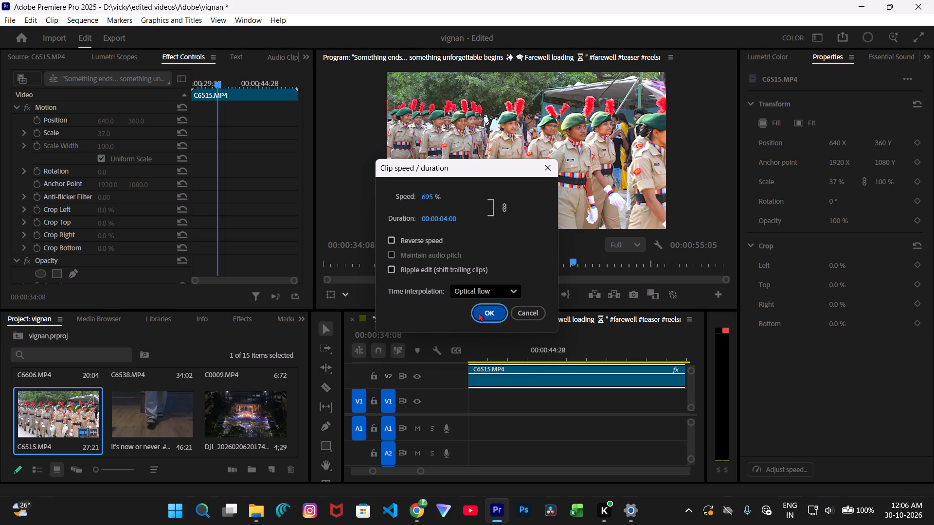
Play back the transition from the end of the taekwondo clip into the sped-up parade clip.
scroll(530, 396, right, 1)
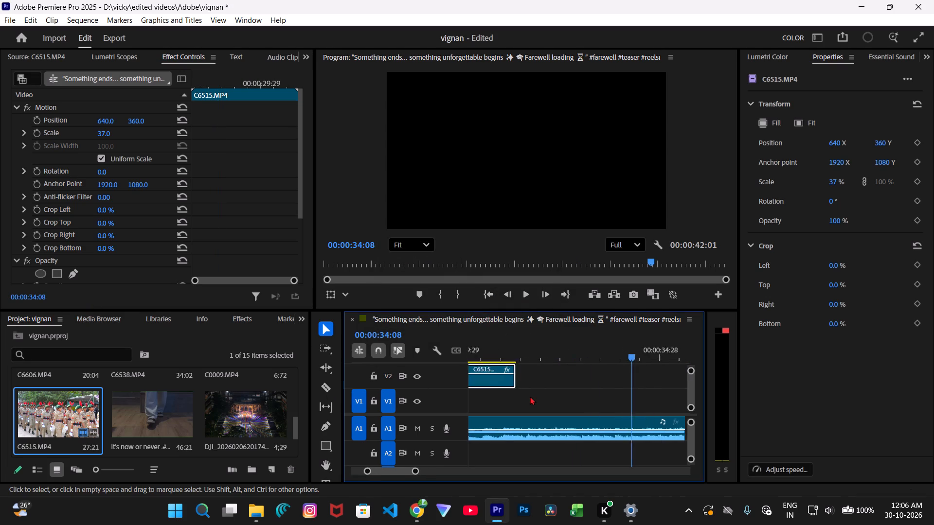
scroll(530, 396, right, 3)
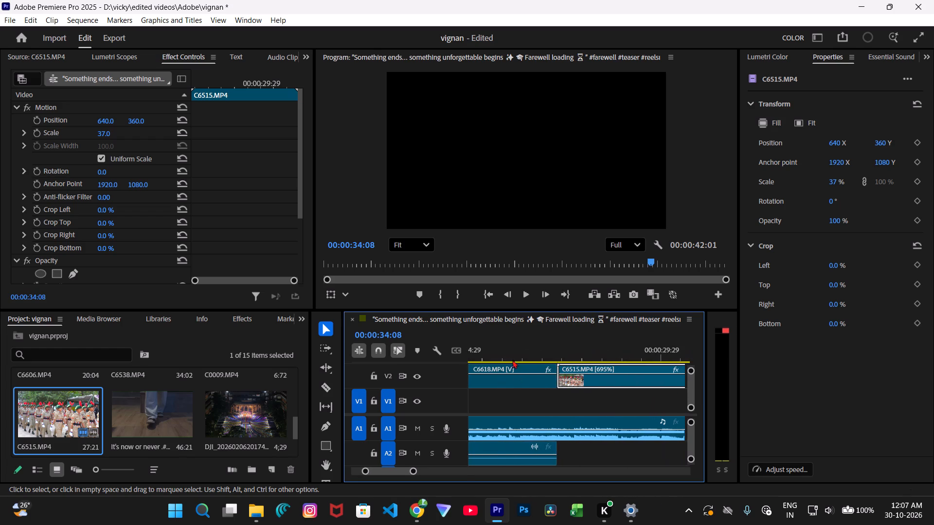
scroll(512, 360, right, 1)
click(540, 355)
key(space)
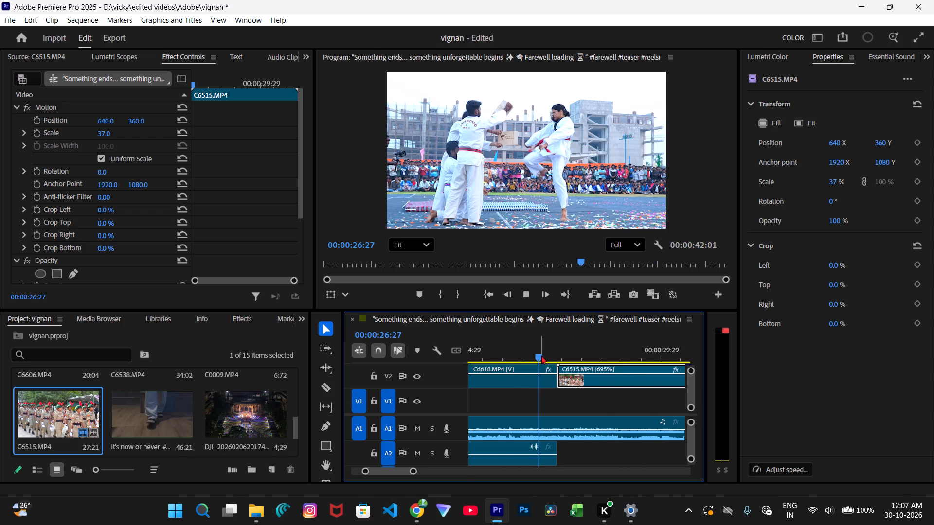
key(space)
key(space)
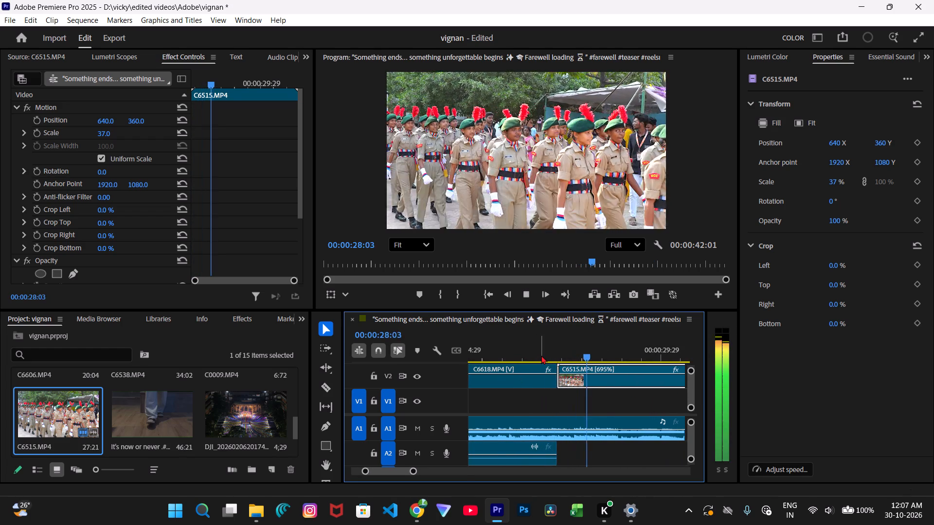
key(space)
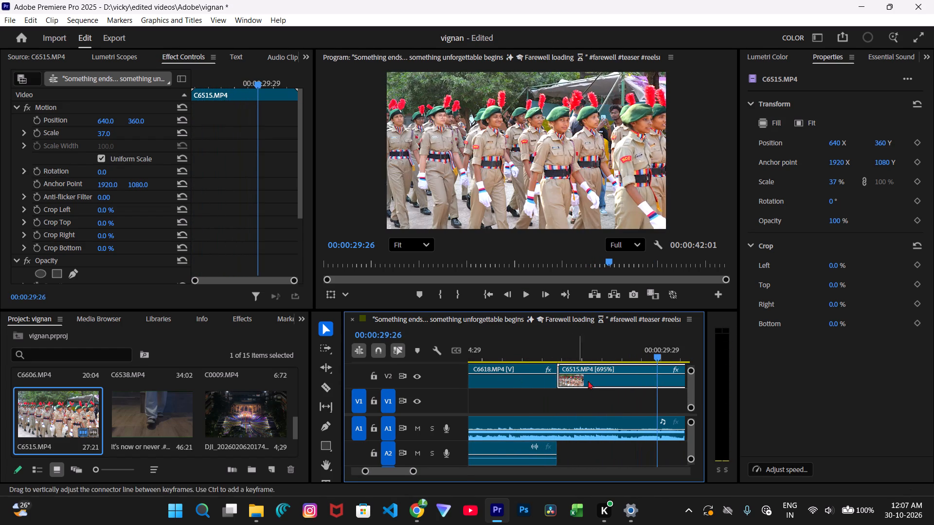
Change the parade clip C6515.MP4's time interpolation to Frame sampling and play it back from its start.
right_click(604, 375)
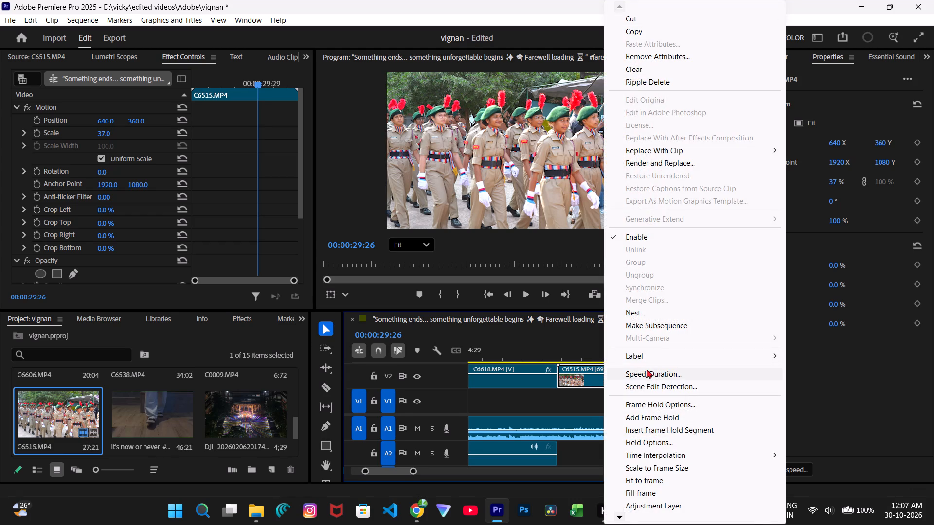
click(647, 370)
click(487, 291)
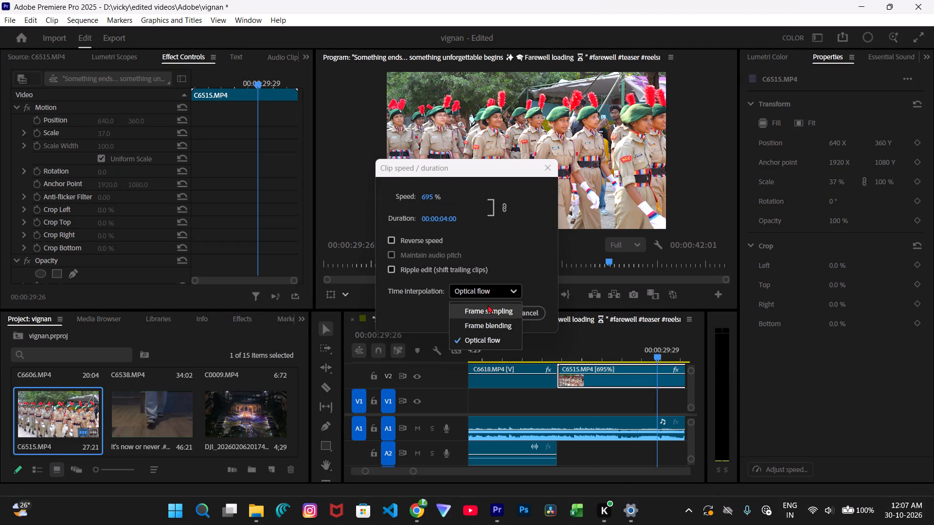
click(487, 305)
click(486, 311)
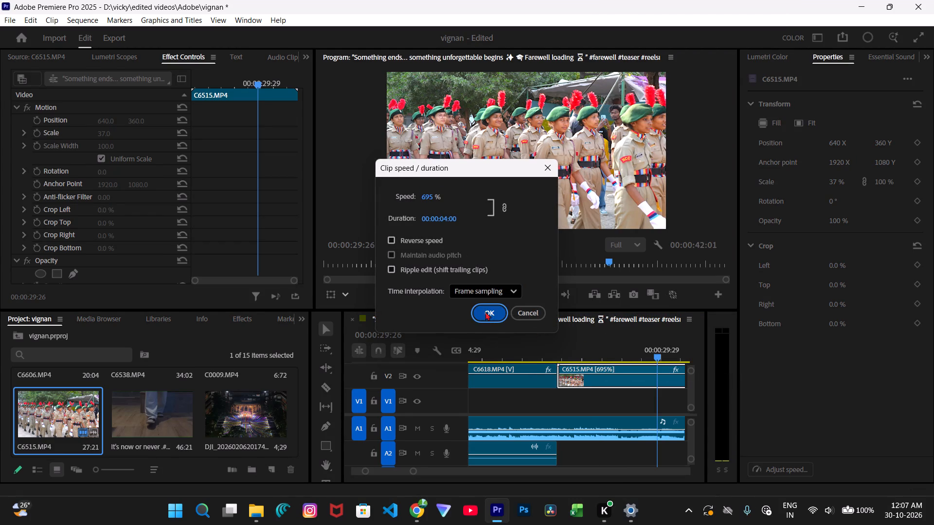
click(560, 357)
key(space)
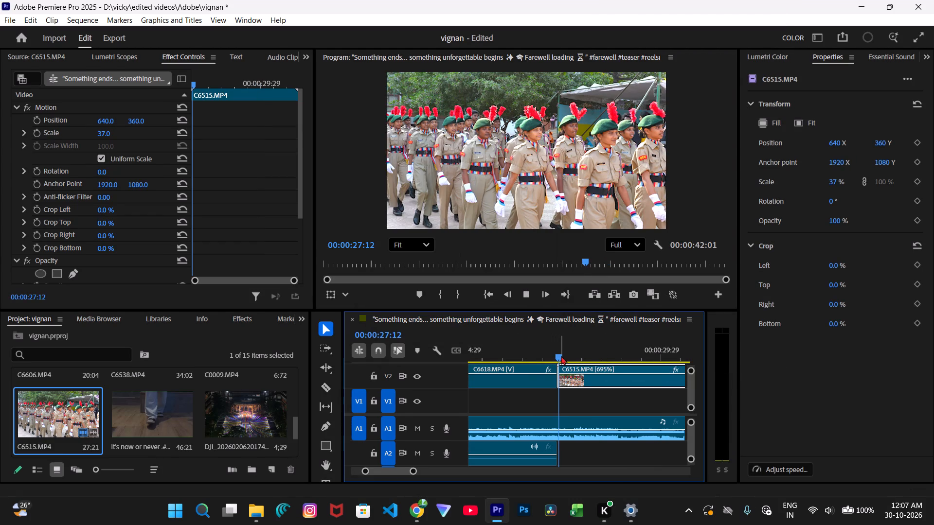
key(space)
key(space)
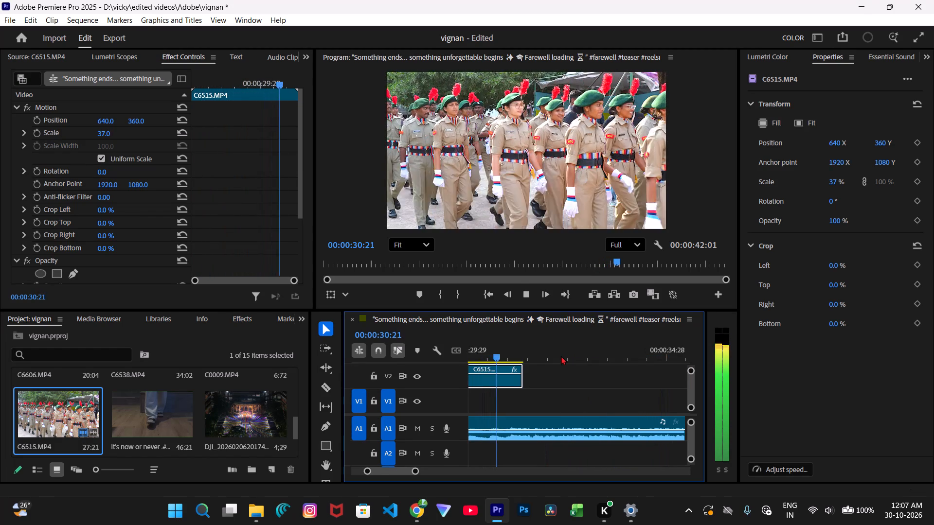
key(space)
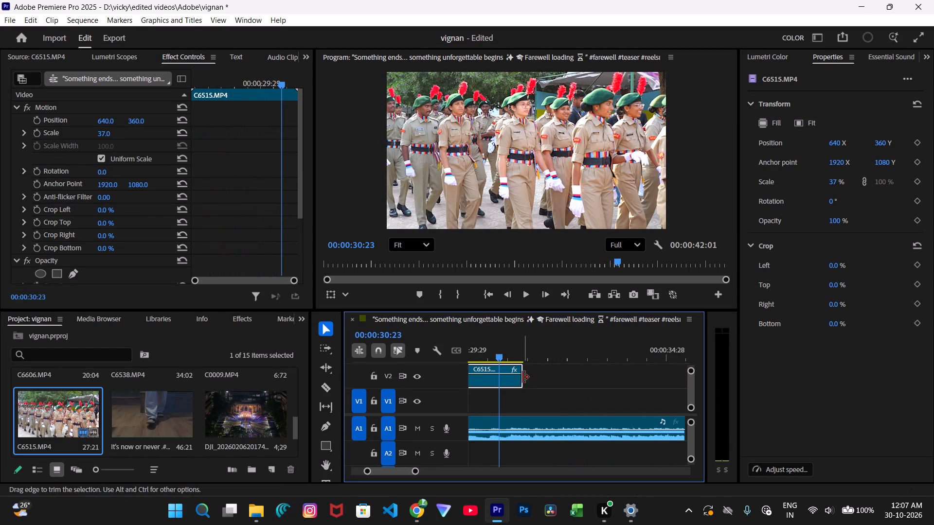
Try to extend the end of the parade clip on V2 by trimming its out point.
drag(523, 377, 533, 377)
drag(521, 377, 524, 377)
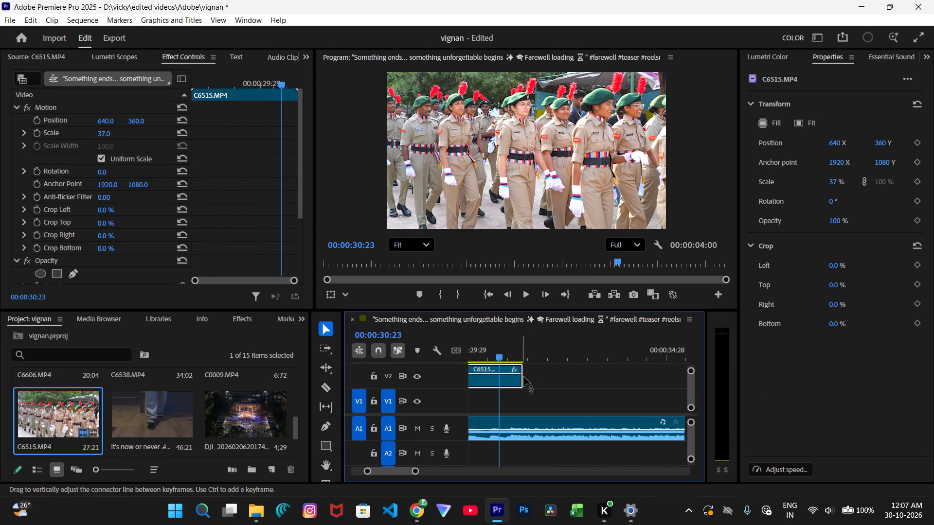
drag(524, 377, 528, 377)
Slow the parade clip C6515.MP4 to 408.82%, a duration of 00:00:06:24, and play it through to its end.
right_click(509, 373)
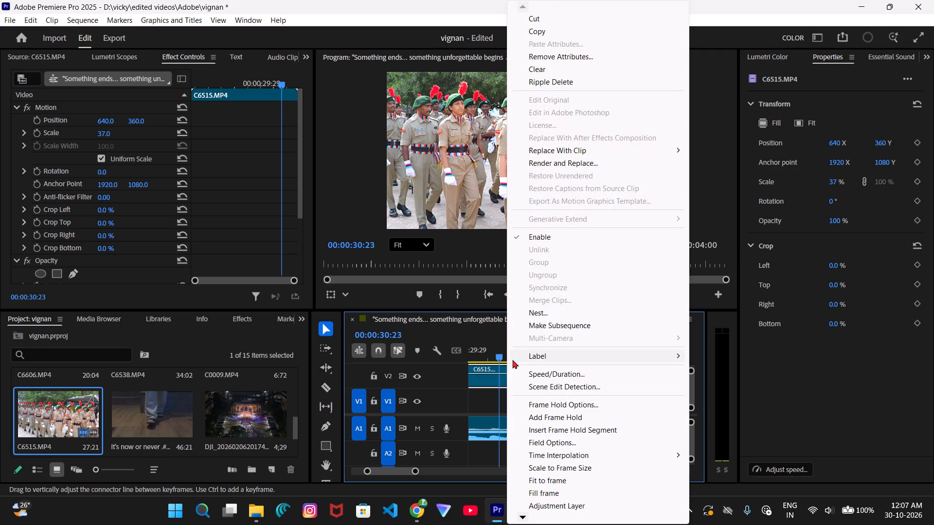
click(559, 377)
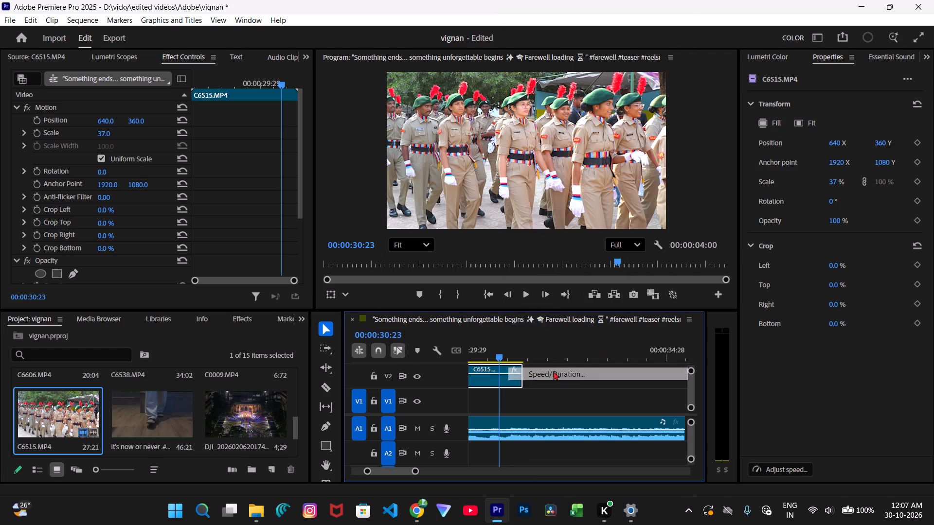
drag(444, 225, 466, 227)
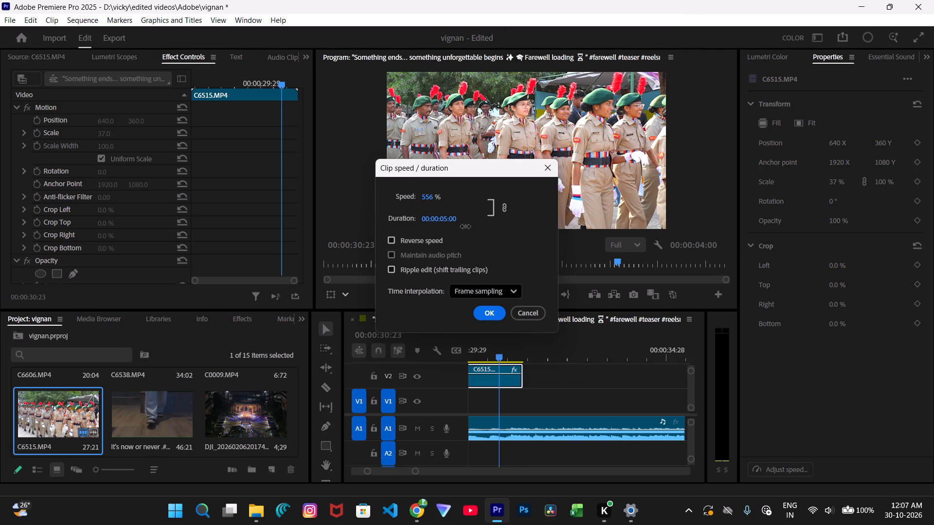
drag(466, 227, 501, 229)
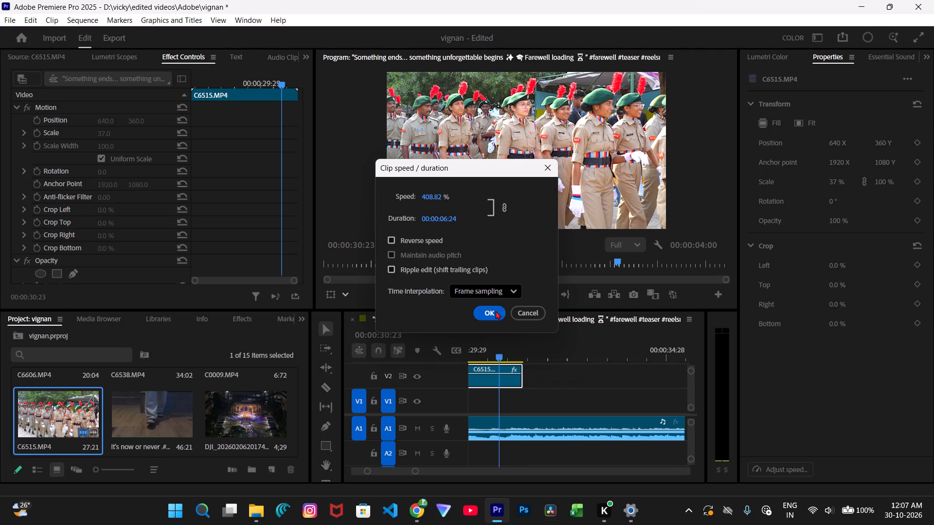
click(495, 311)
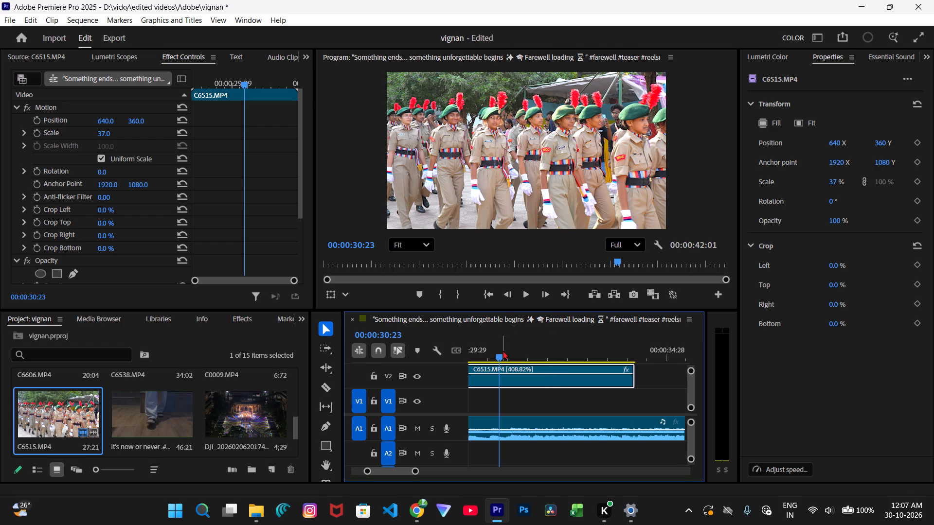
key(space)
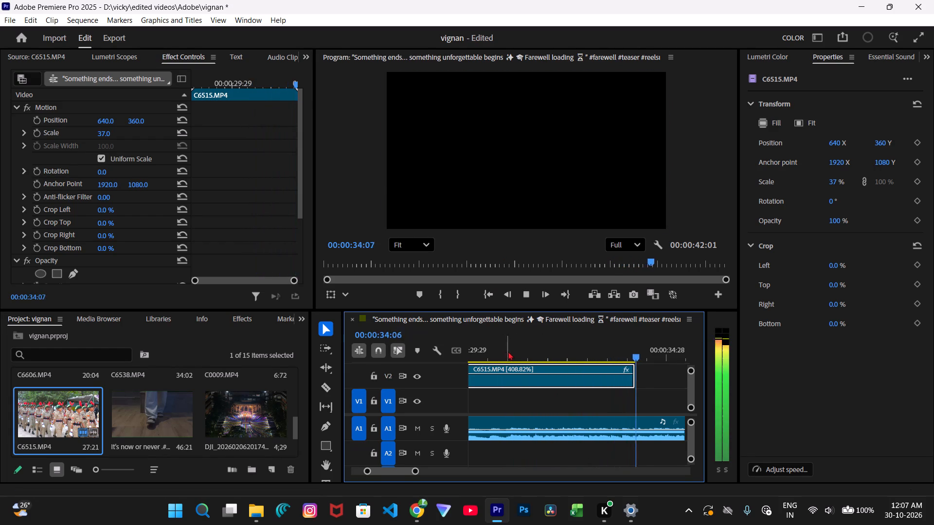
key(space)
Look through the project's footage and photos for a shot to follow the parade clip.
scroll(533, 369, right, 1)
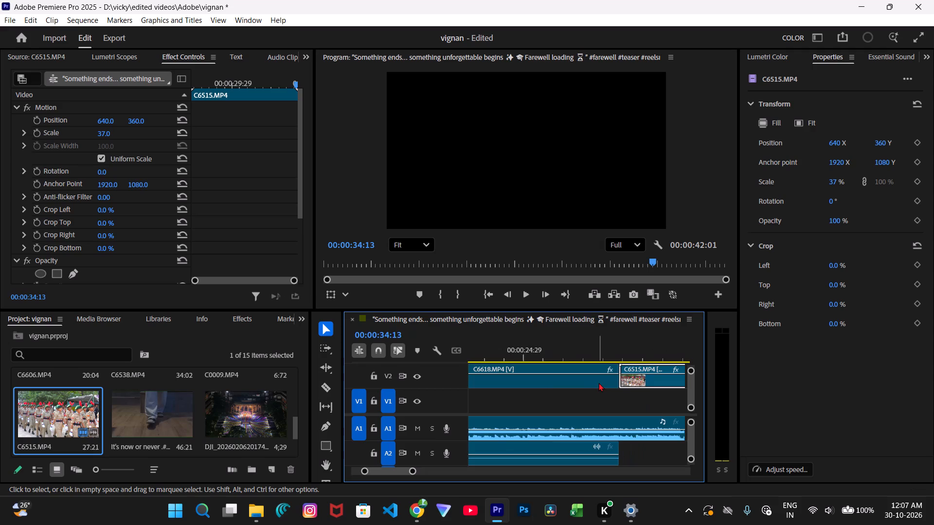
scroll(665, 382, left, 1)
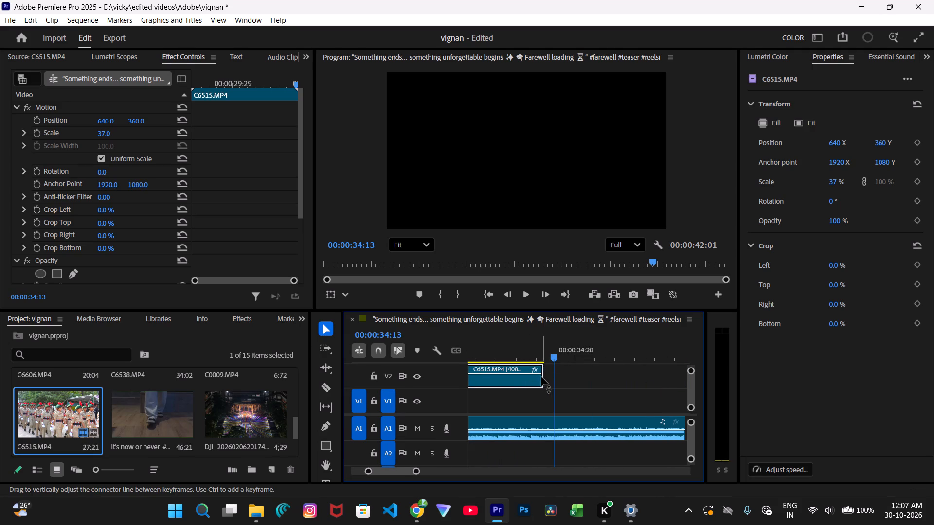
scroll(486, 377, right, 1)
scroll(204, 413, down, 2)
scroll(199, 411, up, 1)
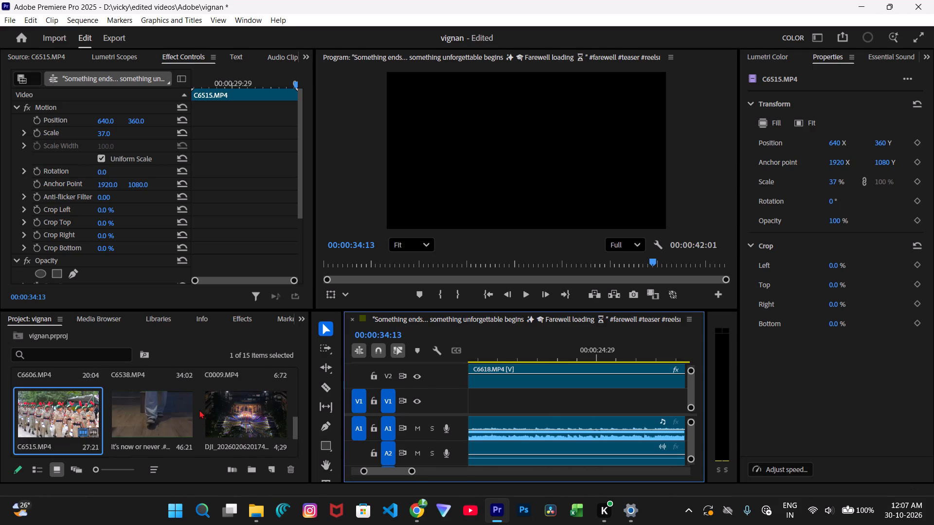
scroll(198, 414, down, 1)
scroll(198, 415, up, 4)
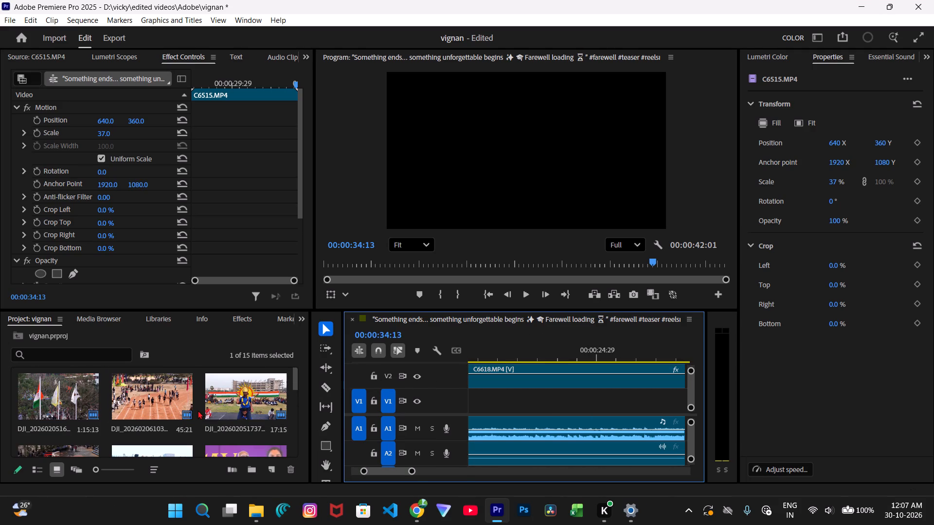
scroll(162, 417, up, 1)
scroll(162, 417, down, 1)
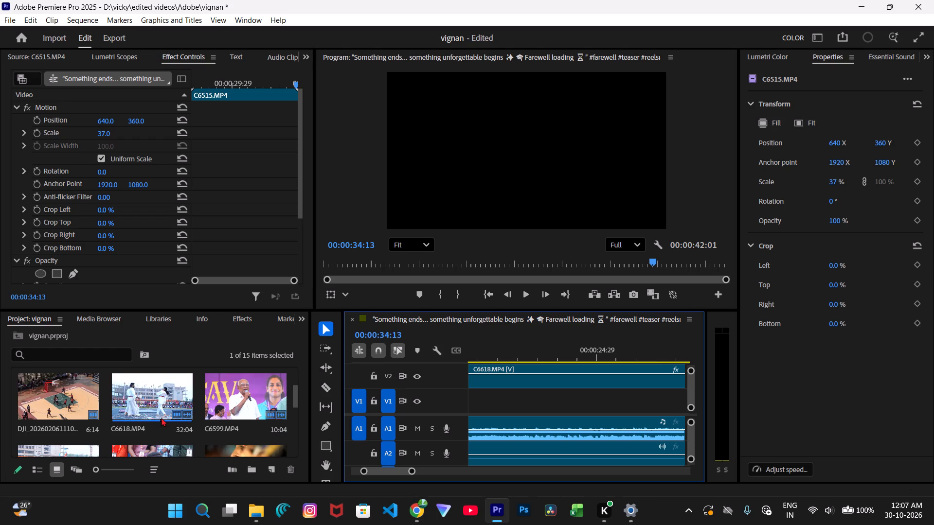
scroll(161, 418, down, 1)
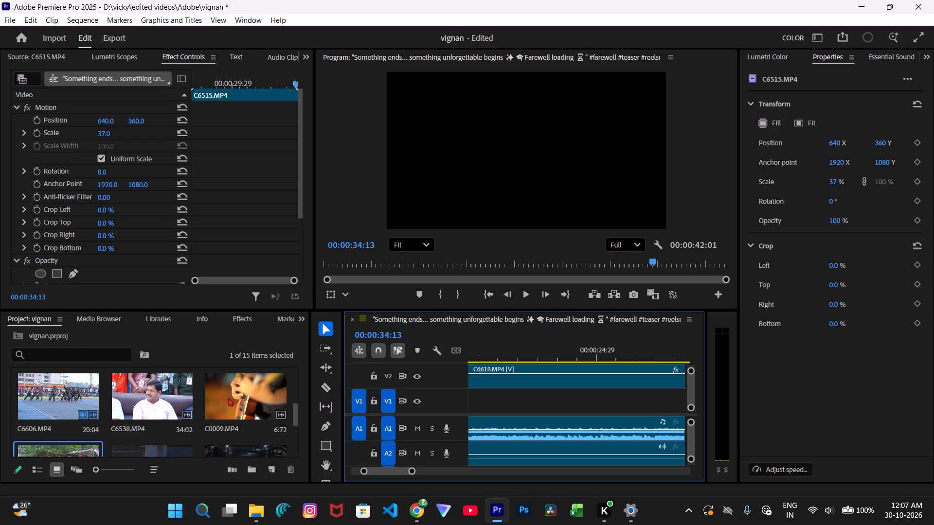
scroll(240, 398, up, 4)
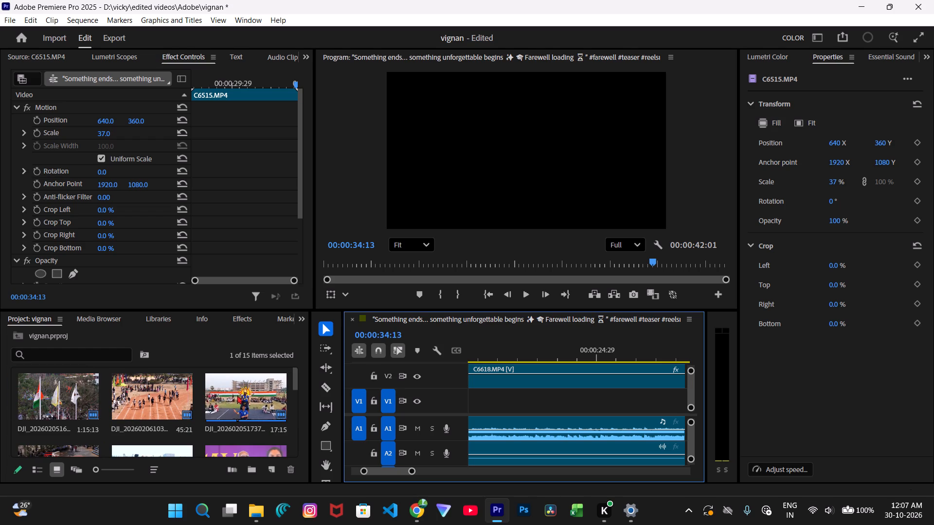
scroll(238, 395, down, 5)
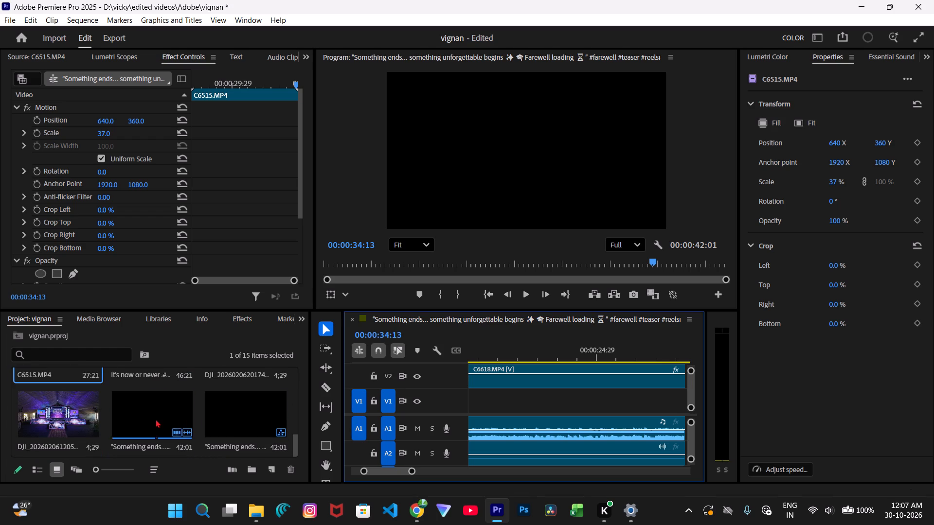
scroll(91, 416, up, 1)
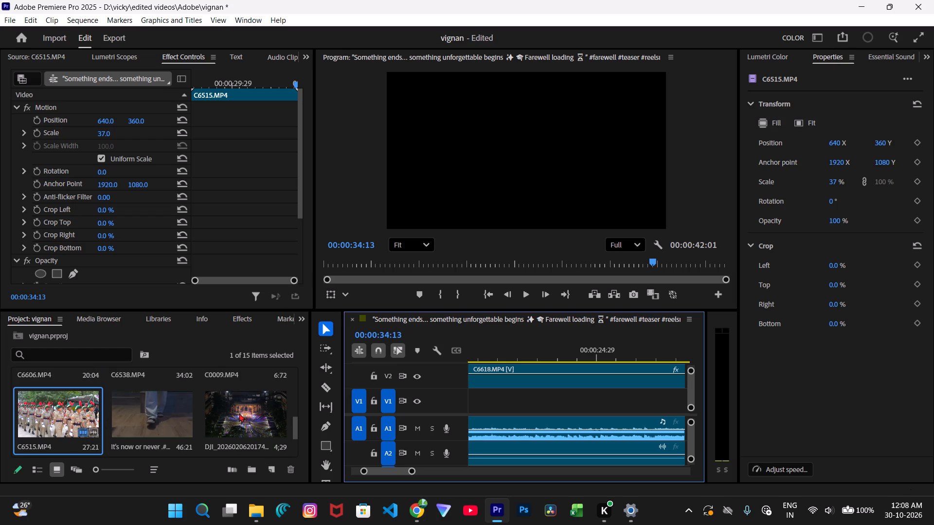
drag(246, 416, 540, 395)
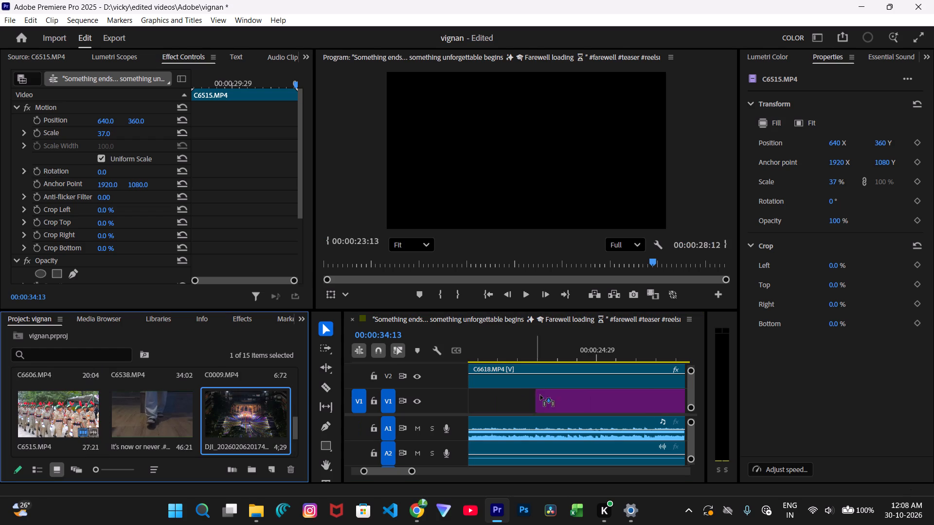
drag(540, 395, 556, 385)
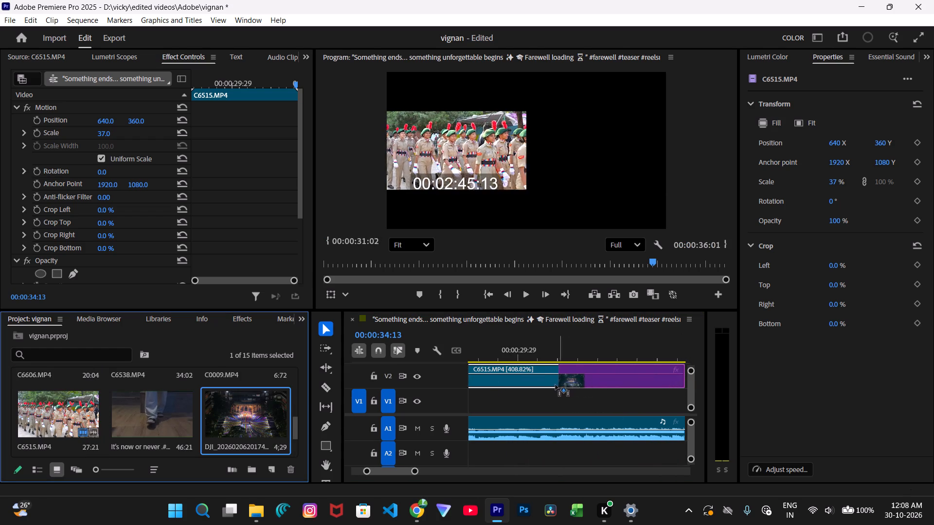
drag(556, 385, 622, 394)
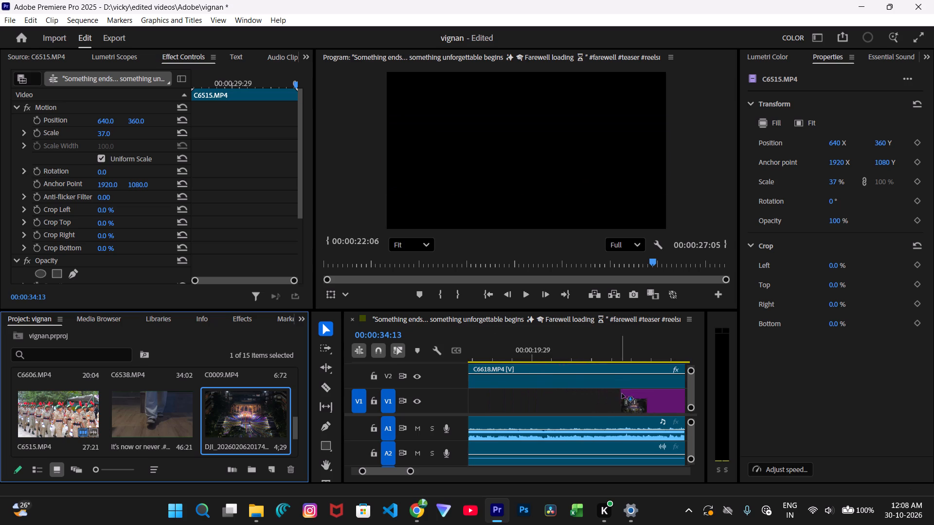
drag(622, 394, 639, 397)
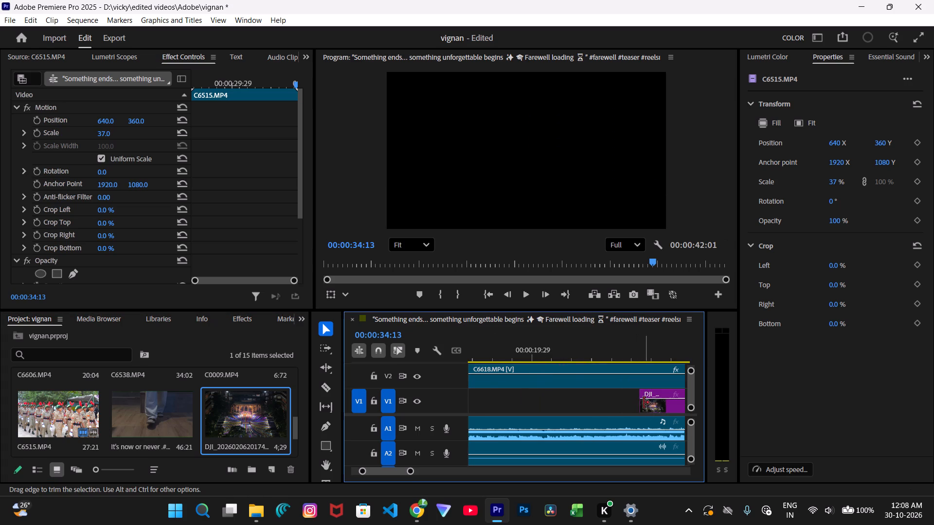
scroll(643, 403, left, 1)
drag(505, 398, 509, 399)
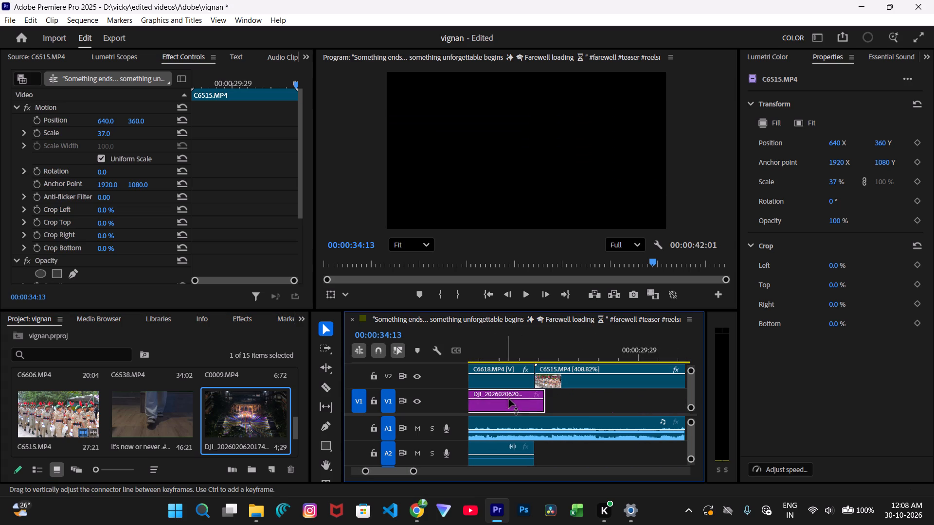
drag(509, 399, 548, 387)
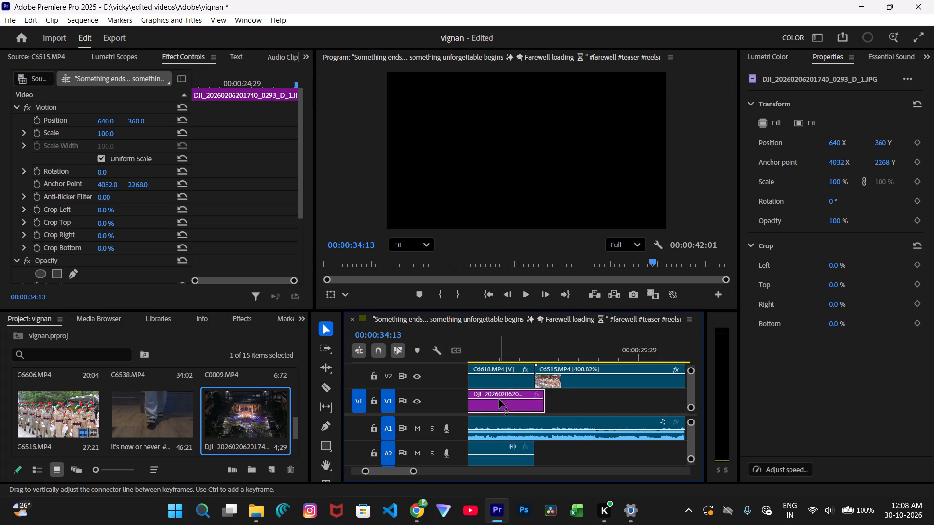
drag(499, 402, 548, 399)
drag(629, 391, 658, 386)
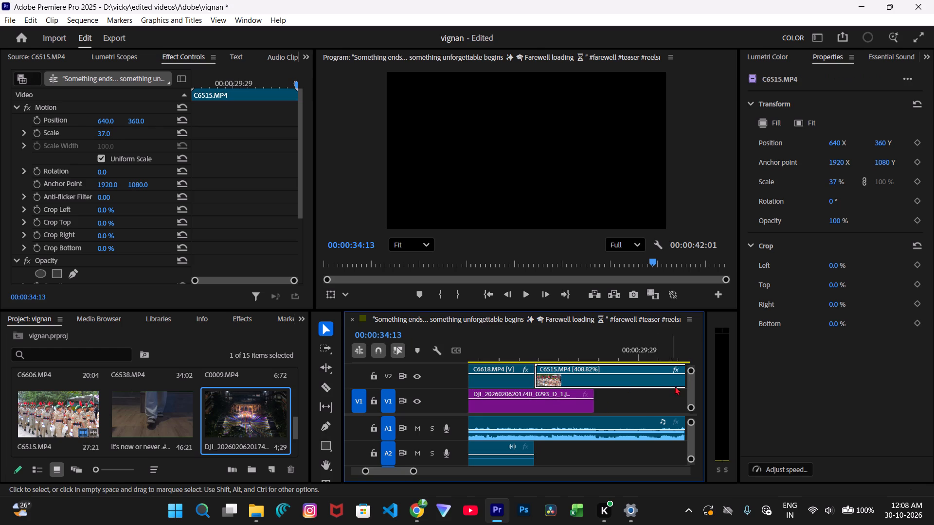
Adjust the video track heights so V1 to V3 are visible, and move the night stage photo from V1 up to V3.
click(690, 386)
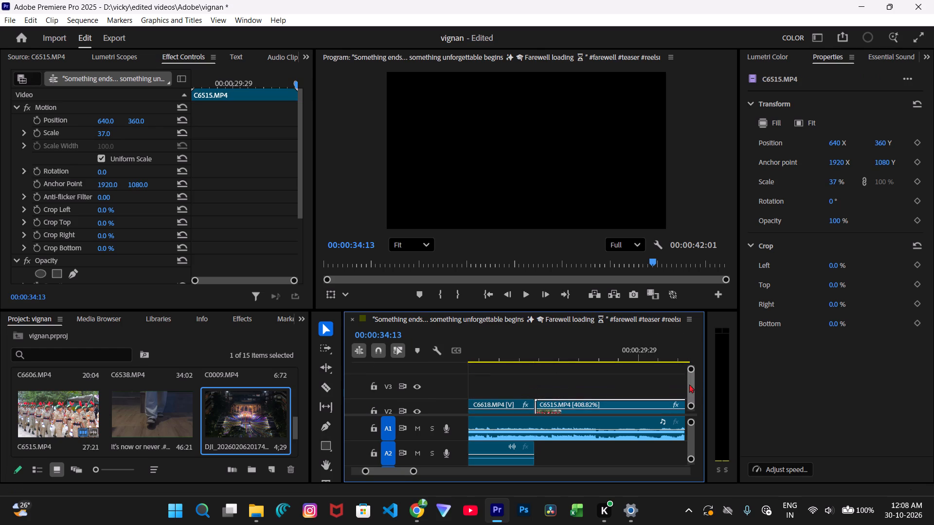
drag(691, 381, 694, 386)
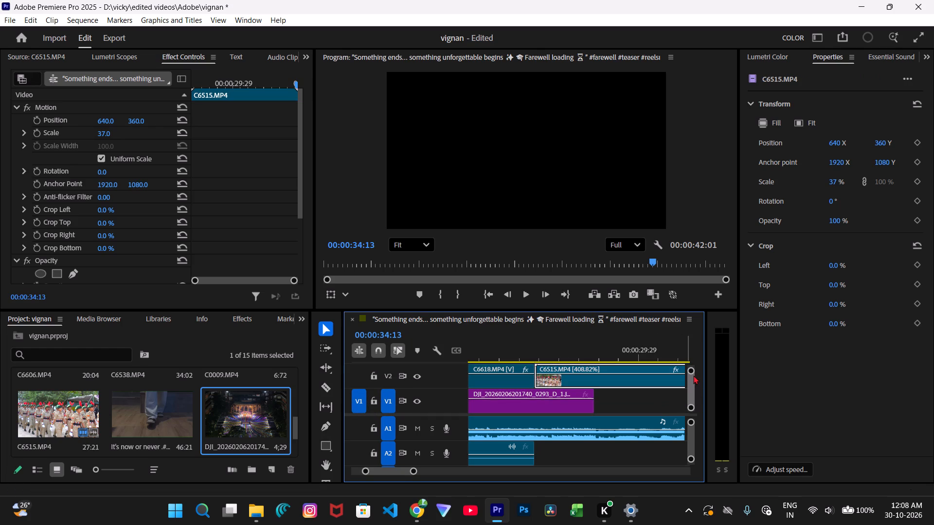
drag(691, 372, 693, 362)
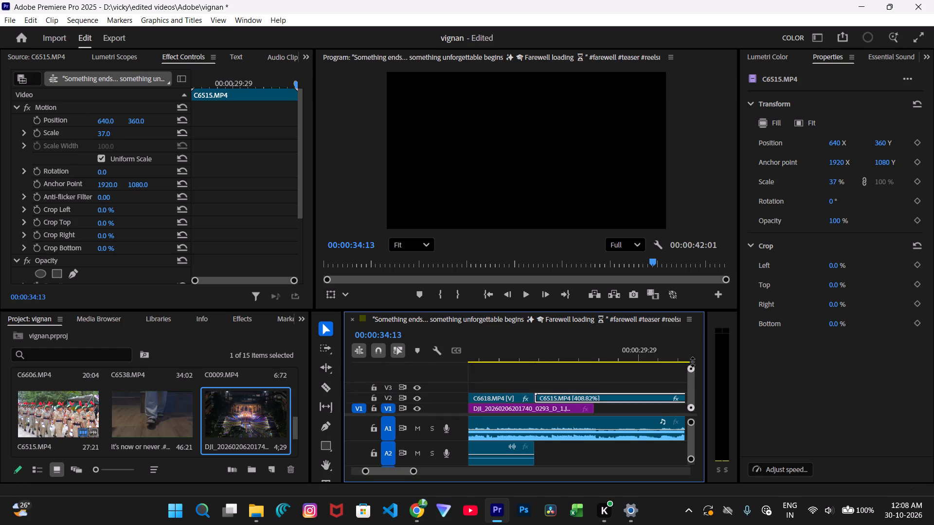
drag(693, 362, 693, 360)
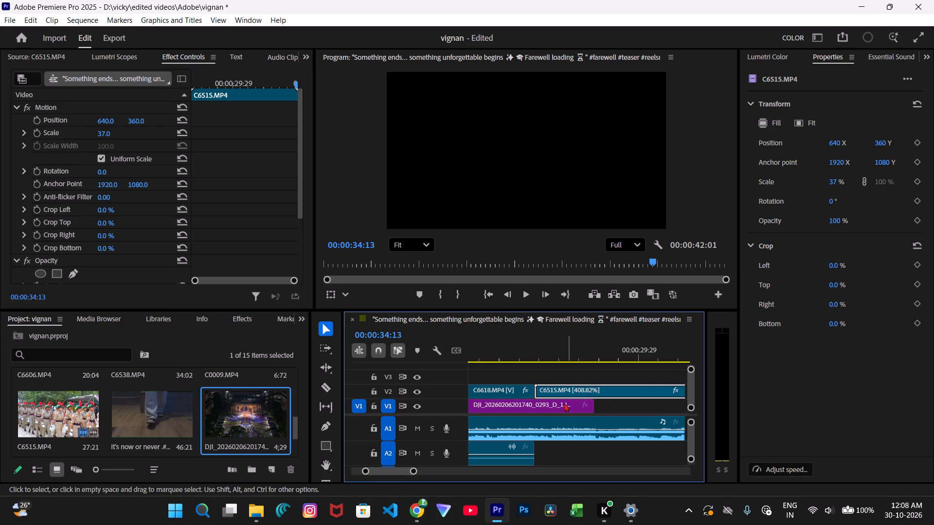
drag(557, 406, 587, 377)
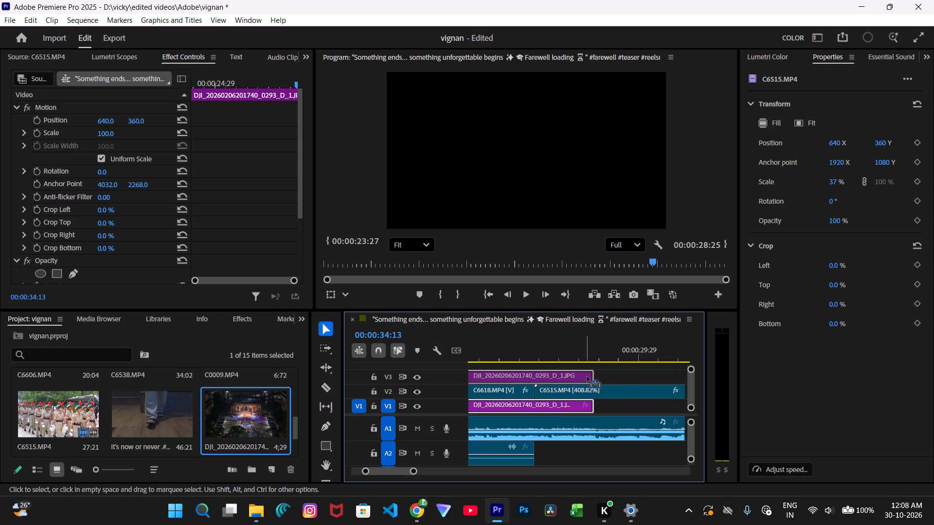
drag(587, 377, 596, 377)
Slide the night stage photo on V3 so it starts with parade clip C6515.MP4 at 00:00:27:11, and play across the cut.
scroll(502, 366, down, 1)
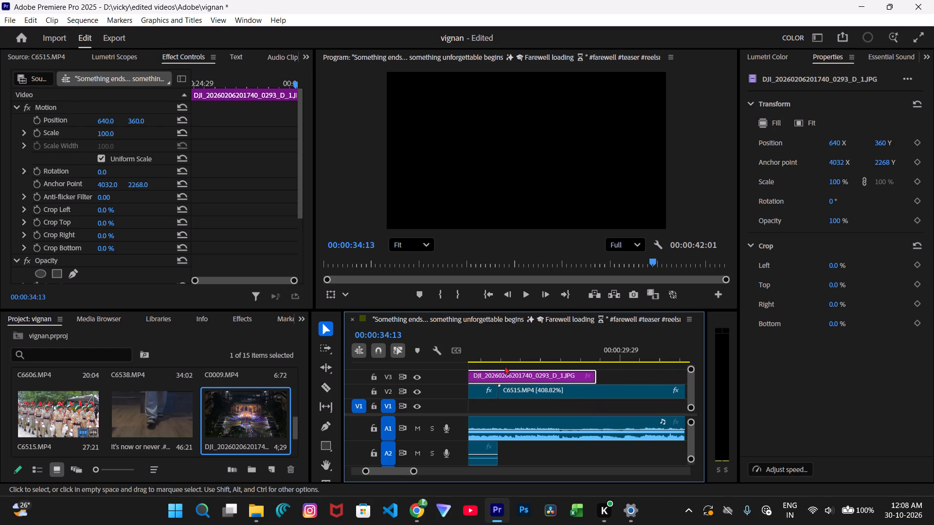
drag(528, 375, 580, 374)
drag(581, 375, 603, 376)
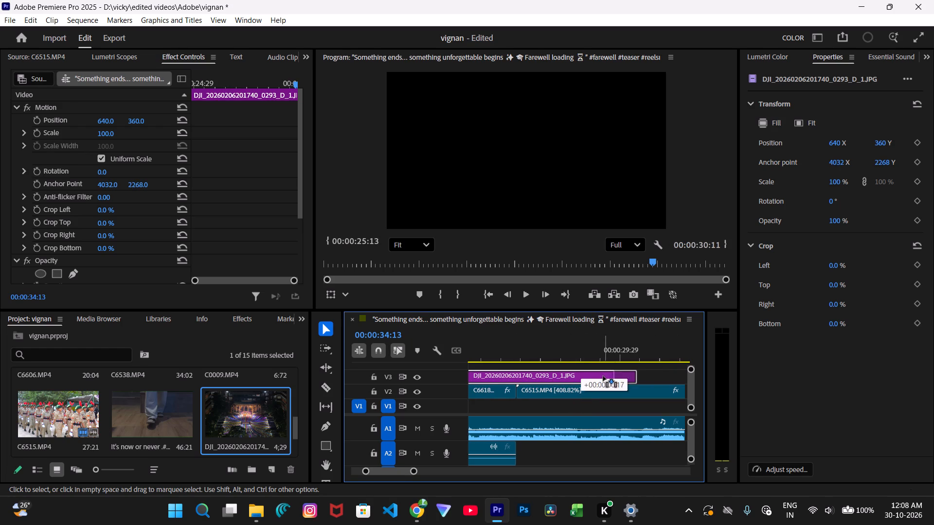
drag(603, 376, 656, 379)
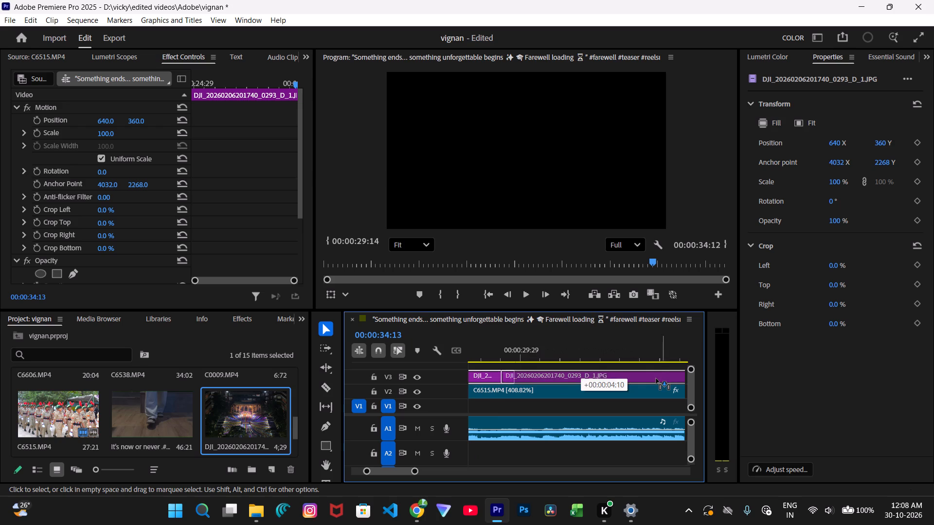
drag(656, 379, 613, 382)
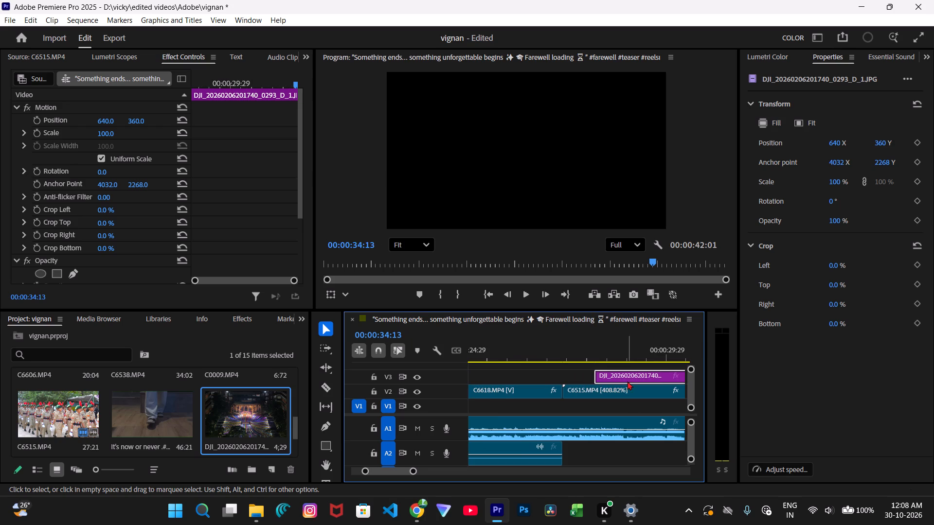
drag(625, 375, 593, 379)
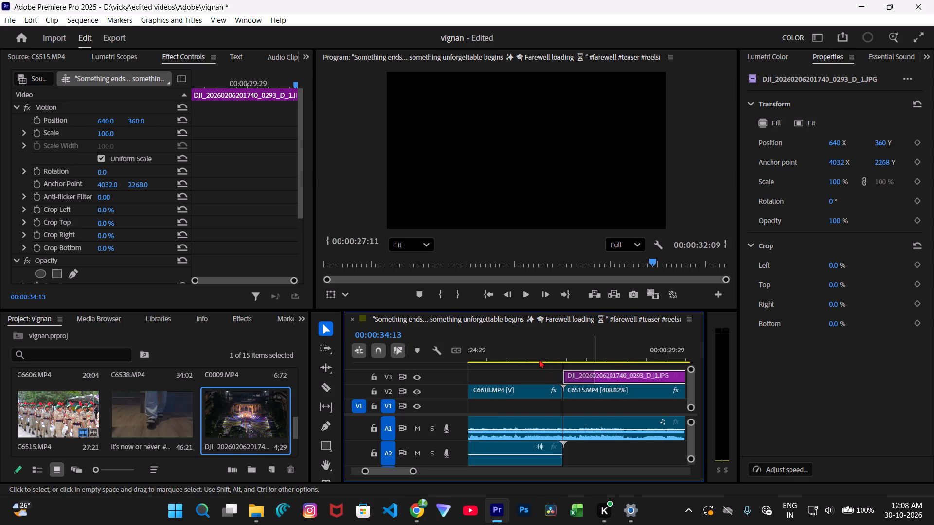
click(538, 358)
key(space)
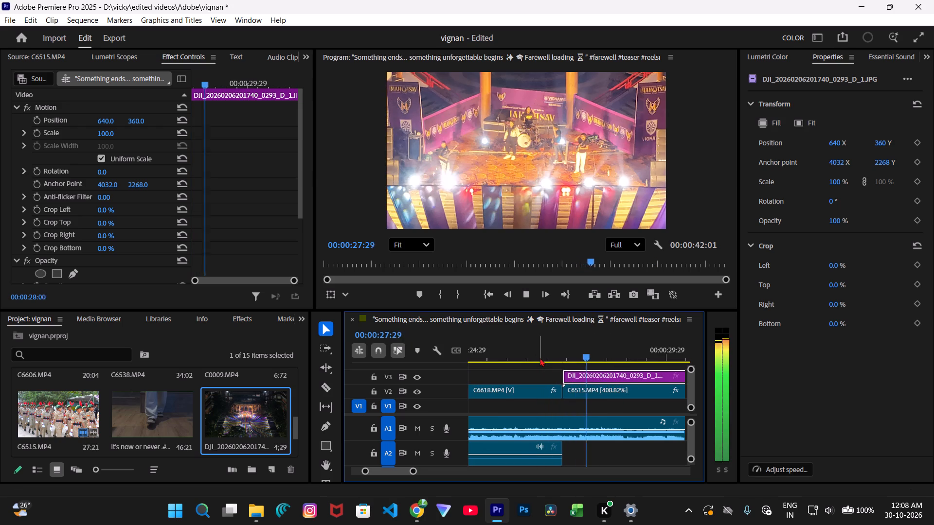
click(576, 377)
key(space)
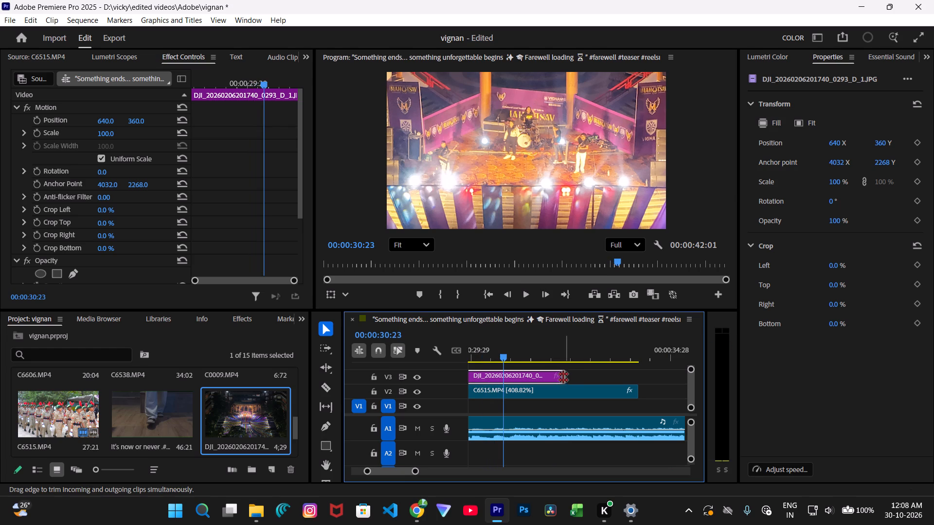
scroll(162, 170, right, 1)
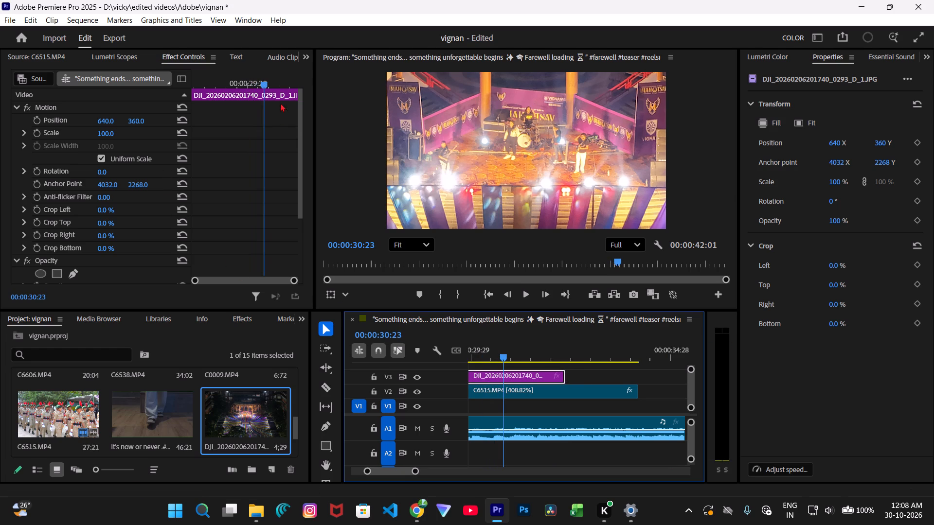
Keyframe the night stage photo's scale from 100 at its start to 26 at 00:00:28:12, and play back the zoom-out.
drag(264, 85, 187, 98)
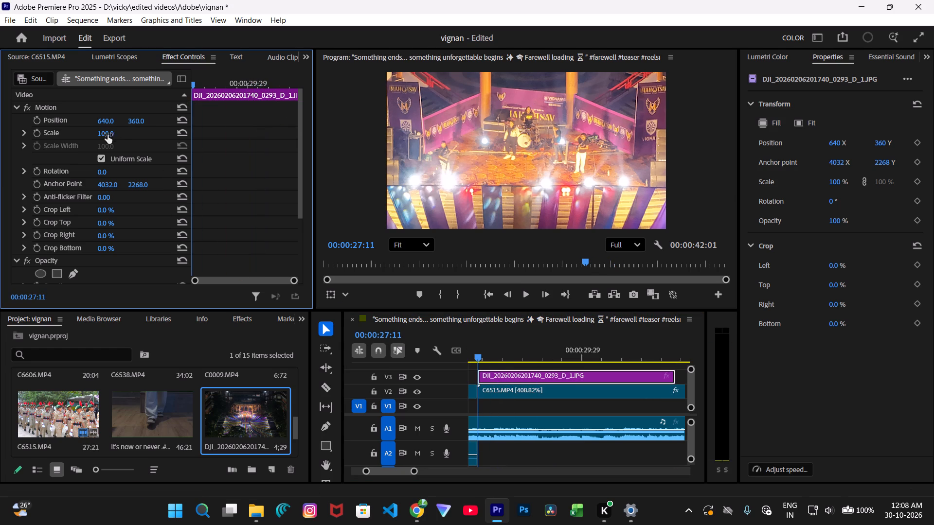
click(35, 132)
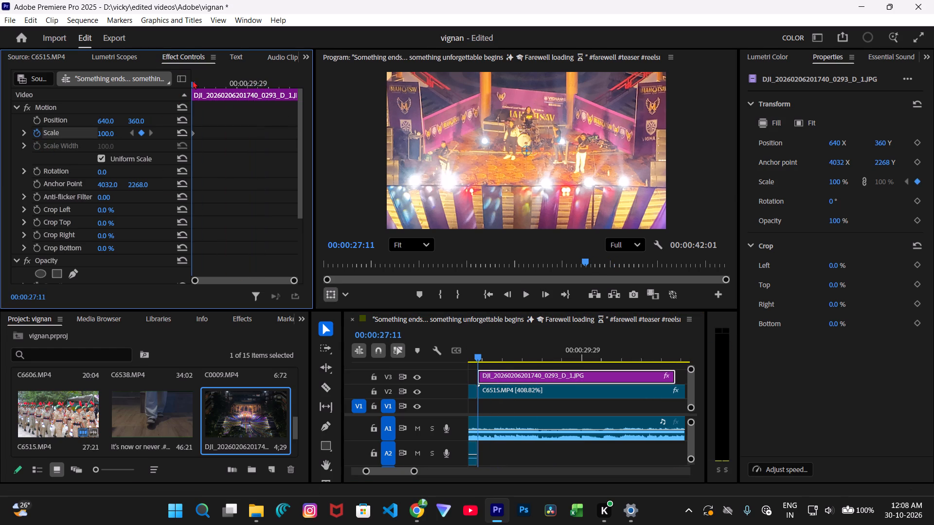
drag(192, 80, 210, 80)
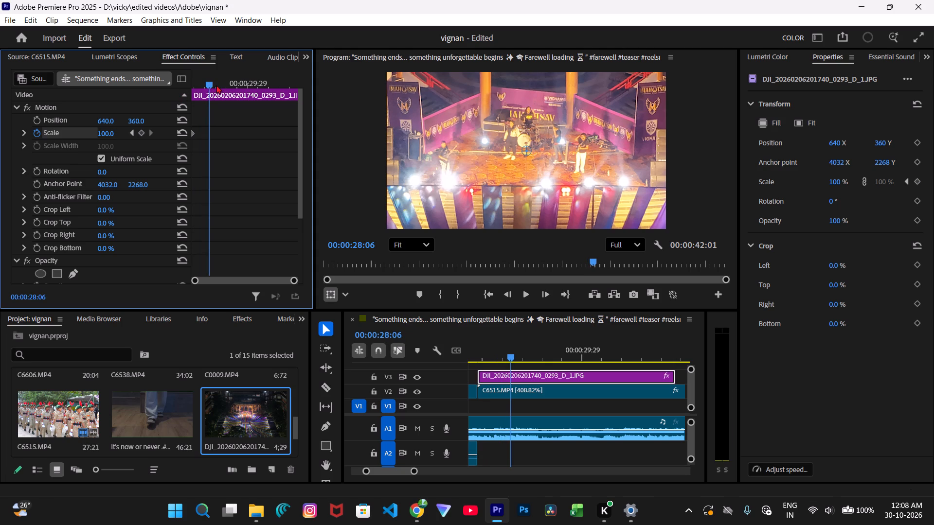
click(207, 82)
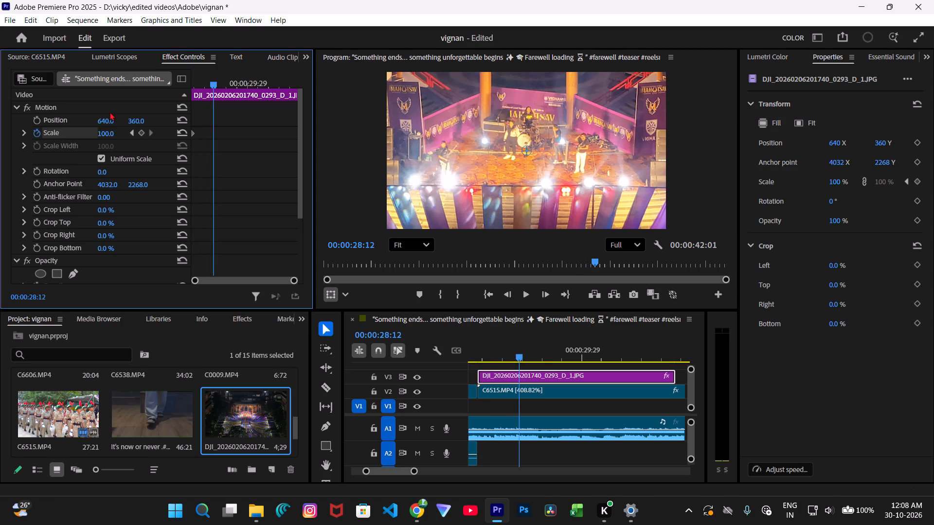
drag(109, 132, 97, 134)
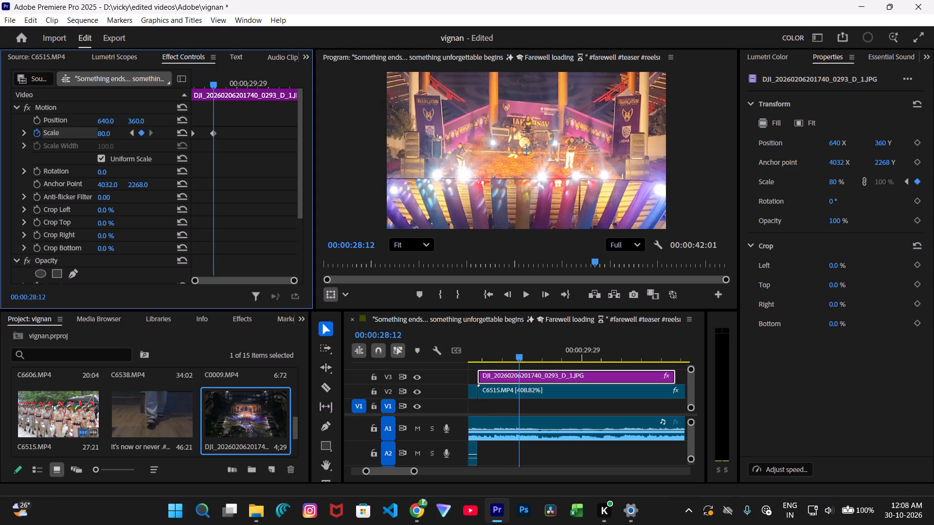
drag(97, 134, 82, 134)
drag(106, 134, 103, 134)
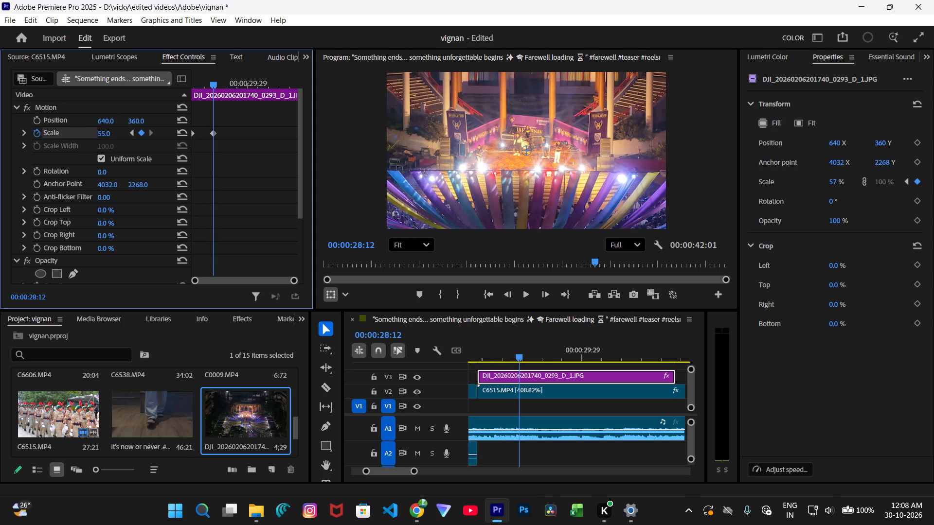
drag(103, 134, 88, 126)
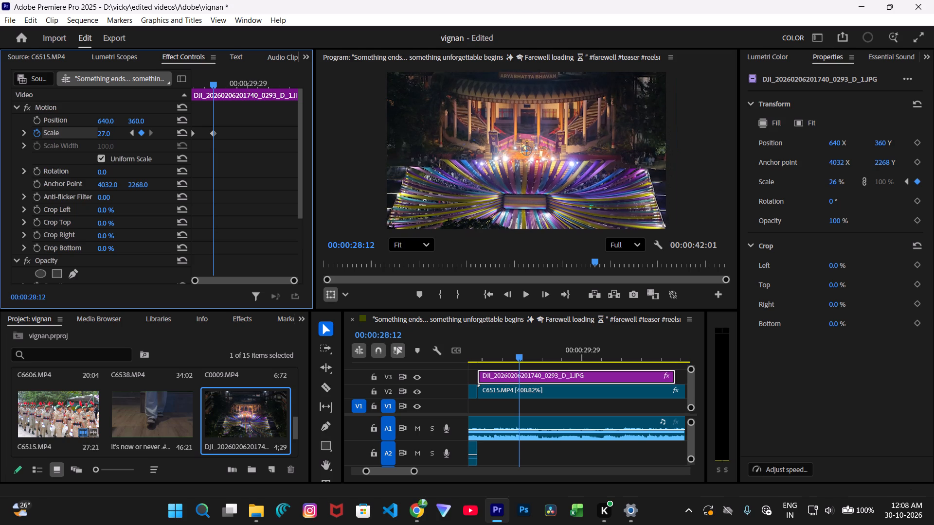
drag(88, 126, 87, 126)
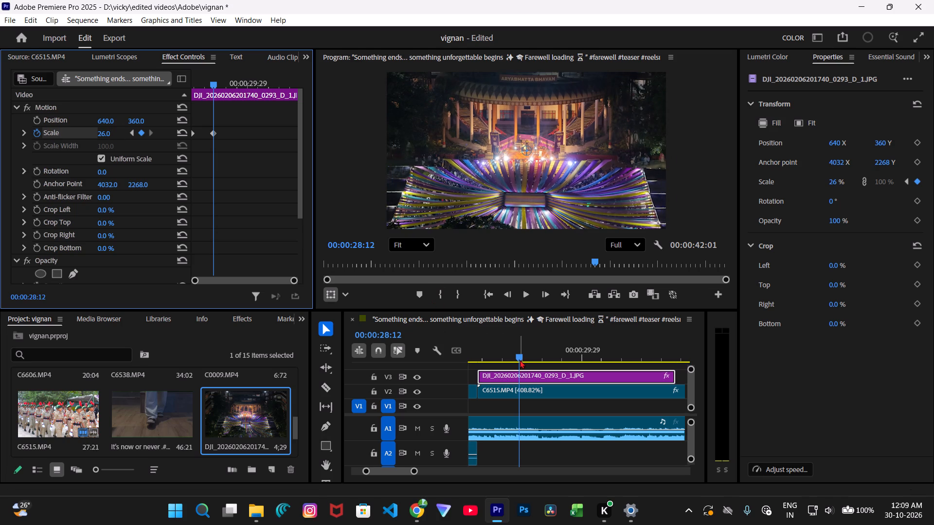
drag(518, 357, 463, 363)
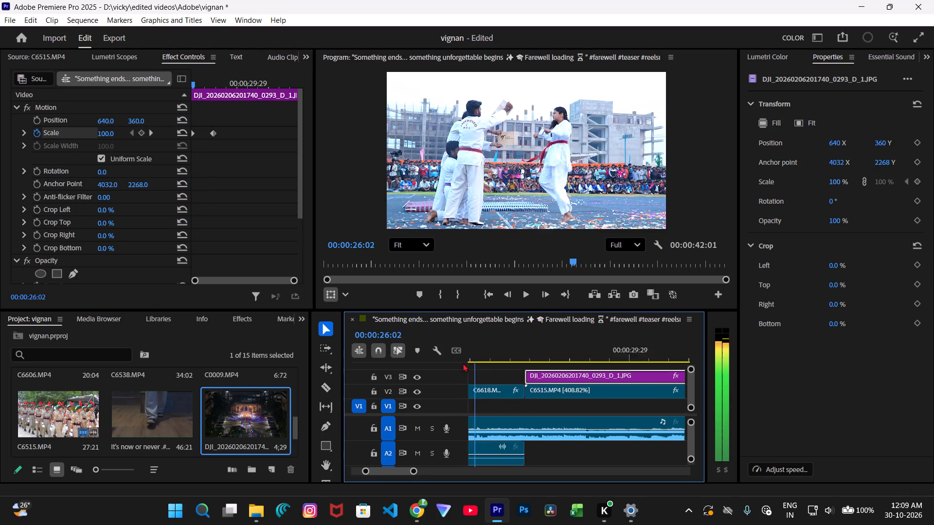
drag(463, 363, 462, 364)
key(space)
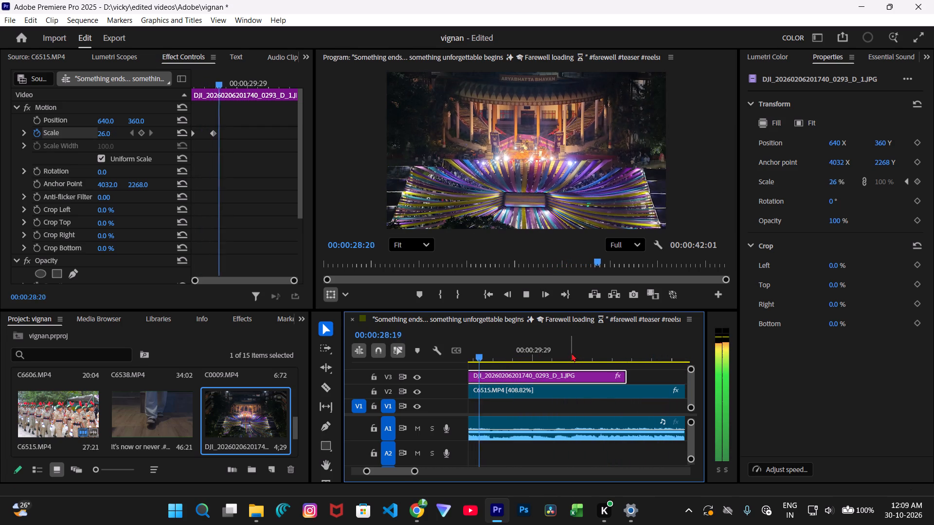
key(space)
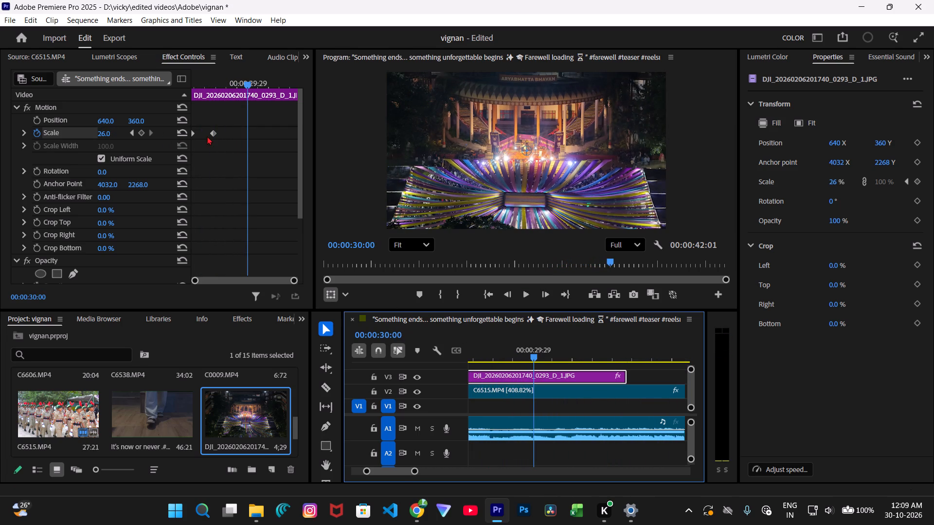
Apply Ease Out to the photo's first scale keyframe and Ease In to its second, and replay the zoom-out.
click(189, 133)
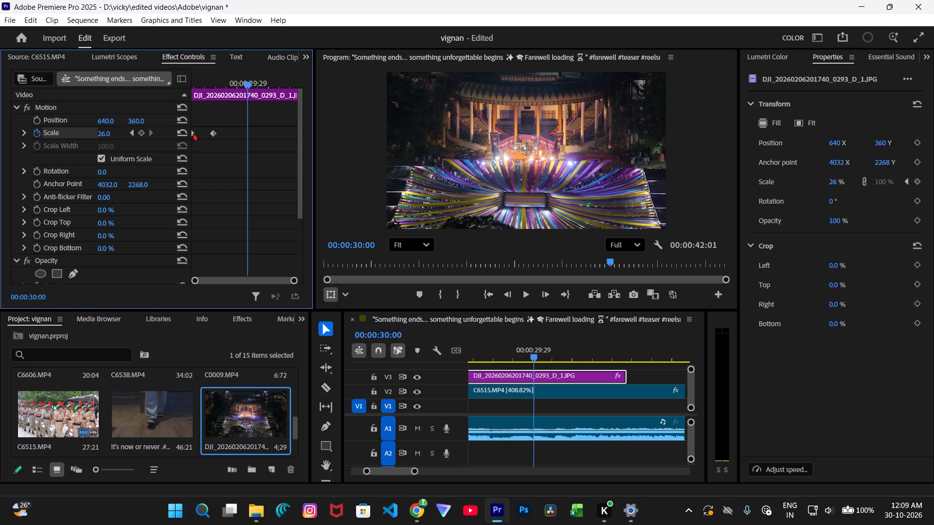
click(193, 133)
right_click(193, 133)
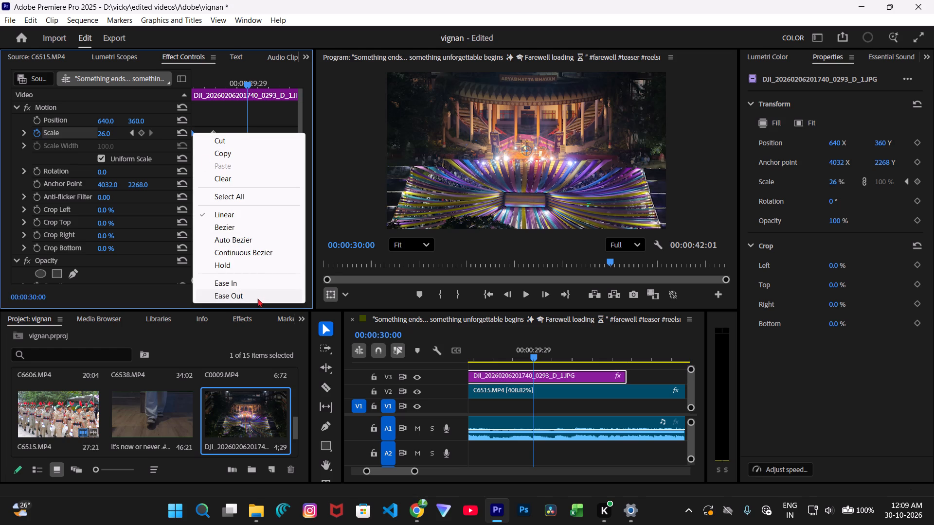
click(257, 298)
click(212, 132)
right_click(212, 132)
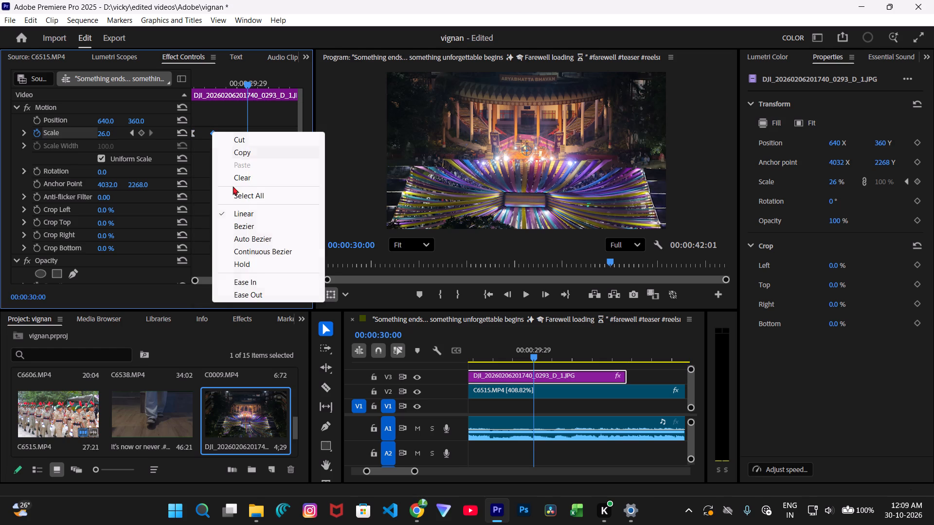
click(265, 280)
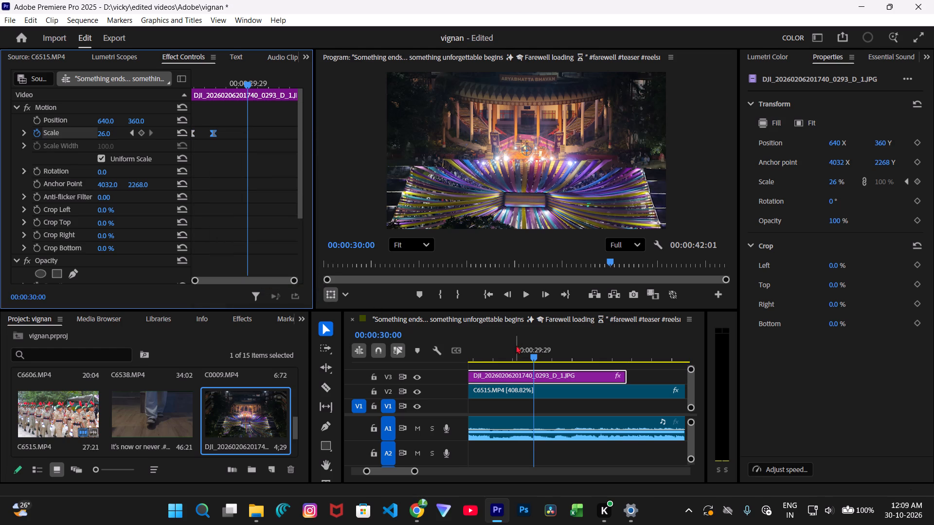
drag(535, 356, 479, 357)
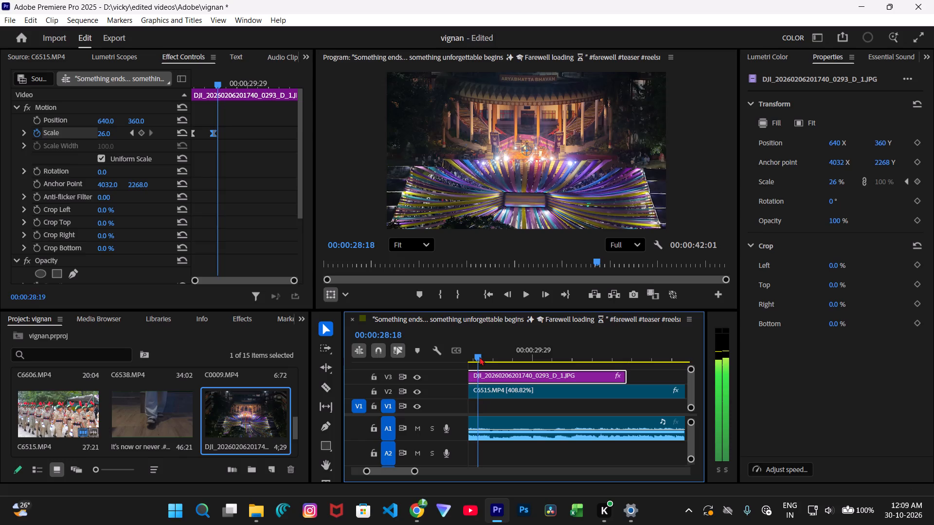
drag(479, 357, 465, 357)
key(space)
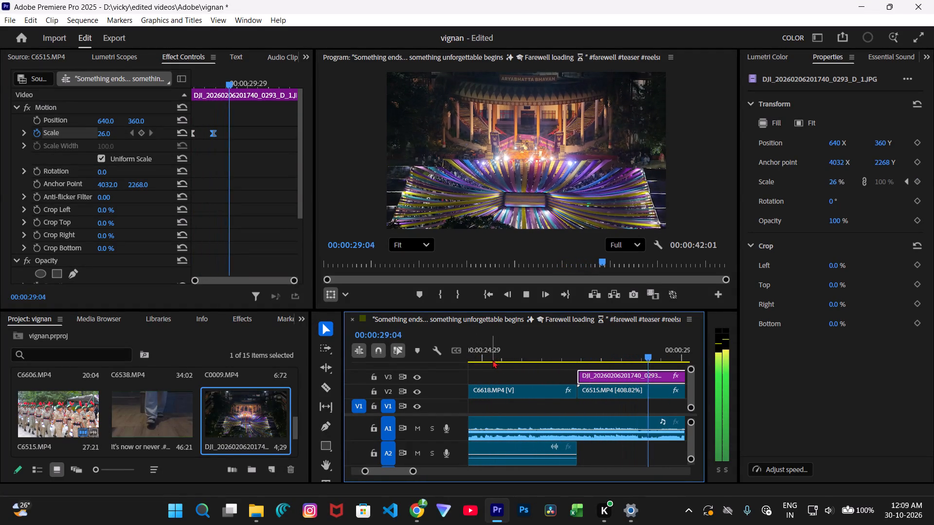
key(space)
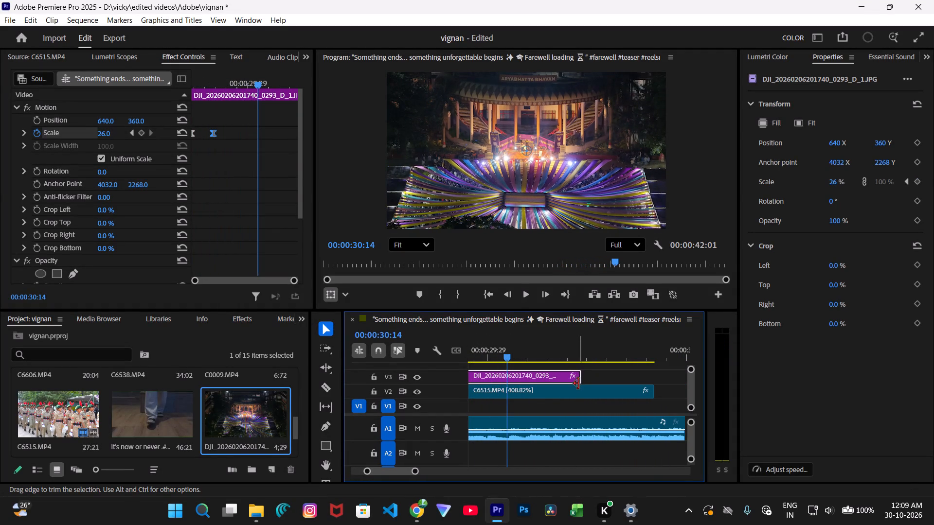
Trim the end of the night stage photo on V3 back to about 00:00:30:24, and play on past the parade clip.
key(space)
key(space)
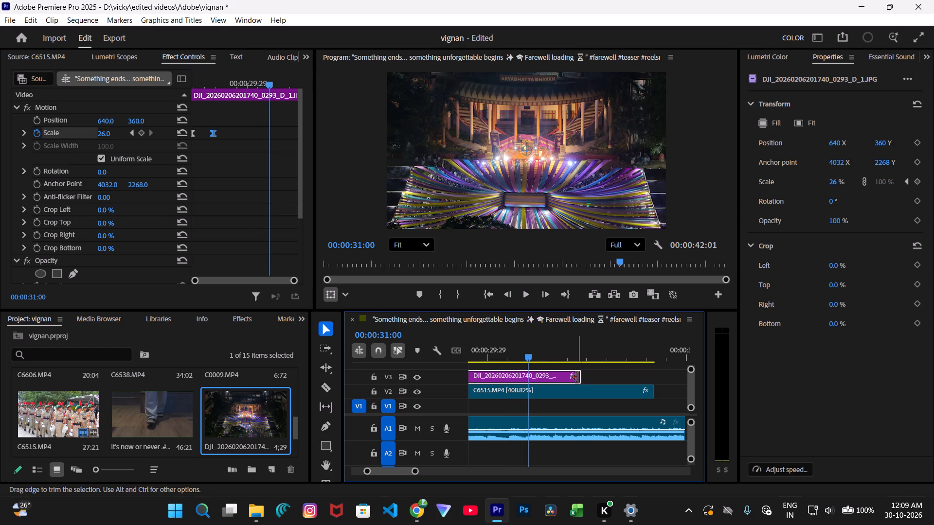
drag(577, 378, 518, 367)
key(space)
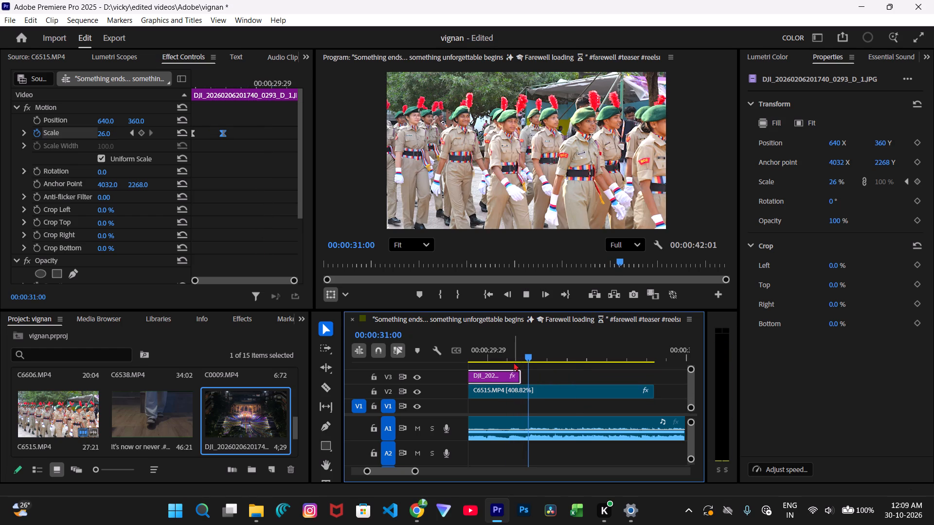
scroll(514, 360, right, 1)
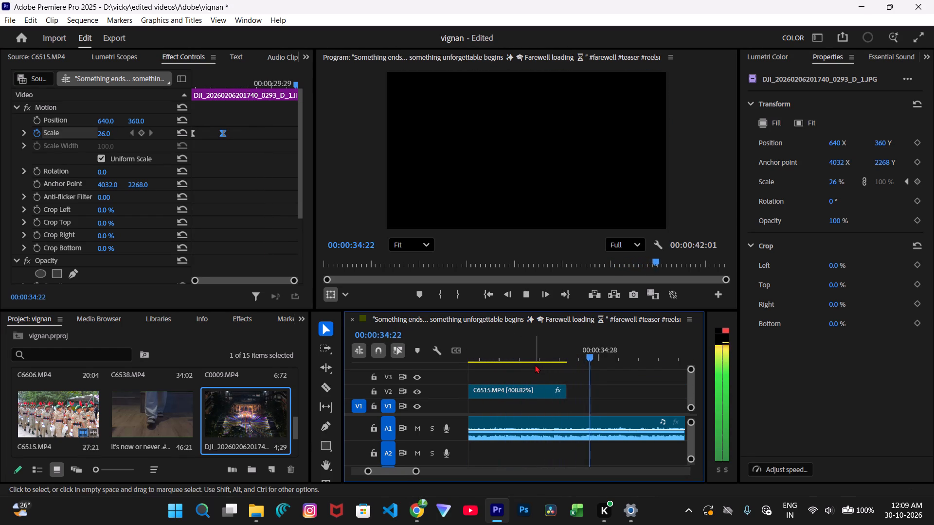
key(space)
Look back through the timeline and the project's footage for the next shot.
scroll(538, 382, right, 1)
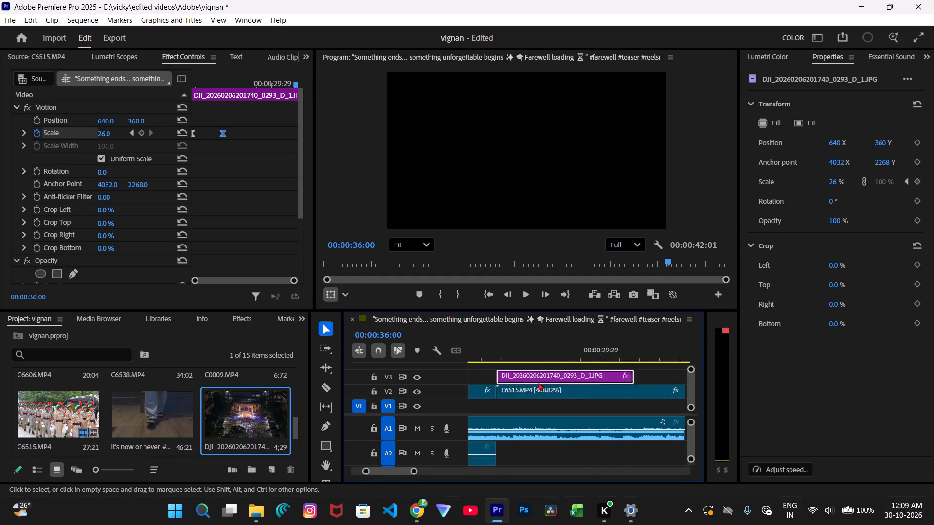
scroll(538, 382, right, 6)
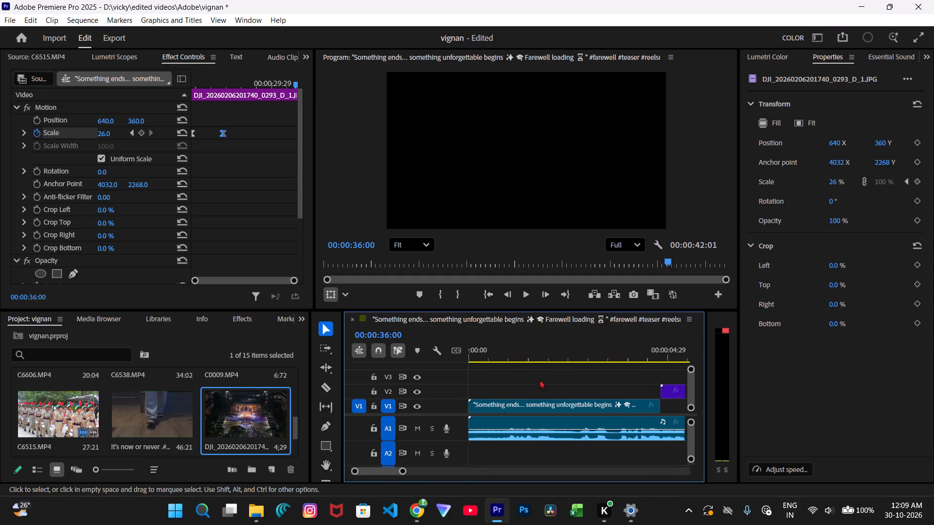
scroll(133, 409, up, 3)
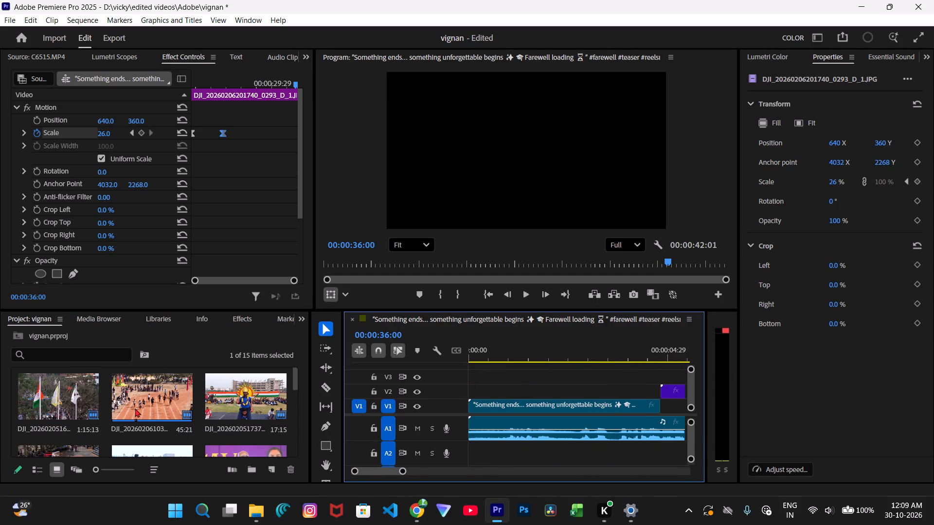
scroll(135, 408, up, 2)
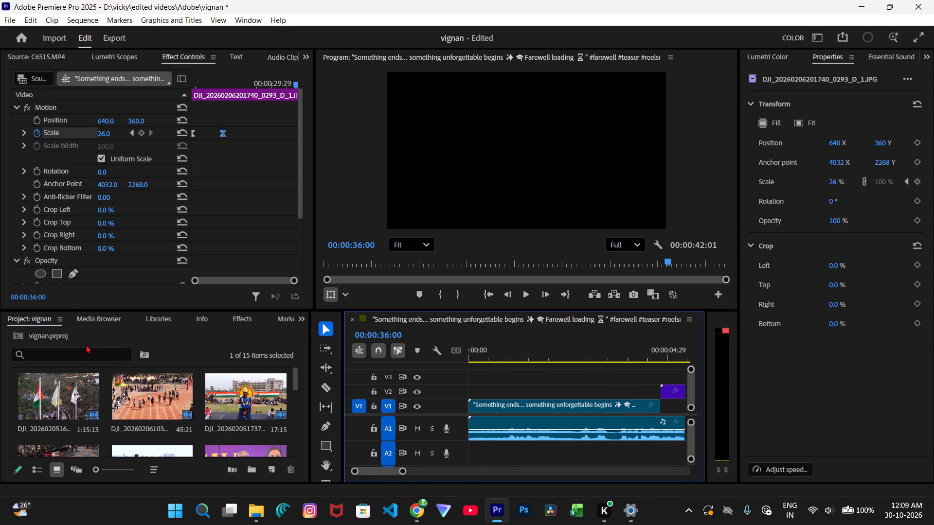
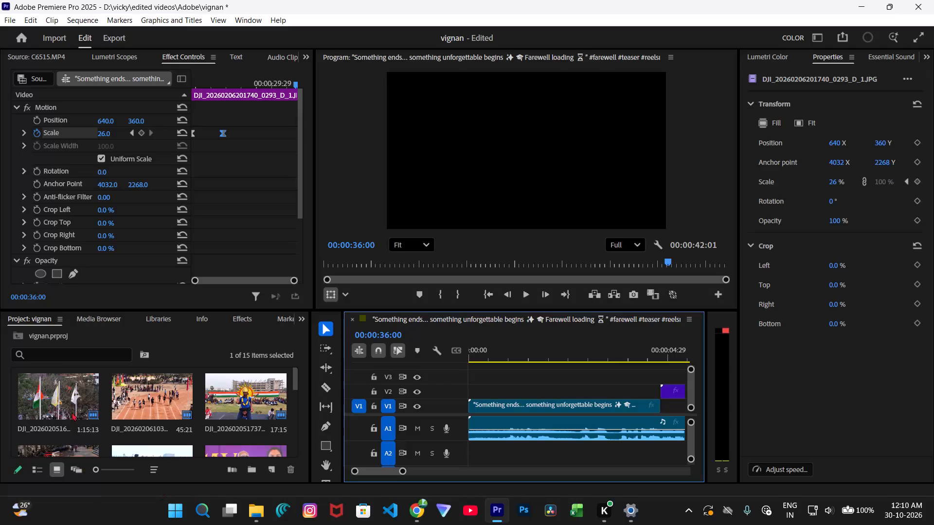
Play the sequence from its start into the taekwondo clip C6618.MP4 to review the pacing.
drag(480, 361, 460, 360)
click(478, 354)
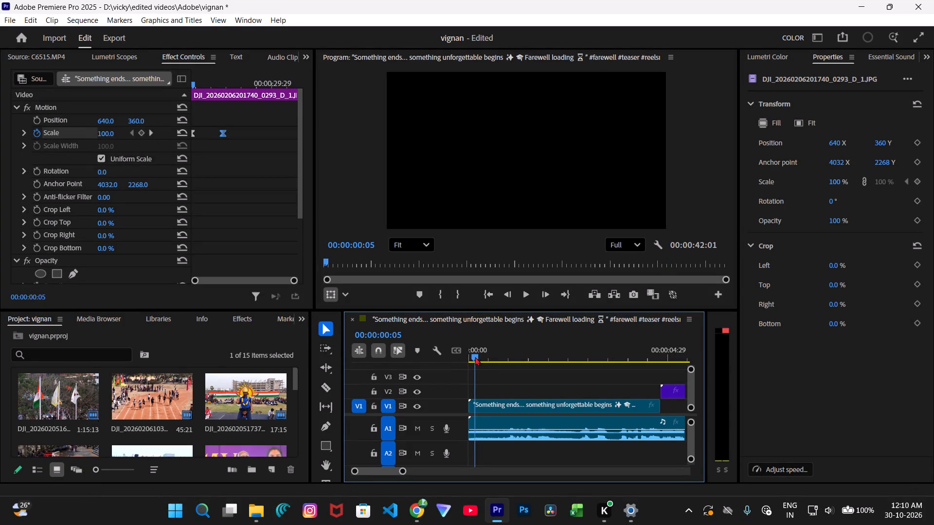
click(469, 357)
key(space)
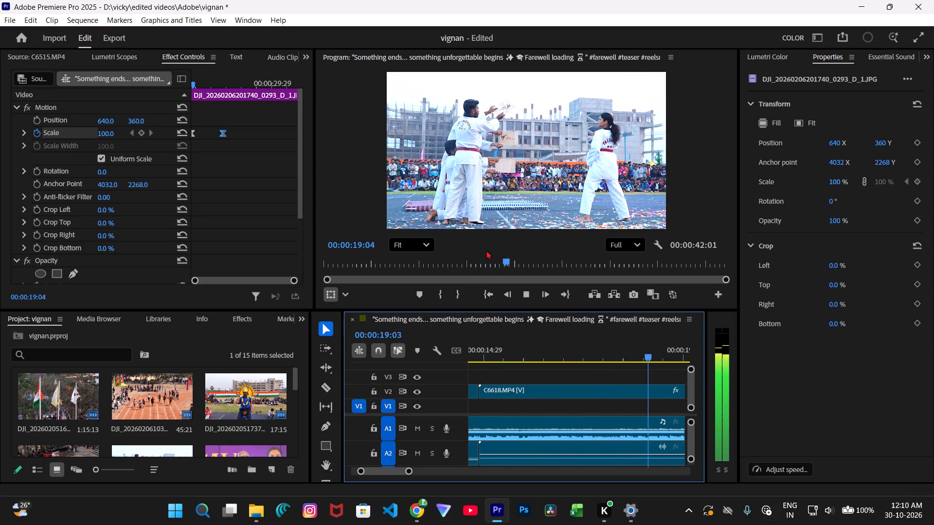
key(space)
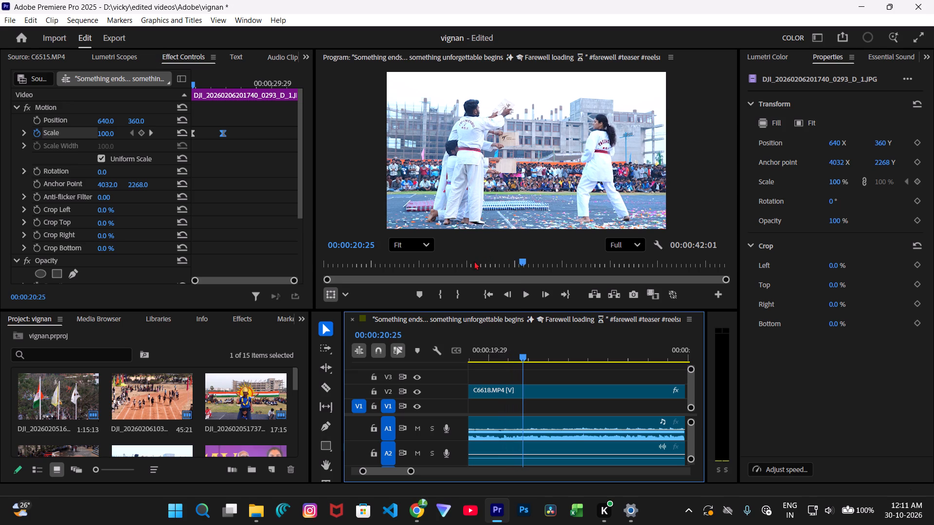
Speed up the taekwondo clip C6618.MP4 on V2 to 142.05 %, for a duration of 00:00:08:24.
click(554, 391)
right_click(553, 393)
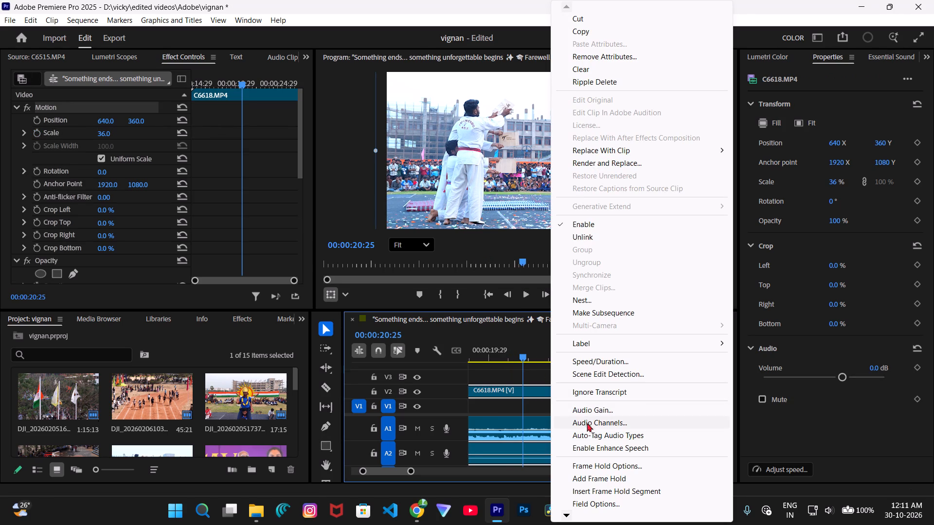
click(601, 362)
drag(448, 222, 413, 225)
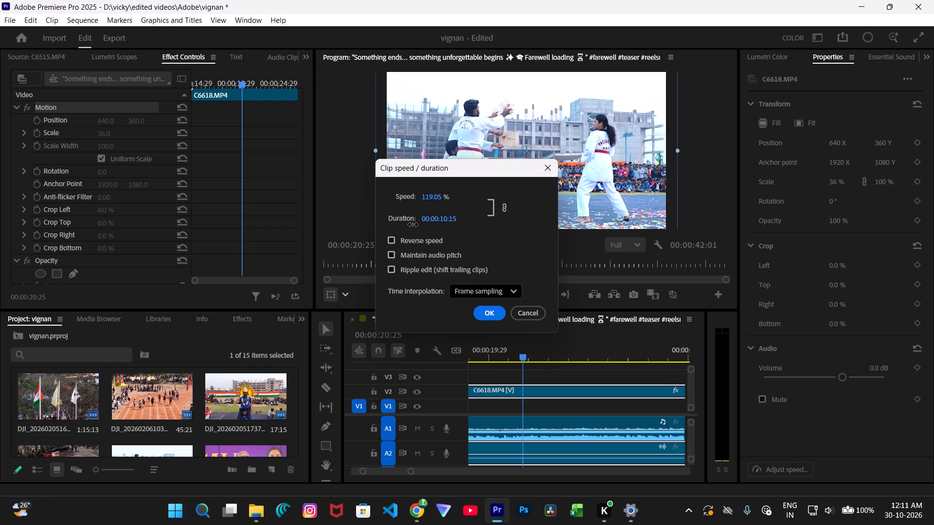
drag(413, 225, 400, 226)
drag(400, 226, 385, 225)
drag(385, 225, 381, 224)
click(485, 317)
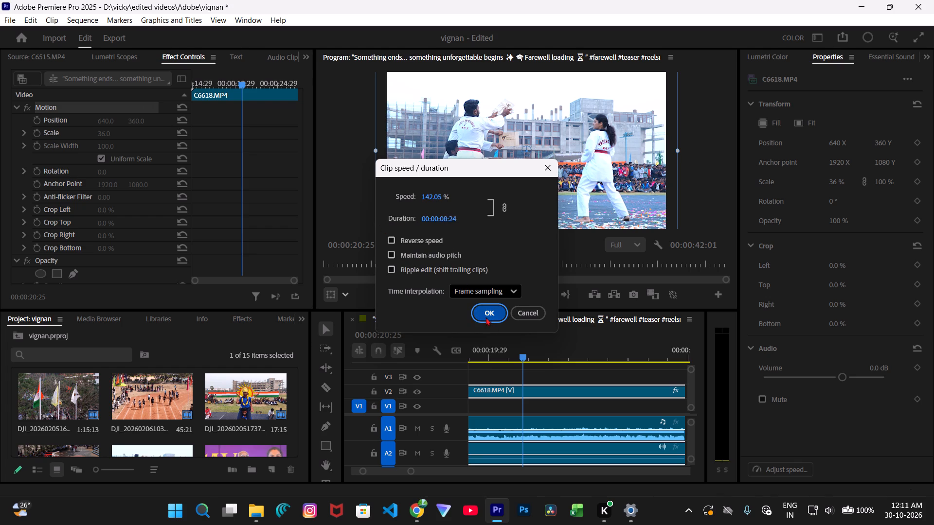
Play back the sped-up taekwondo clip from just before 00:00:15:20 through to its end.
scroll(529, 375, right, 1)
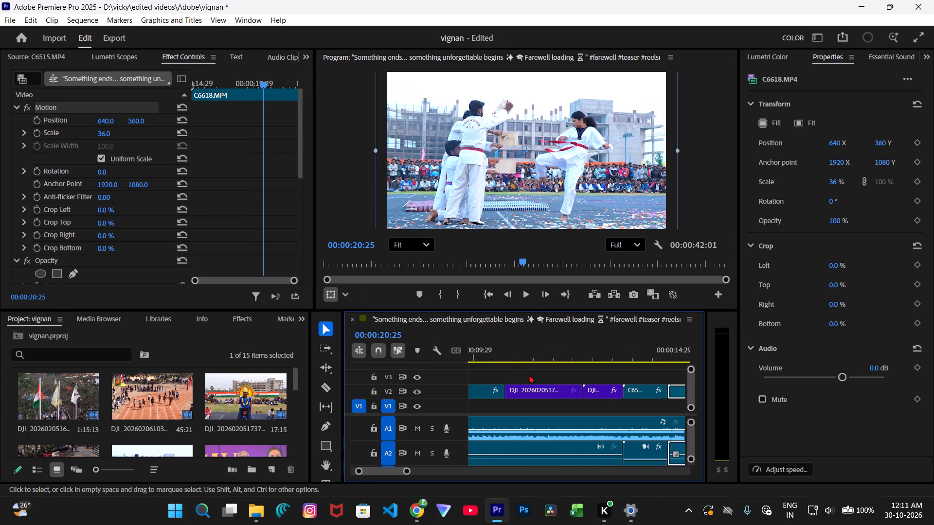
scroll(529, 375, right, 1)
scroll(542, 374, left, 1)
drag(503, 360, 501, 359)
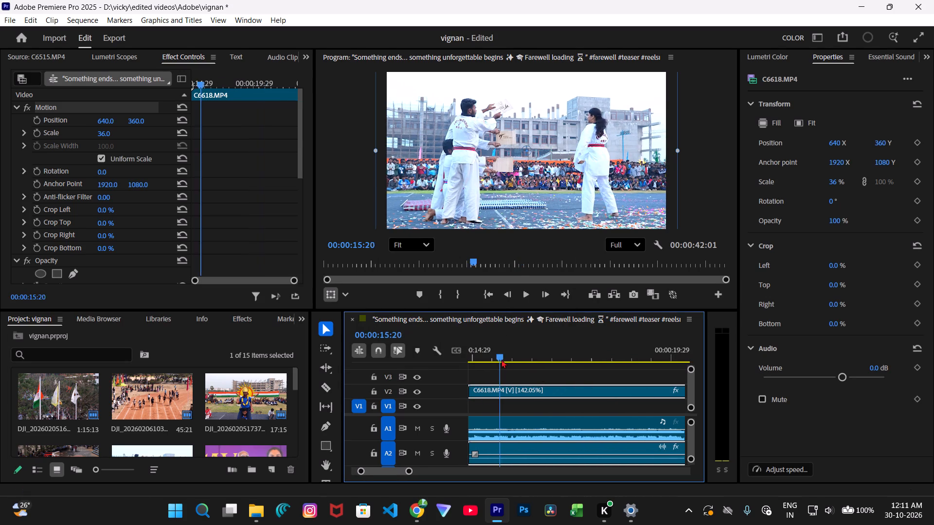
drag(501, 359, 464, 360)
key(space)
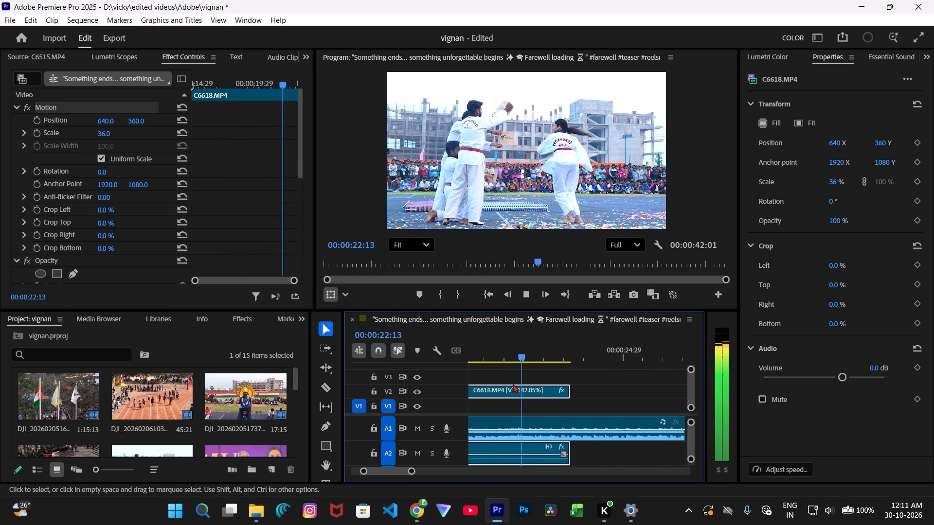
key(space)
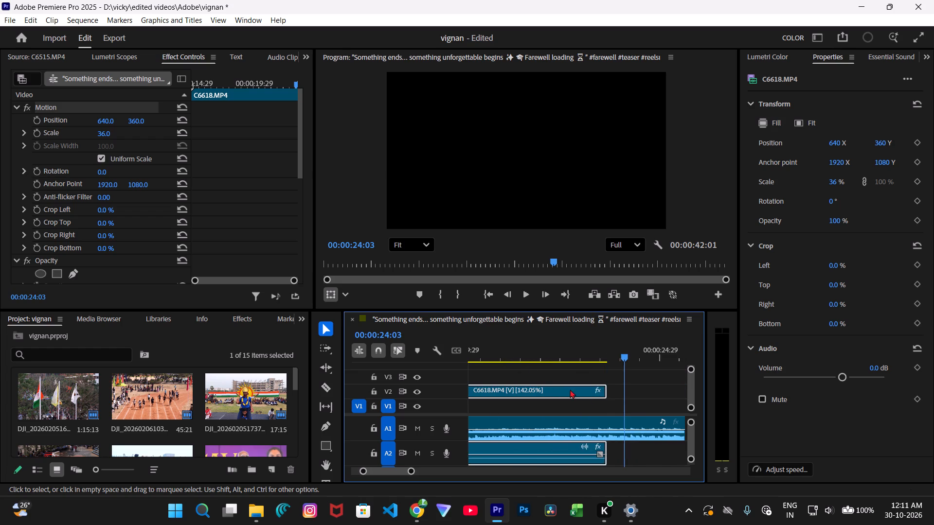
Delete the empty gap on V2 after the taekwondo clip so the following clips close up to it.
click(615, 394)
click(620, 394)
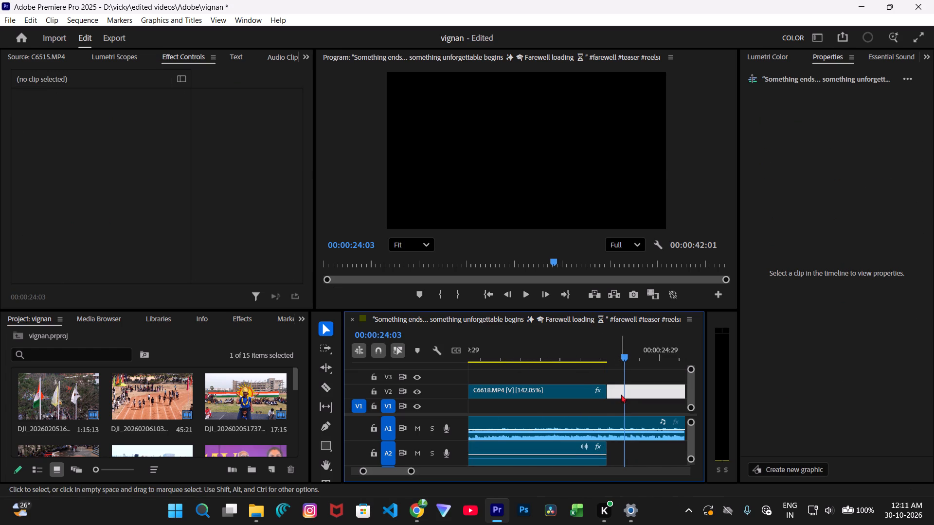
key(BackSpace)
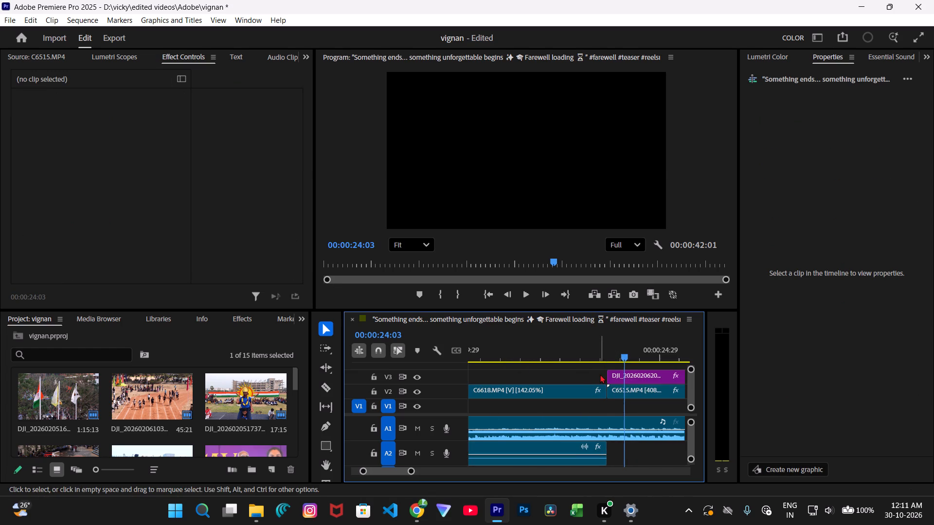
Play through the closed-up cut into the parade clip, and trim about half a second off the end of the night stage photo on V3.
click(563, 358)
key(space)
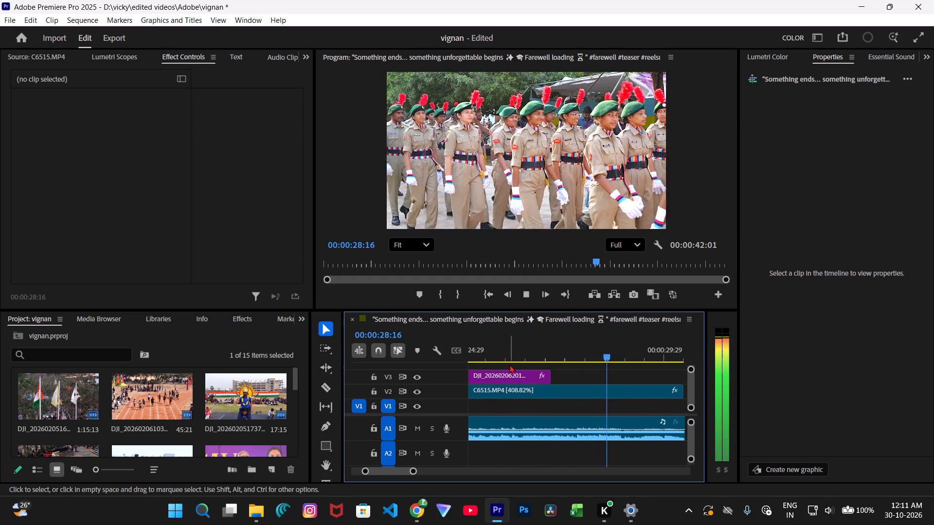
key(space)
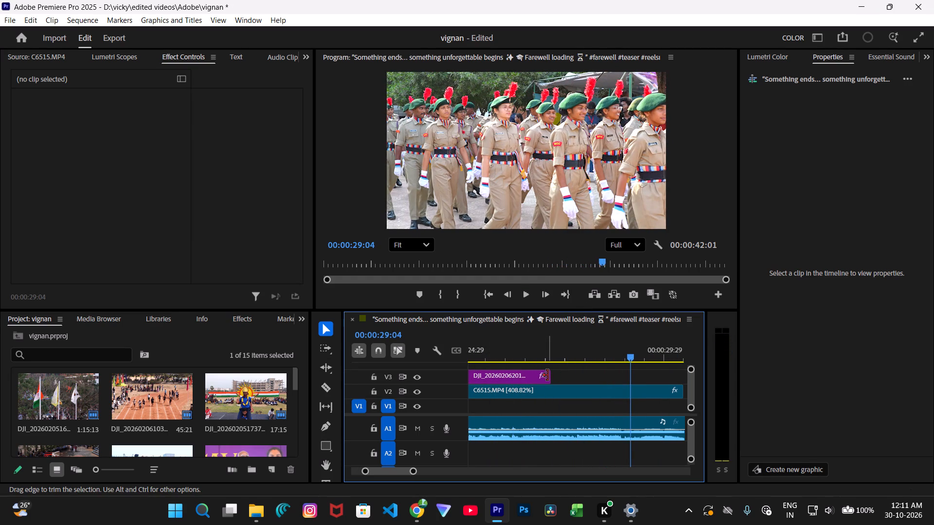
drag(548, 375, 529, 375)
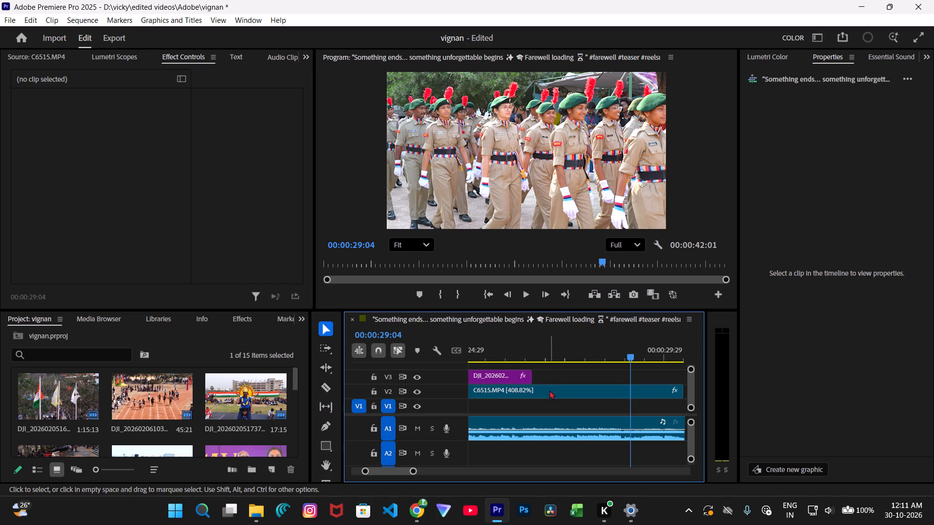
Move the parade clip C6515.MP4 along V2 to start at about 00:00:27:17, leaving a gap after the night stage photo.
drag(548, 391, 613, 385)
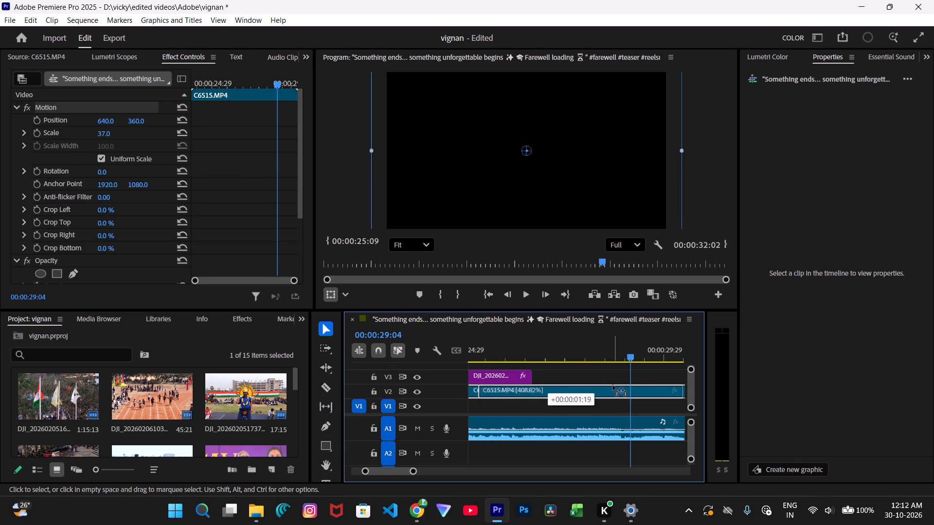
drag(613, 385, 669, 389)
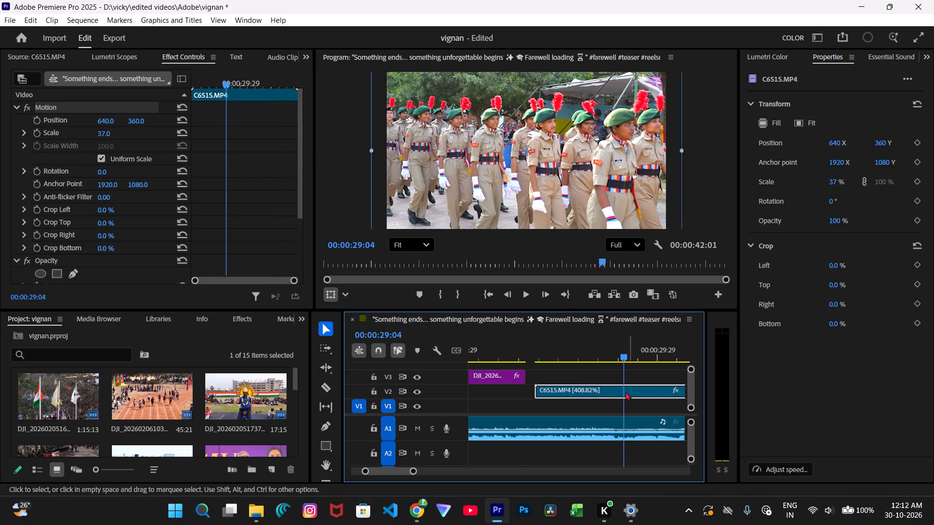
drag(578, 388, 607, 386)
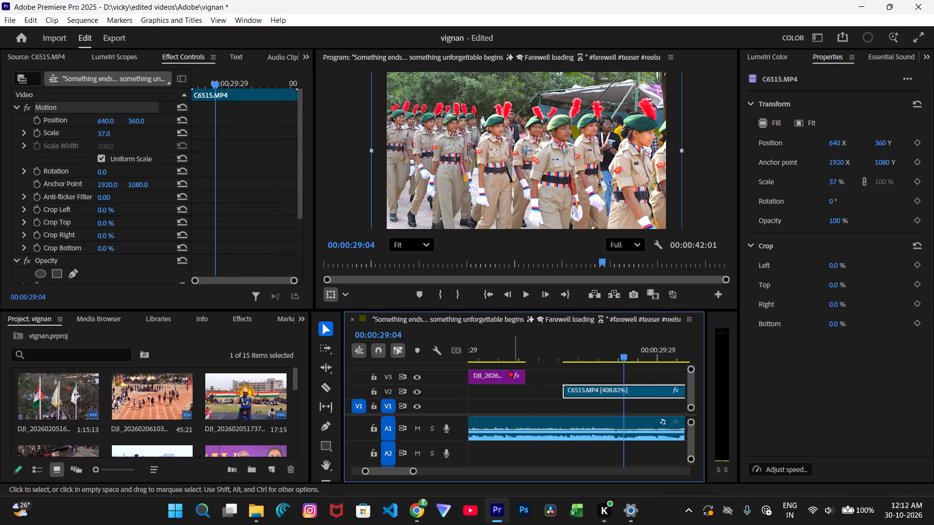
Look through the project's footage for a shot to fill the gap before the parade clip.
scroll(253, 427, down, 1)
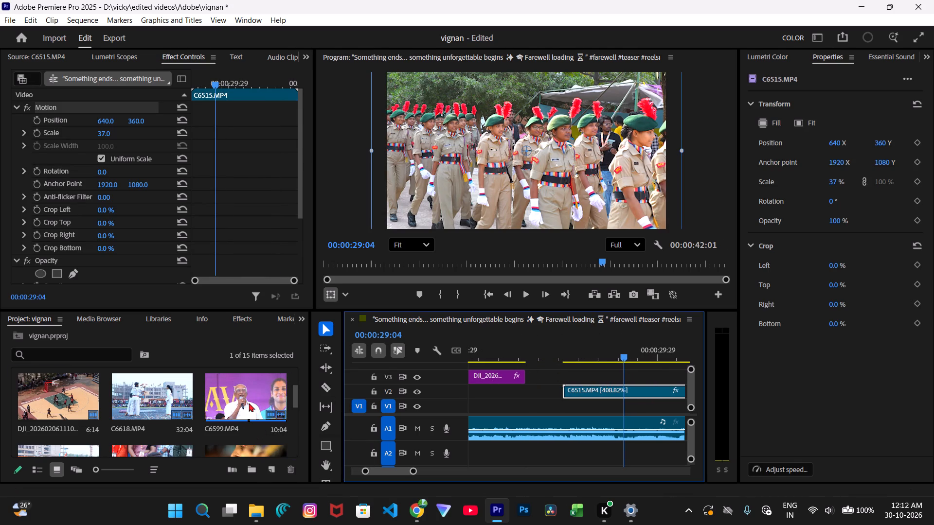
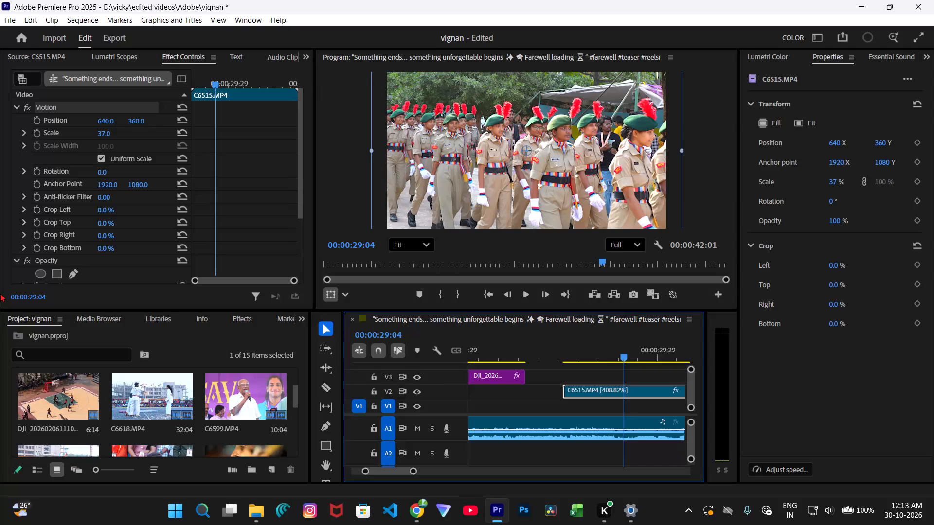
Look through the Download folder in the OPPO F31 Pro 5G phone's internal storage for more media to import.
right_drag(0, 375, 0, 418)
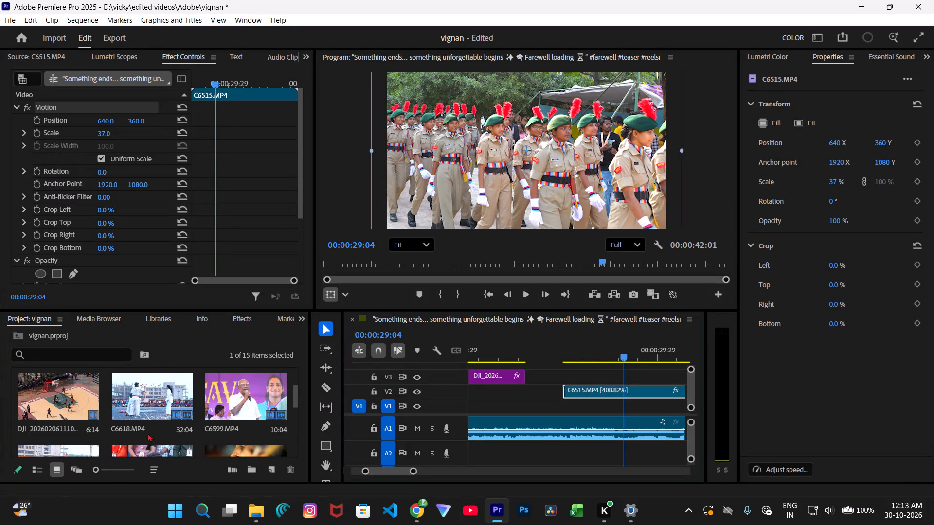
key(ctrl+i)
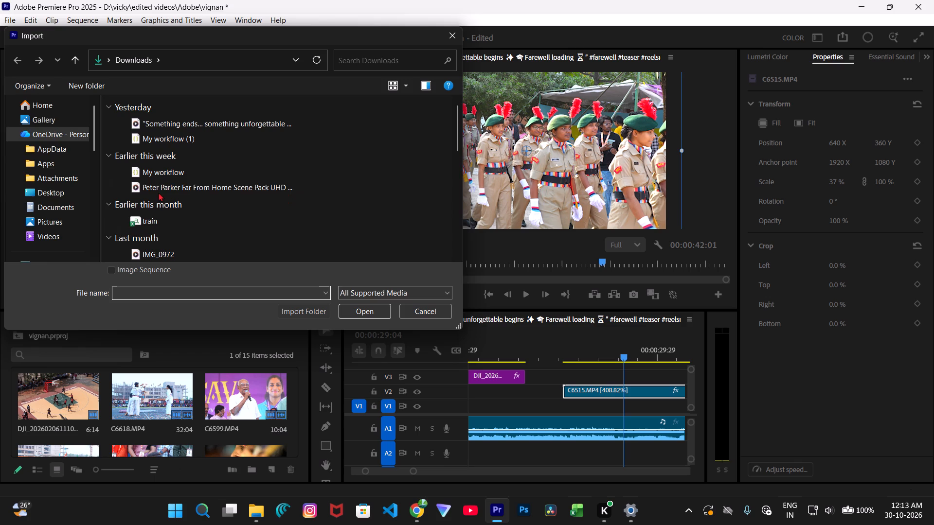
scroll(84, 189, down, 5)
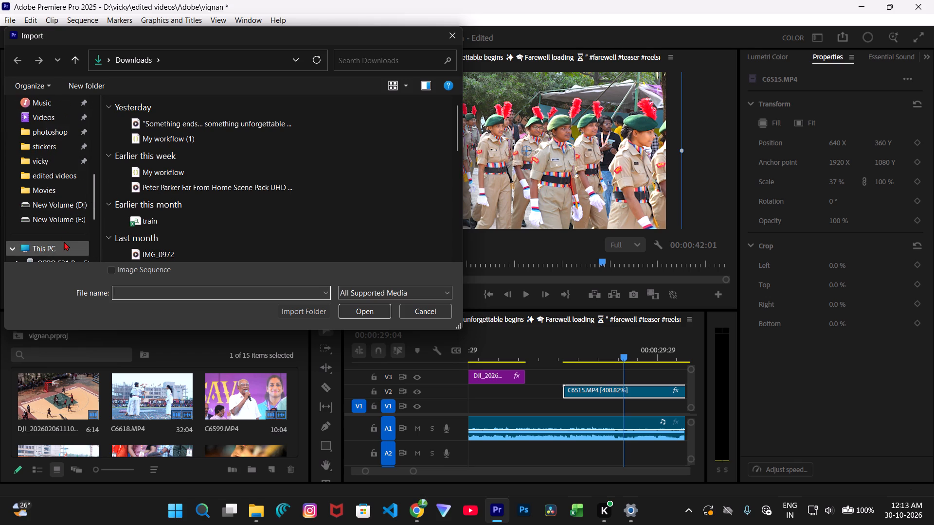
scroll(64, 246, down, 1)
click(54, 215)
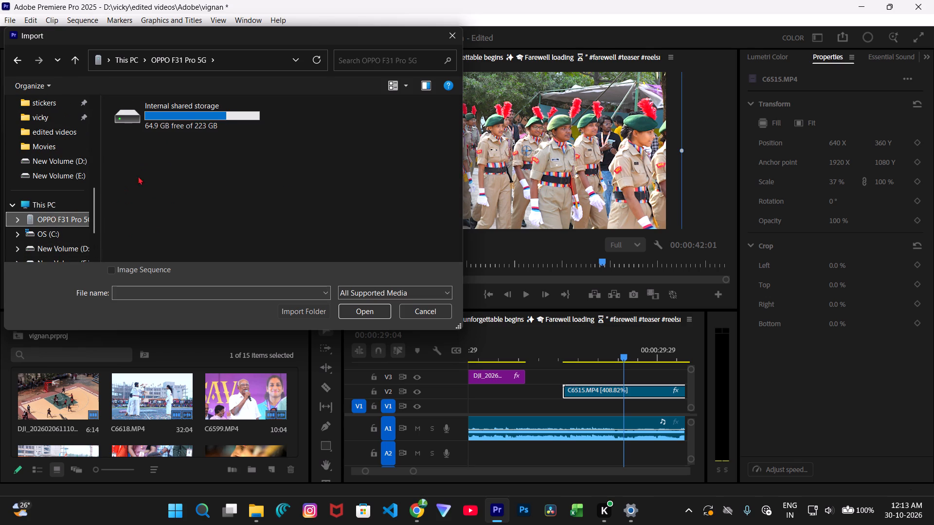
double_click(196, 128)
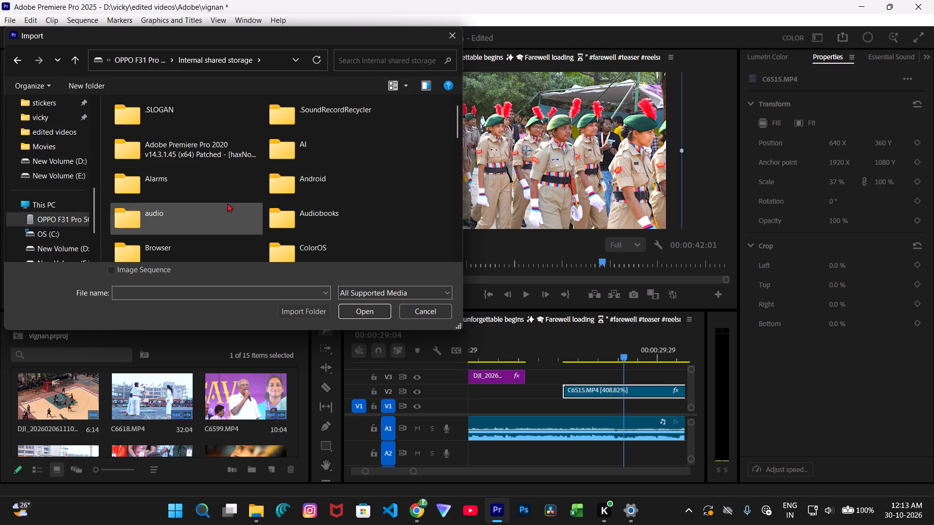
scroll(227, 204, down, 1)
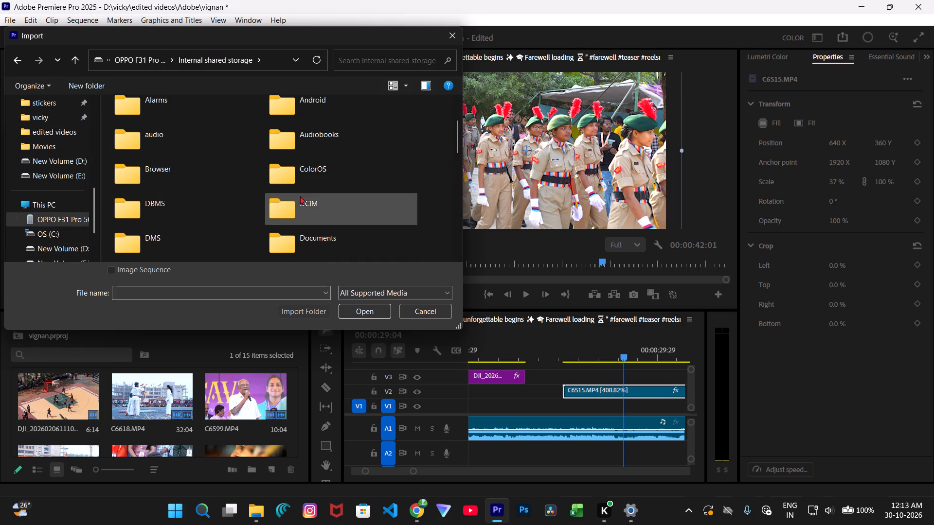
scroll(272, 209, down, 2)
scroll(272, 175, up, 2)
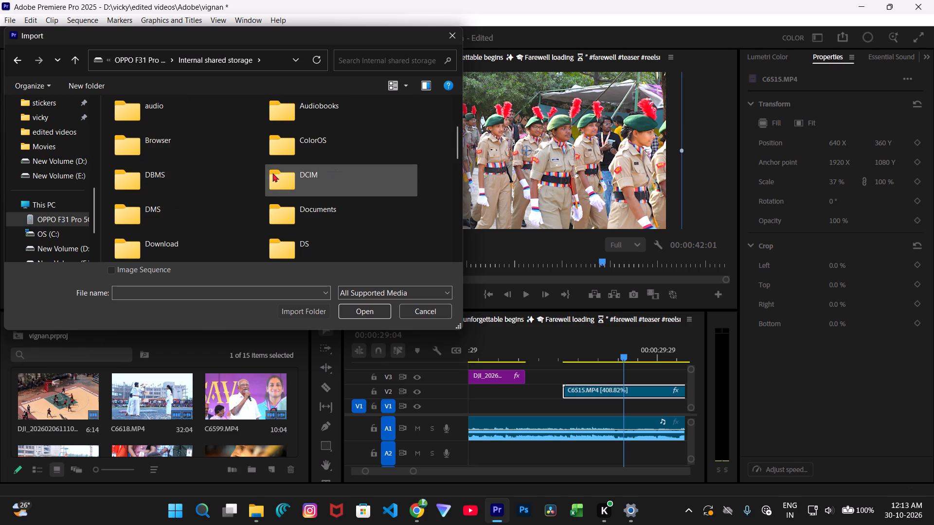
double_click(152, 243)
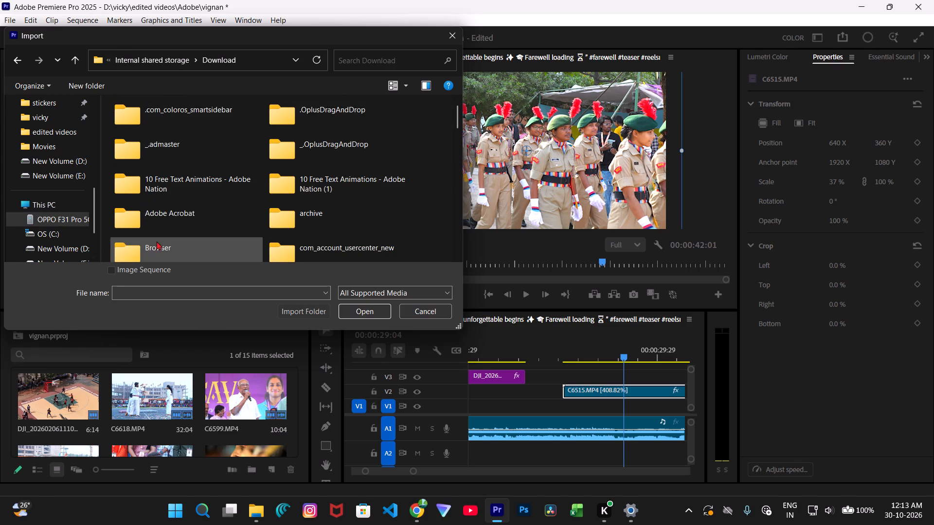
click(159, 240)
click(159, 240)
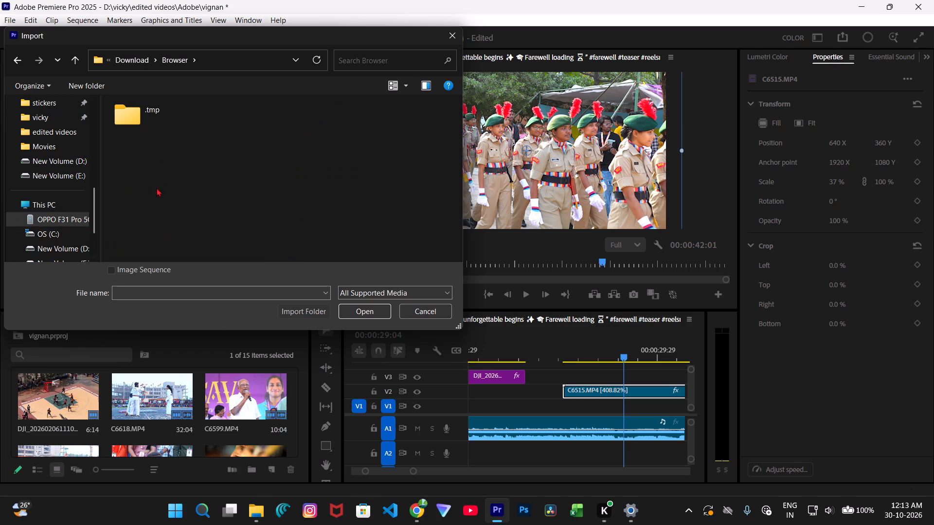
drag(121, 58, 126, 57)
scroll(202, 202, down, 3)
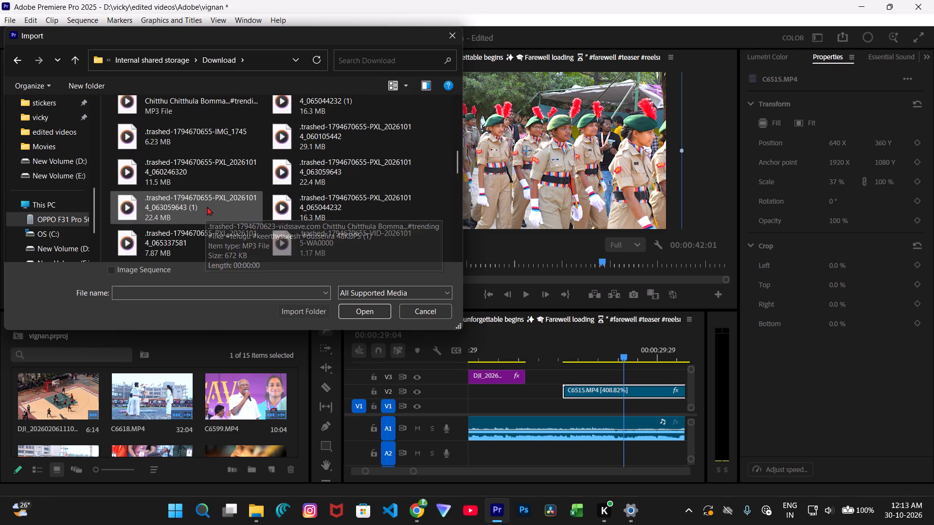
scroll(200, 193, down, 8)
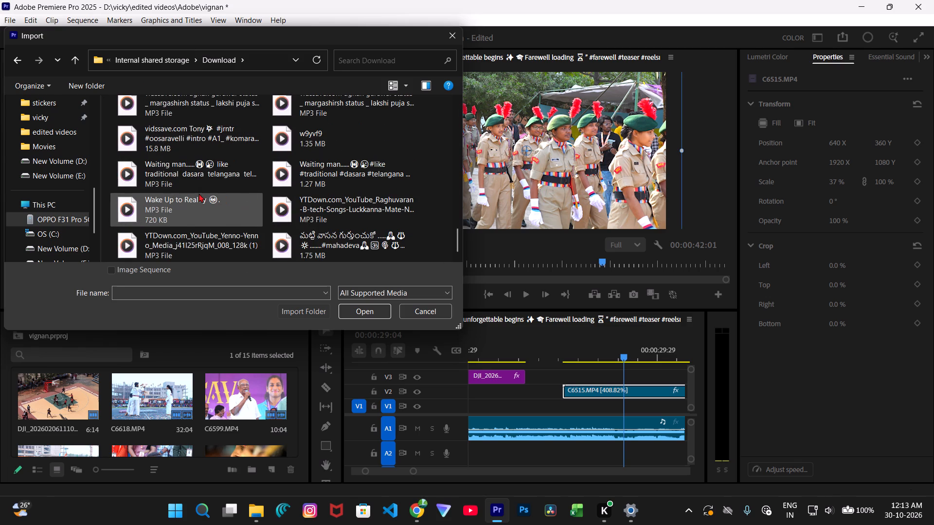
scroll(198, 193, down, 4)
scroll(198, 233, up, 7)
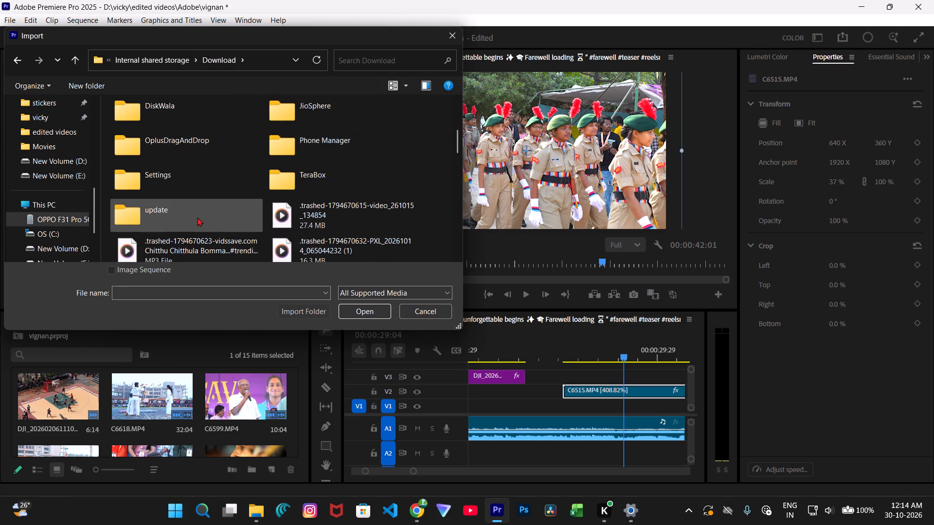
scroll(199, 223, up, 8)
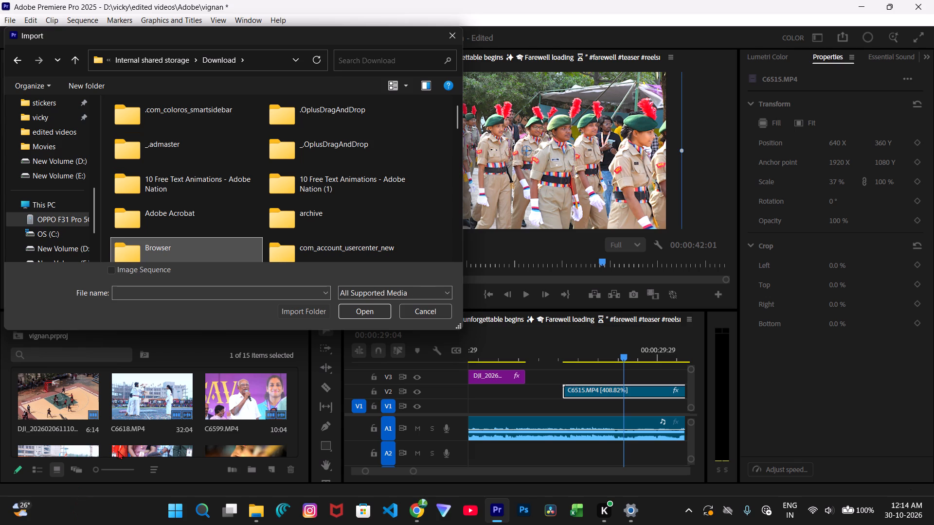
scroll(134, 438, down, 2)
scroll(256, 435, up, 2)
click(453, 38)
Place the guitar clip C0009.MP4 on V3 directly after the night stage photo at 00:00:26:20 and play across the cut.
scroll(287, 380, down, 2)
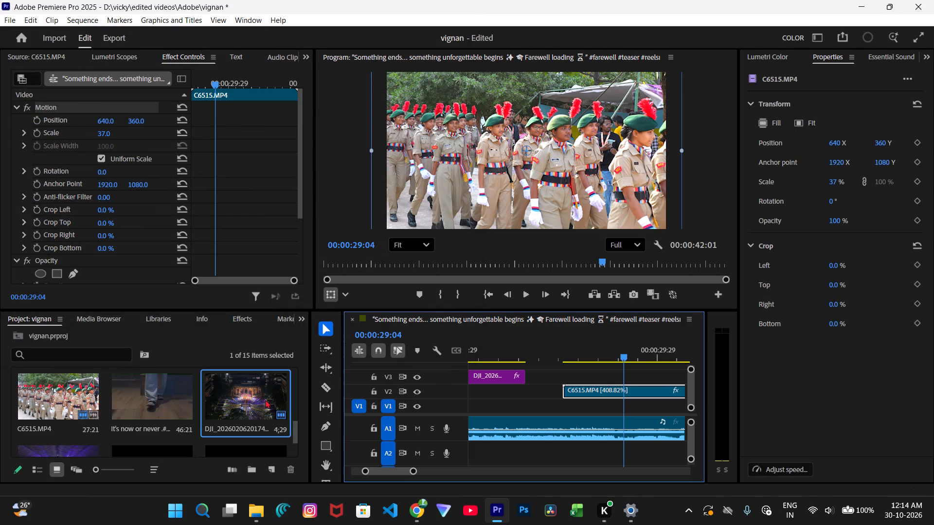
scroll(265, 400, up, 1)
click(249, 391)
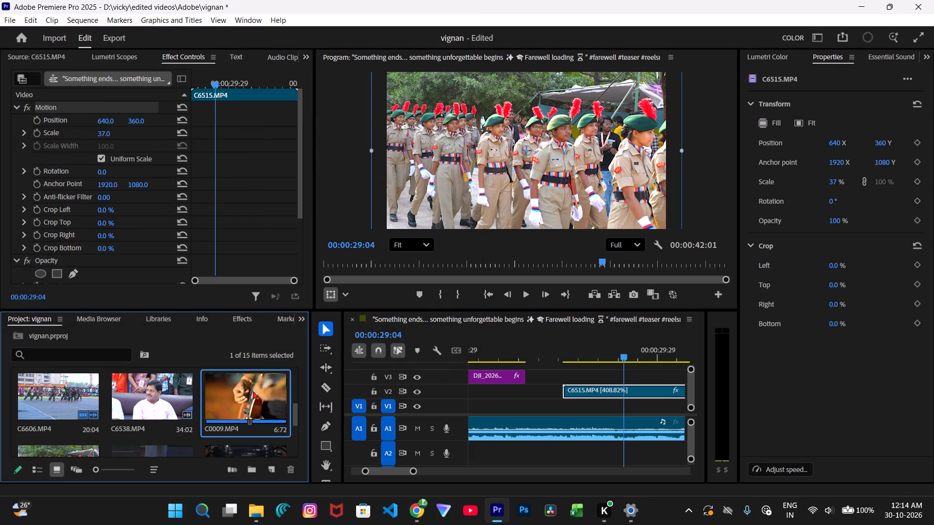
drag(243, 379, 521, 370)
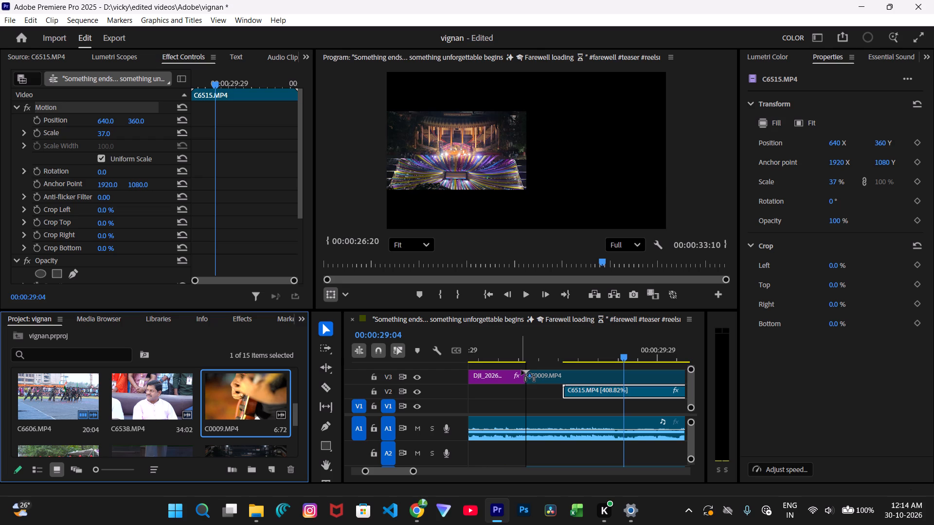
drag(521, 370, 523, 370)
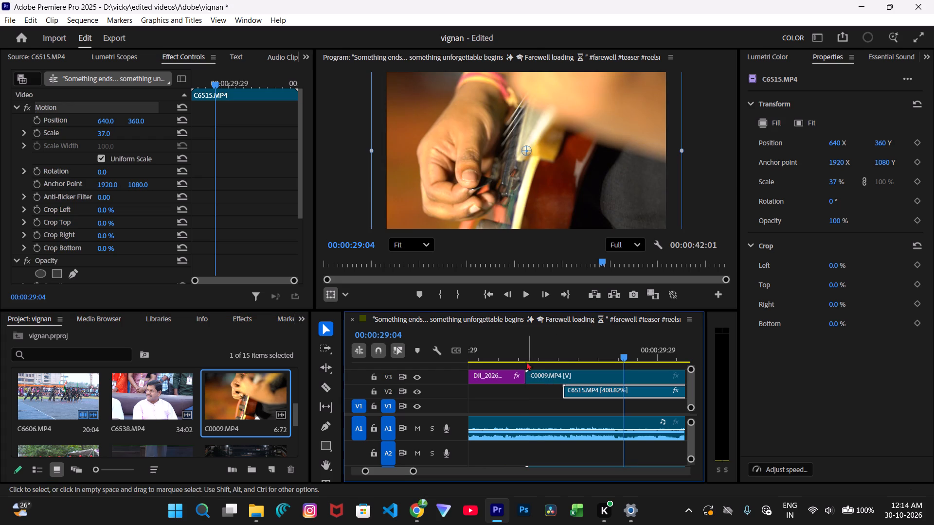
click(519, 355)
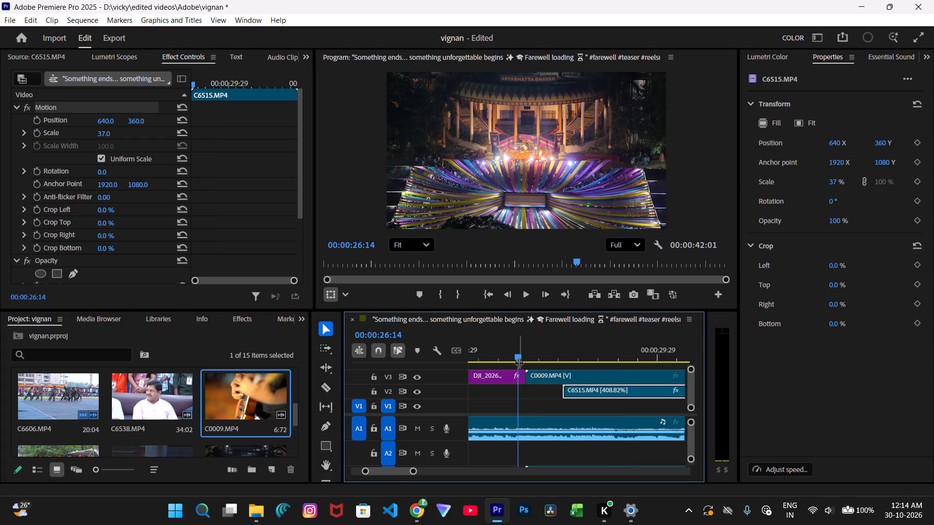
key(space)
key(space)
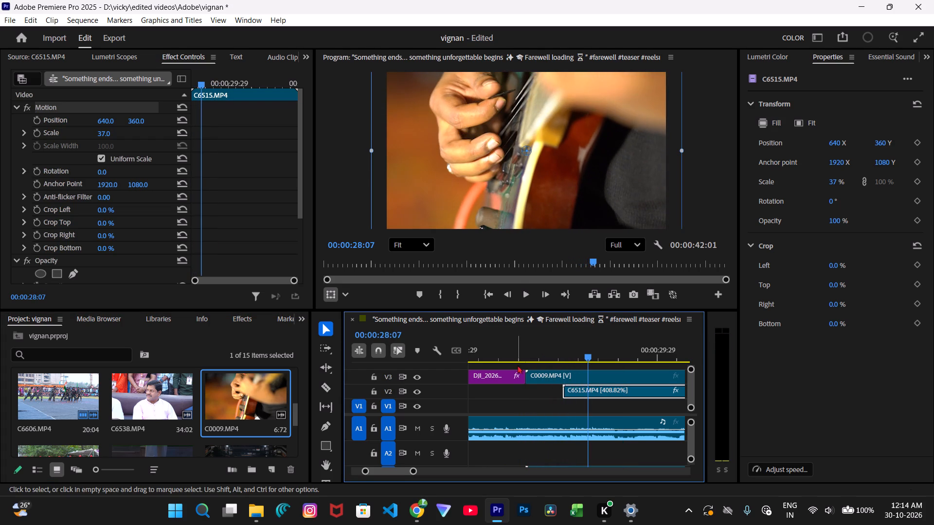
Unlink the guitar clip C0009.MP4 from its audio and delete that audio from A3.
click(558, 464)
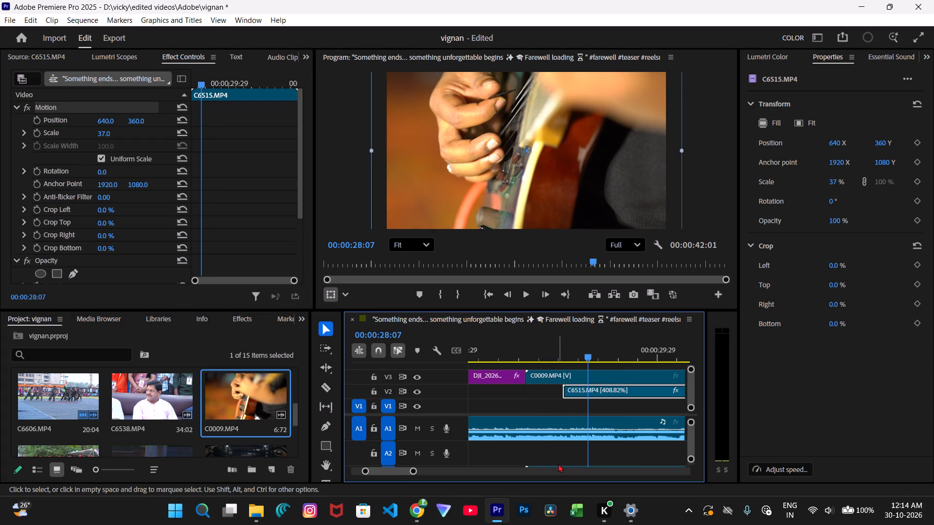
click(558, 466)
right_click(554, 461)
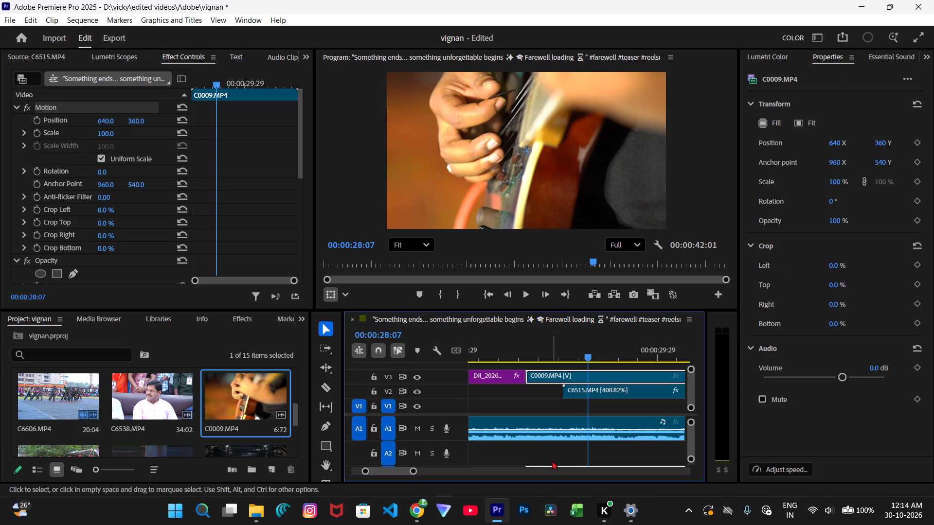
right_click(553, 464)
right_click(555, 467)
click(612, 239)
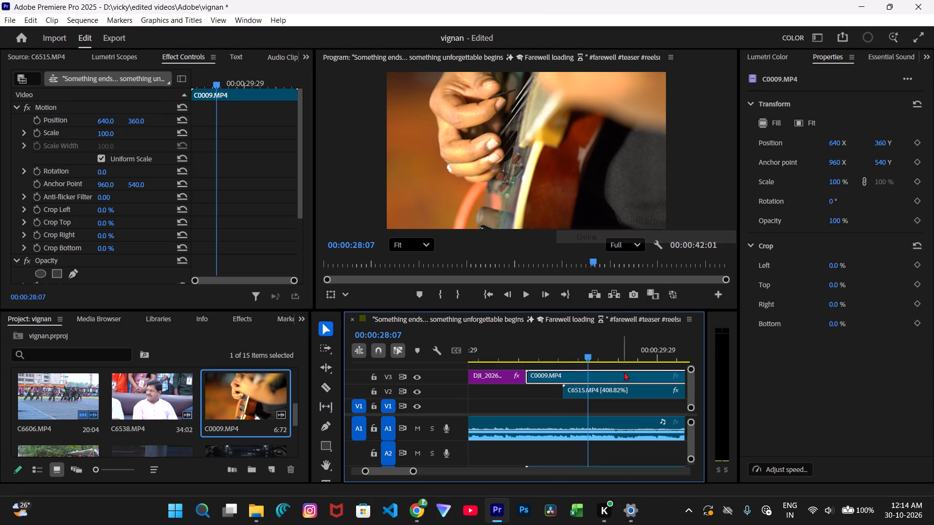
click(571, 465)
click(571, 465)
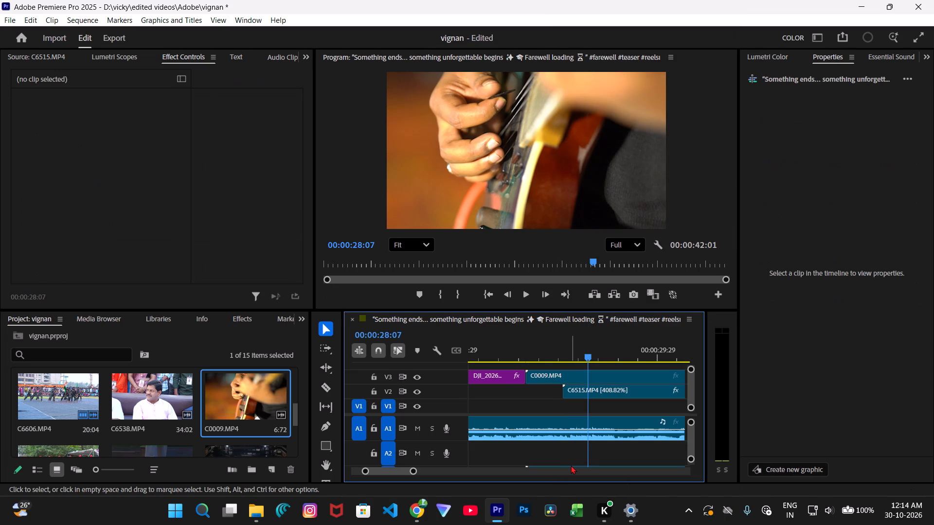
click(559, 465)
drag(690, 432, 691, 432)
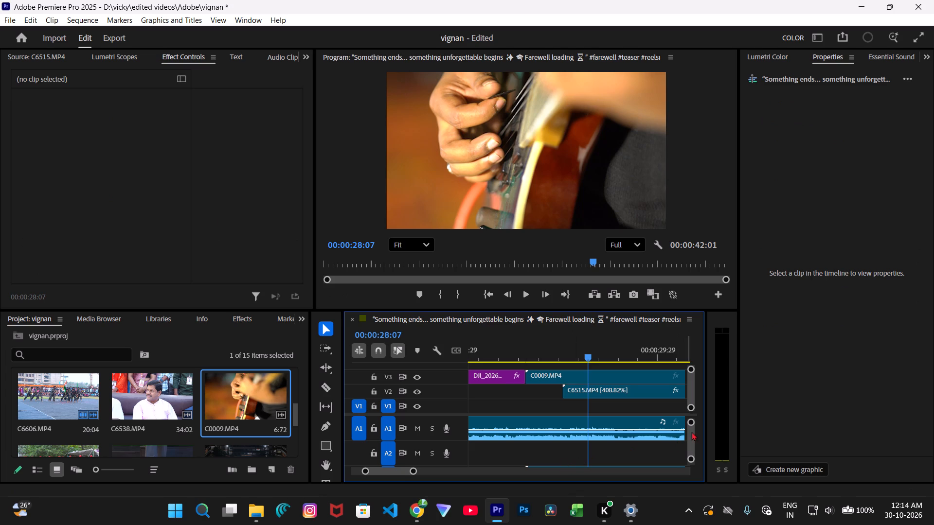
drag(691, 432, 691, 443)
click(651, 428)
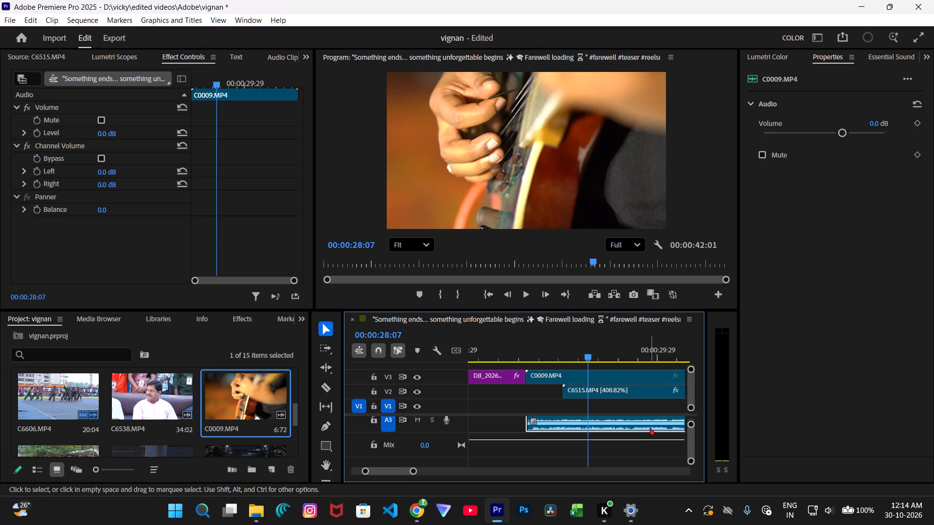
key(BackSpace)
Play from the night stage photo through the guitar shot, and trim C0009.MP4's start to the parade clip's start at about 00:00:27:17.
scroll(633, 429, up, 5)
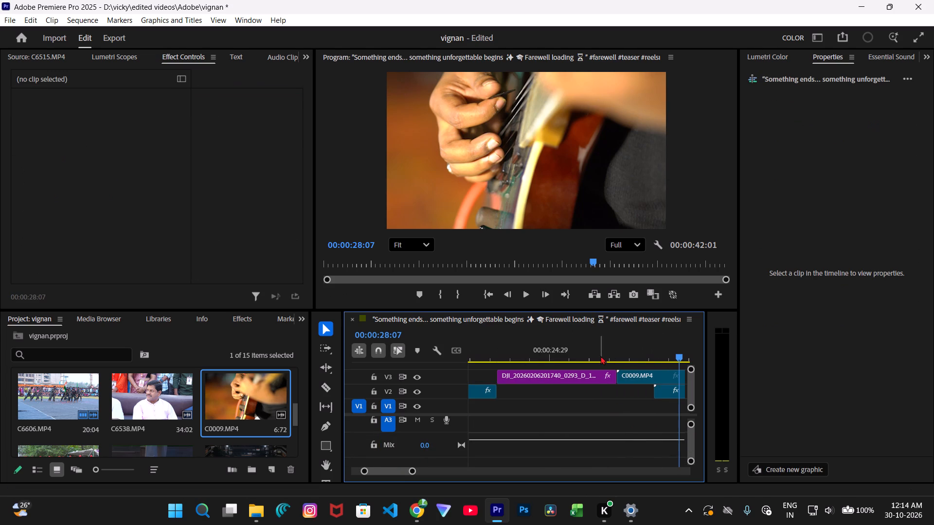
click(606, 364)
click(601, 358)
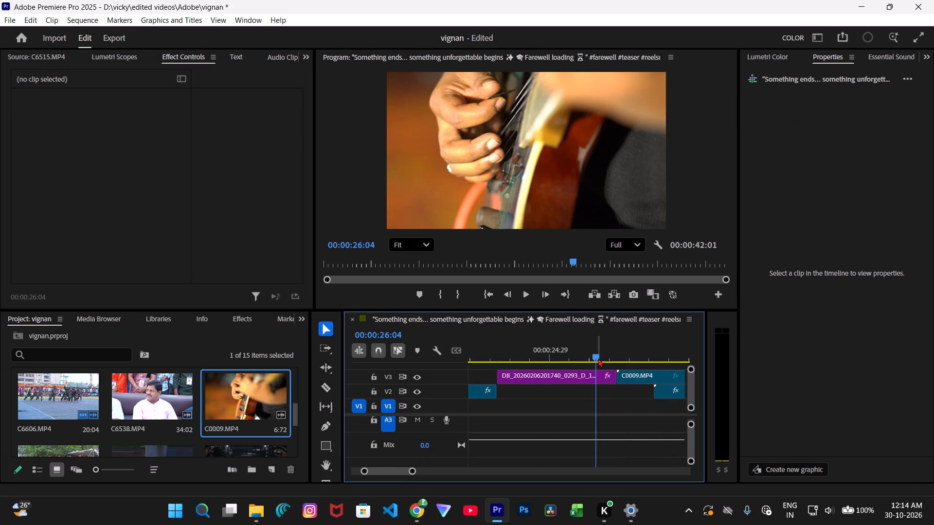
drag(693, 437, 692, 415)
key(space)
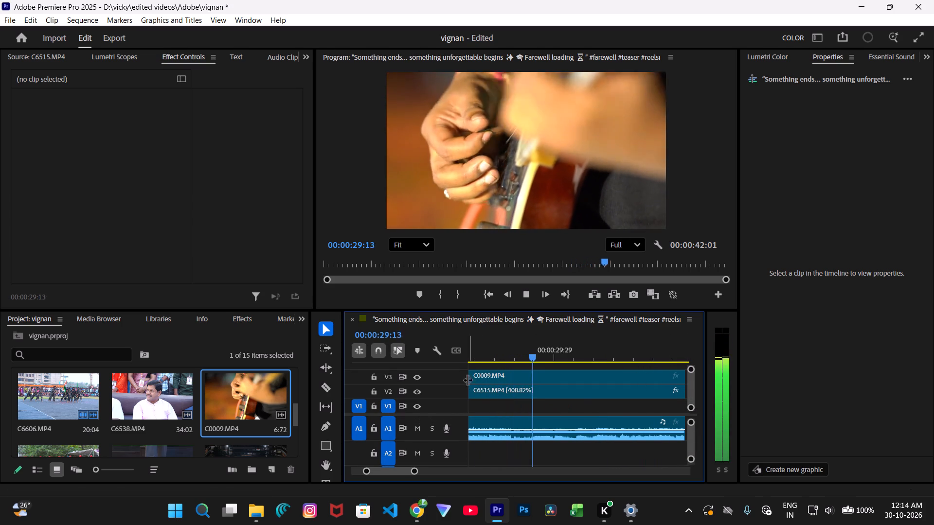
key(space)
drag(555, 356, 631, 371)
key(space)
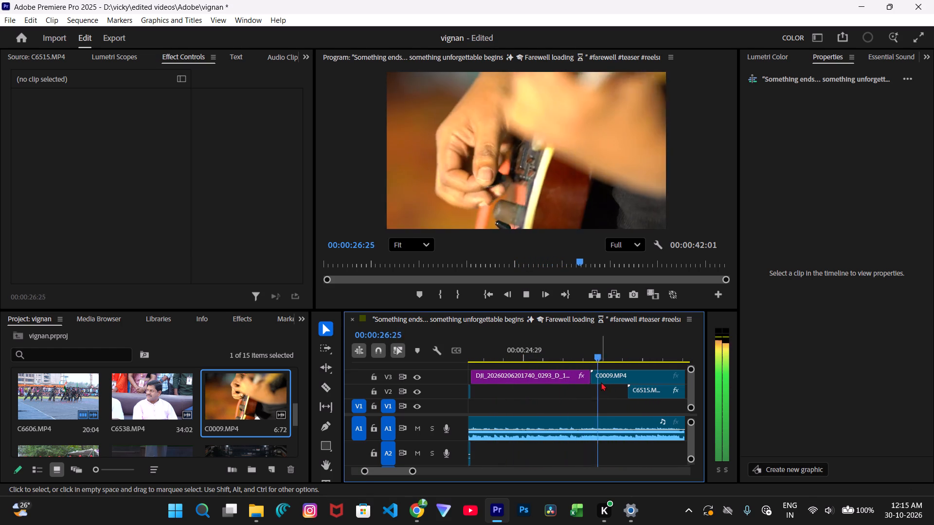
key(space)
click(605, 377)
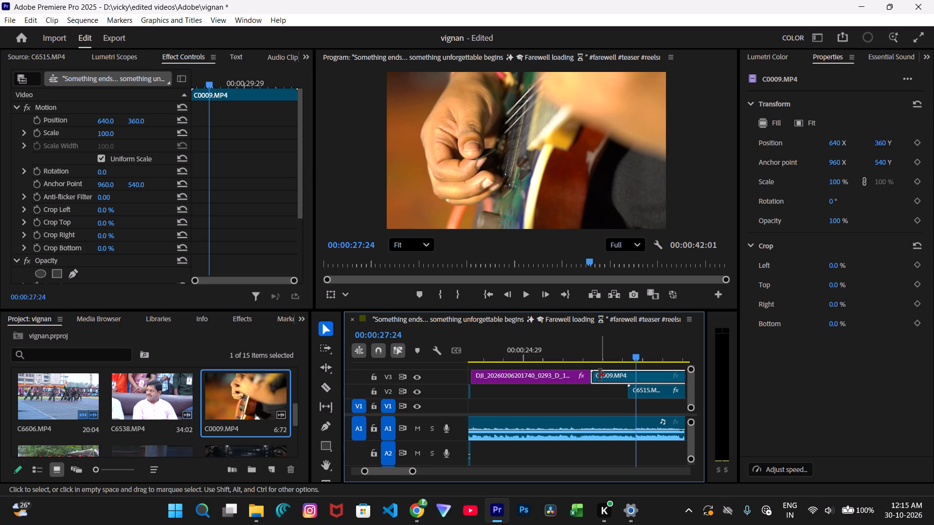
drag(593, 373, 628, 377)
Extend the end of the night stage photo on V3 to meet the guitar clip at about 00:00:27:17, and play through the result.
drag(588, 375, 594, 375)
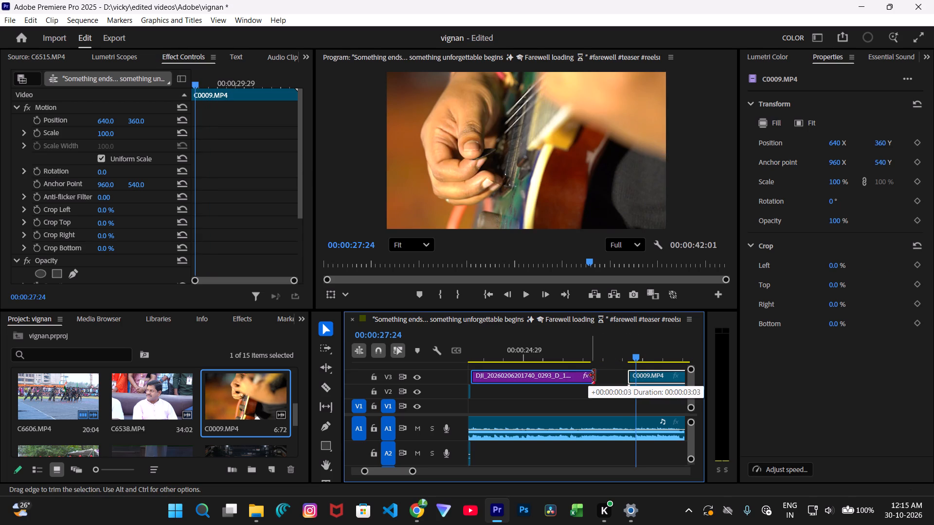
drag(594, 375, 624, 370)
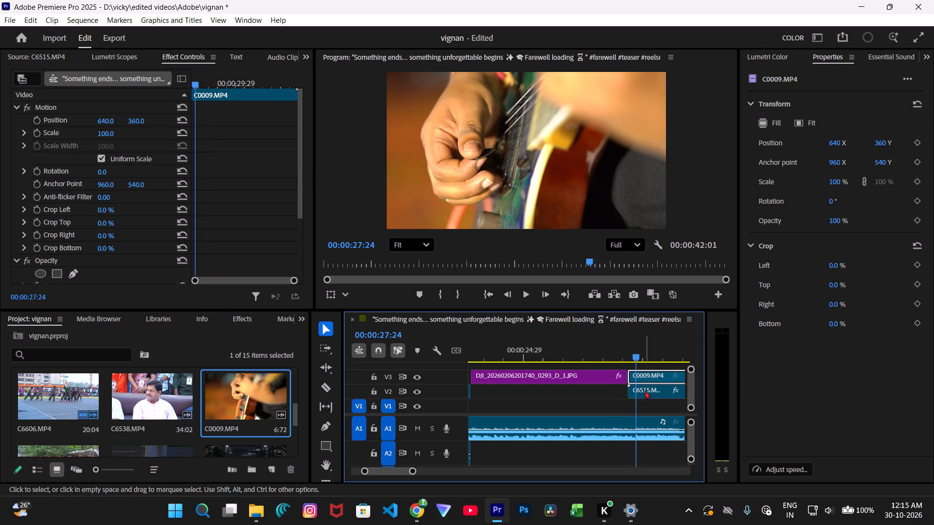
key(space)
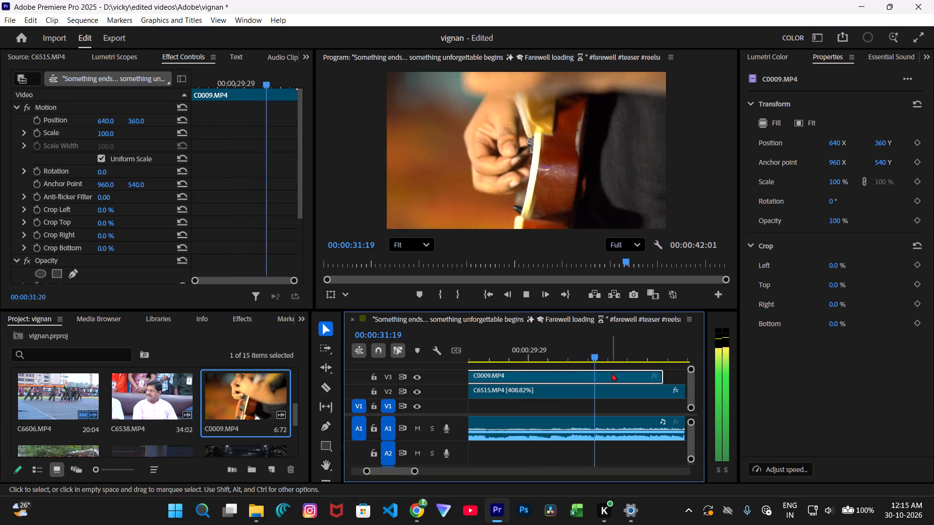
key(space)
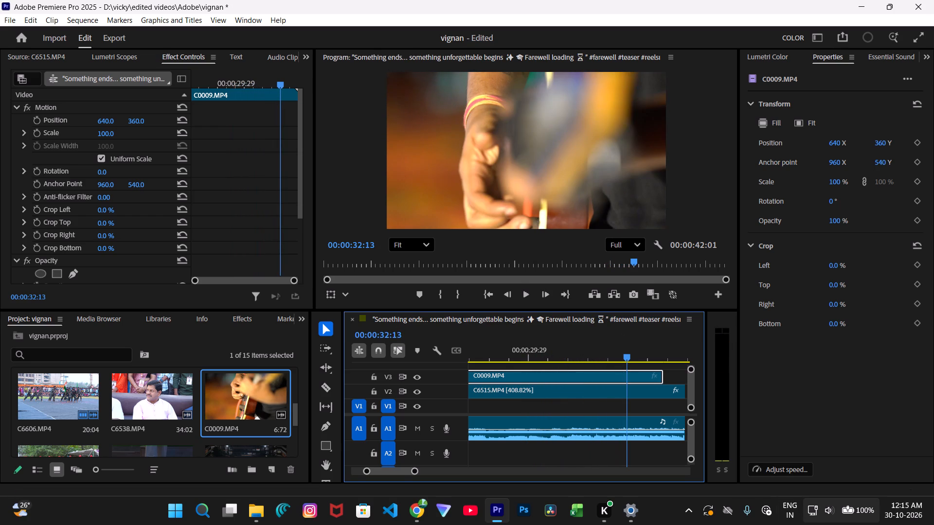
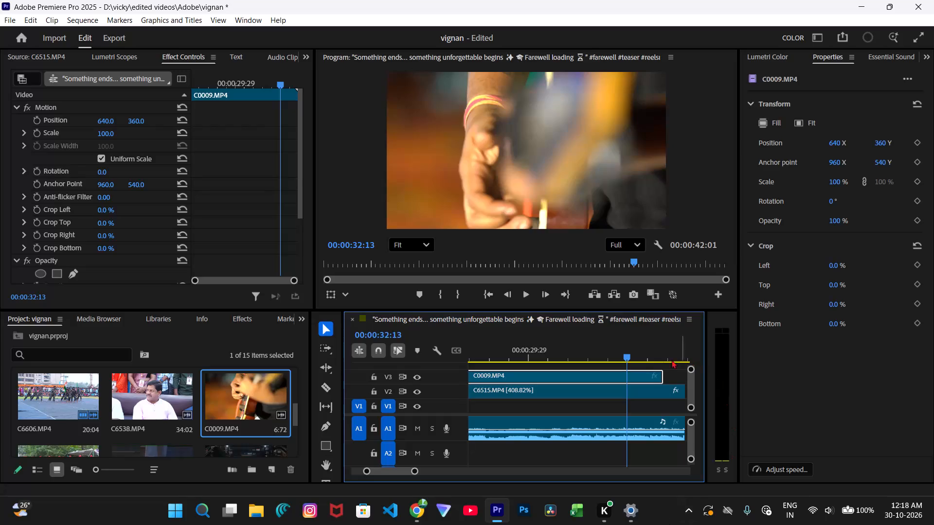
Play the sequence from its beginning through the flag, basketball and C6606.MP4 shots to about 00:00:10:20.
drag(627, 358, 414, 367)
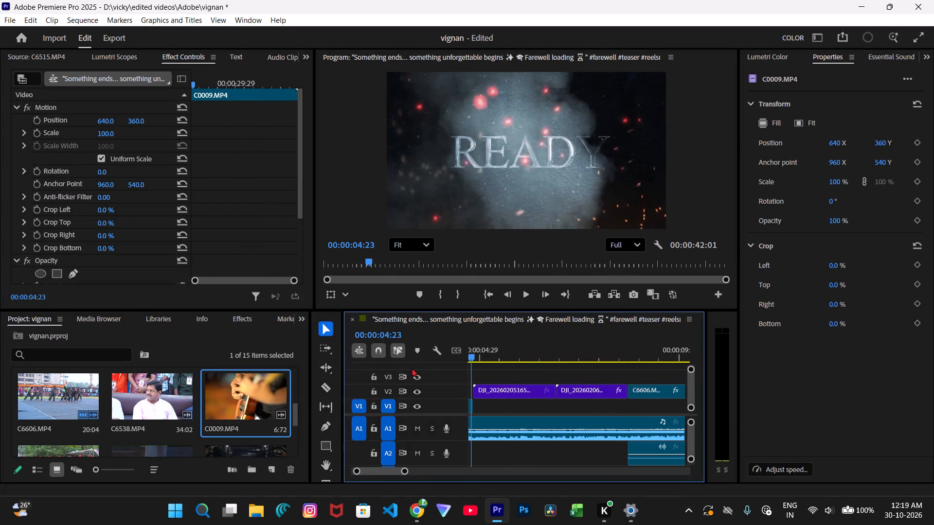
key(space)
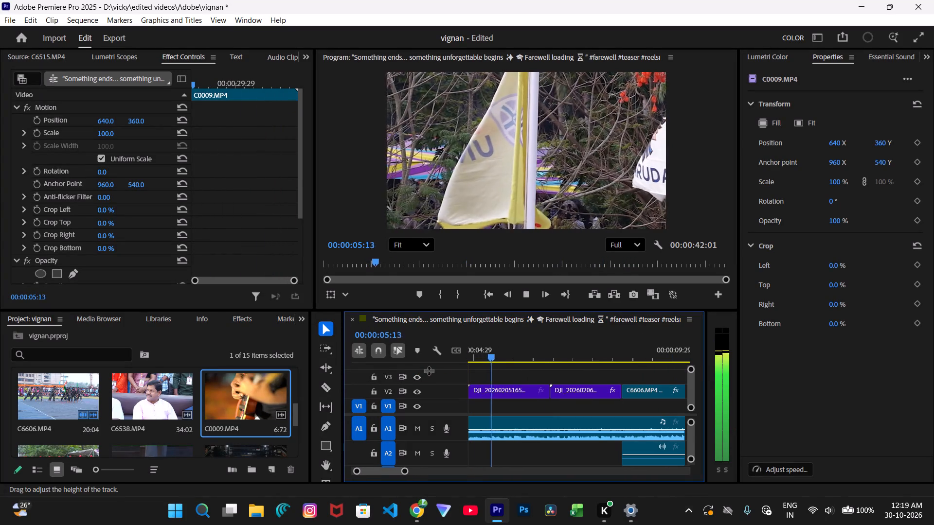
key(space)
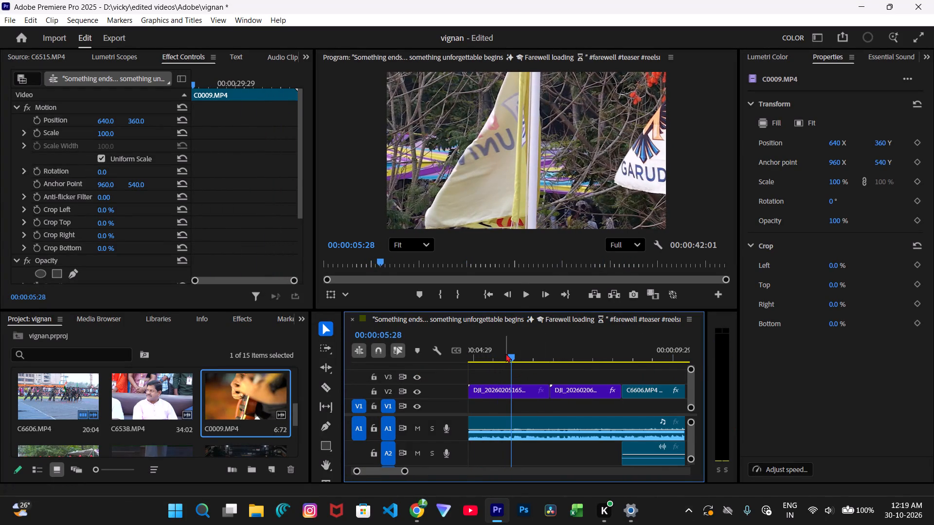
drag(511, 353, 377, 361)
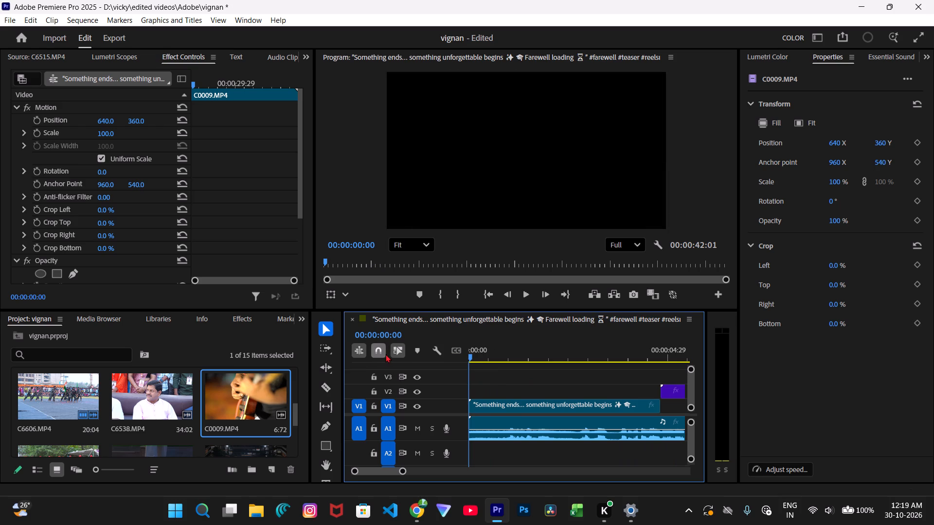
key(space)
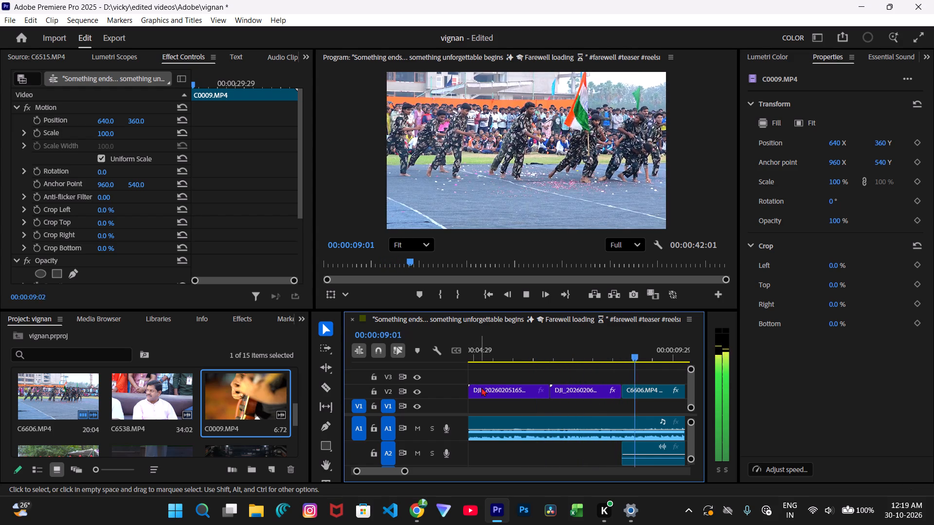
key(space)
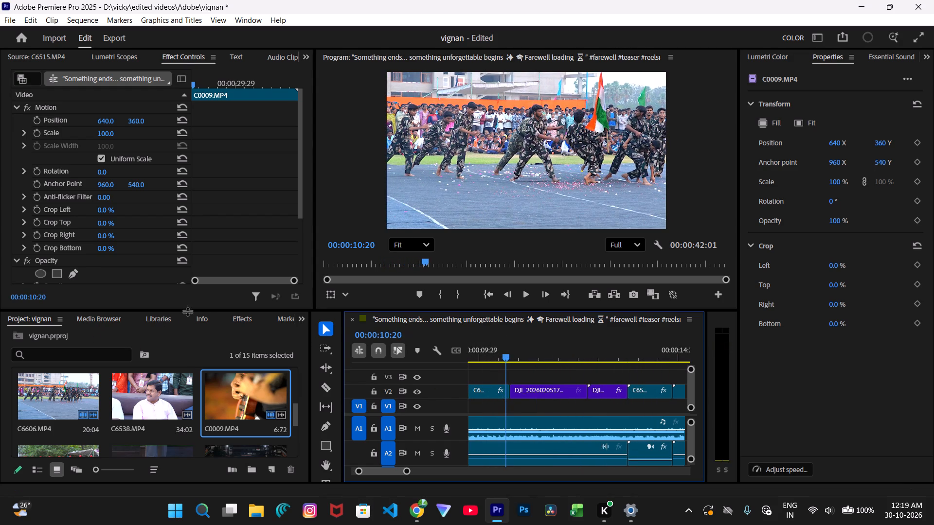
Search the effects for "dis" to locate the Film Impact Essentials transition FI: Blur Dissolve Impacts.
click(239, 322)
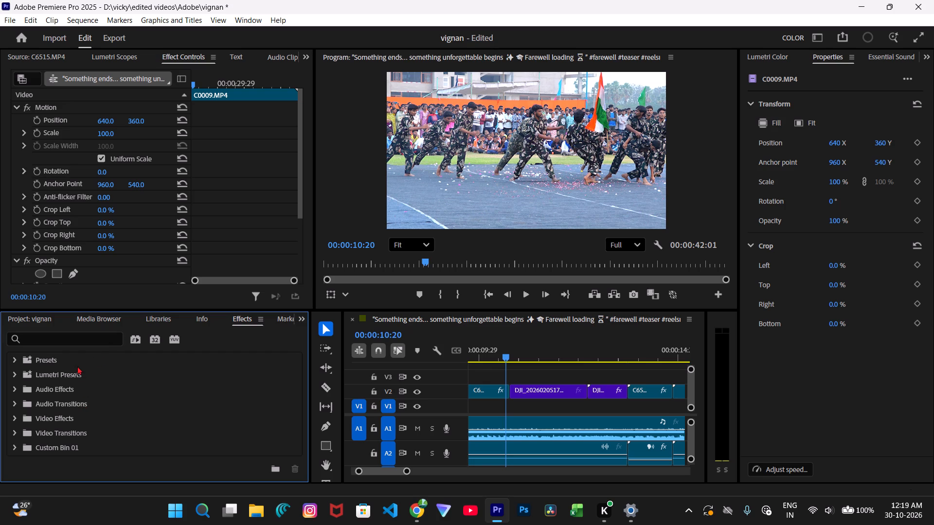
click(79, 338)
key(d)
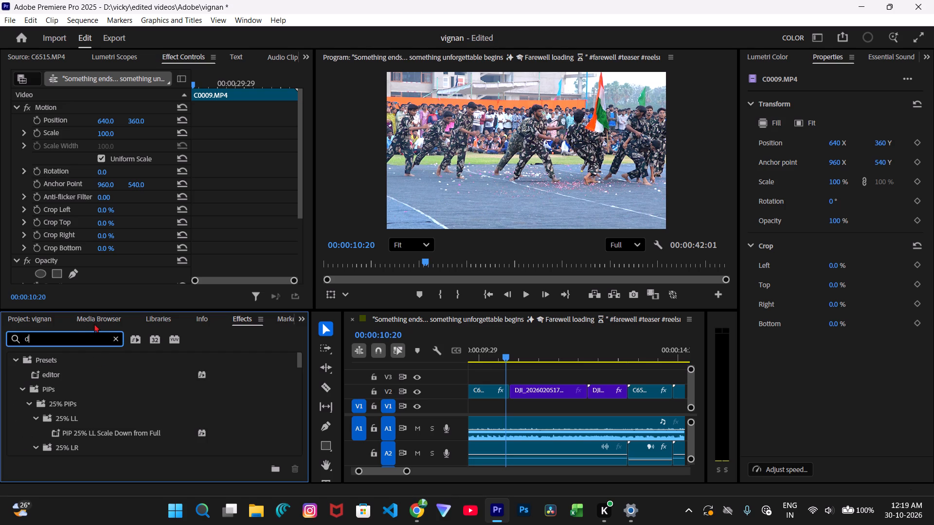
key(i)
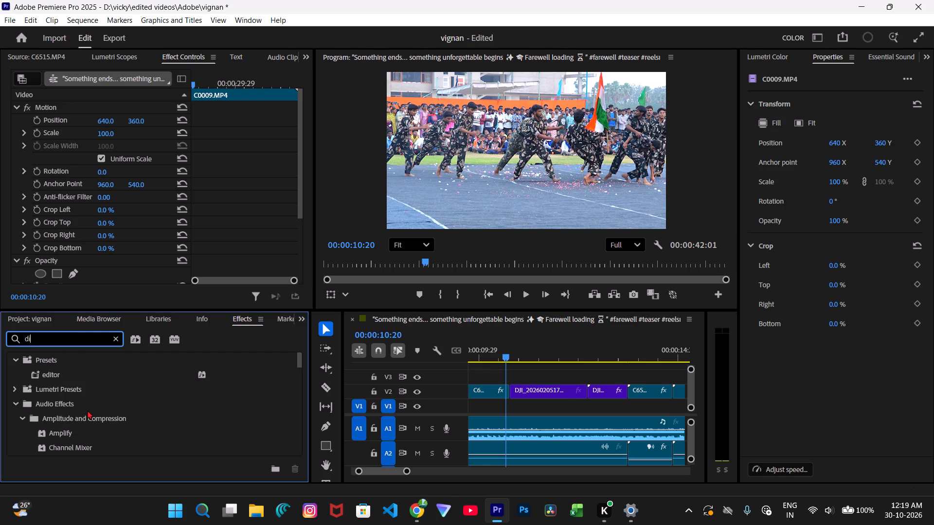
scroll(101, 373, down, 2)
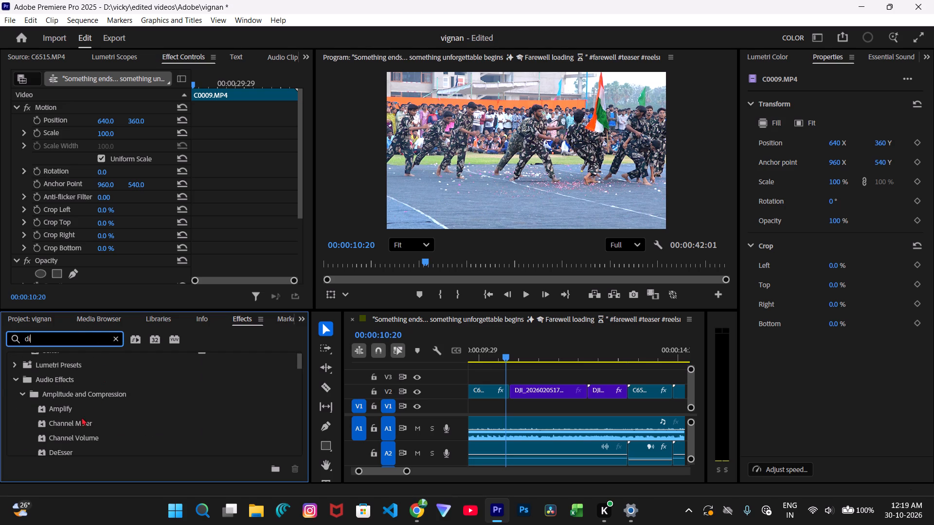
scroll(79, 429, down, 10)
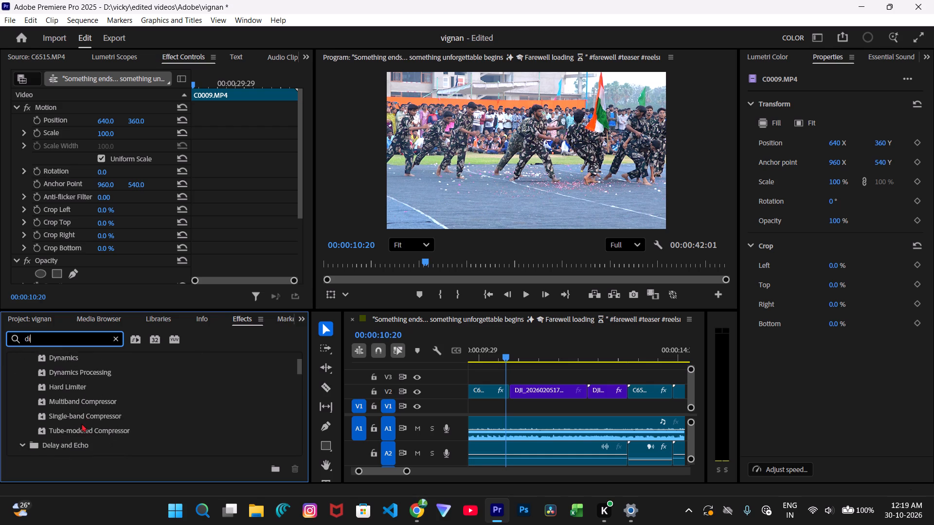
scroll(82, 422, down, 10)
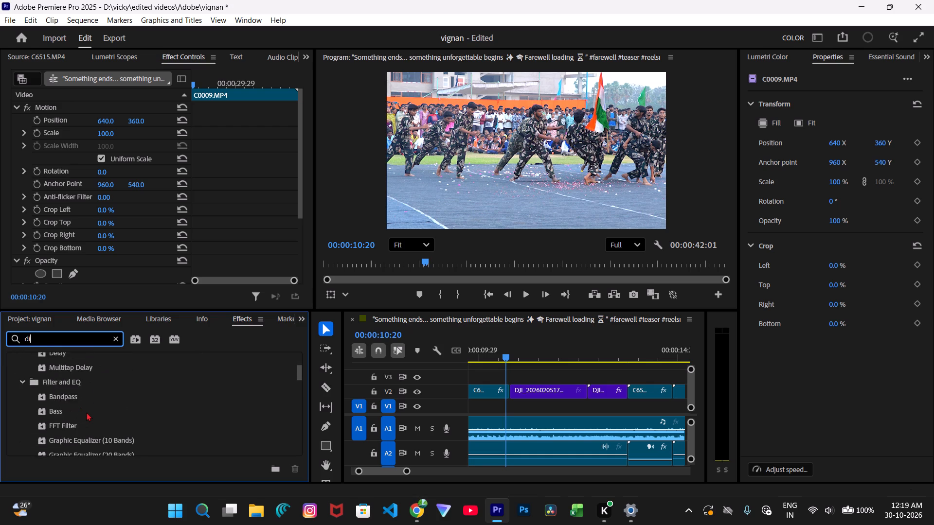
scroll(86, 412, down, 9)
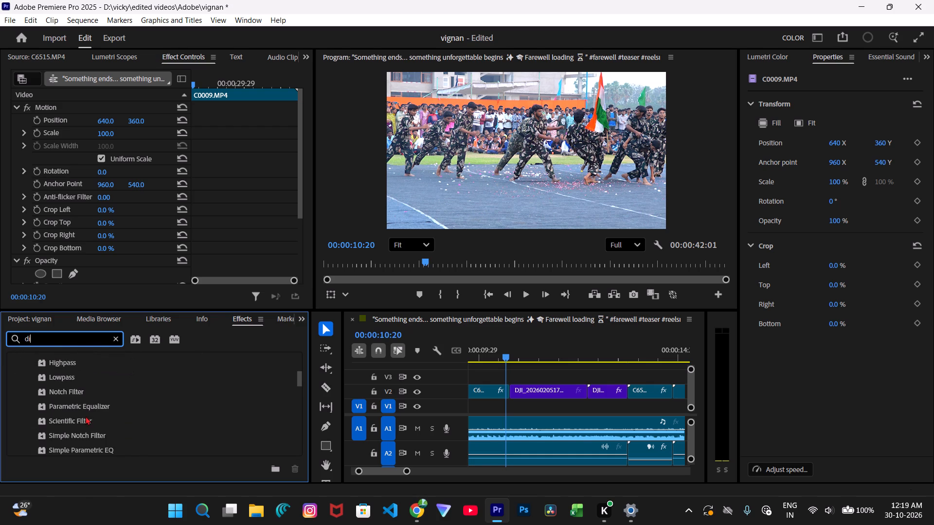
scroll(85, 416, down, 13)
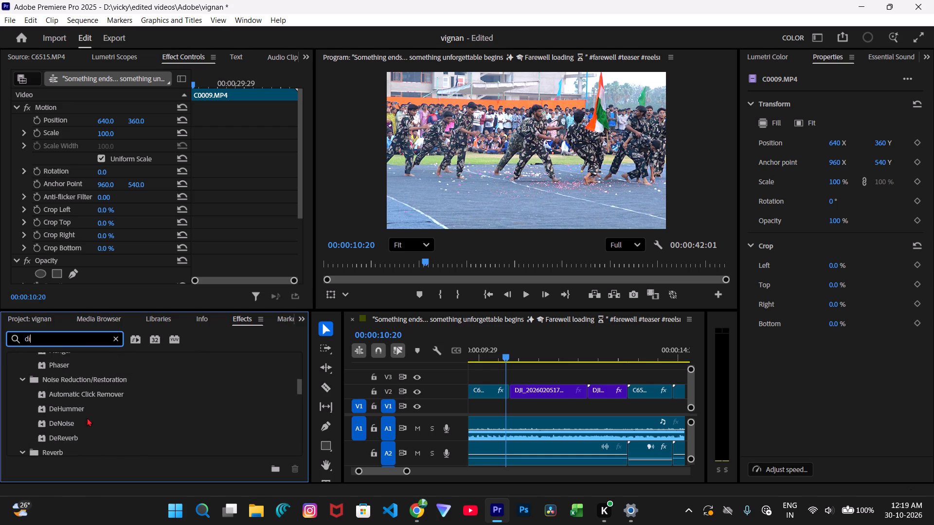
scroll(87, 418, down, 4)
key(s)
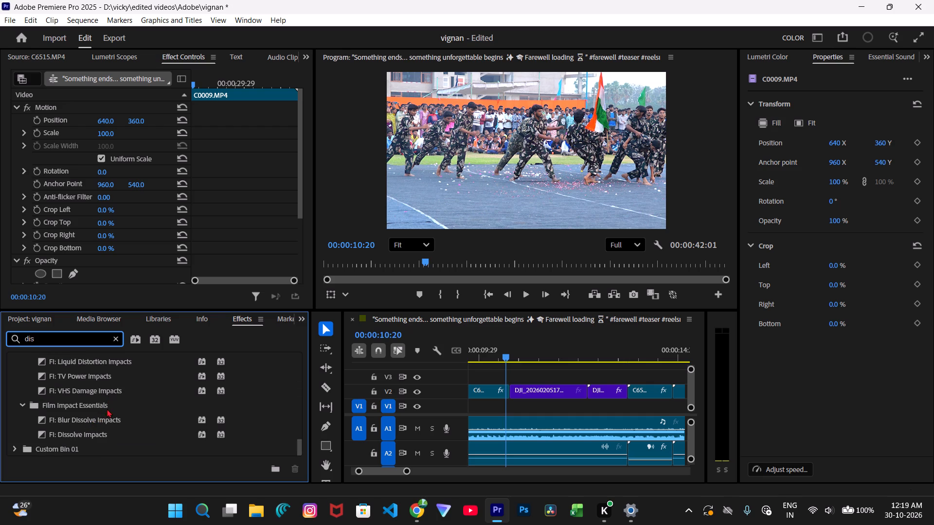
Apply the FI: Blur Dissolve Impacts transition to the start of the flag clip on V2 and play through it.
drag(104, 420, 428, 410)
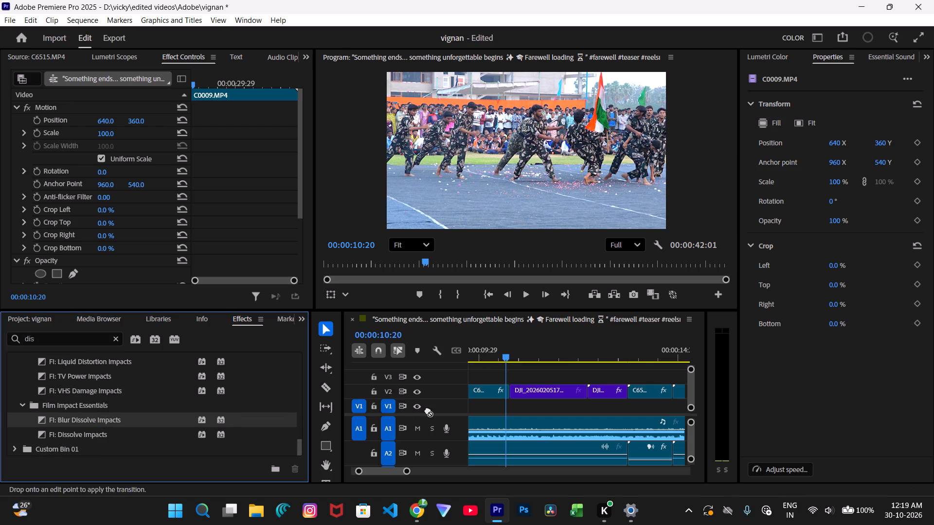
drag(428, 410, 554, 384)
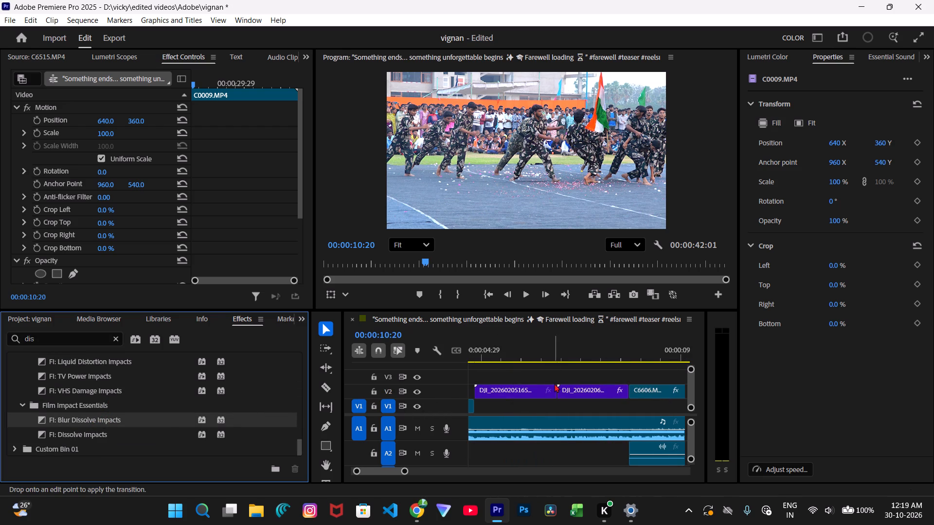
drag(554, 384, 604, 399)
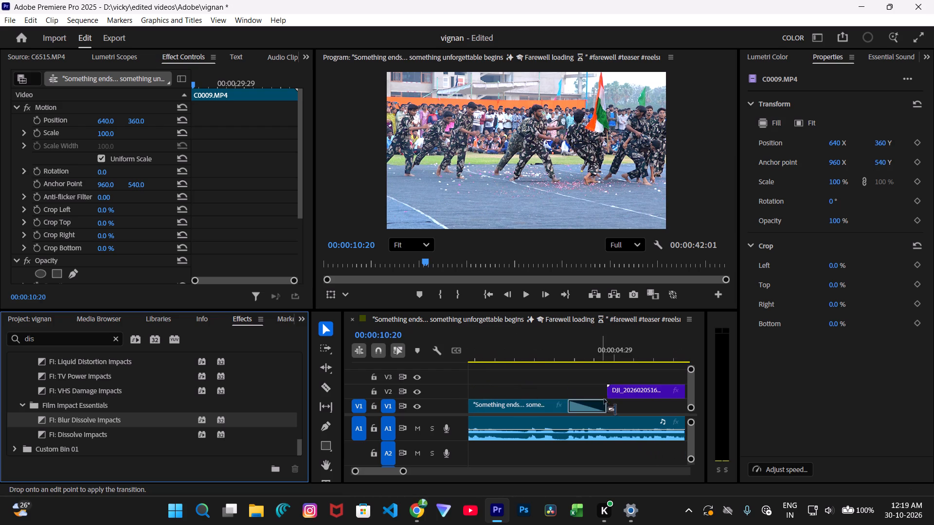
drag(604, 399, 608, 391)
click(568, 357)
key(s)
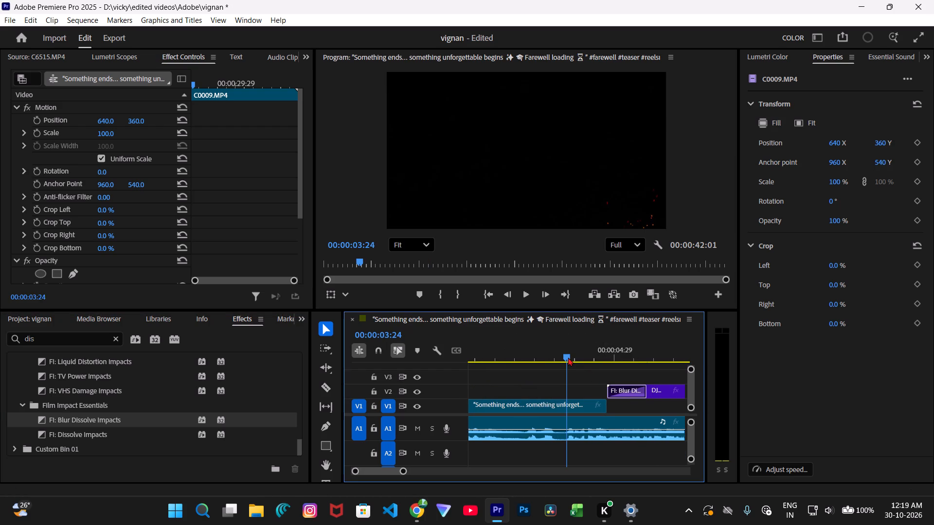
key(s)
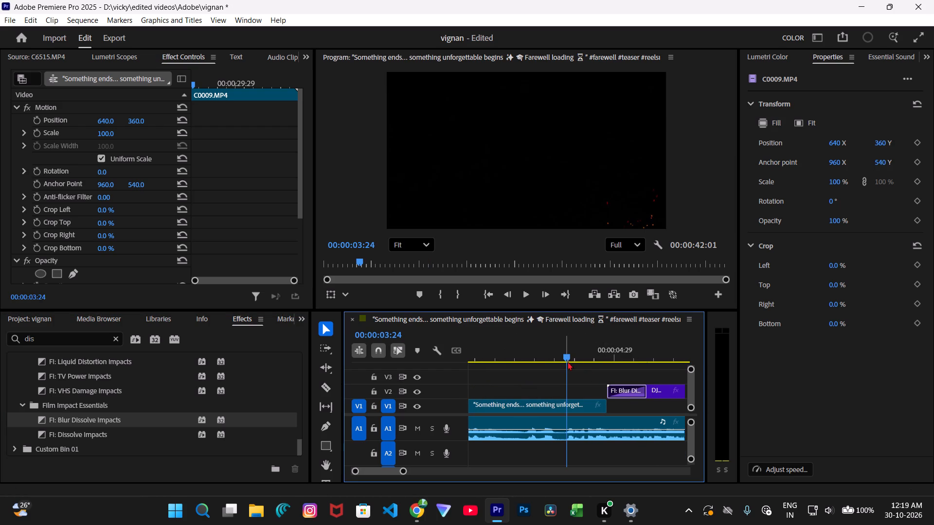
key(space)
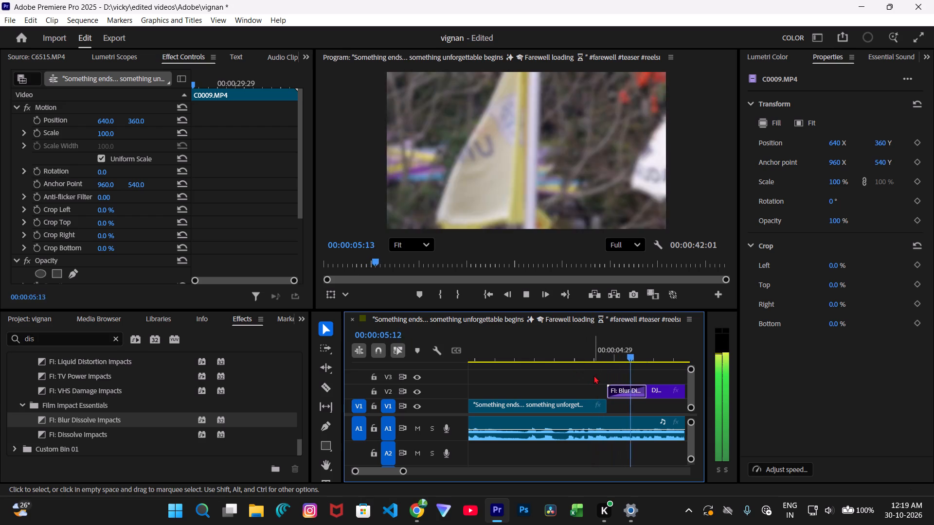
key(space)
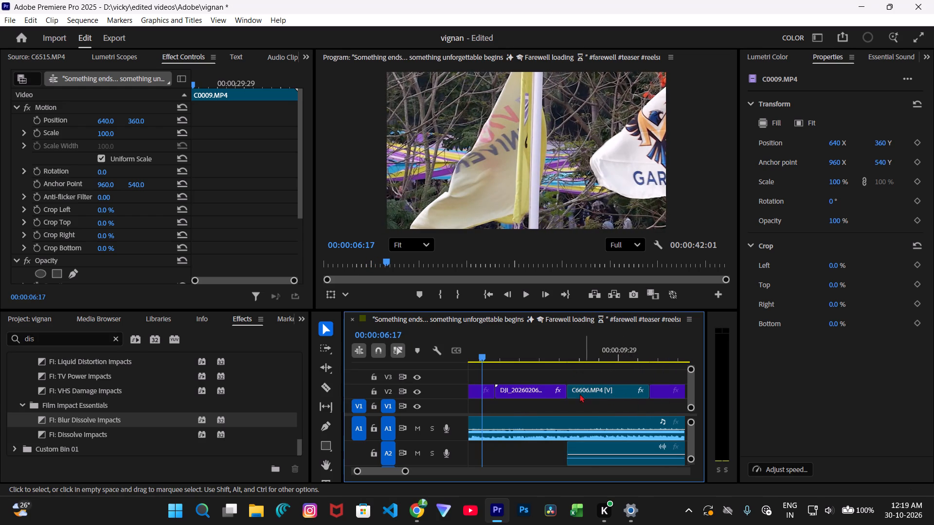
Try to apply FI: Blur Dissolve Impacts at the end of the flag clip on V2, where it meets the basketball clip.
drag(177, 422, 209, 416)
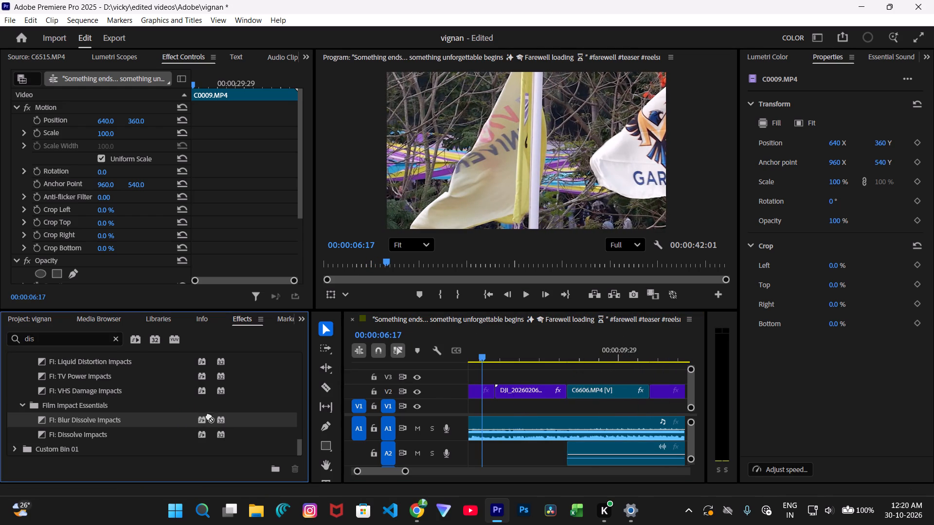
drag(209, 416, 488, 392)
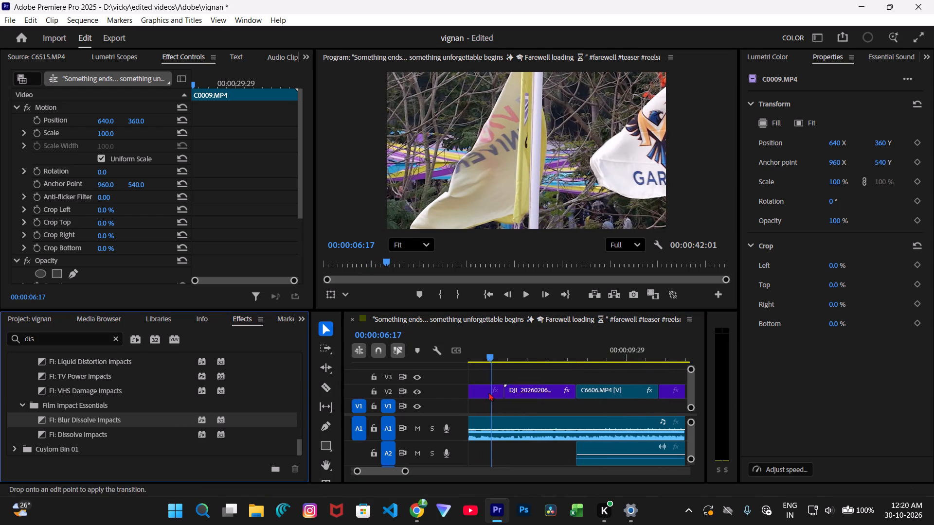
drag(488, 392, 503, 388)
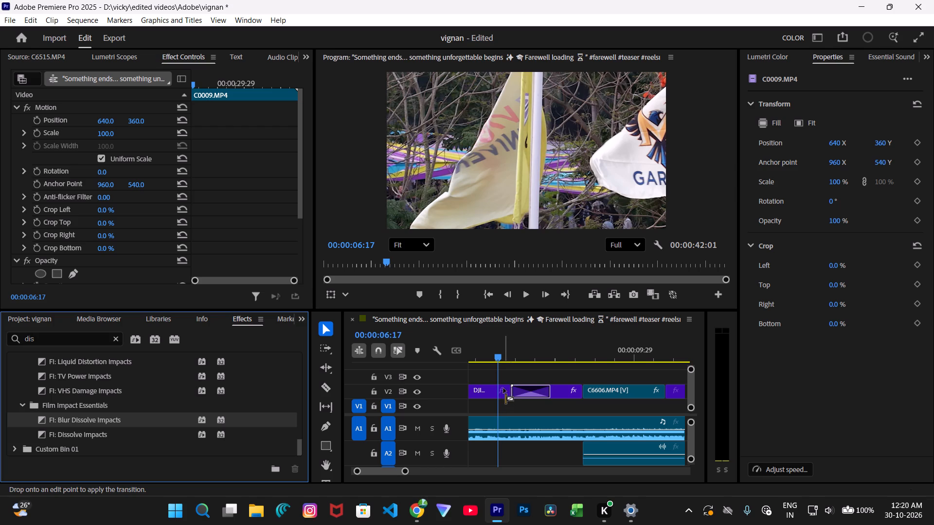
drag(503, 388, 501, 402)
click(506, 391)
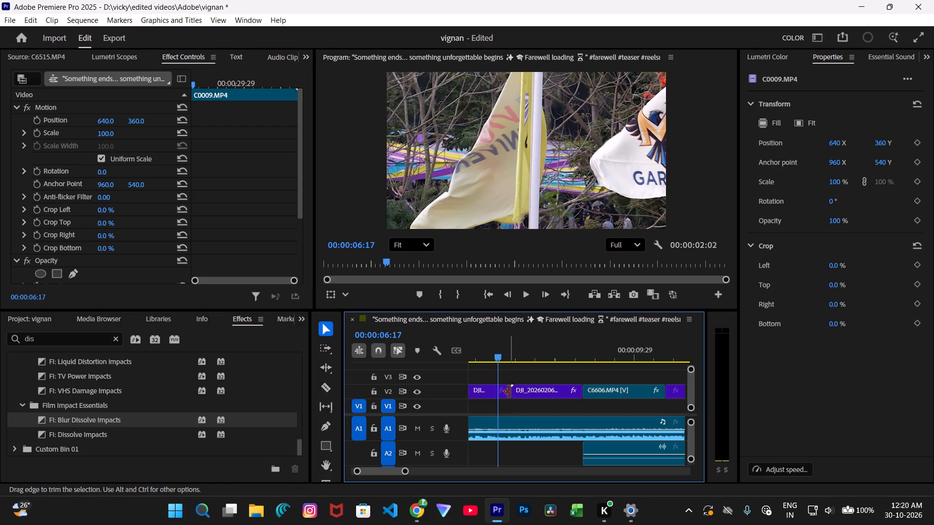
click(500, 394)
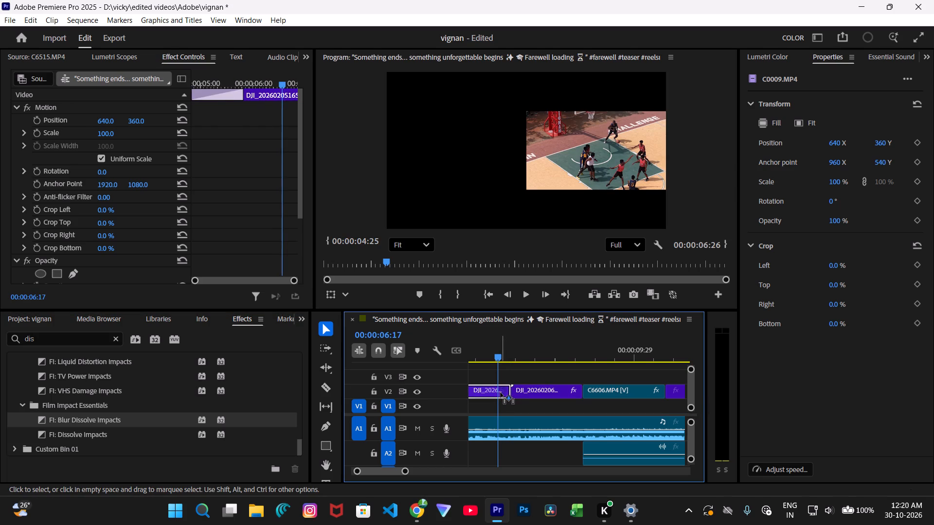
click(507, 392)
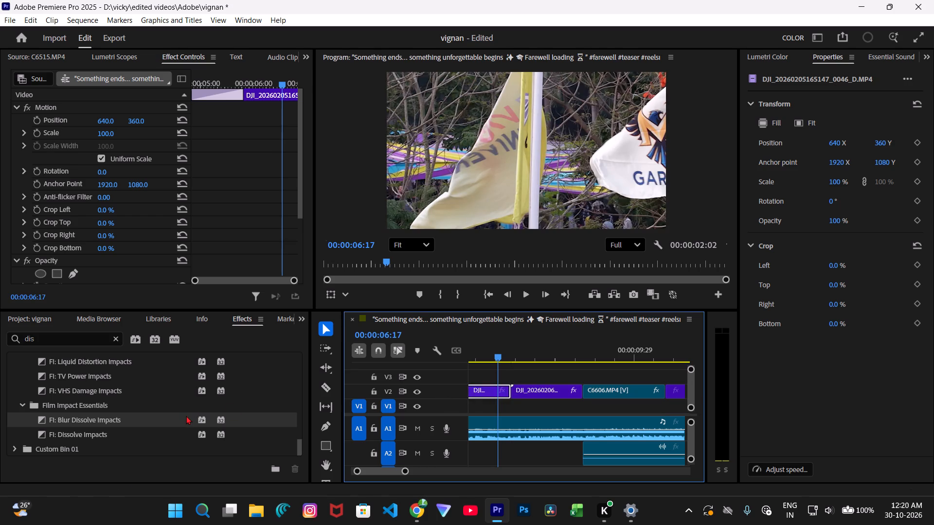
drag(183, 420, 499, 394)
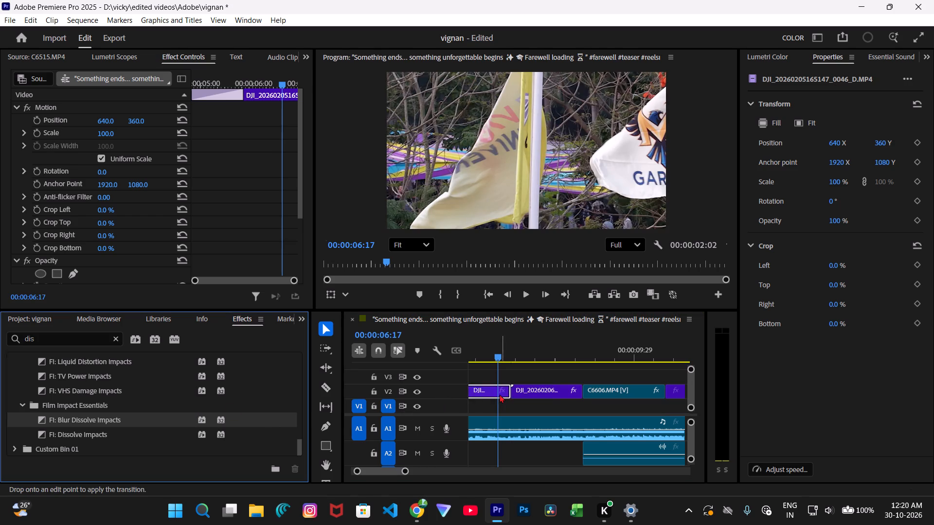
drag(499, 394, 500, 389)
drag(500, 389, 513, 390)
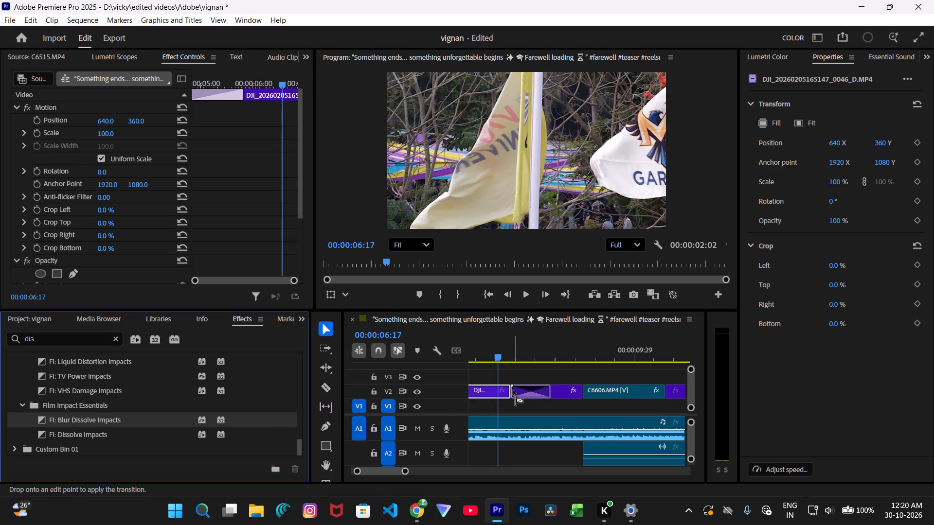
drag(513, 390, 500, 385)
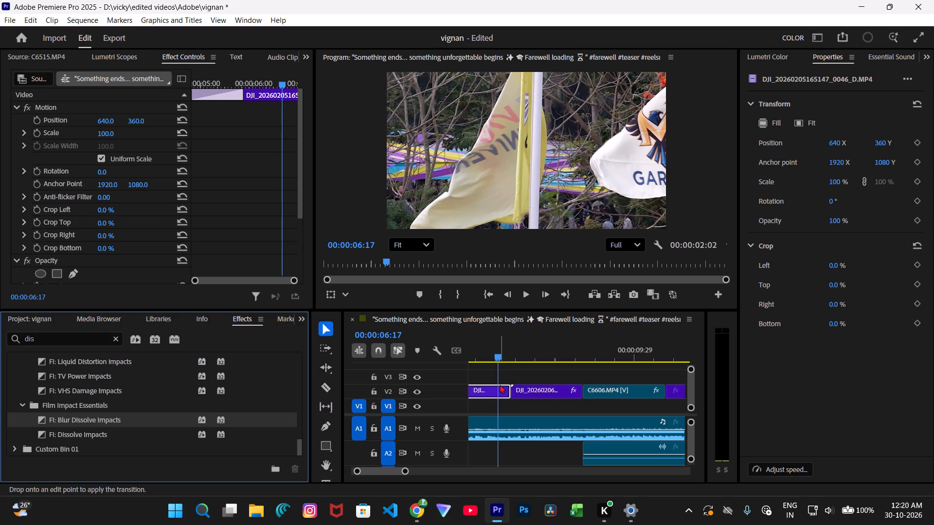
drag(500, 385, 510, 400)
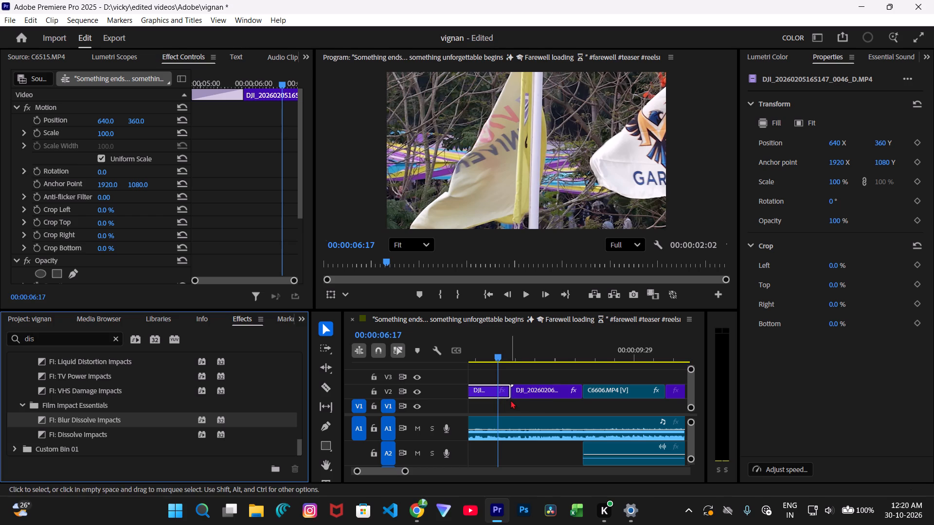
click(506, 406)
Apply the FI: Blur Dissolve Impacts transition to the start of the basketball clip on V2.
drag(186, 424, 500, 389)
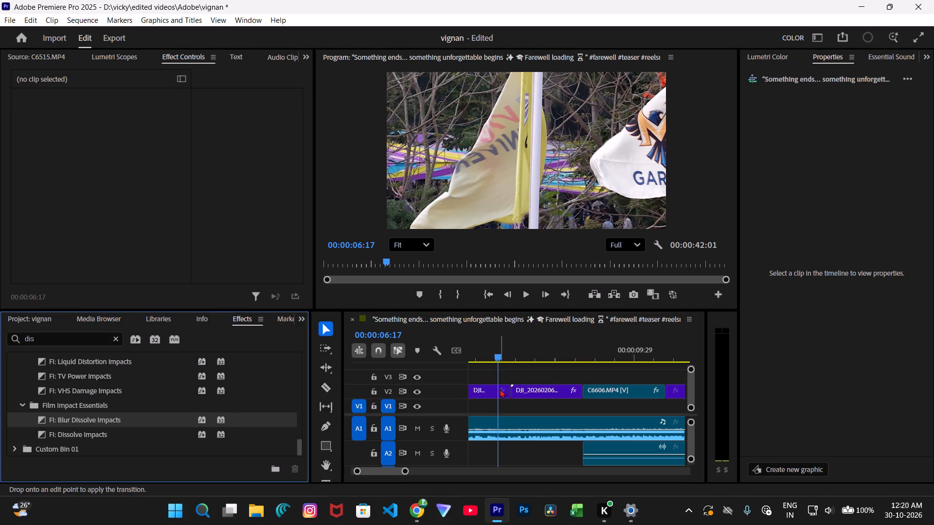
drag(500, 389, 503, 391)
right_click(503, 391)
right_click(503, 391)
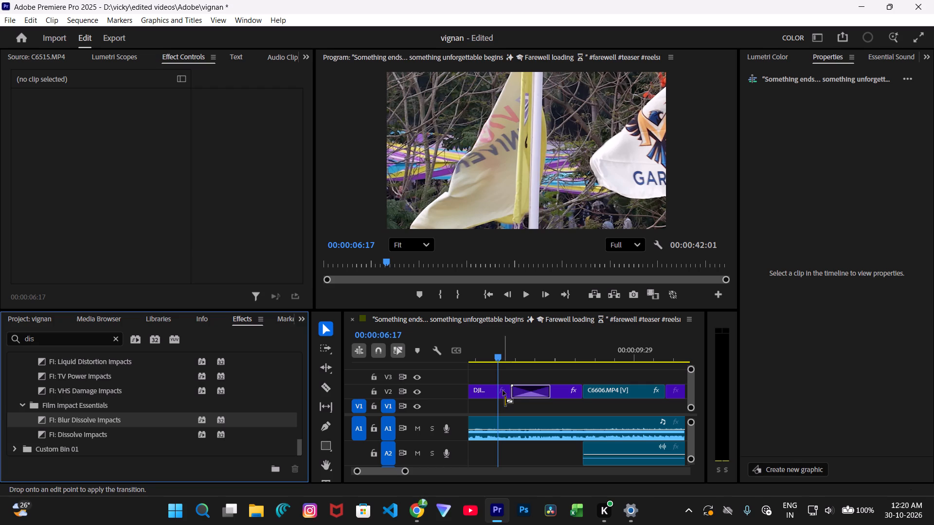
drag(503, 391, 509, 391)
right_click(509, 391)
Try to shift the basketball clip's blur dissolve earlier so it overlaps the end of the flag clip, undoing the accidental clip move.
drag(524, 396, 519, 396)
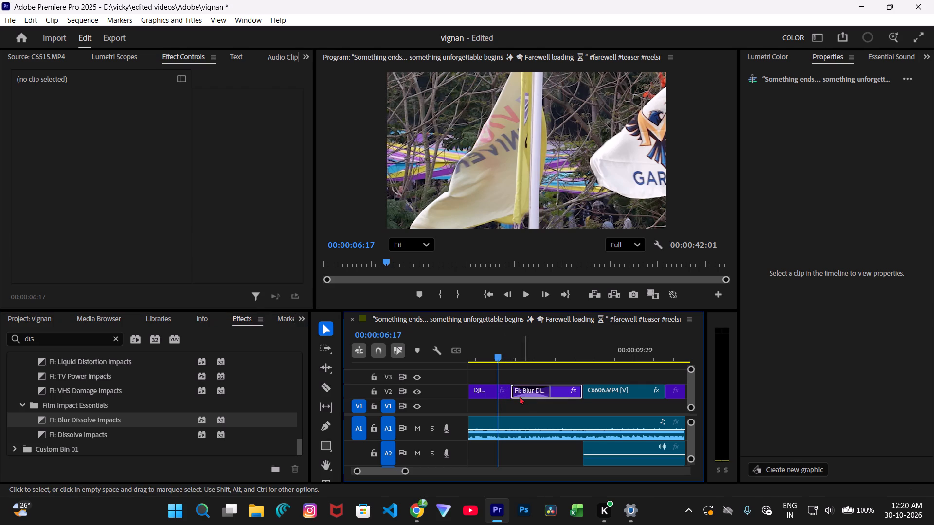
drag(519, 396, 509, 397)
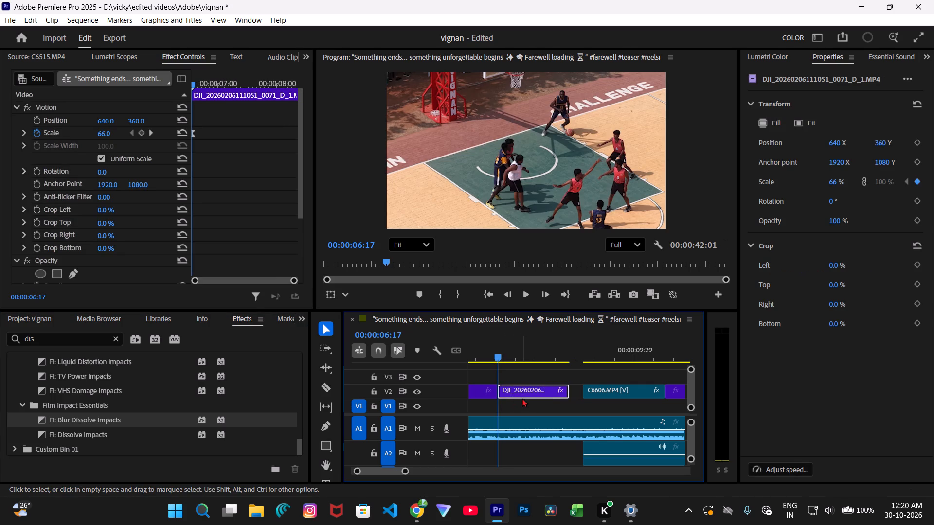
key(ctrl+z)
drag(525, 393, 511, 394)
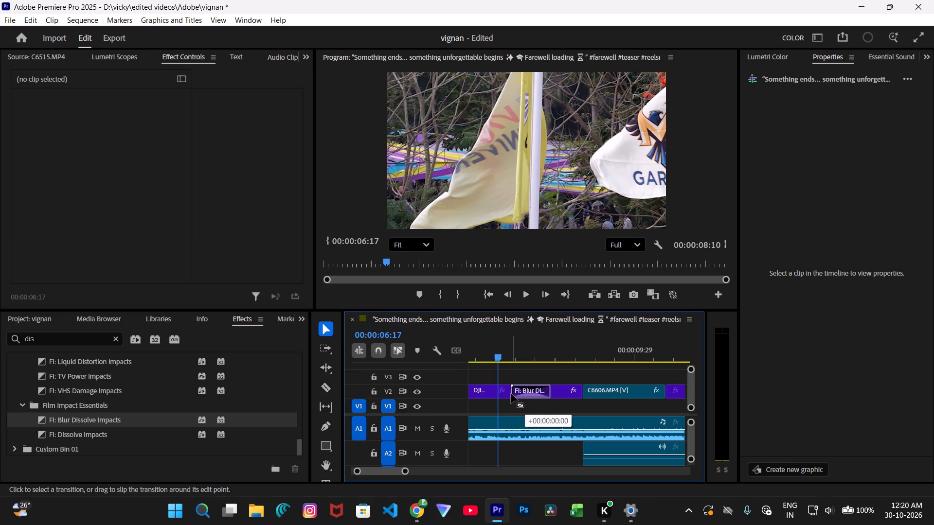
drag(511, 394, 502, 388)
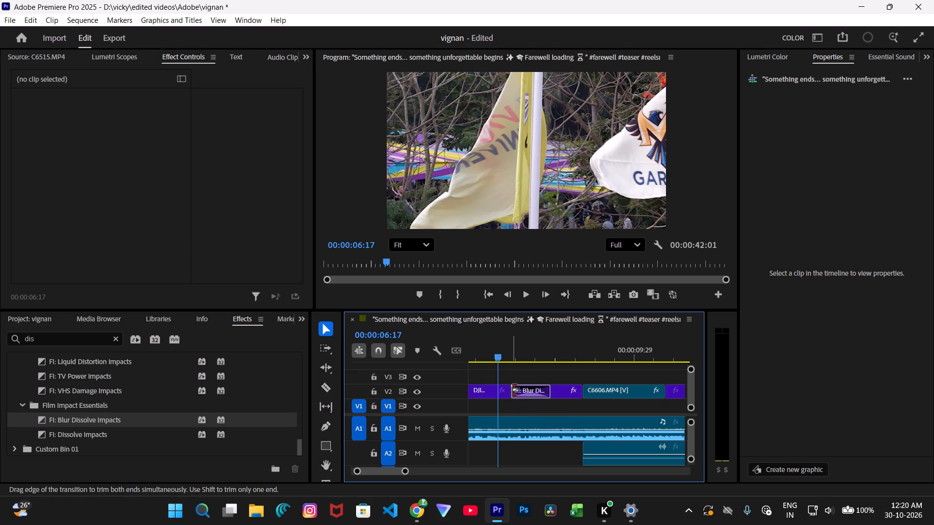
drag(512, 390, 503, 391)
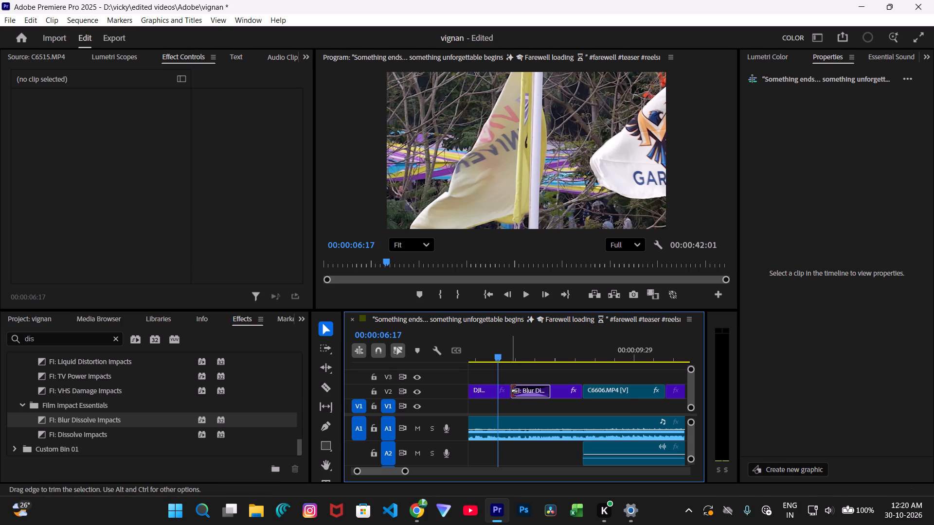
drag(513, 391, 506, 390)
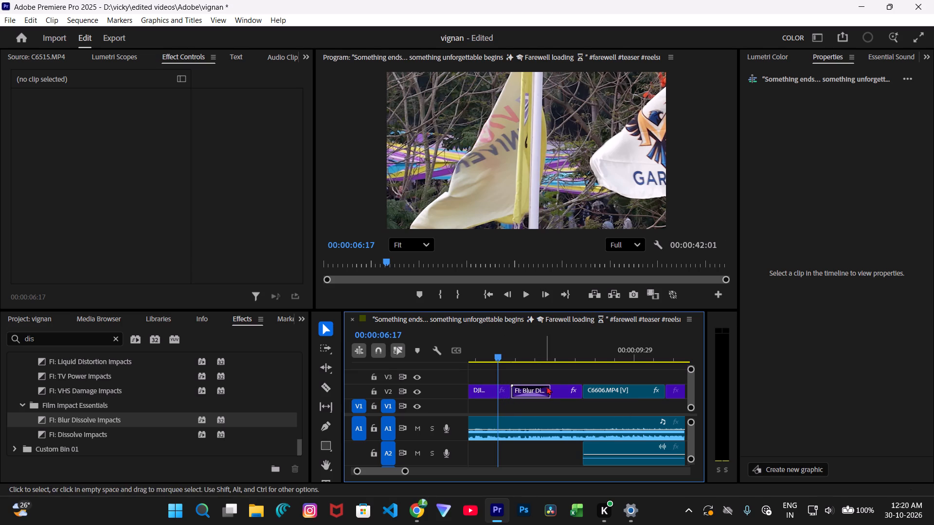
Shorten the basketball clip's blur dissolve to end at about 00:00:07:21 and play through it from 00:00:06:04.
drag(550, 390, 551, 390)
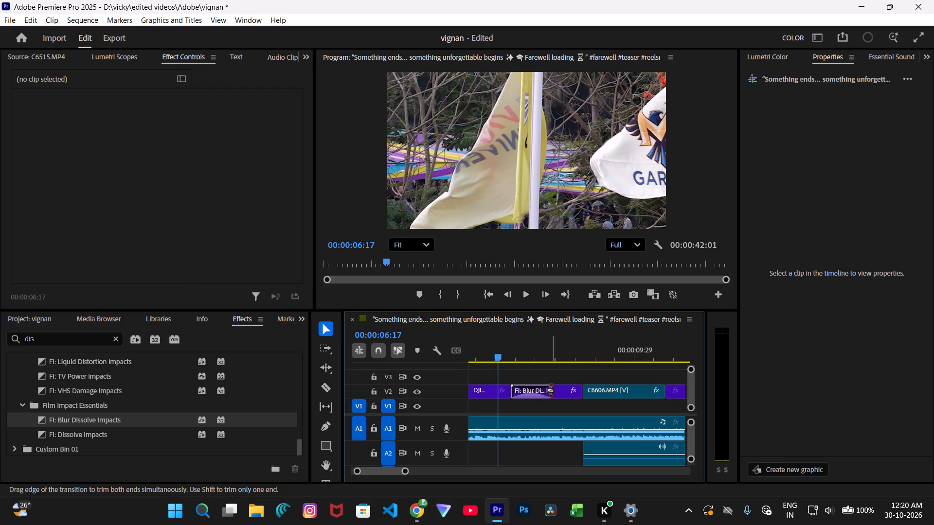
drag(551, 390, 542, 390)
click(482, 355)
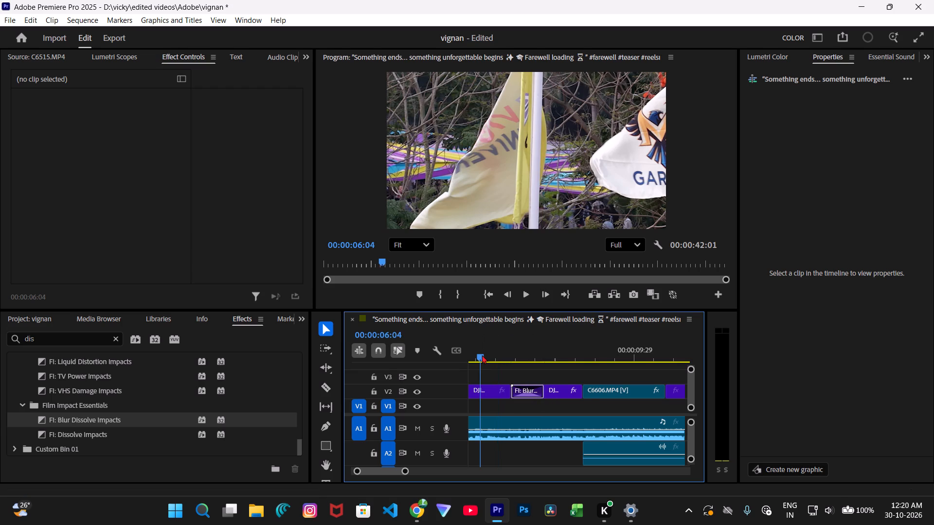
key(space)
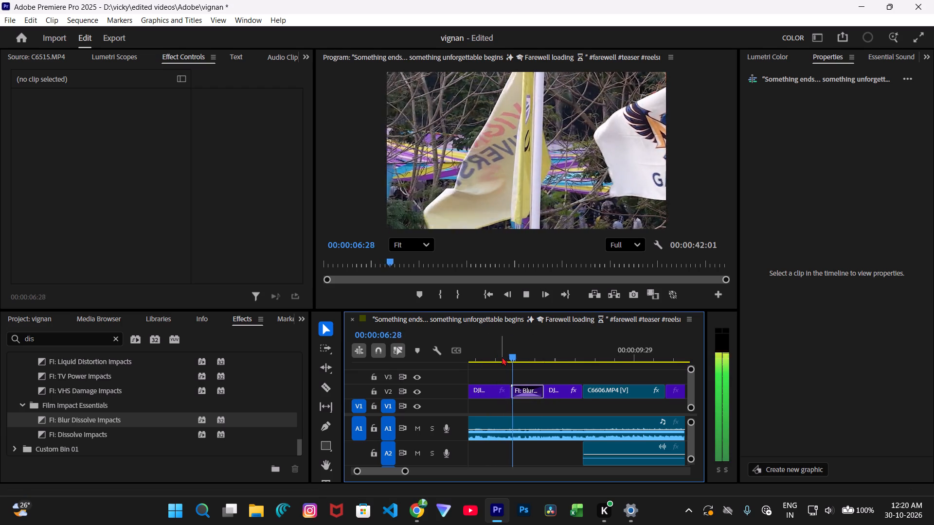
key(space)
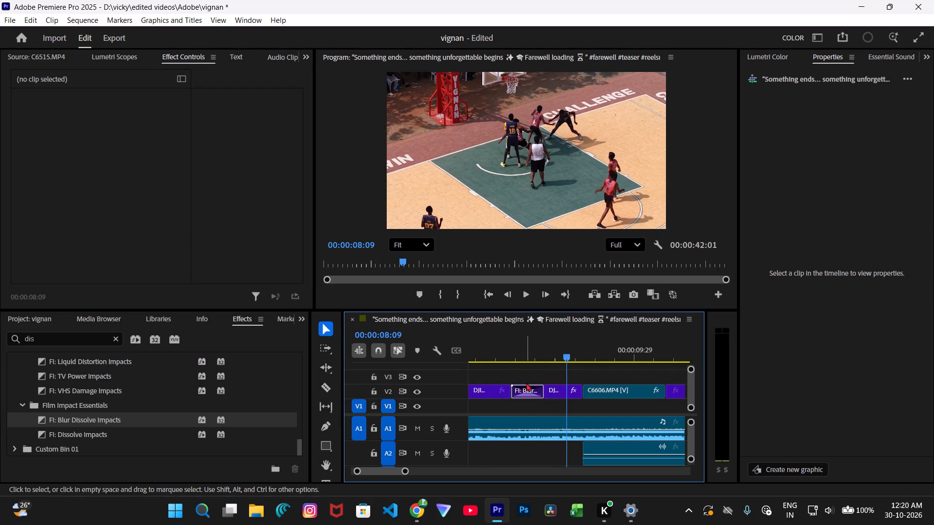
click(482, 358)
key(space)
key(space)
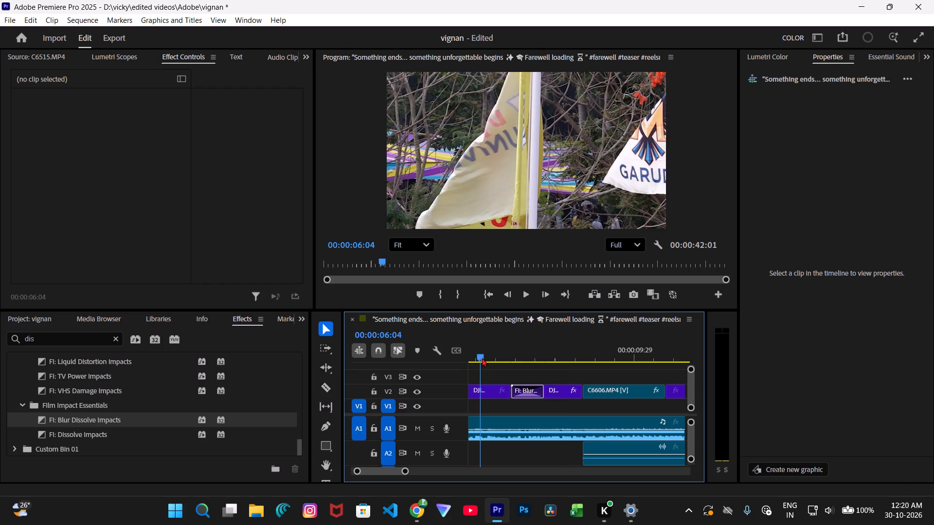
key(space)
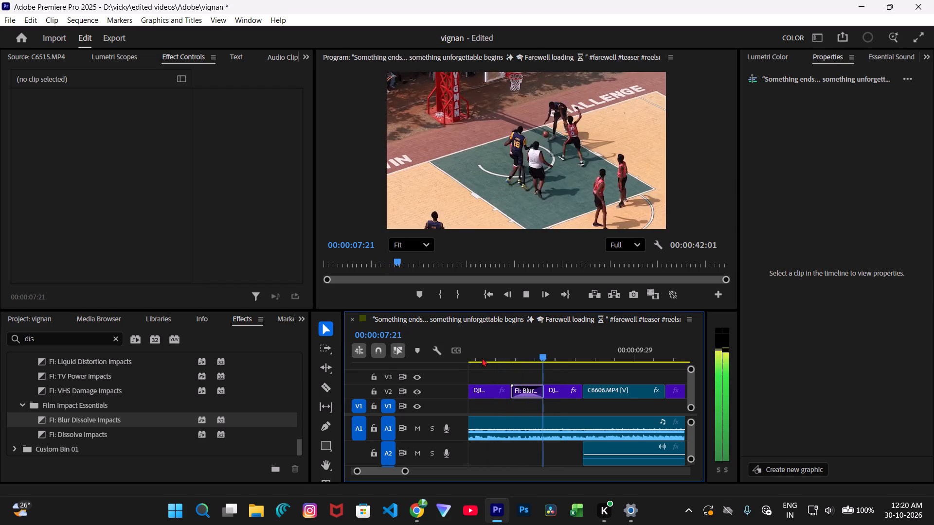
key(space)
Extend the end of the basketball clip's blur dissolve by a few frames and play through to 00:00:09:03.
drag(543, 392, 549, 391)
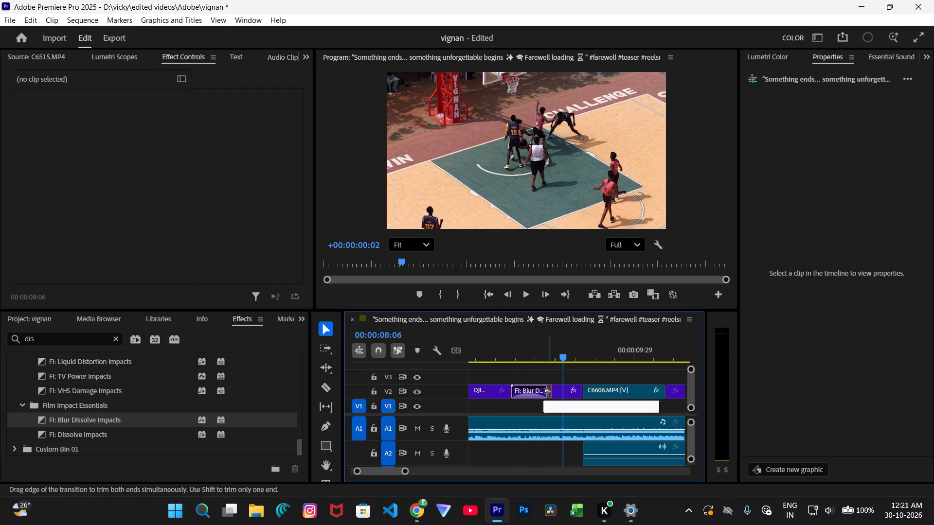
drag(549, 391, 549, 391)
click(496, 355)
key(space)
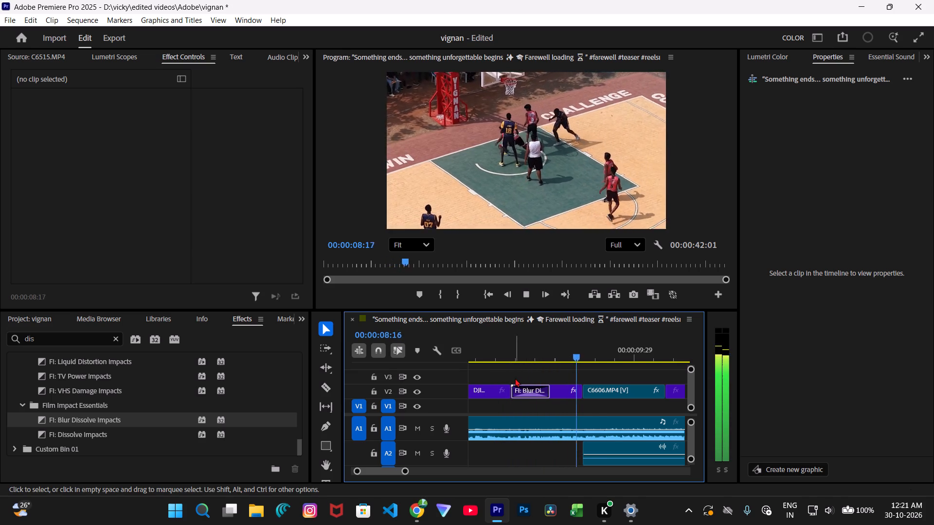
key(space)
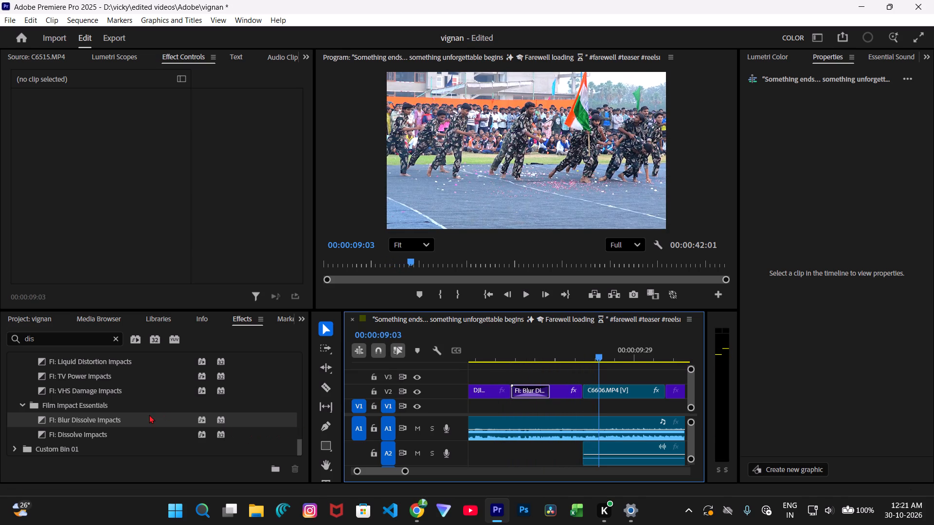
Apply FI: Blur Dissolve Impacts across the cut between the basketball clip and C6606.MP4, and play through to 00:00:14:12.
drag(148, 419, 591, 391)
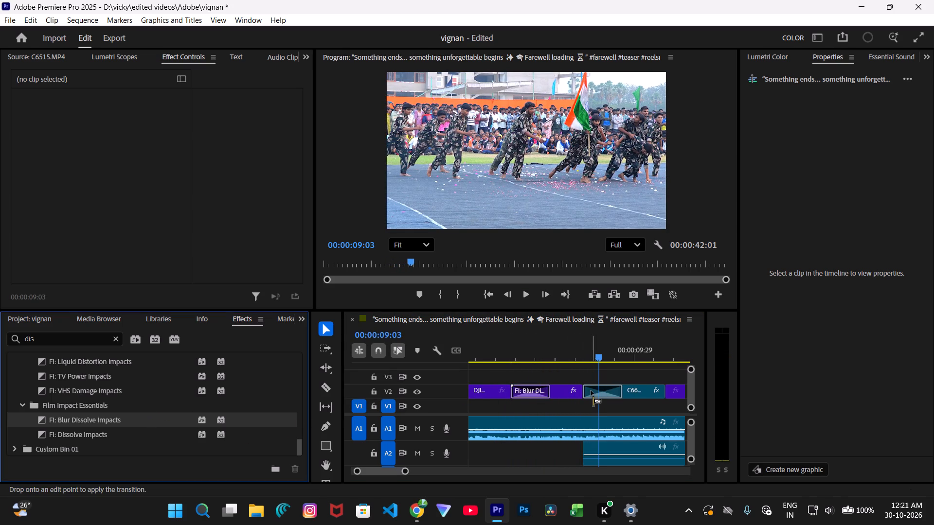
drag(591, 391, 582, 394)
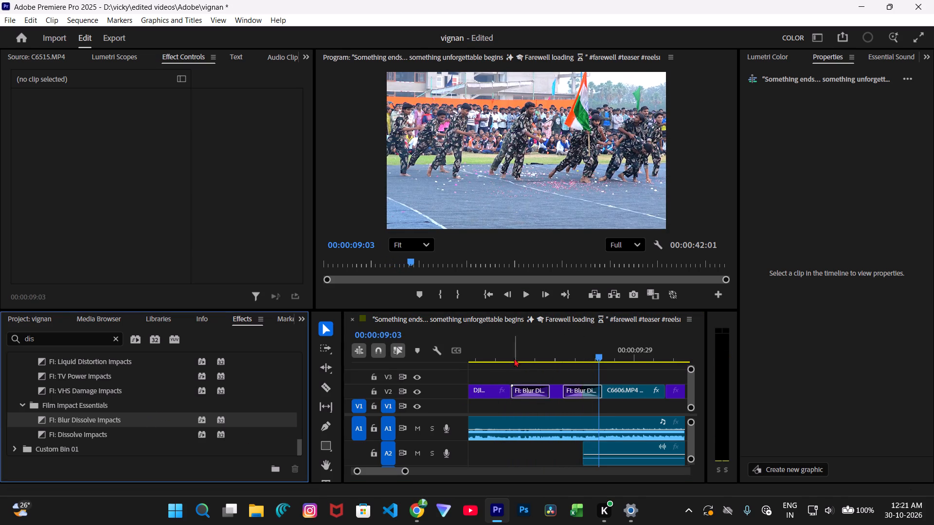
click(513, 358)
key(space)
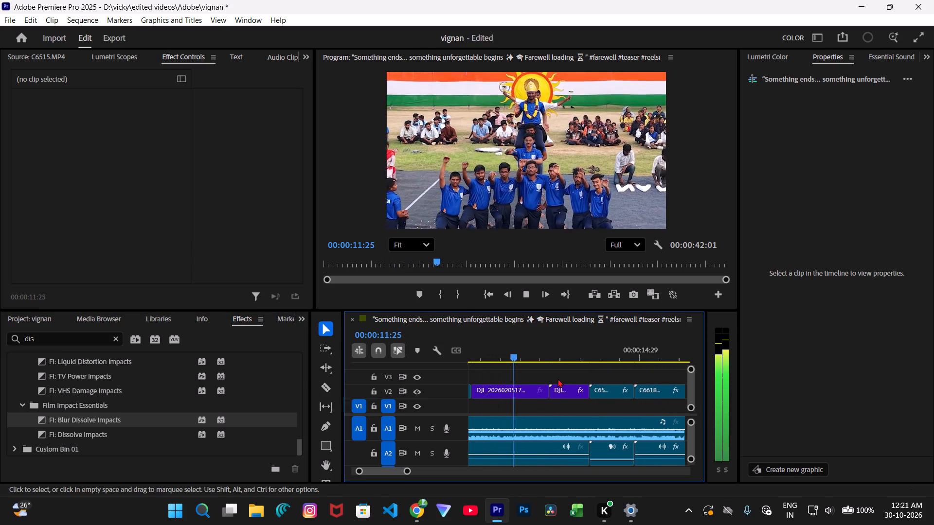
key(space)
key(space)
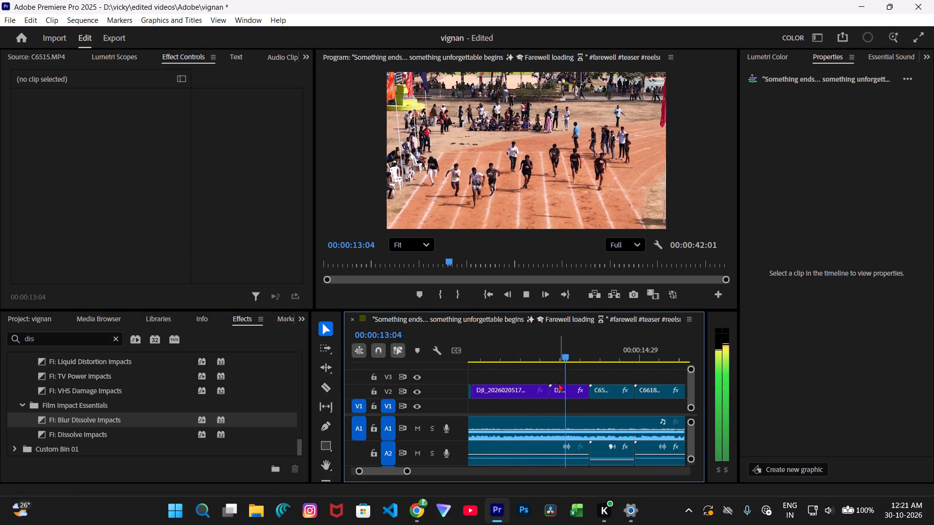
key(space)
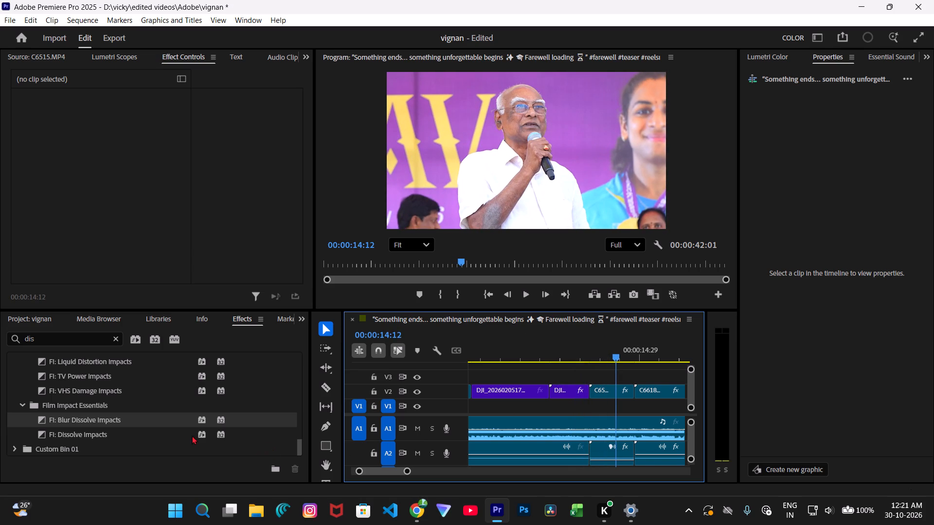
Apply Cross Dissolve across the cut between C6606.MP4 and the following DJI clip on V2, and play from 00:00:09:04 to 00:00:18:08.
scroll(123, 383, up, 2)
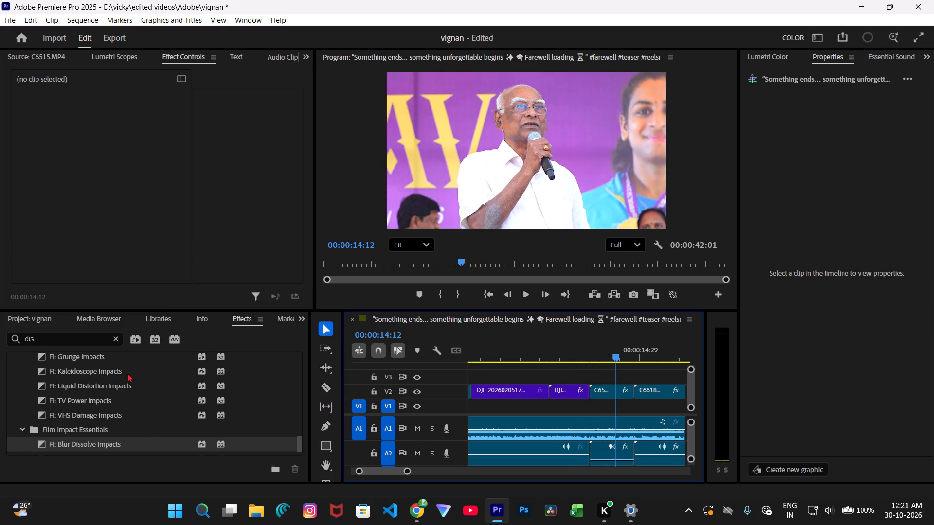
scroll(130, 376, up, 8)
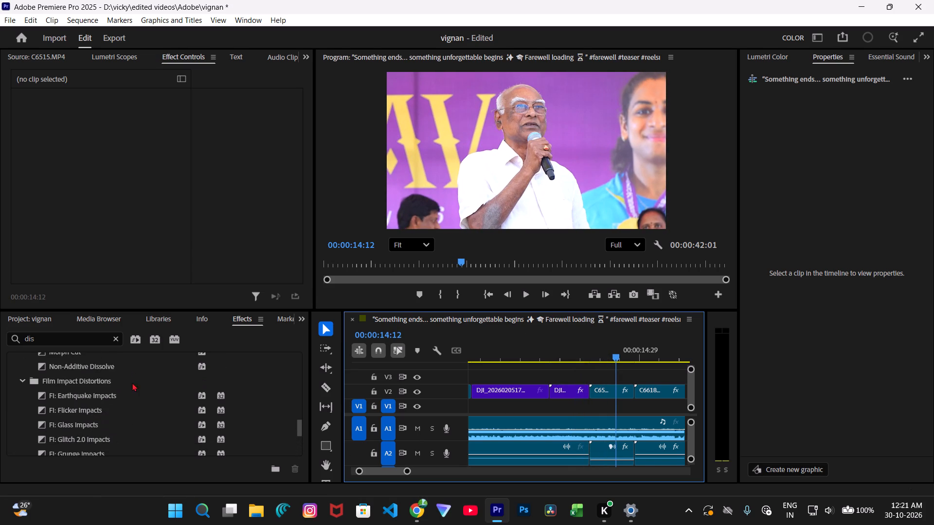
scroll(131, 399, up, 6)
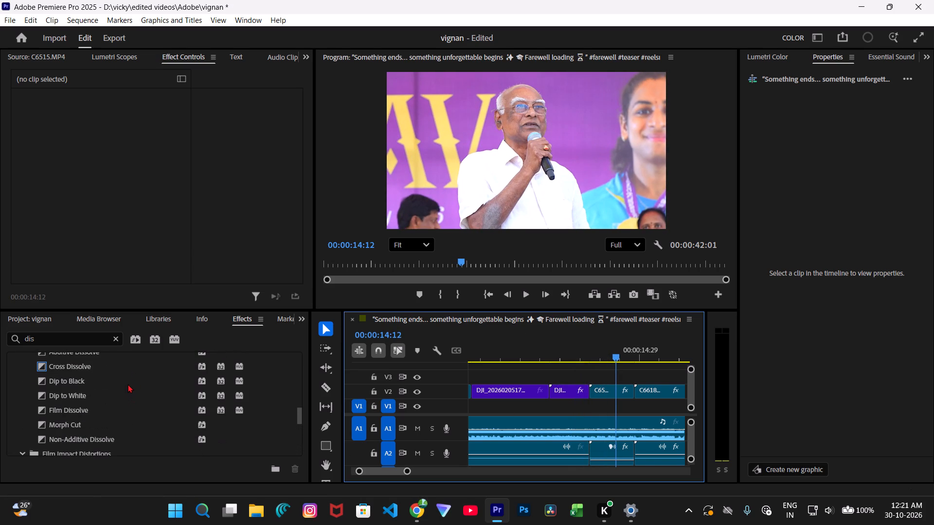
scroll(127, 384, up, 1)
drag(123, 381, 370, 386)
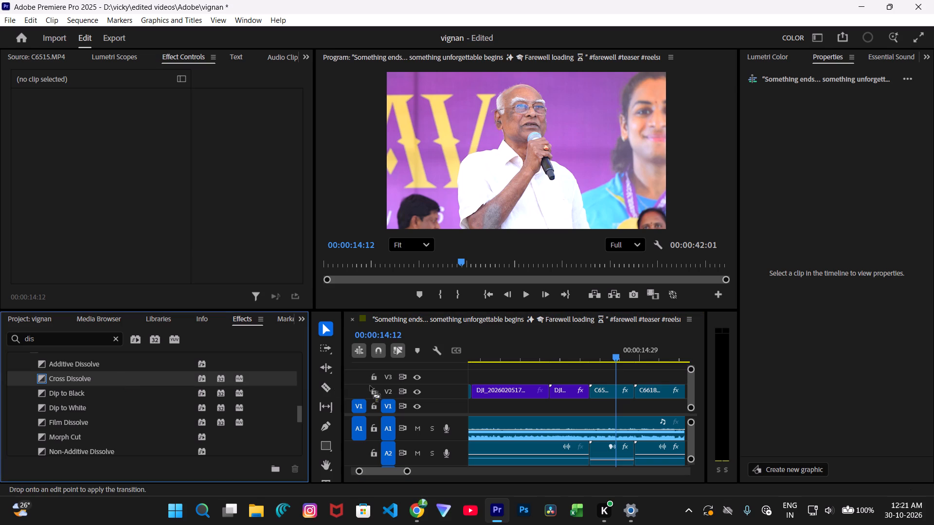
drag(370, 386, 569, 398)
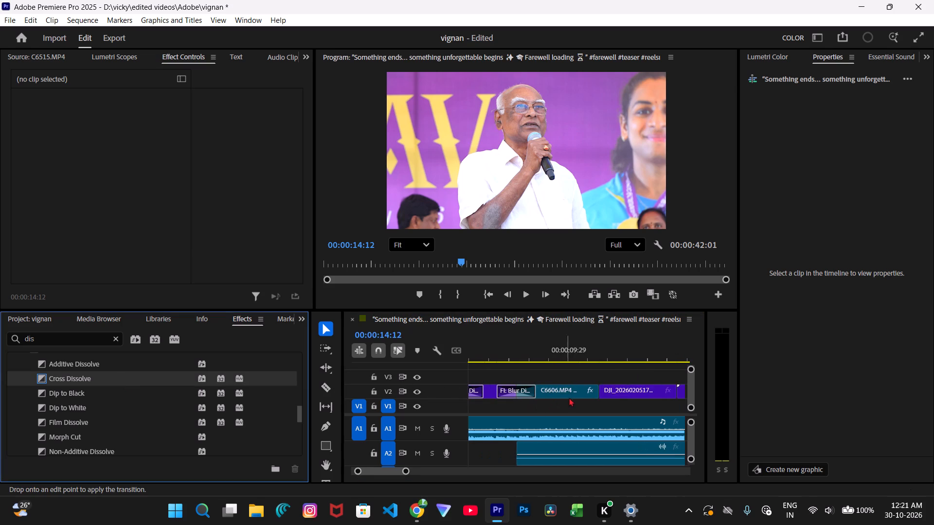
drag(569, 398, 604, 400)
drag(604, 400, 601, 390)
click(535, 360)
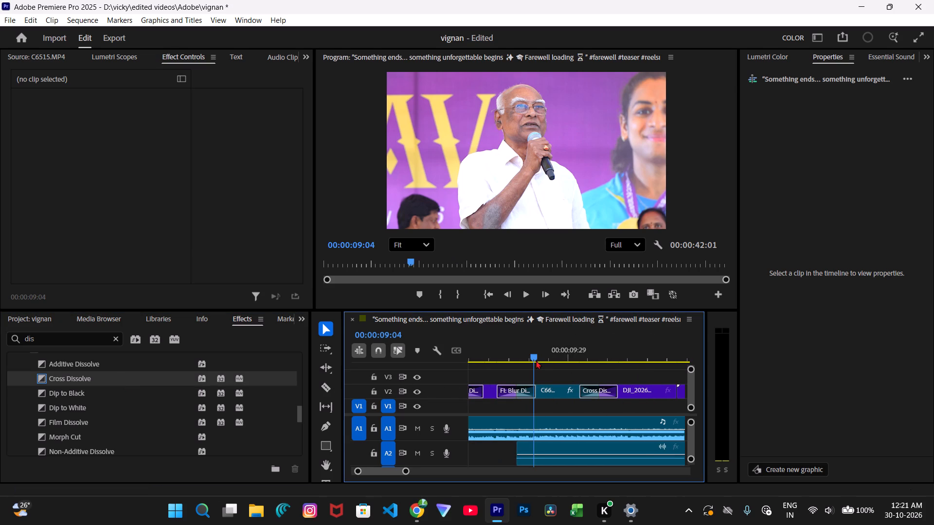
key(space)
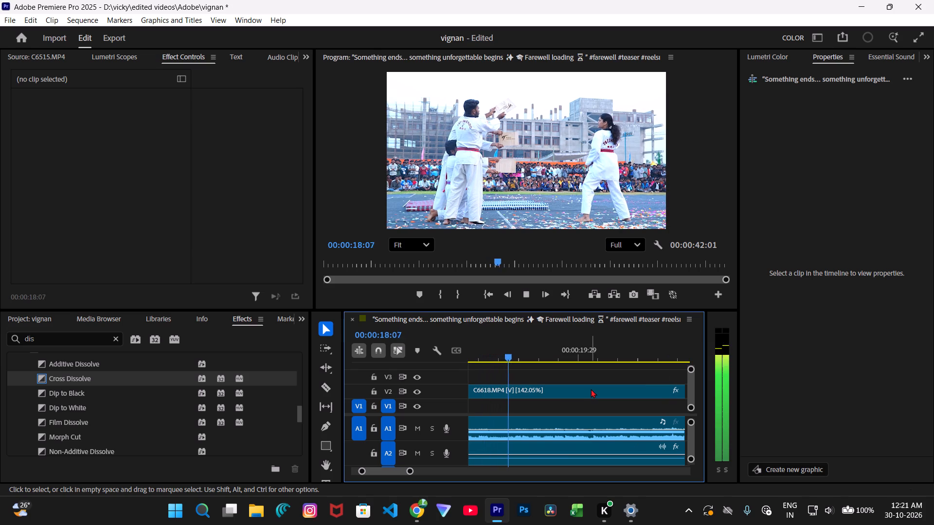
key(space)
Return to FI: Blur Dissolve Impacts in the effects list and play C6618.MP4 from 00:00:18:08 to 00:00:21:23.
scroll(131, 426, down, 6)
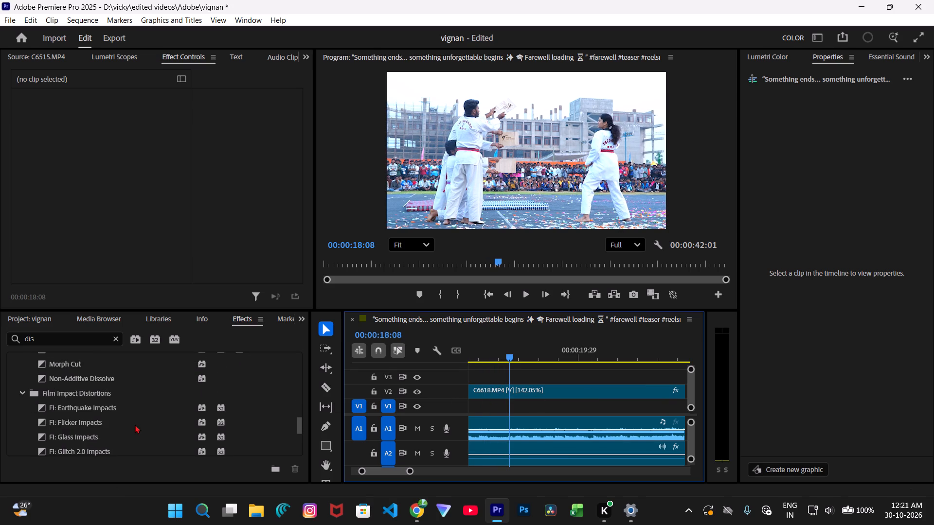
scroll(131, 421, down, 9)
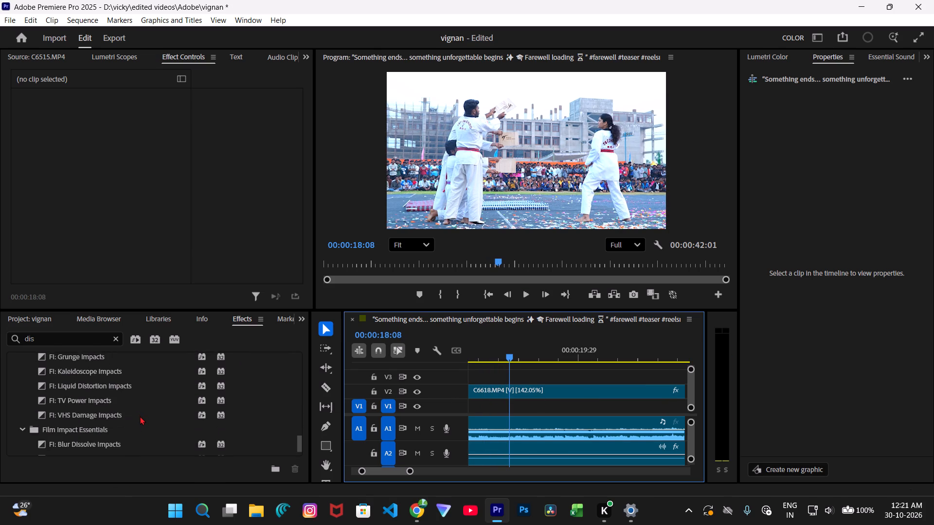
scroll(140, 416, down, 3)
key(space)
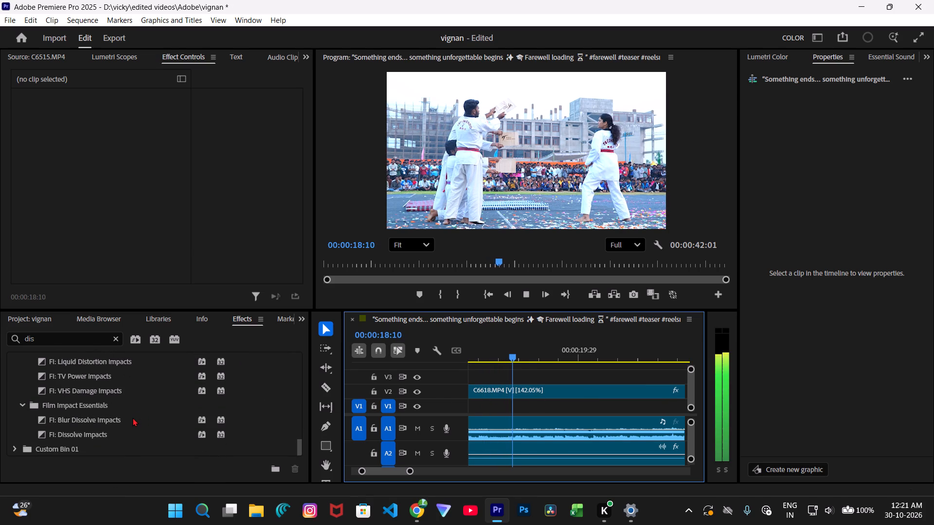
key(space)
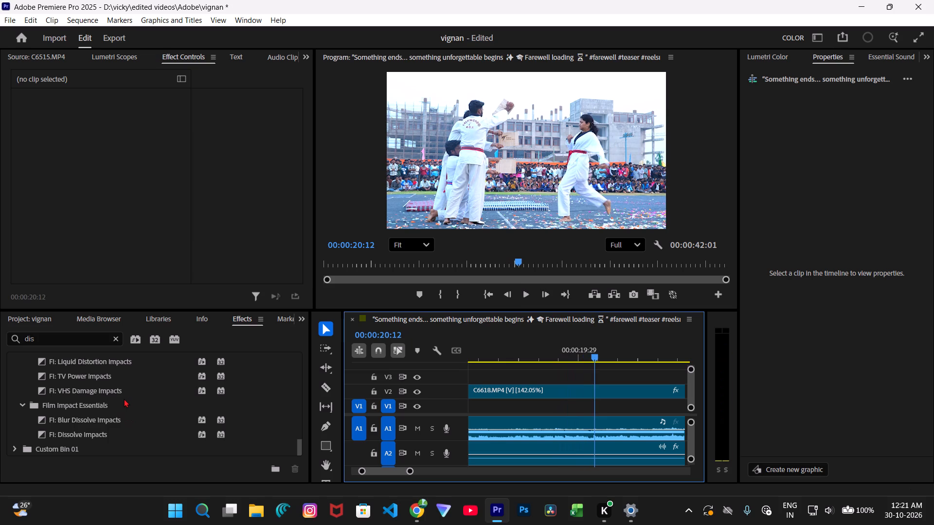
key(space)
key(space)
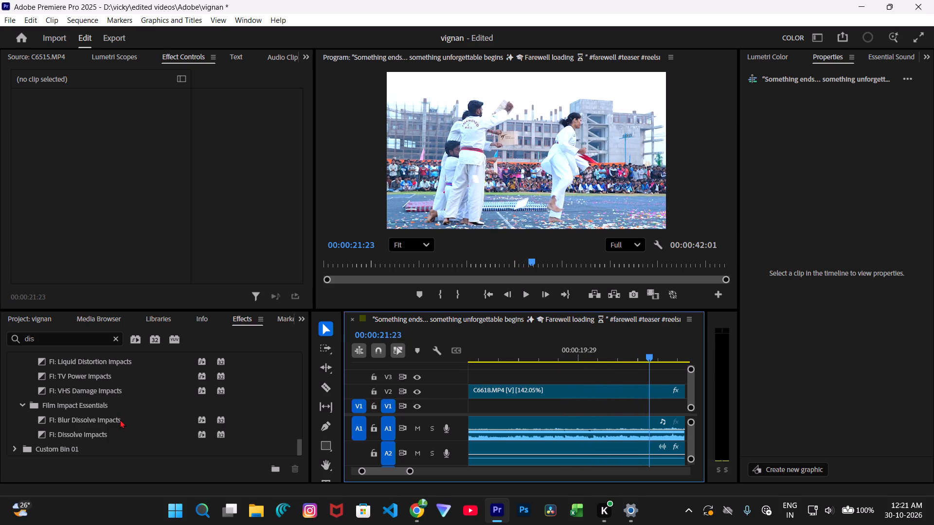
Play on to 00:00:22:18 and apply FI: Dissolve Impacts to the end of C6618.MP4 on V2.
key(space)
key(space)
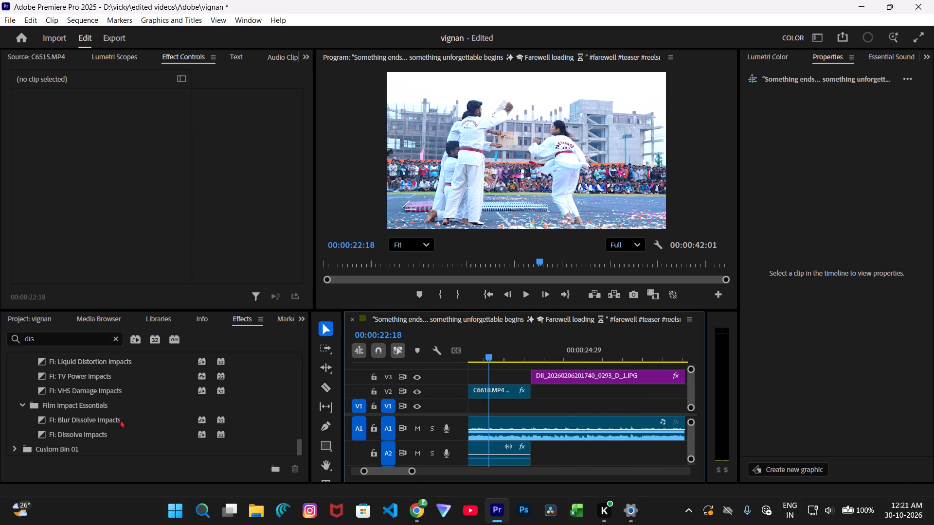
drag(107, 430, 137, 426)
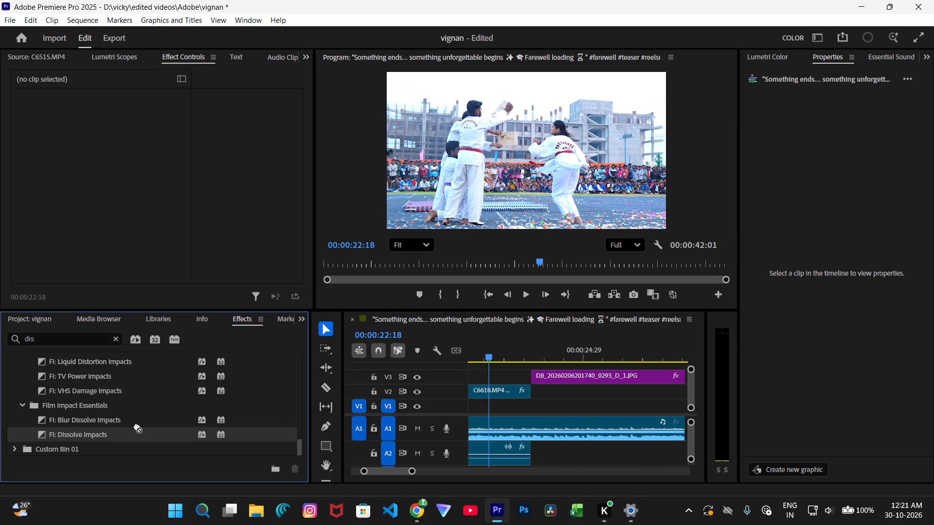
drag(137, 426, 524, 393)
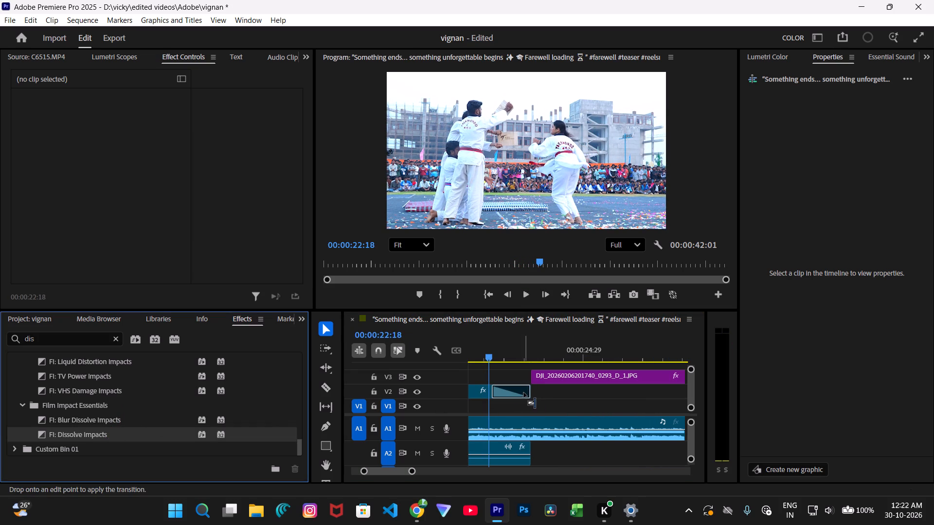
drag(524, 393, 524, 393)
Play from 00:00:22:18 to 00:00:31:00, and scrub back to 00:00:29:02 to review the guitar shot C0009.MP4.
key(space)
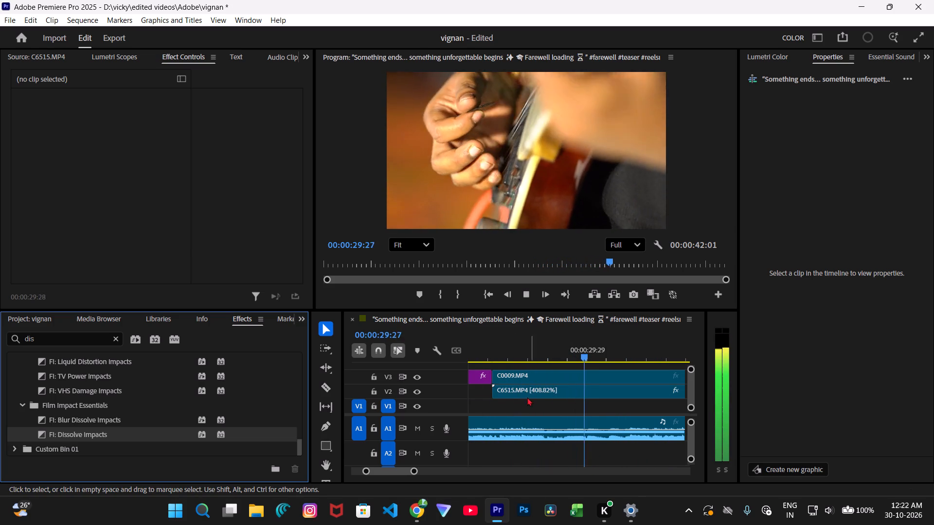
key(space)
key(space)
key(space)
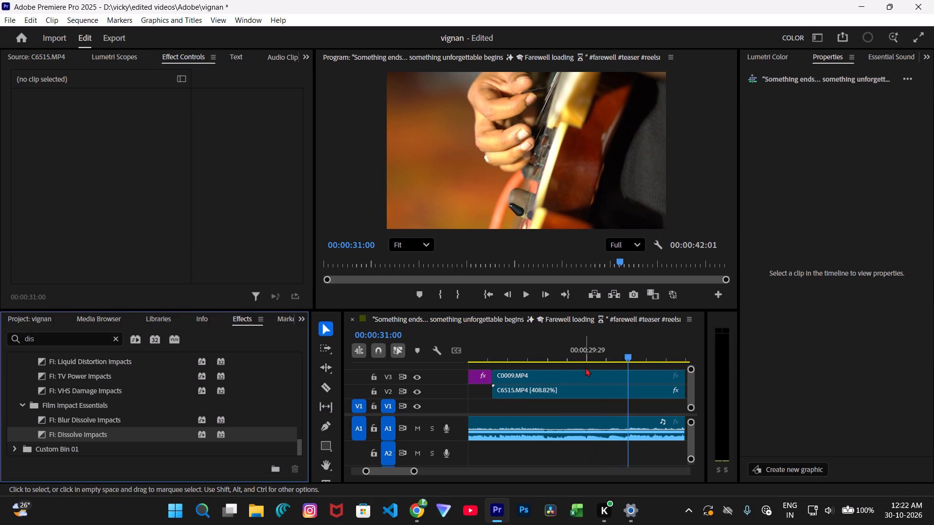
drag(624, 357, 568, 357)
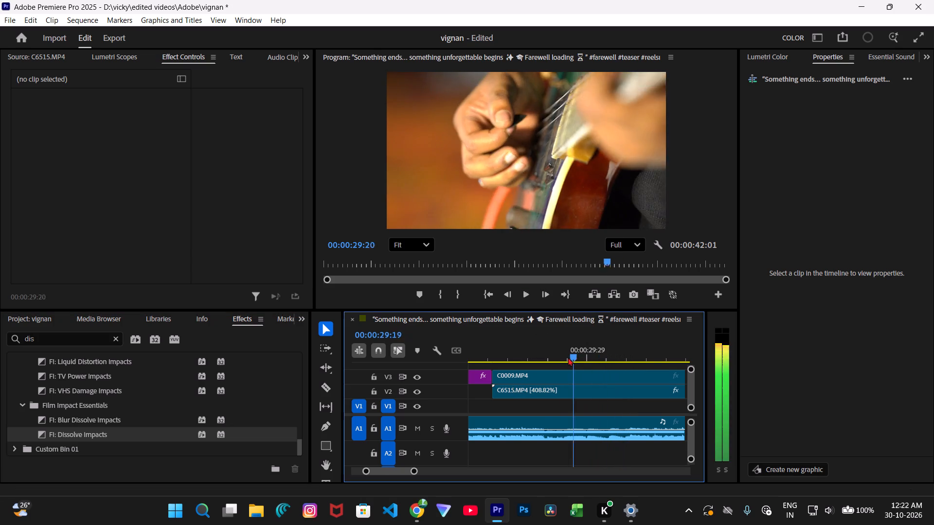
drag(568, 357, 547, 359)
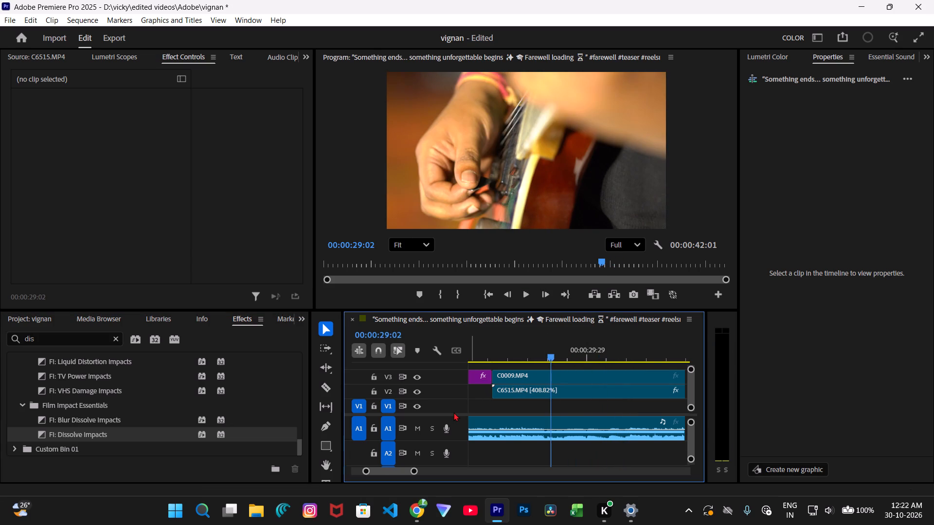
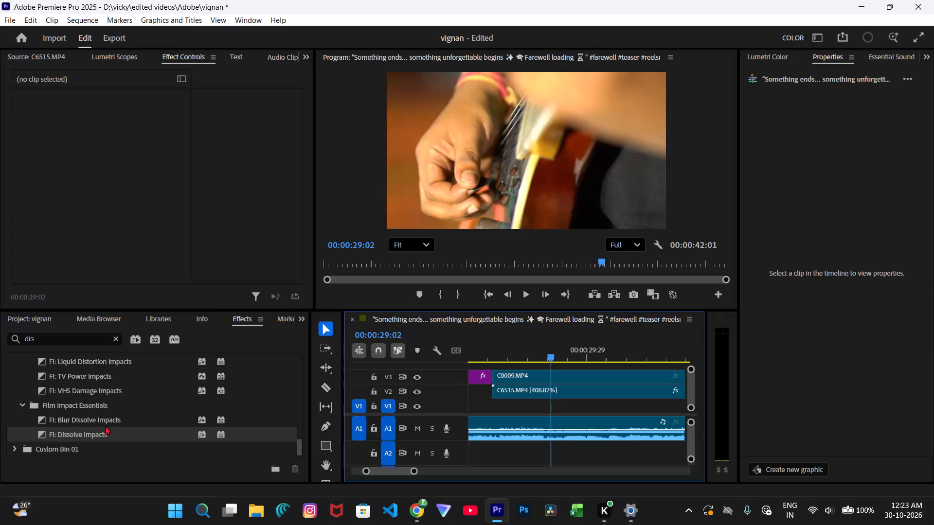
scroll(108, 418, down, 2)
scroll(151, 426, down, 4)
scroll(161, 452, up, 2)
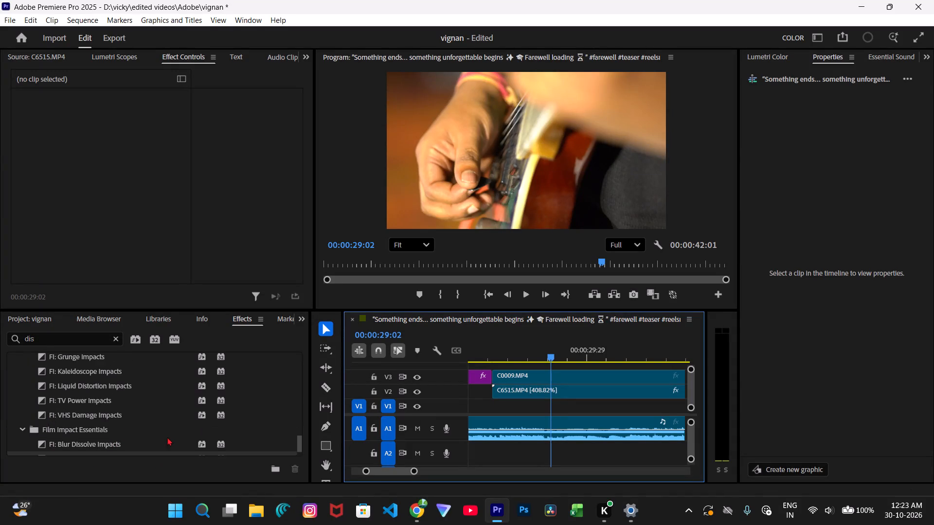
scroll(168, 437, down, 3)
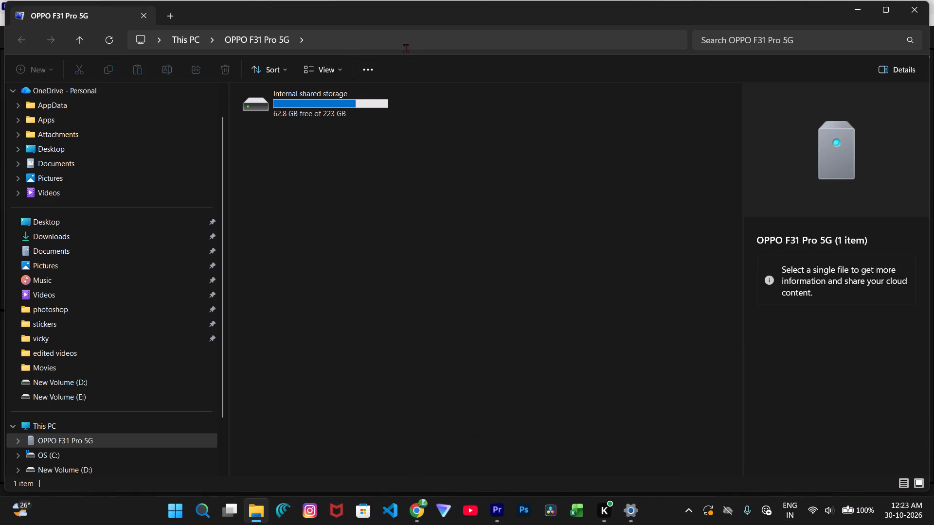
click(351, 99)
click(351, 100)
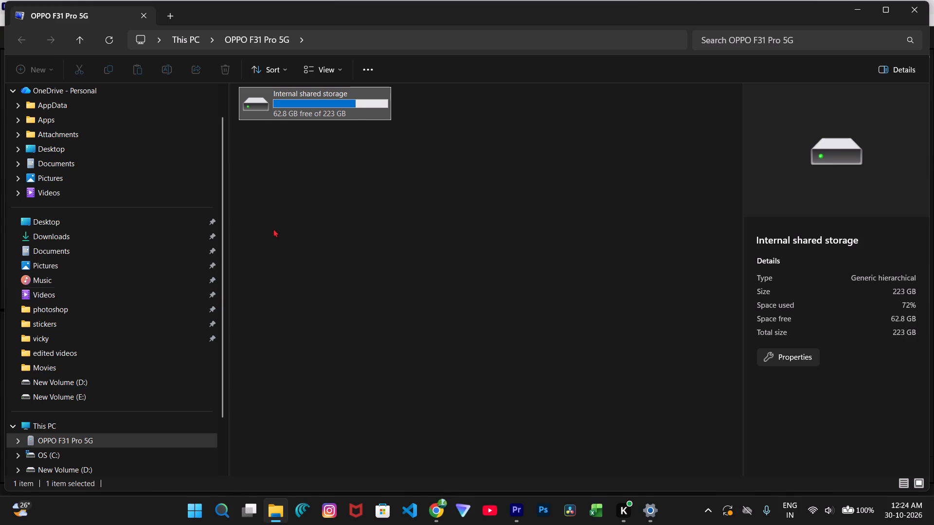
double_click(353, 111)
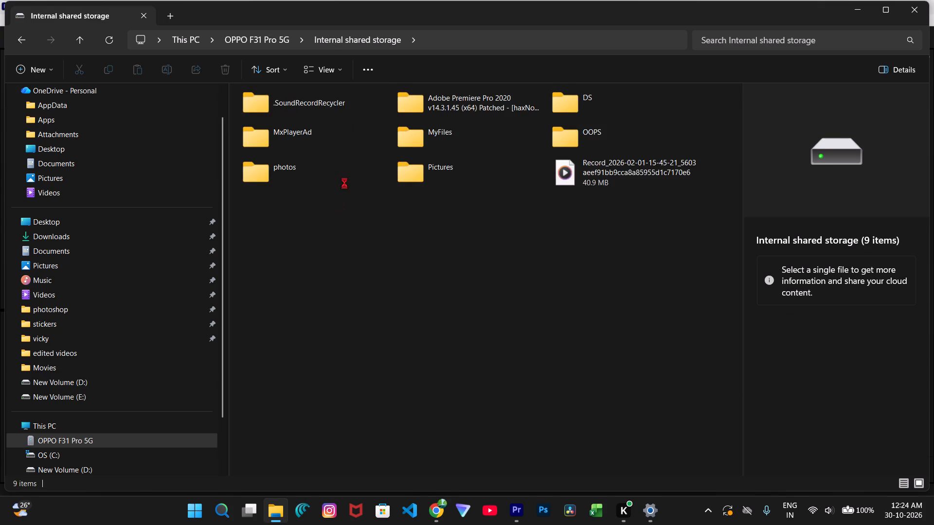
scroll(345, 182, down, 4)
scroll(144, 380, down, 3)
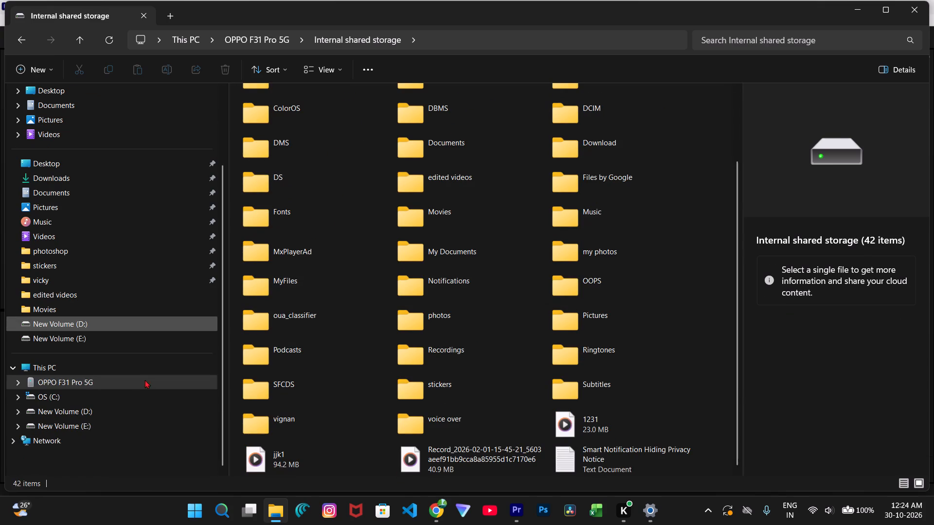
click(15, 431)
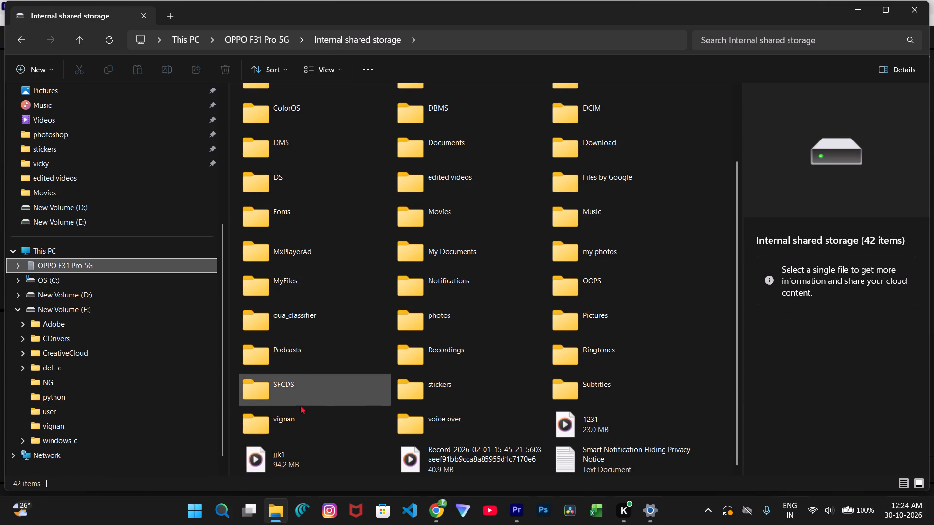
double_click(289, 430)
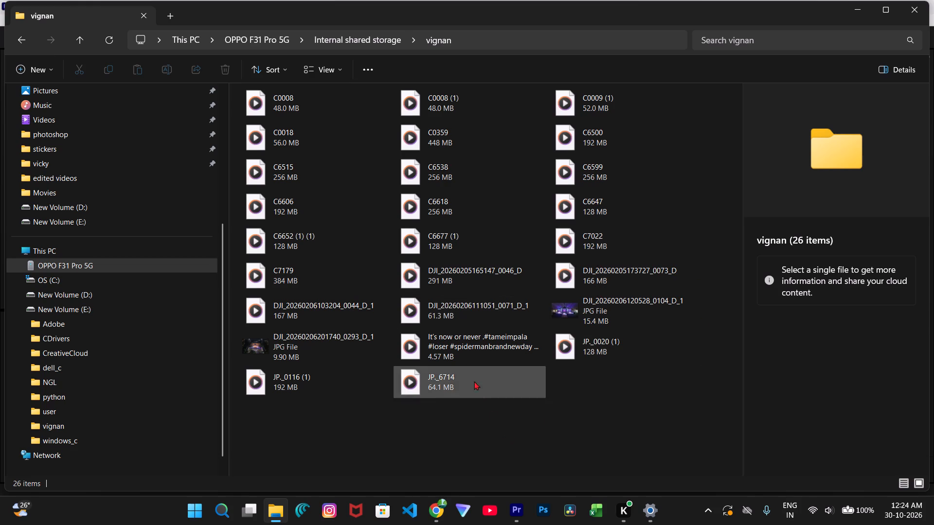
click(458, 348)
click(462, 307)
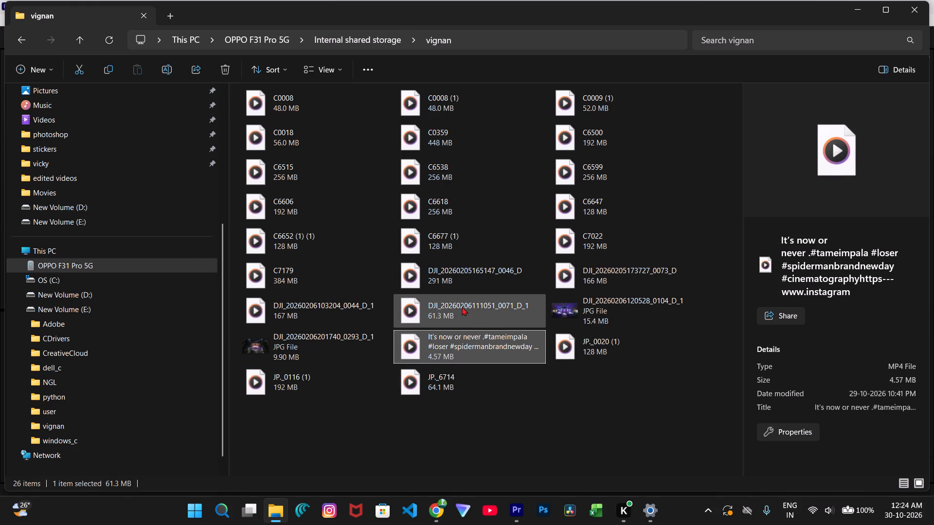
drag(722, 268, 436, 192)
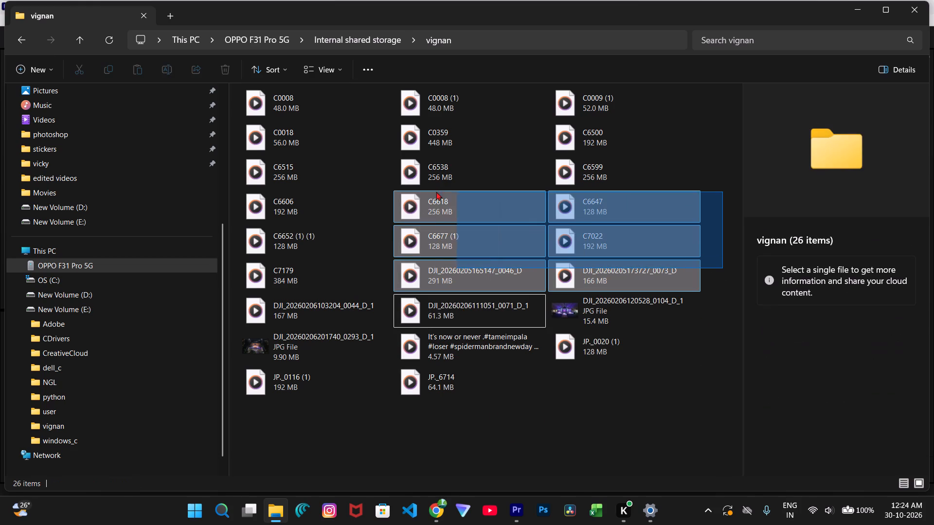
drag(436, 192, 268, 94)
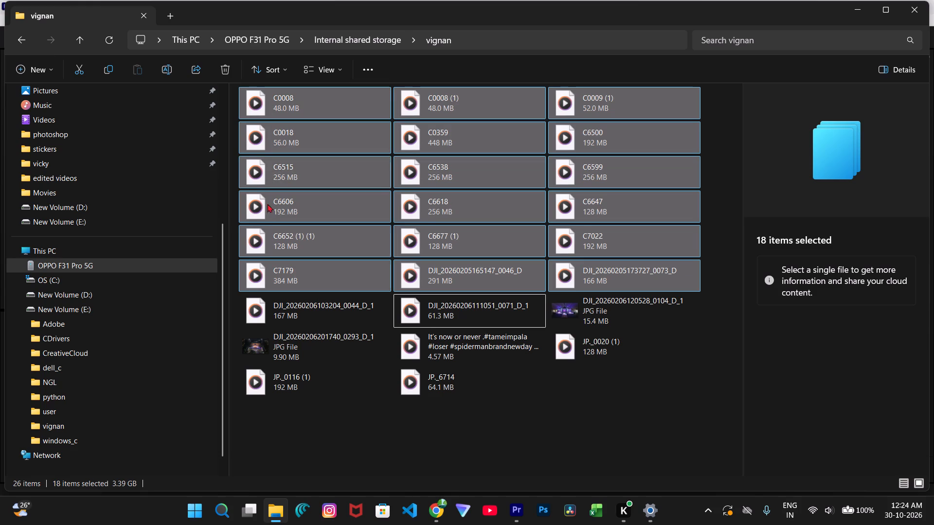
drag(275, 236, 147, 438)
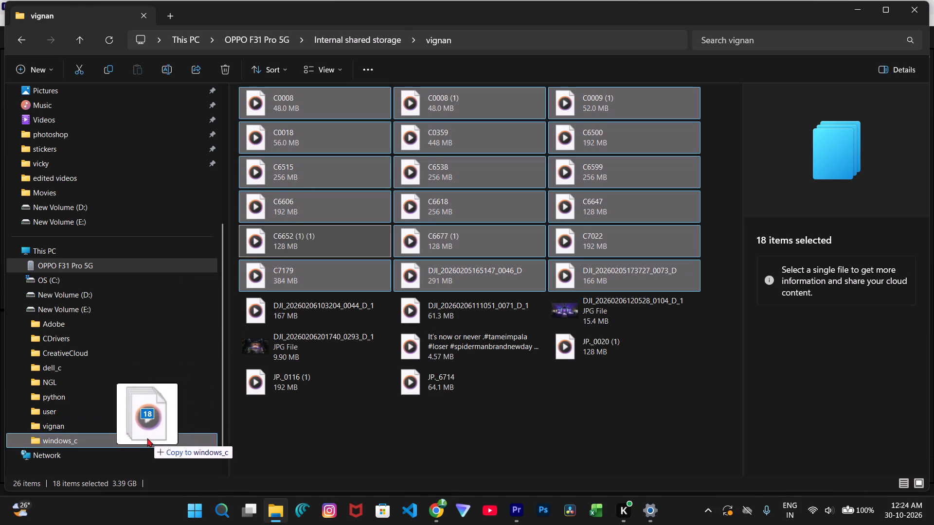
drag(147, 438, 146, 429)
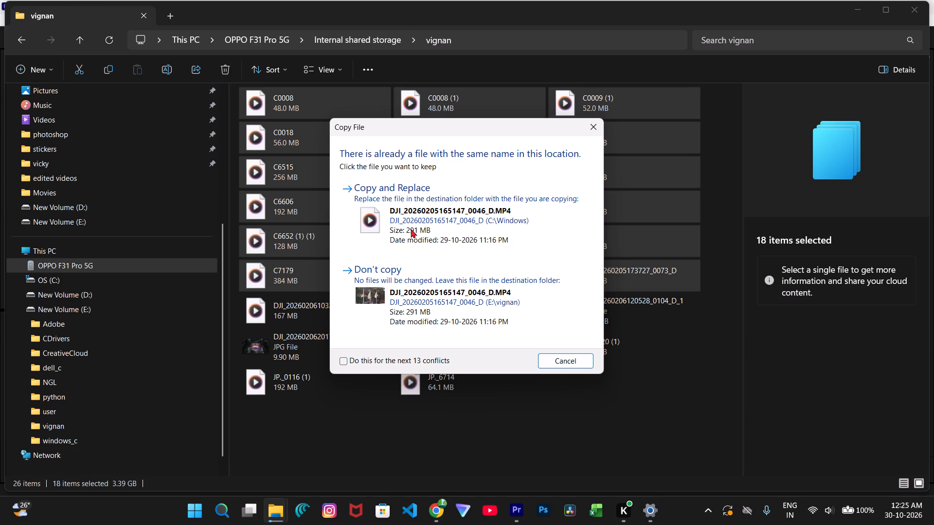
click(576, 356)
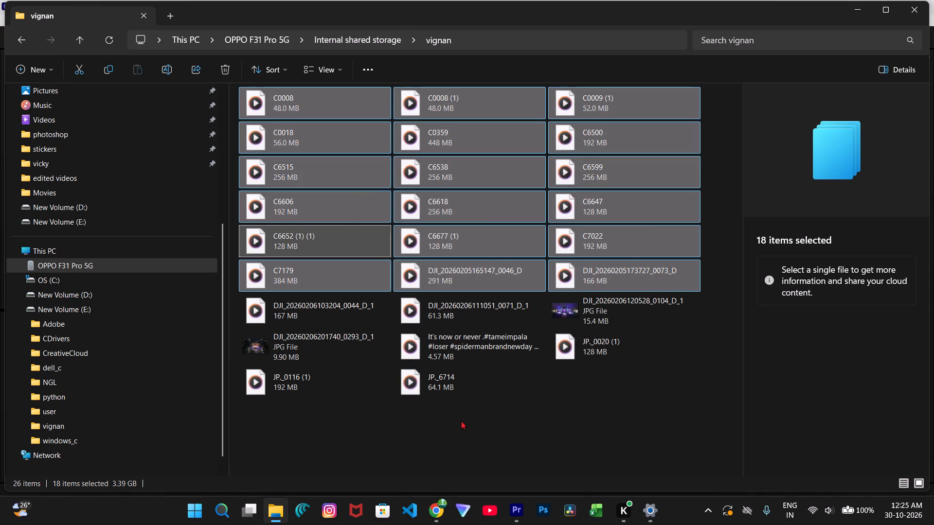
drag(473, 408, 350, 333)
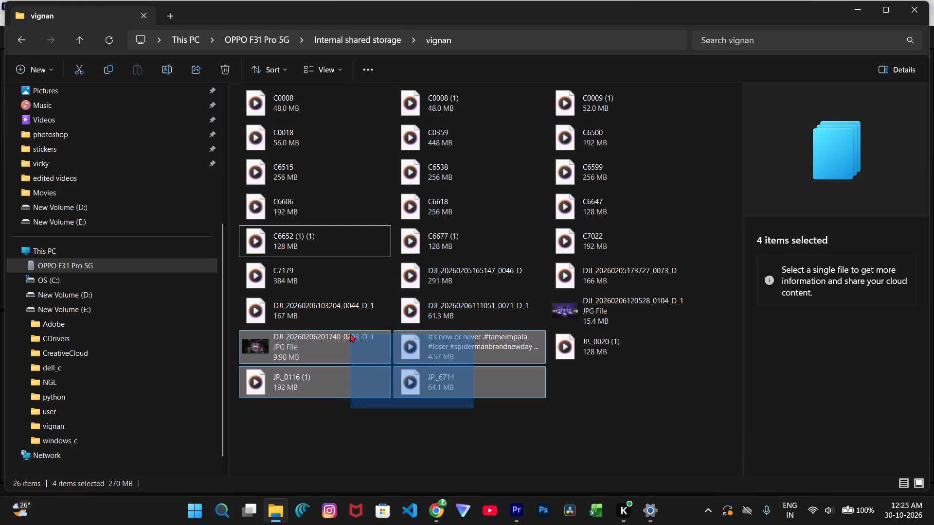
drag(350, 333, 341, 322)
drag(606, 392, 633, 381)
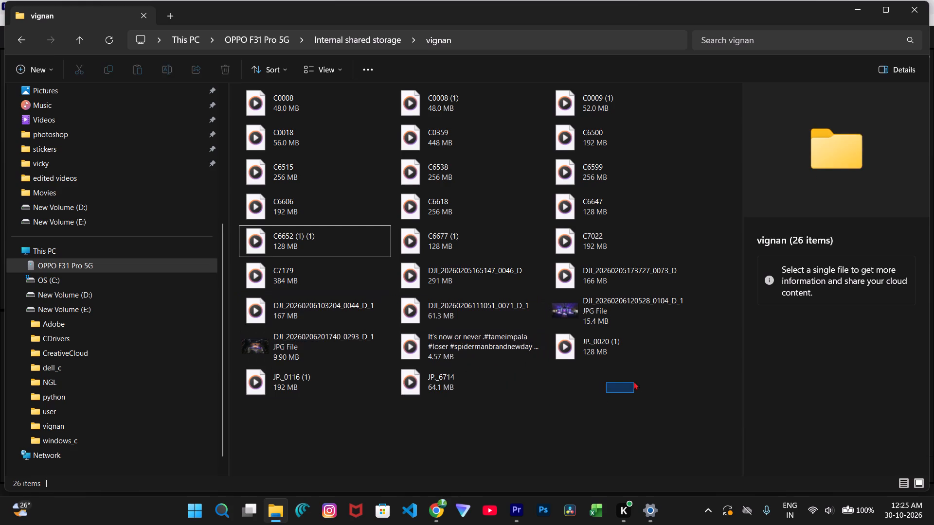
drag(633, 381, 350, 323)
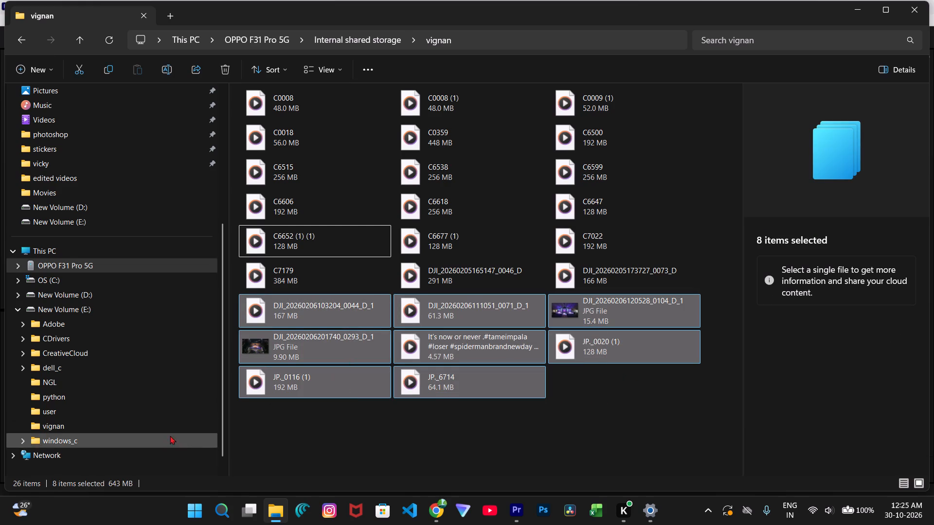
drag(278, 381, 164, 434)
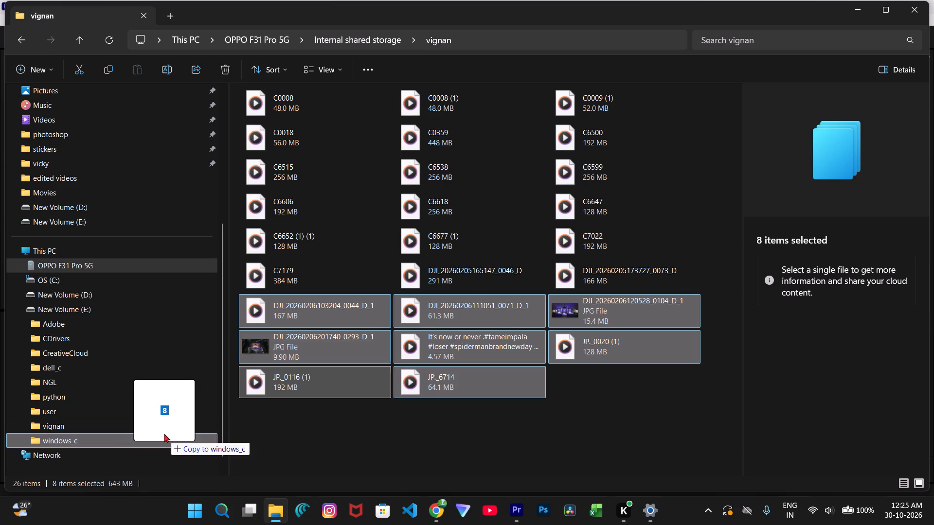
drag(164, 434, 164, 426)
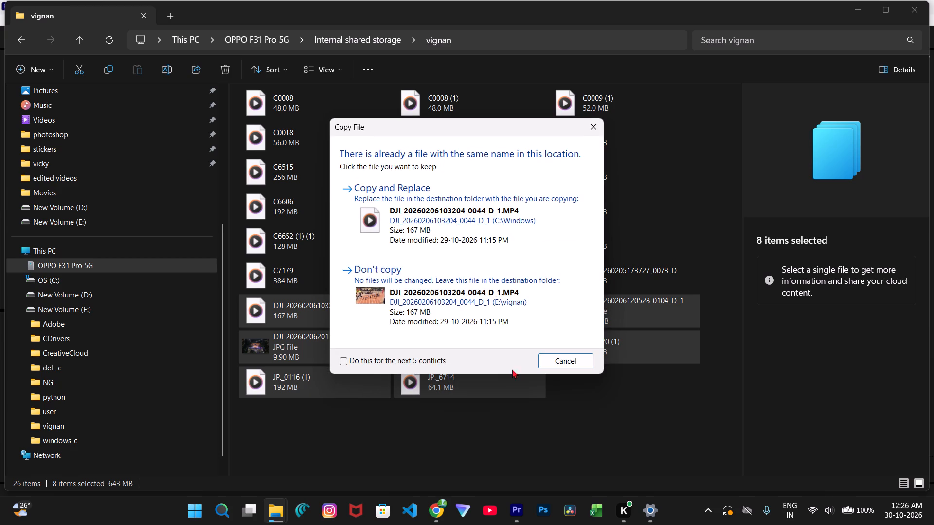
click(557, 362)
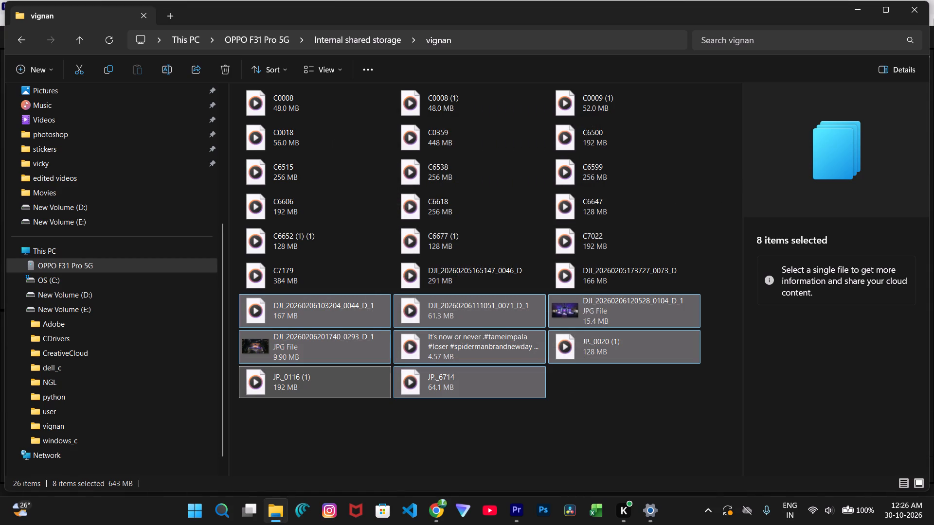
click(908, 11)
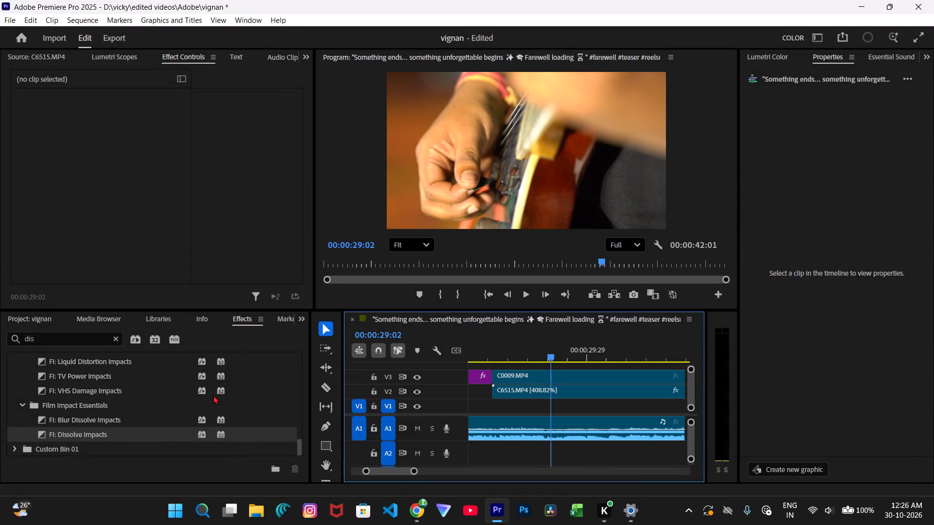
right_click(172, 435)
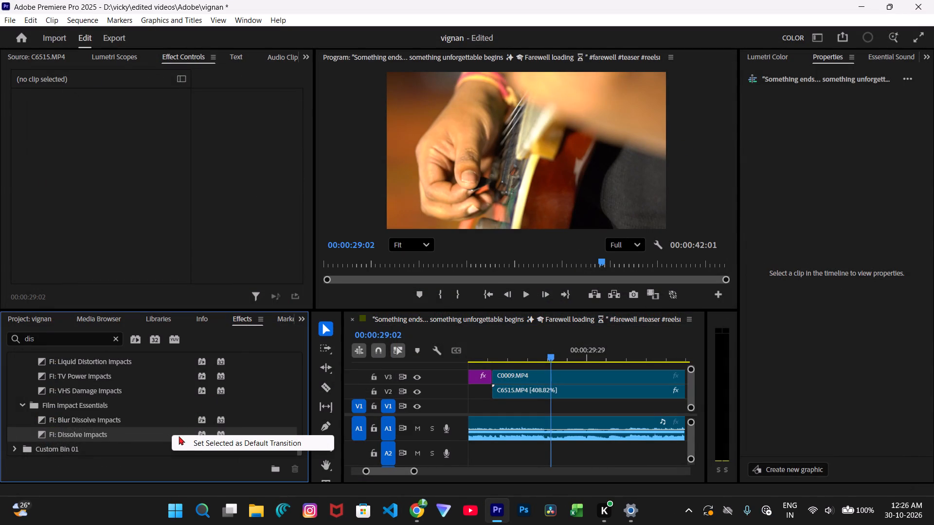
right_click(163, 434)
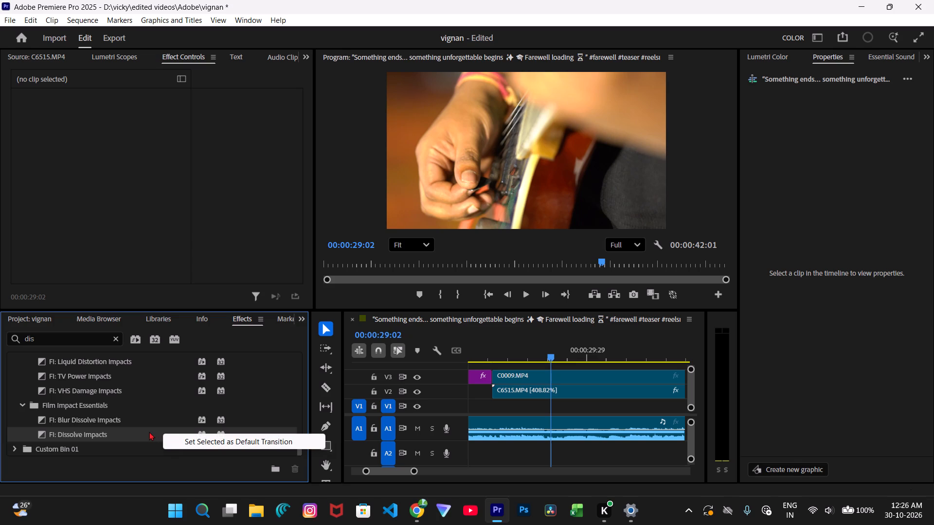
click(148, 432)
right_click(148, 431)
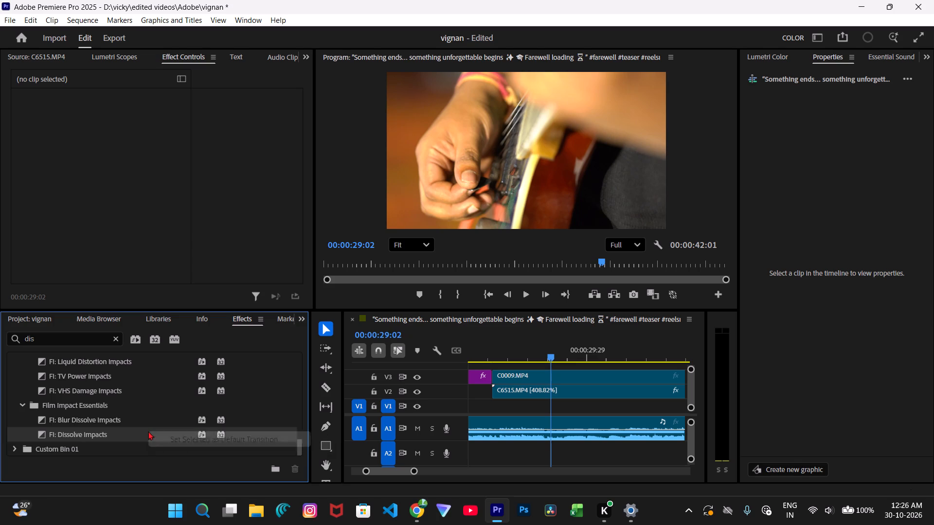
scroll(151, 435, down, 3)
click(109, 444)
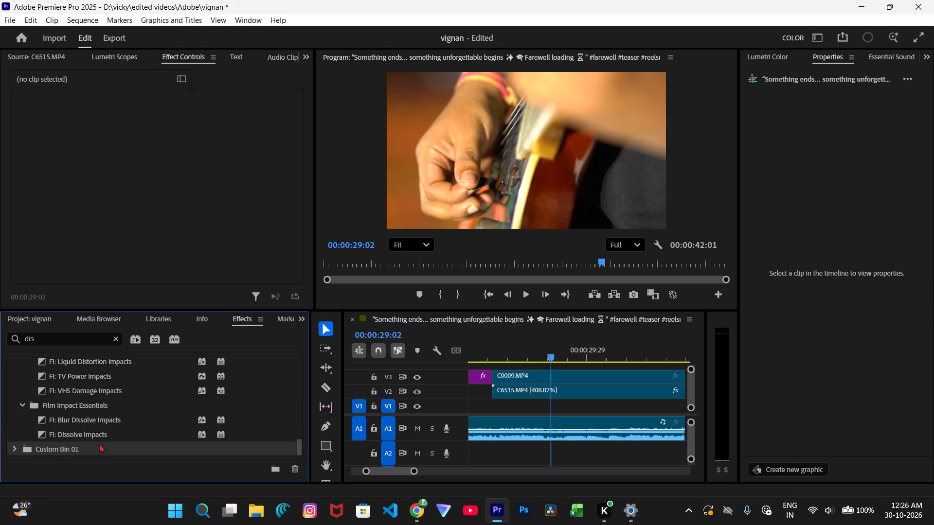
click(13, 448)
Apply FI: Glitch 2.0 Impacts from Film Impact Distortions across the cut between the DJI still and C0009.MP4 on V3.
scroll(139, 423, down, 10)
scroll(137, 419, up, 6)
scroll(137, 423, down, 1)
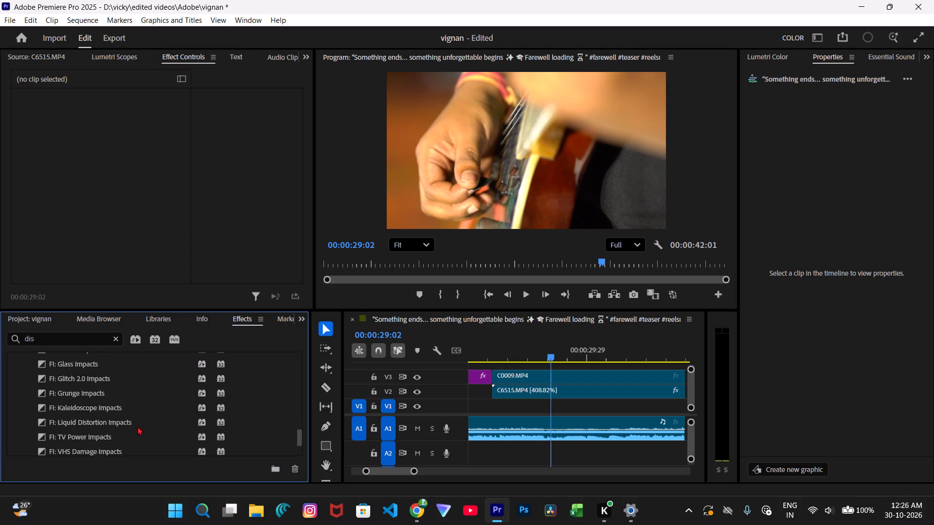
scroll(137, 426, down, 2)
scroll(138, 429, up, 9)
scroll(136, 412, down, 2)
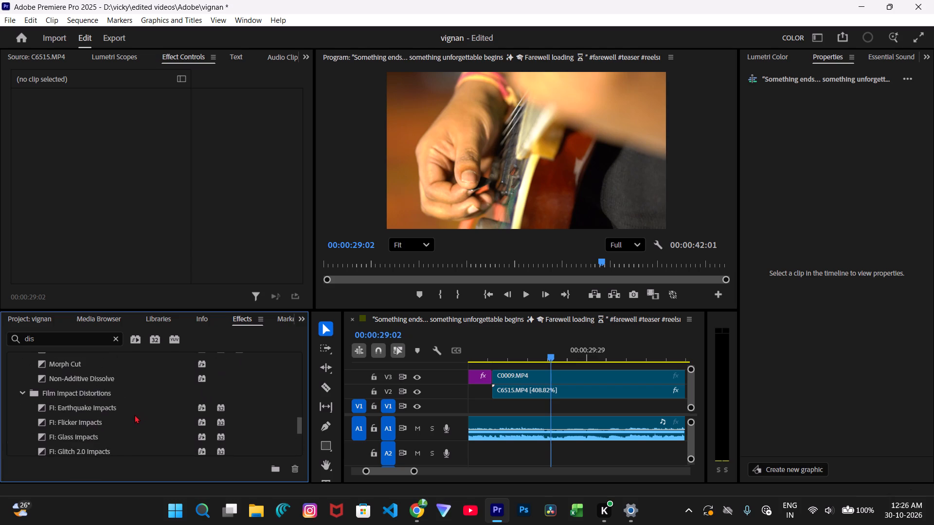
scroll(134, 415, down, 1)
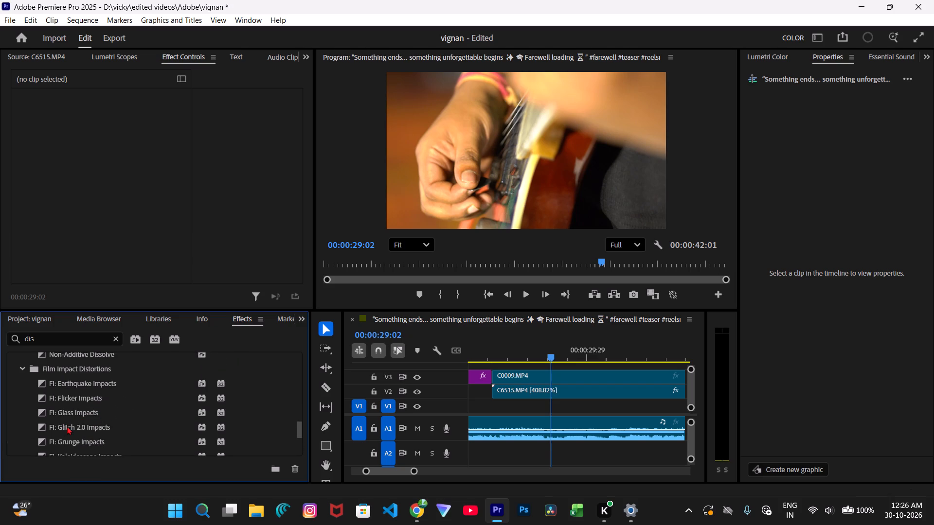
drag(64, 426, 495, 385)
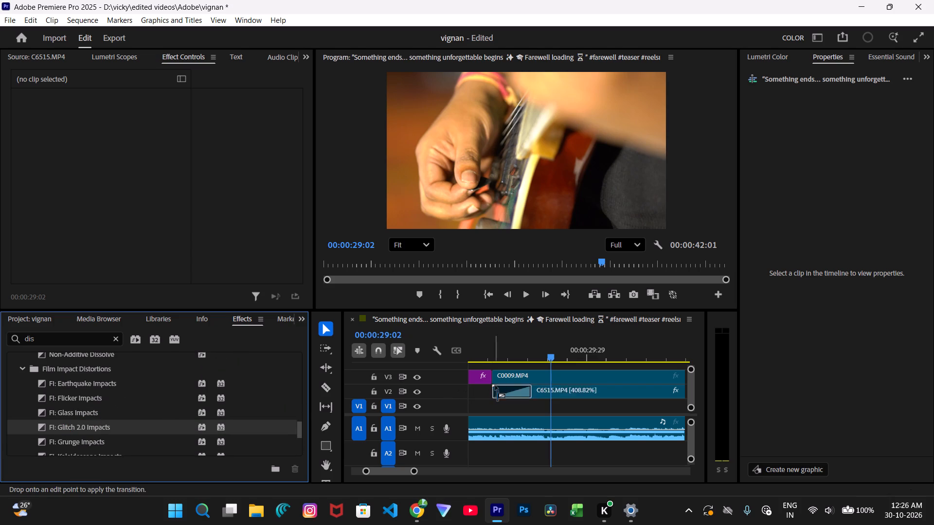
drag(495, 385, 495, 373)
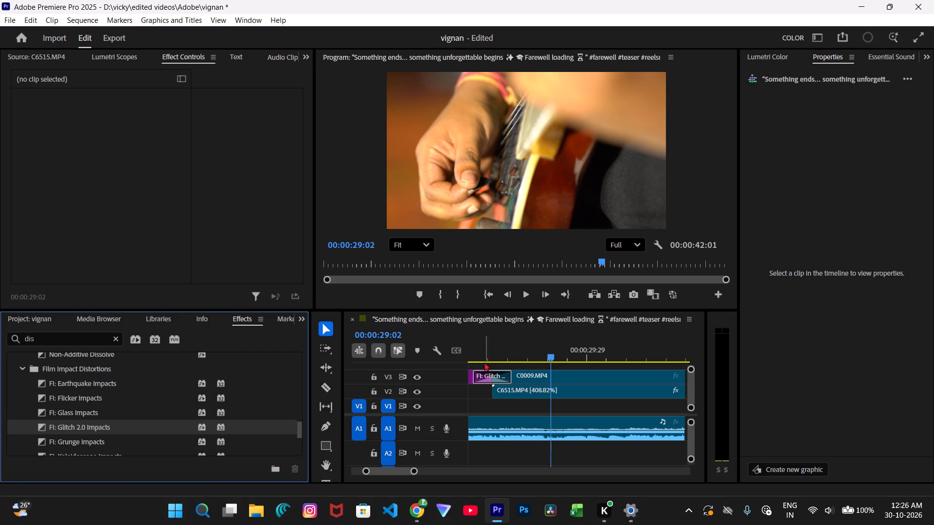
Play from 00:00:24:27 to 00:00:30:03 to review the glitch transition into the guitar shot C0009.MP4.
click(483, 361)
drag(480, 358, 463, 360)
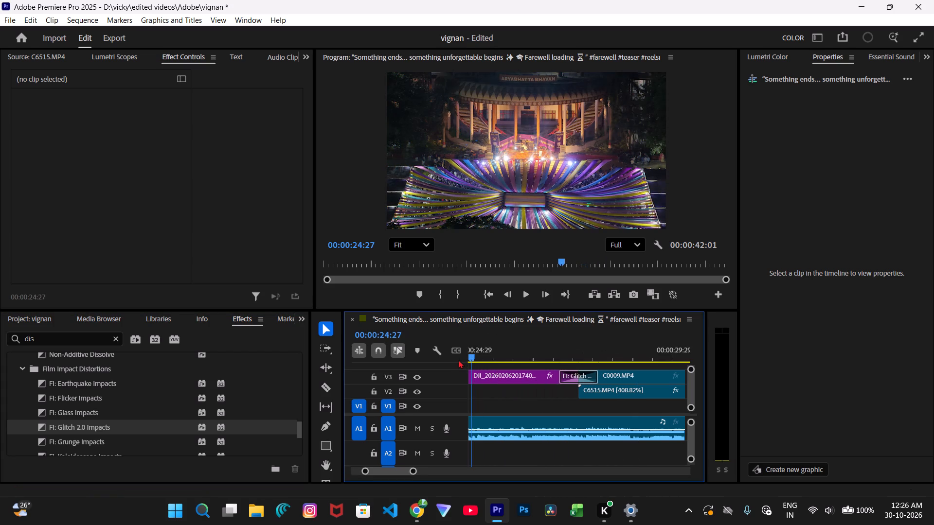
key(space)
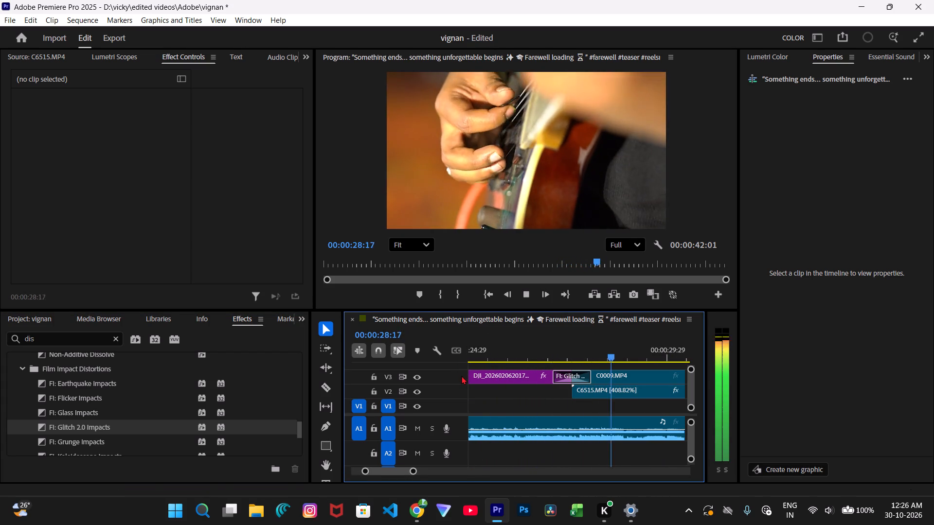
key(space)
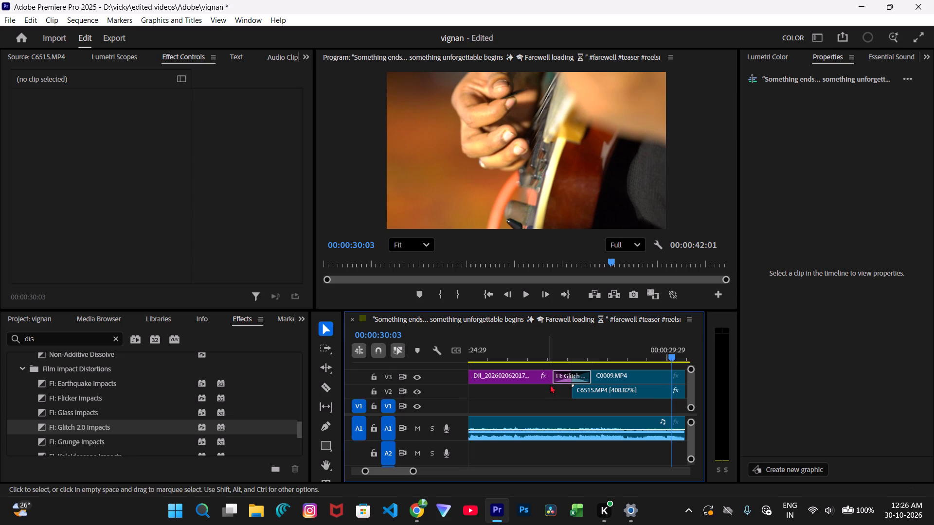
Shift the FI: Glitch 2.0 transition between the DJI still and C0009.MP4 on V3 about 13 frames earlier.
drag(566, 378, 554, 378)
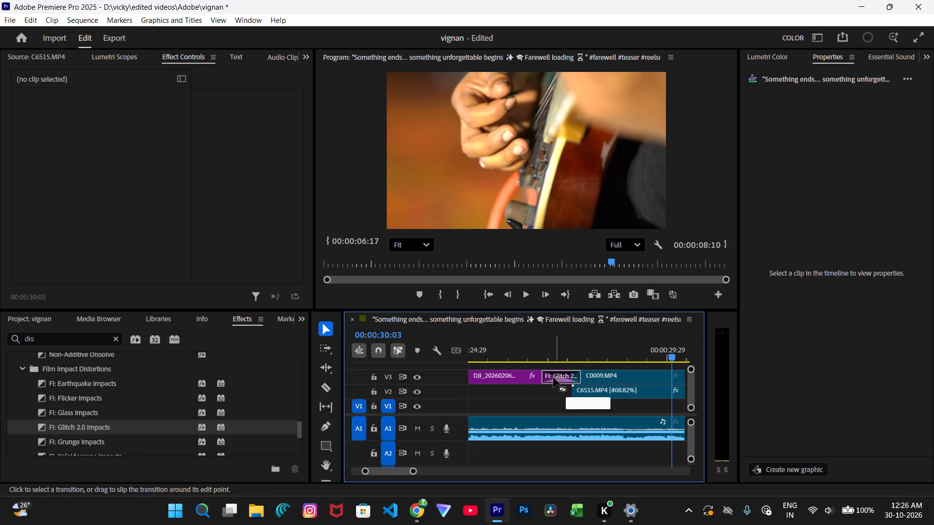
drag(554, 378, 534, 383)
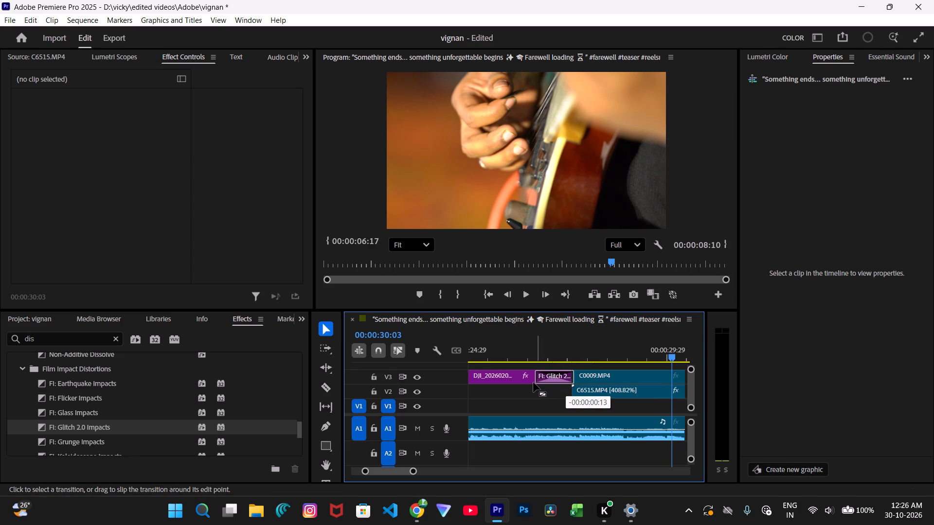
drag(534, 383, 533, 383)
Play from 00:00:30:03 to 00:00:31:11 to review the guitar shot C0009.MP4.
key(space)
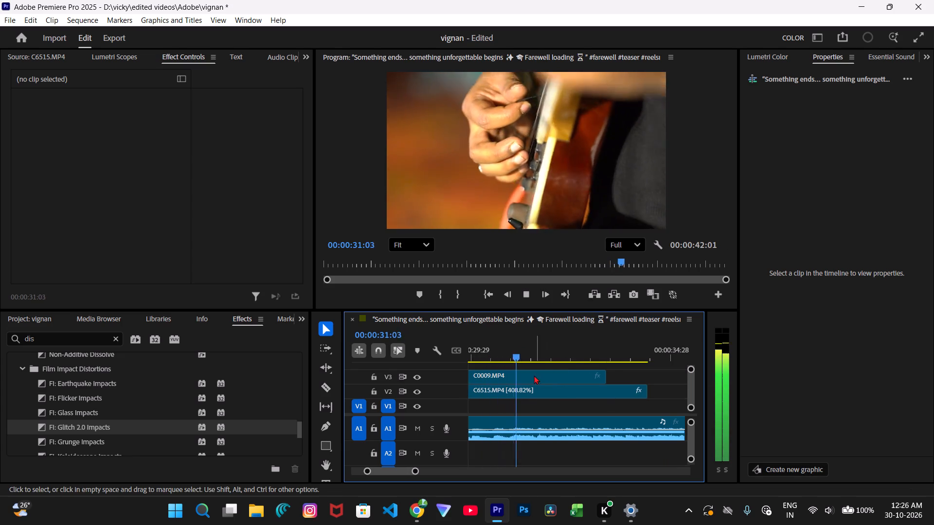
key(space)
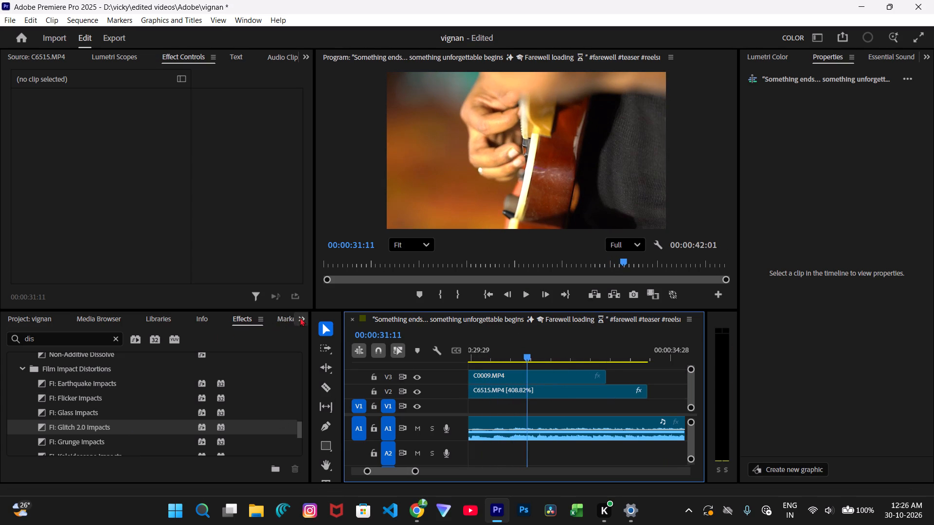
Start a media import for the vignan project and browse to the vignan folder on New Volume (E:).
click(300, 317)
click(300, 317)
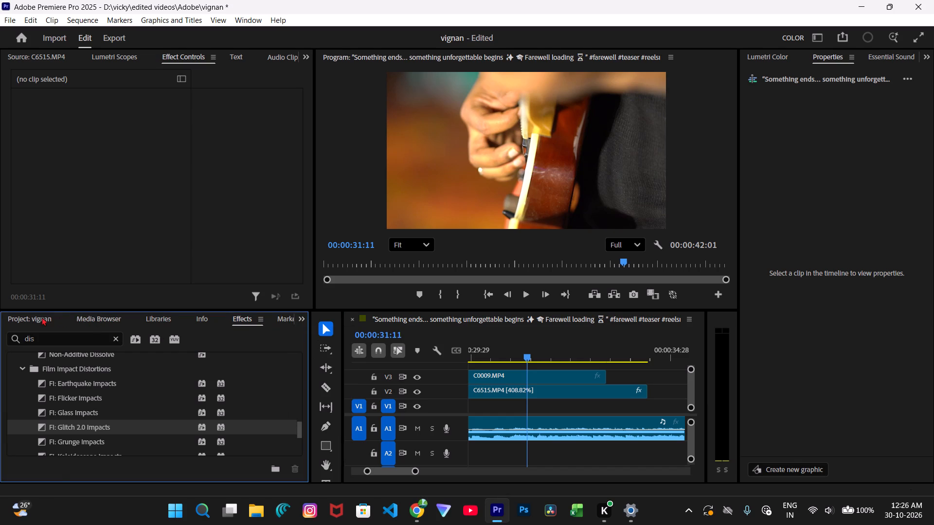
click(39, 317)
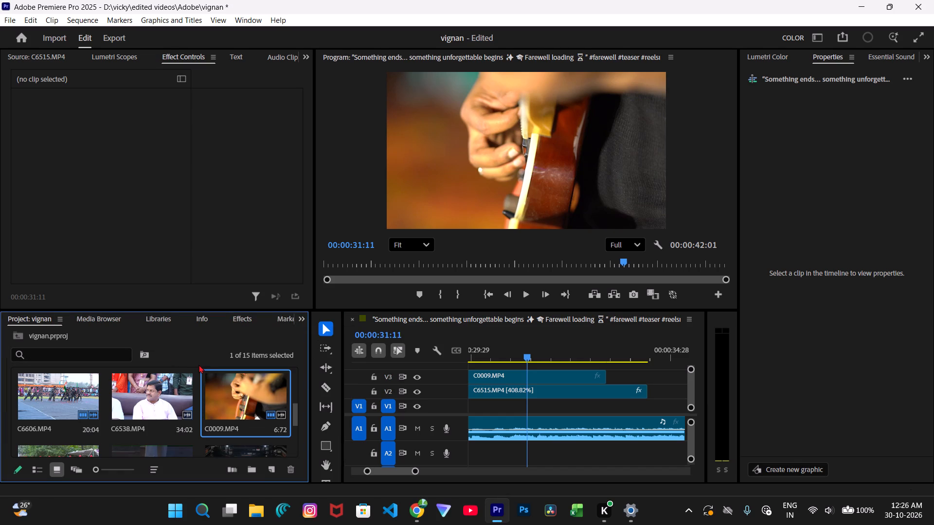
key(ctrl+i)
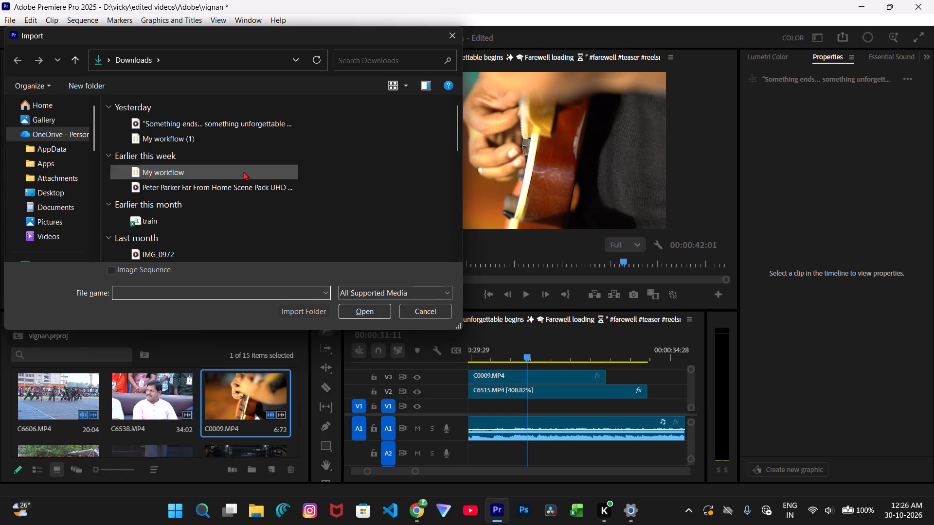
scroll(49, 248, down, 6)
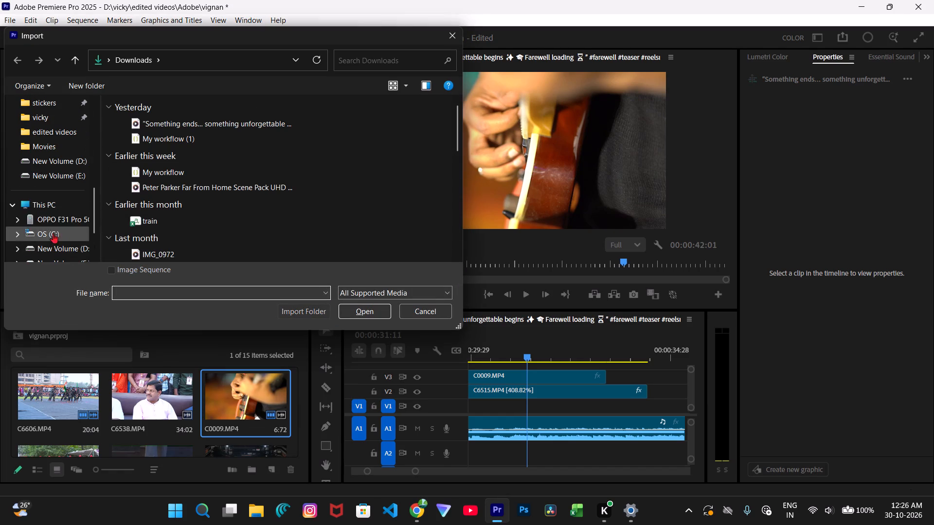
scroll(21, 256, down, 3)
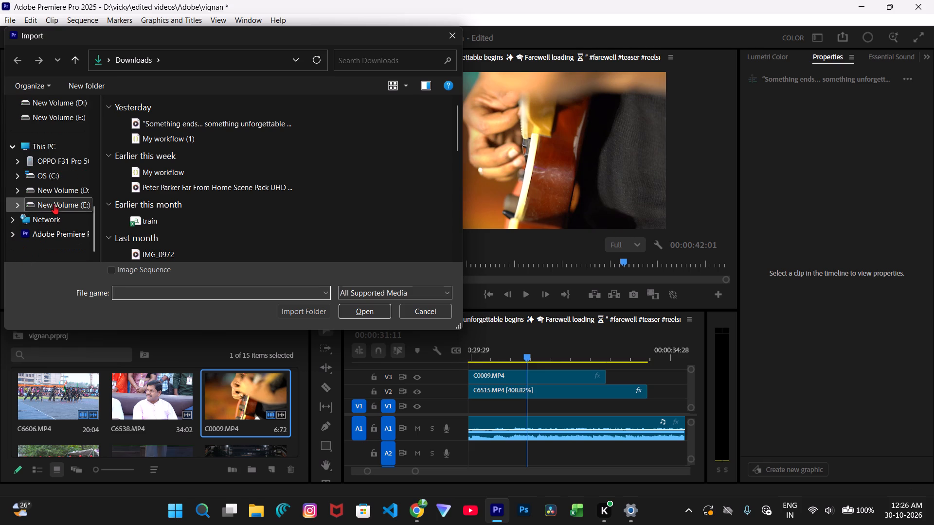
click(54, 204)
scroll(260, 219, down, 5)
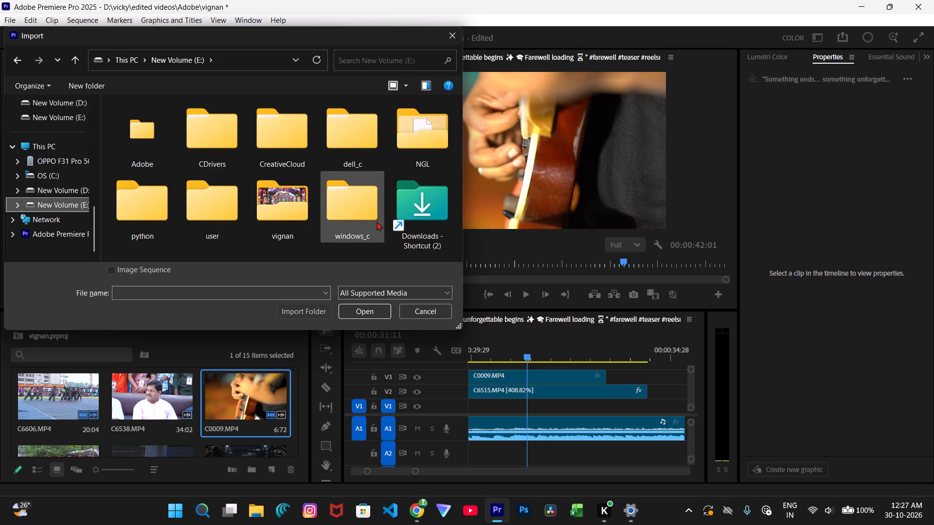
click(292, 220)
double_click(286, 220)
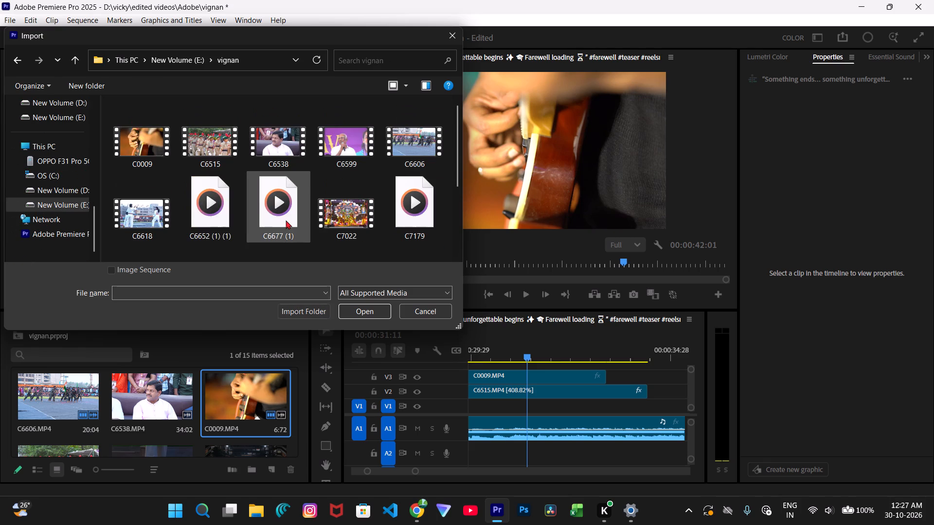
scroll(335, 224, down, 2)
scroll(334, 224, up, 1)
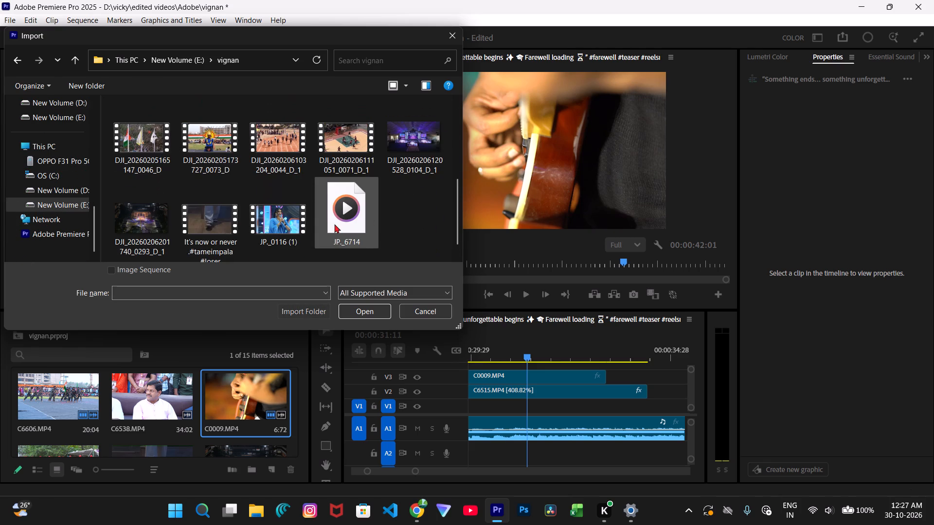
scroll(340, 223, up, 2)
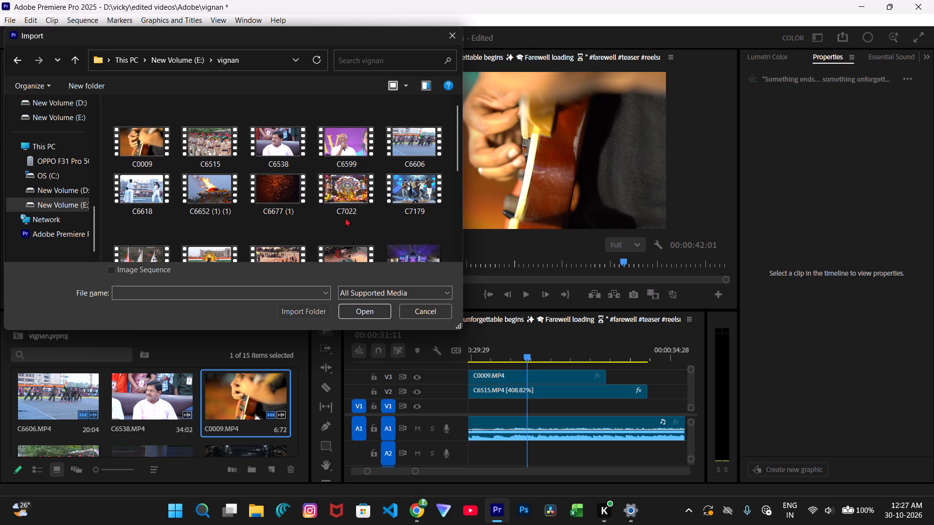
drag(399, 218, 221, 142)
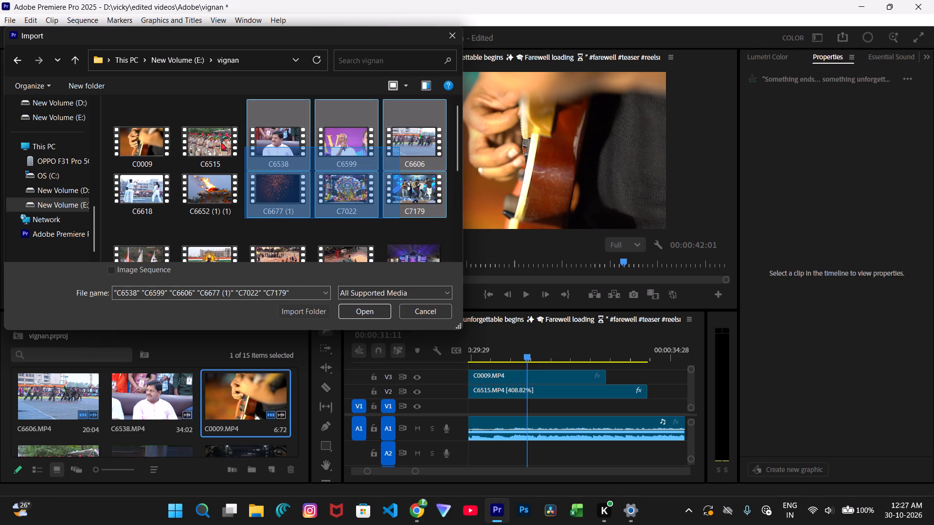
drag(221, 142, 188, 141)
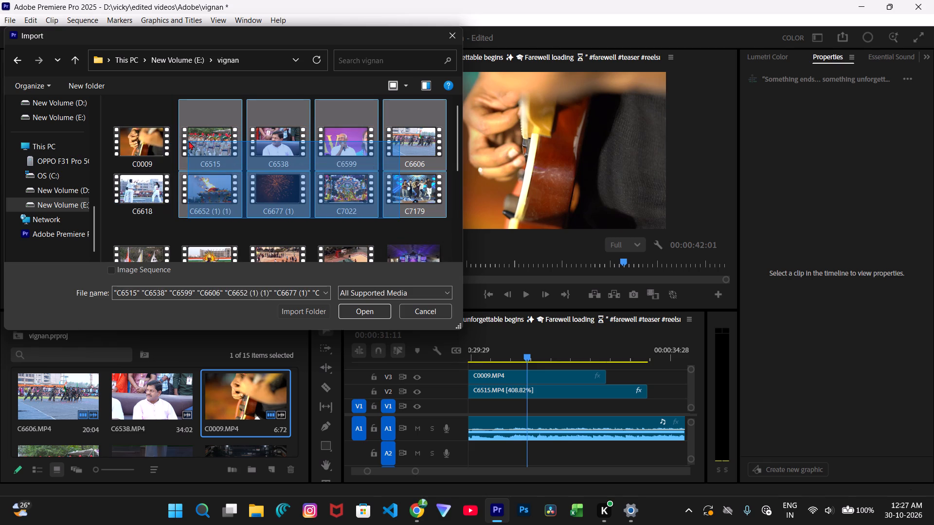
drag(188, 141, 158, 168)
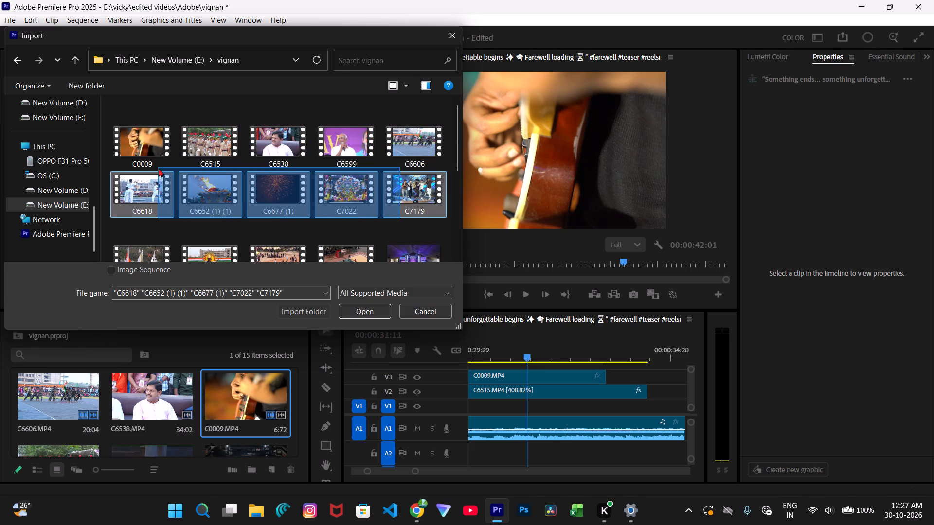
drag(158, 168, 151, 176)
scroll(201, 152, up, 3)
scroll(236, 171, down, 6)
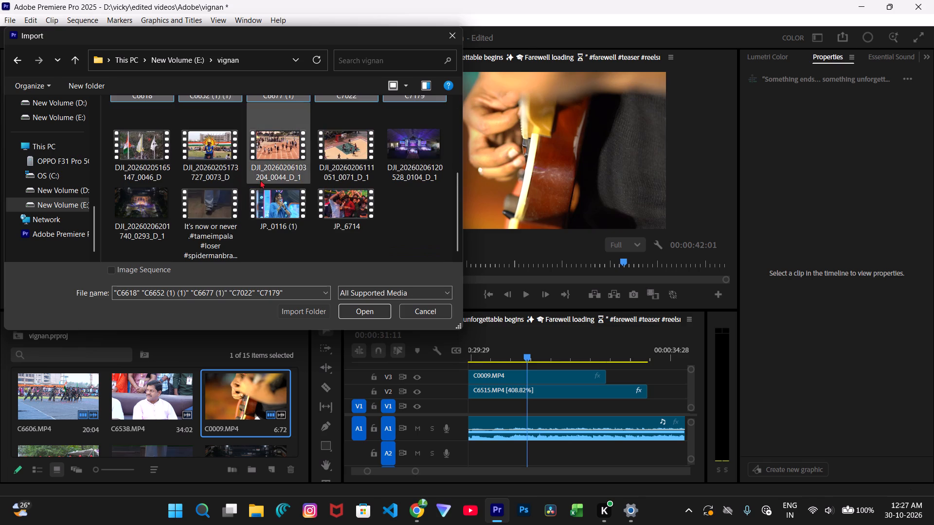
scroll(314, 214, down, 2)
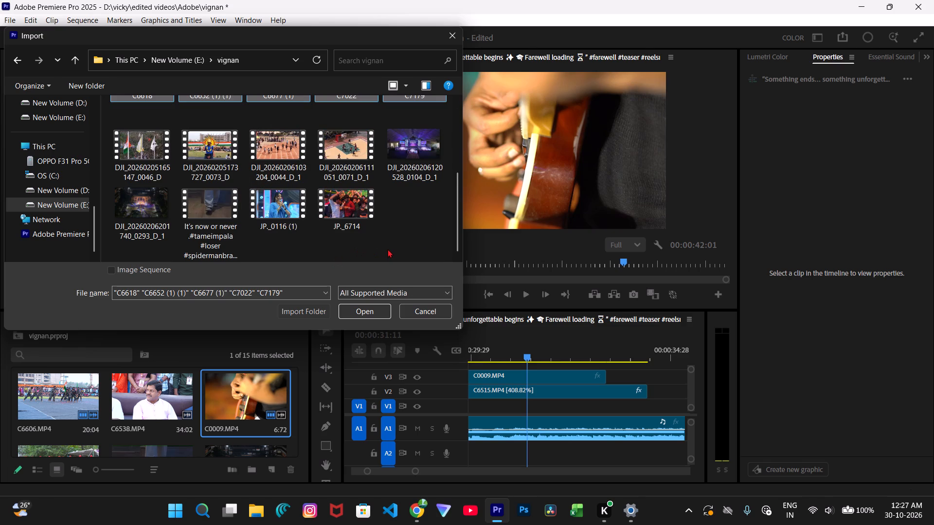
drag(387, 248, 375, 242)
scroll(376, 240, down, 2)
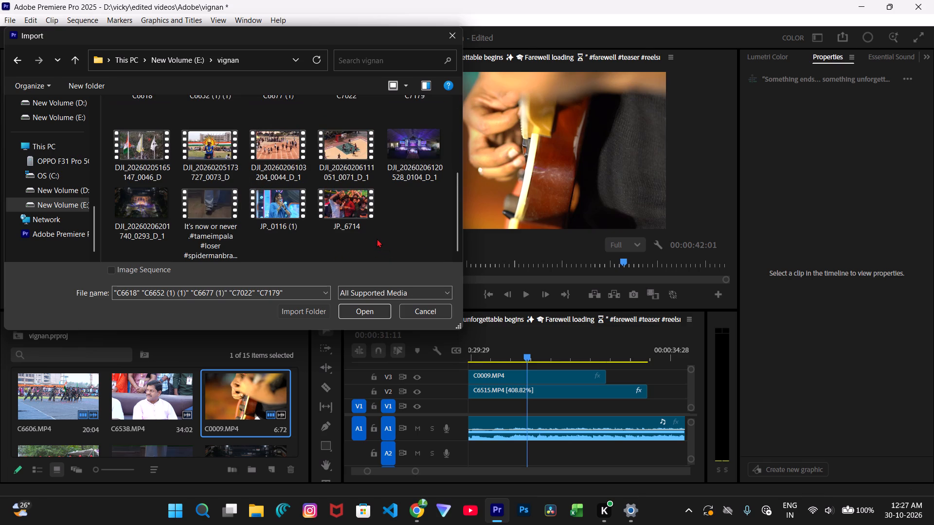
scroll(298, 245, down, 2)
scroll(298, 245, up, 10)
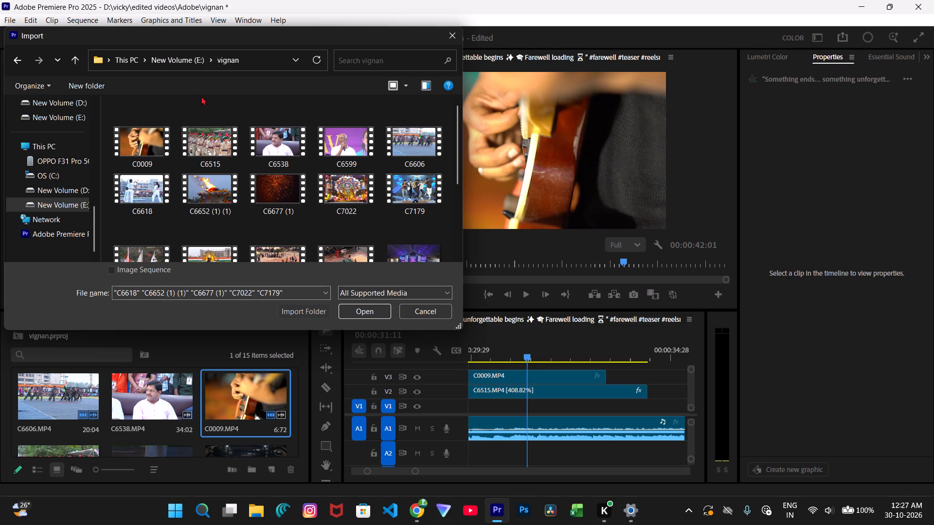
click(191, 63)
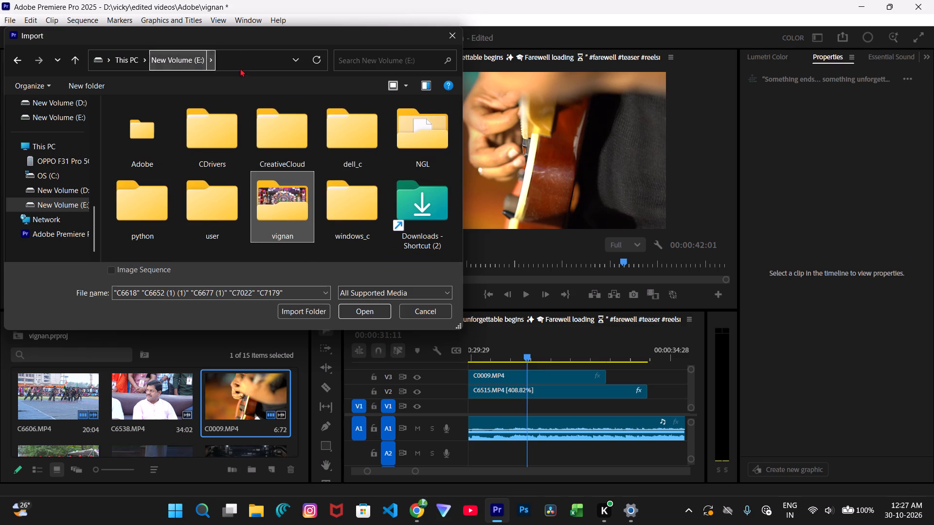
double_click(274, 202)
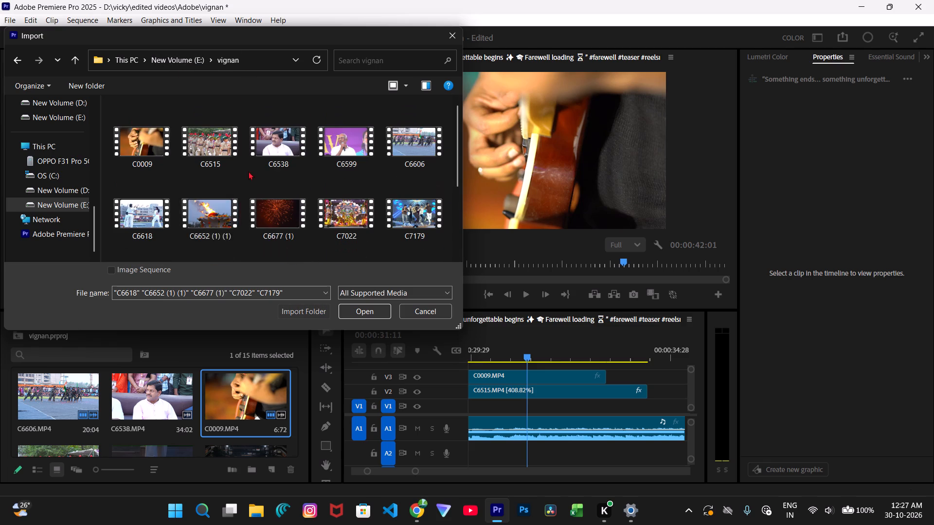
Import the clips JP_0116 (1) and JP_6714 from the vignan folder into the project.
scroll(256, 165, down, 4)
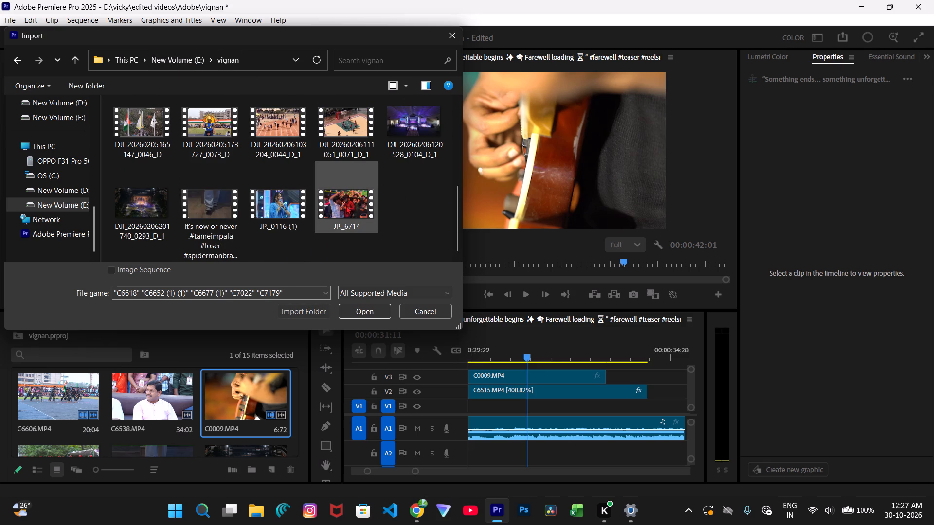
click(346, 205)
drag(368, 244, 291, 218)
drag(292, 217, 251, 454)
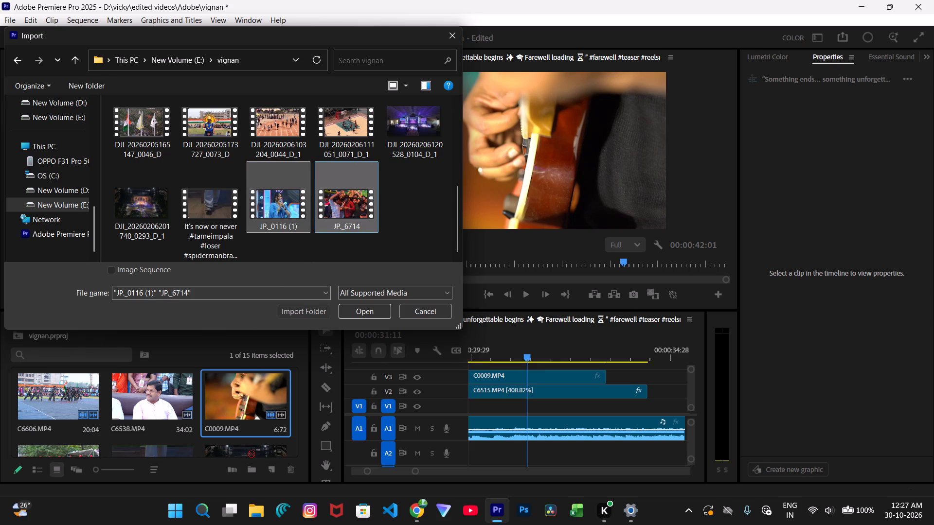
drag(251, 454, 276, 361)
click(359, 317)
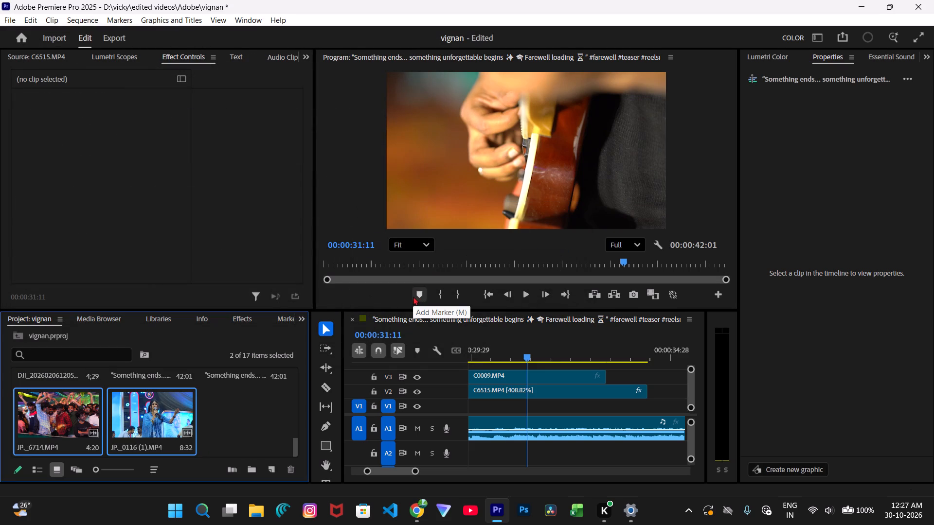
Import eight more clips: C6652 (1) (1), C6677 (1), C7022, C7179 and the four DJI clips directly below them in the vignan folder.
key(ctrl+i)
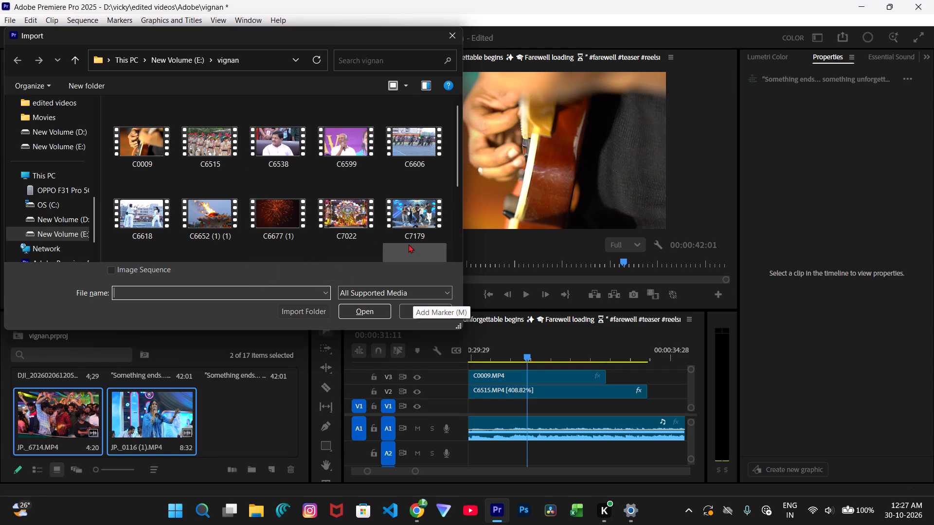
drag(435, 246, 415, 236)
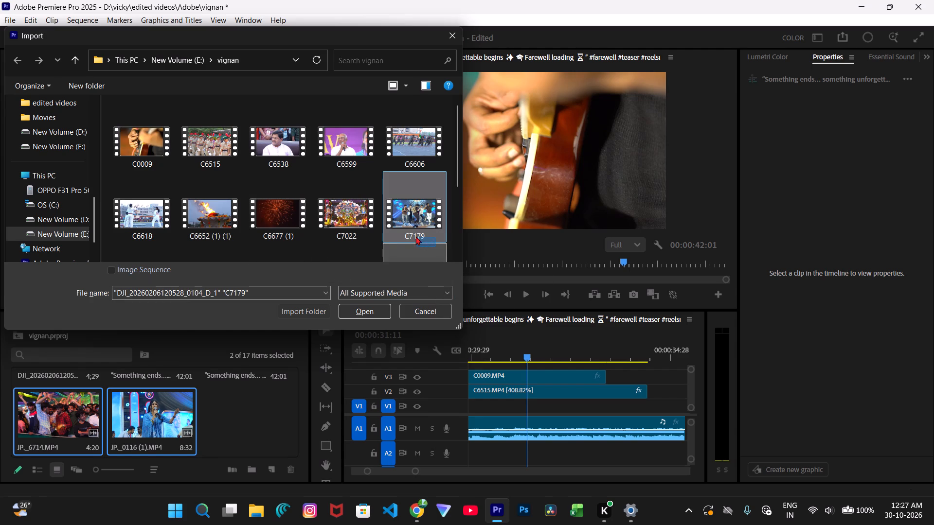
drag(415, 236, 246, 225)
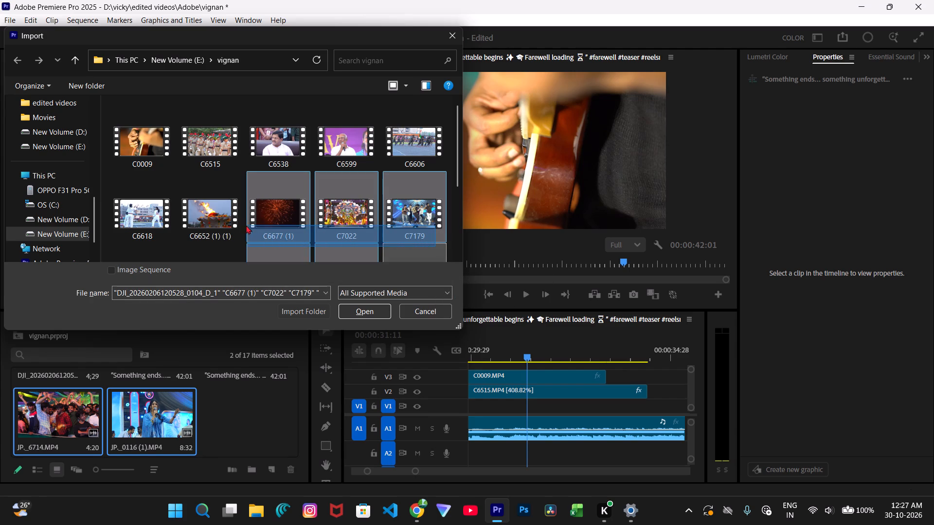
drag(246, 225, 239, 225)
click(371, 313)
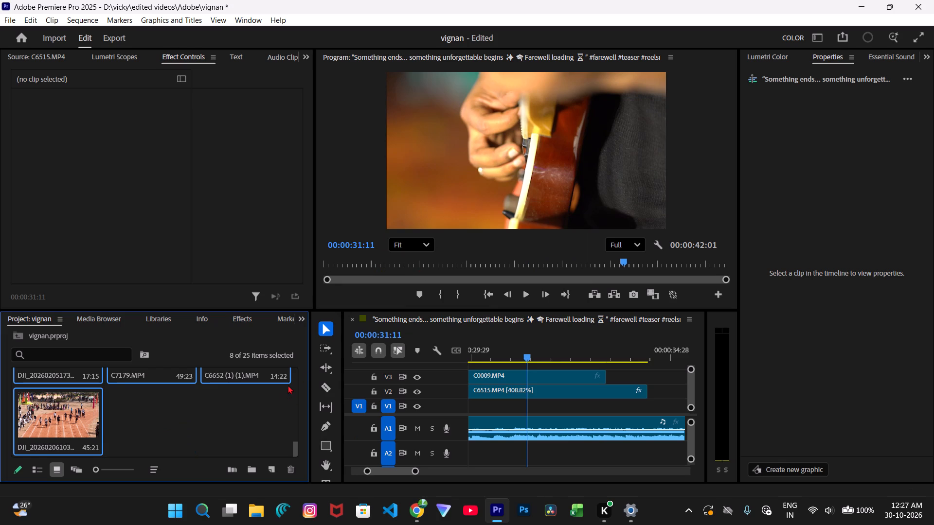
Import the parade clip C6606 from the vignan folder into the project.
key(ctrl+i)
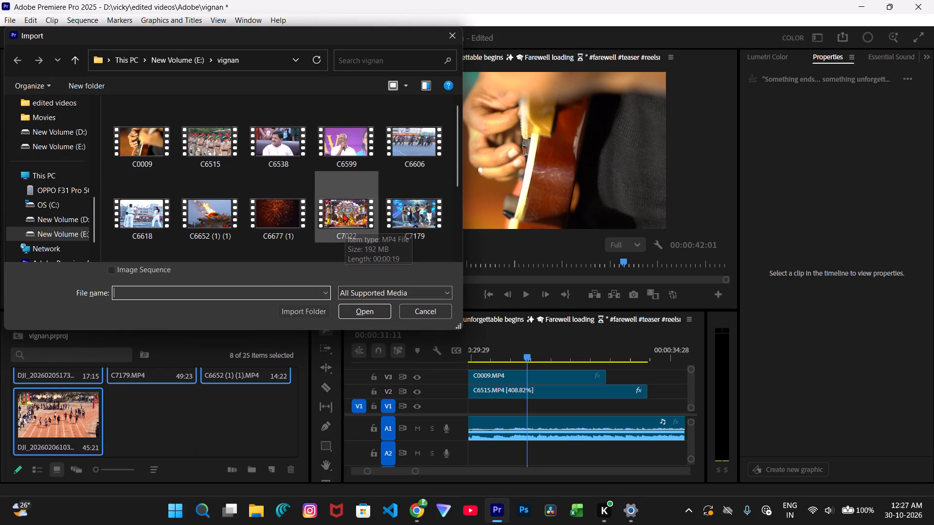
scroll(342, 212, up, 1)
scroll(341, 210, down, 1)
scroll(341, 210, up, 2)
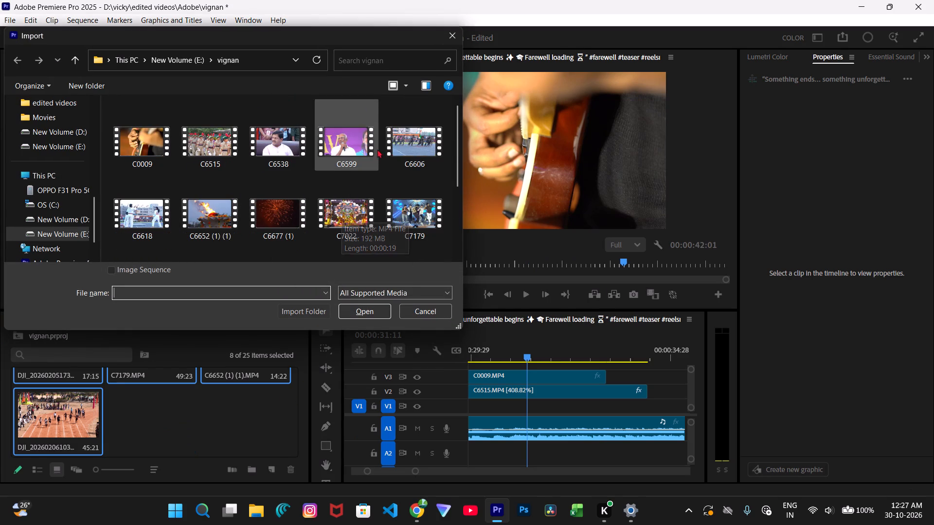
click(397, 152)
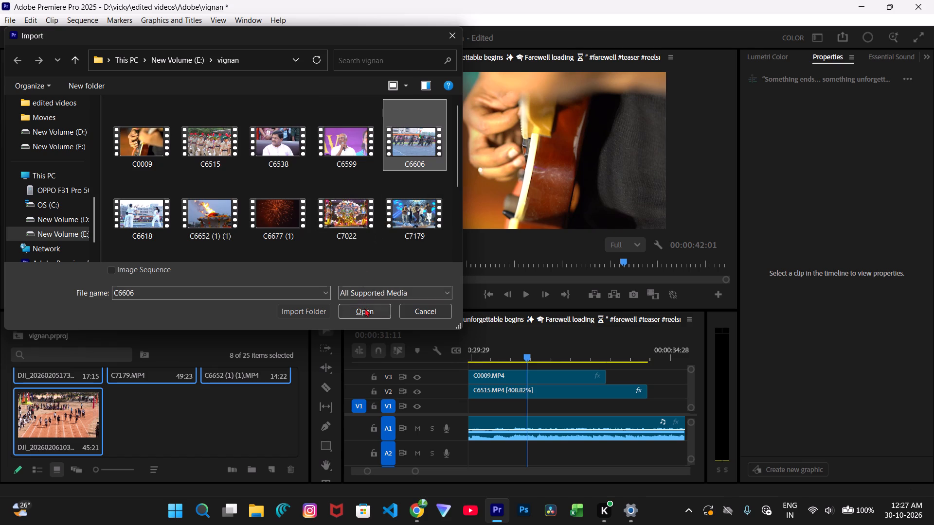
click(365, 311)
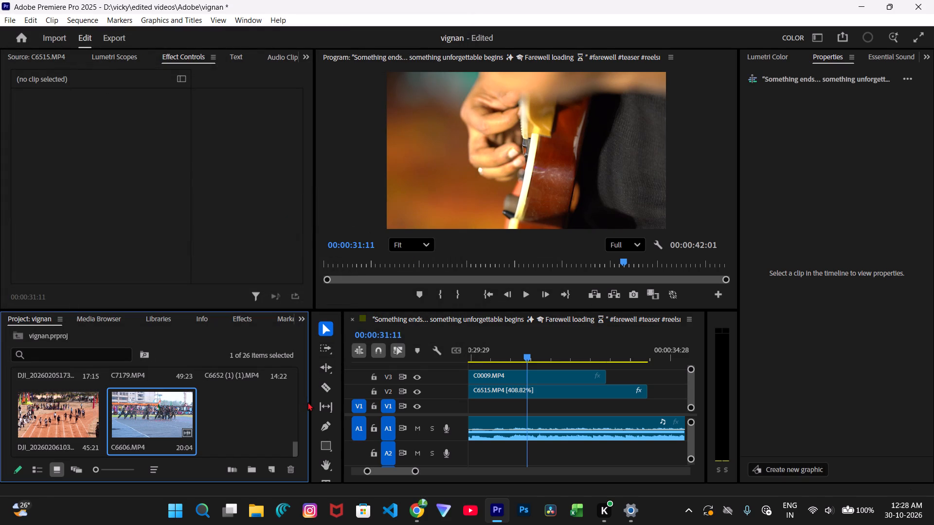
Start a media import and browse to the vignan folder in the OPPO F31 Pro 5G's internal shared storage.
key(ctrl+i)
scroll(343, 190, up, 2)
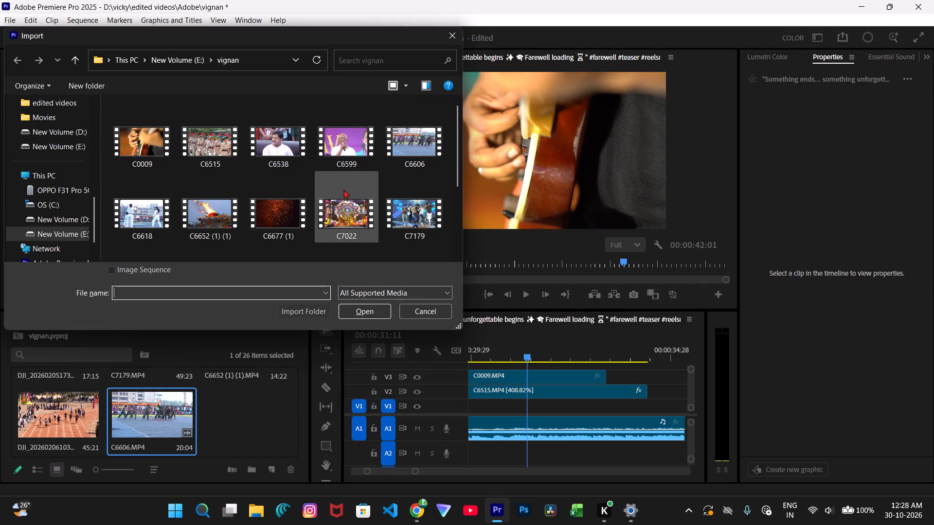
scroll(346, 193, down, 5)
scroll(368, 207, up, 1)
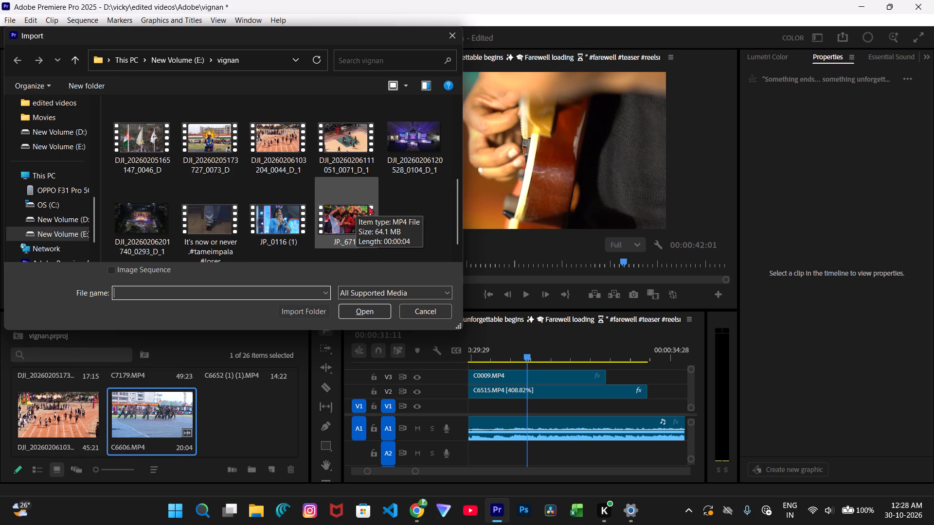
scroll(368, 206, up, 2)
scroll(243, 185, up, 3)
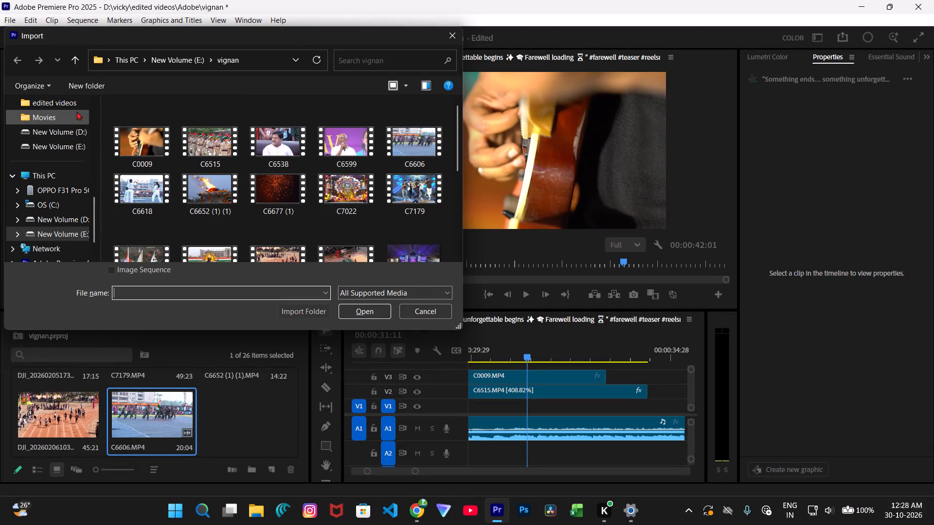
click(76, 186)
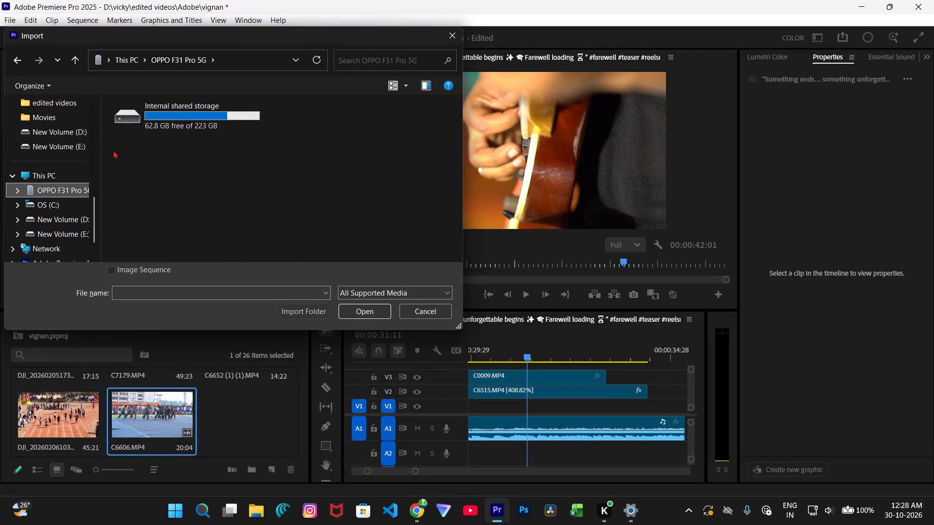
double_click(155, 119)
scroll(231, 194, down, 3)
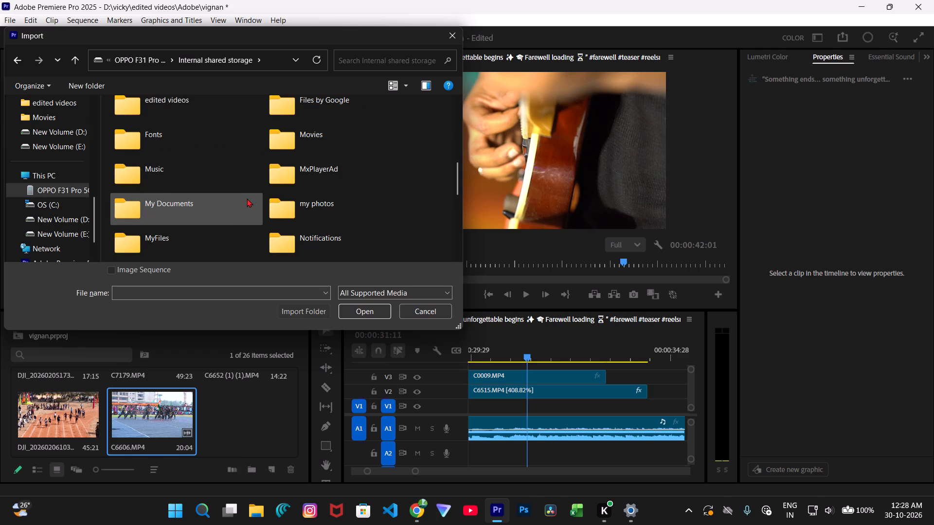
scroll(249, 193, down, 3)
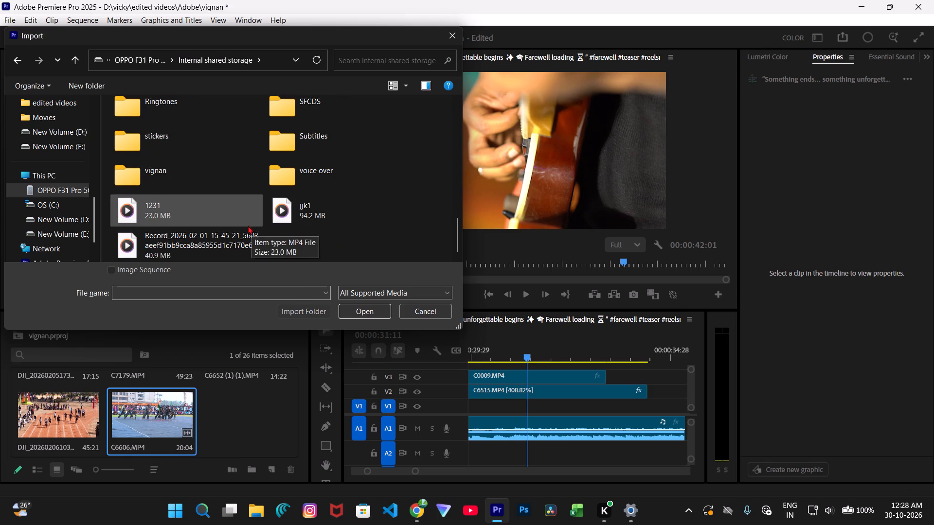
click(230, 180)
click(231, 177)
click(226, 175)
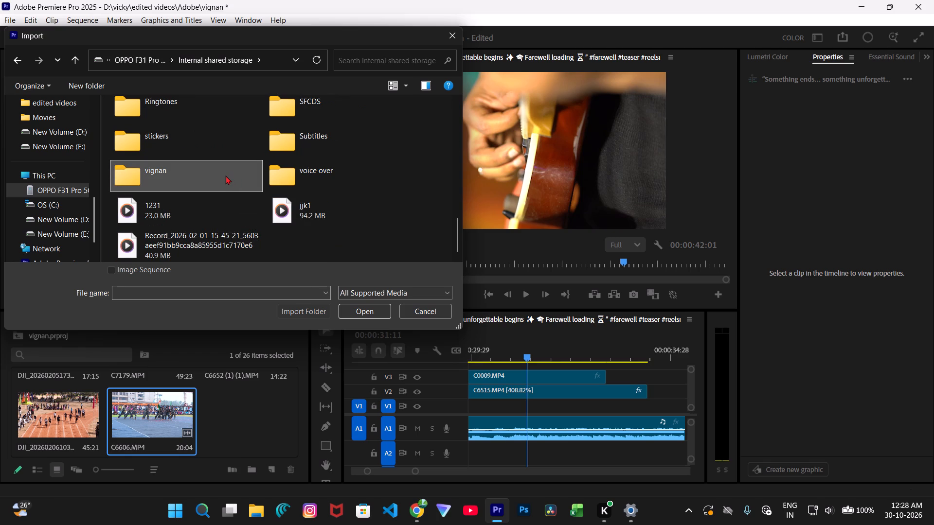
double_click(225, 175)
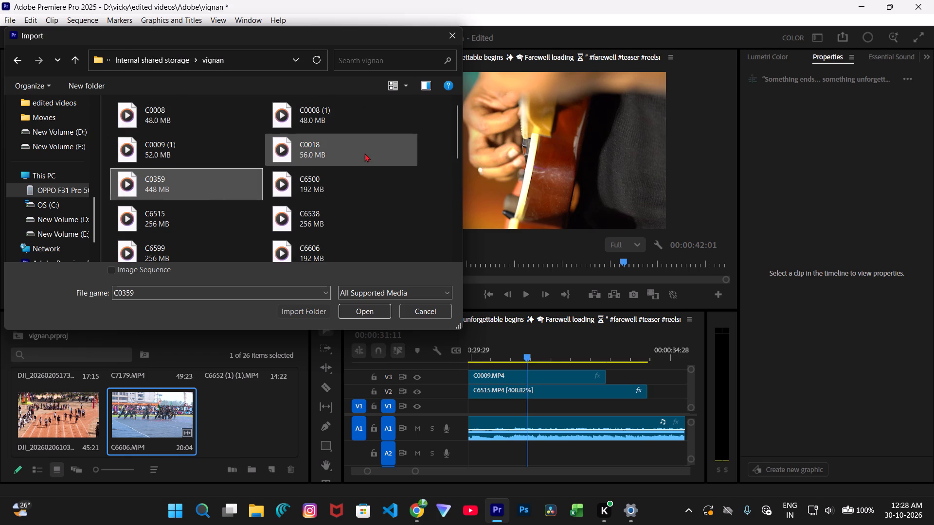
Copy the clips C0018 and C0008 from the phone's vignan folder into the vignan folder on New Volume (E:).
drag(364, 153, 88, 227)
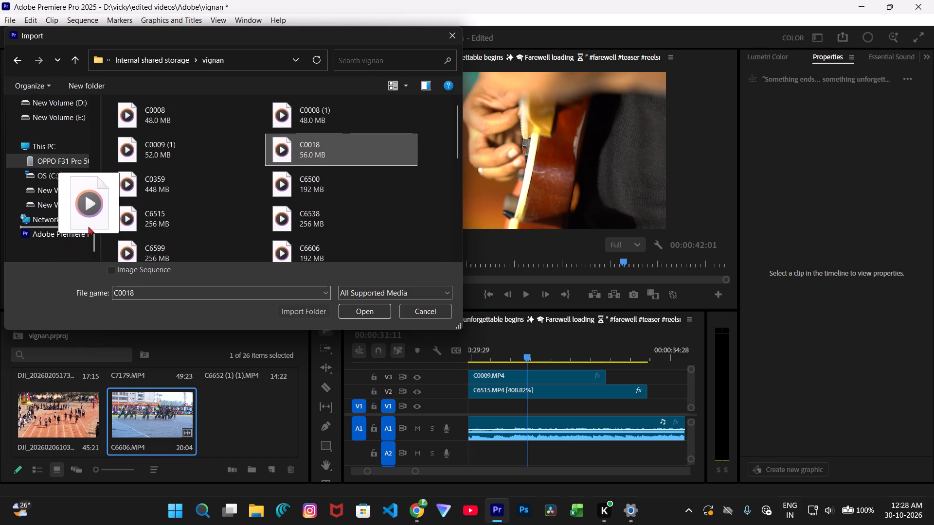
drag(88, 227, 82, 202)
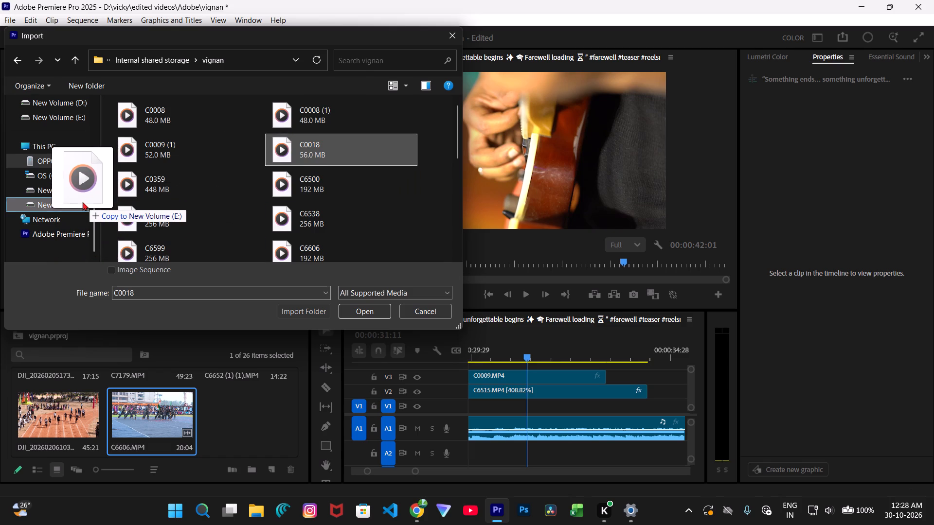
drag(82, 202, 83, 218)
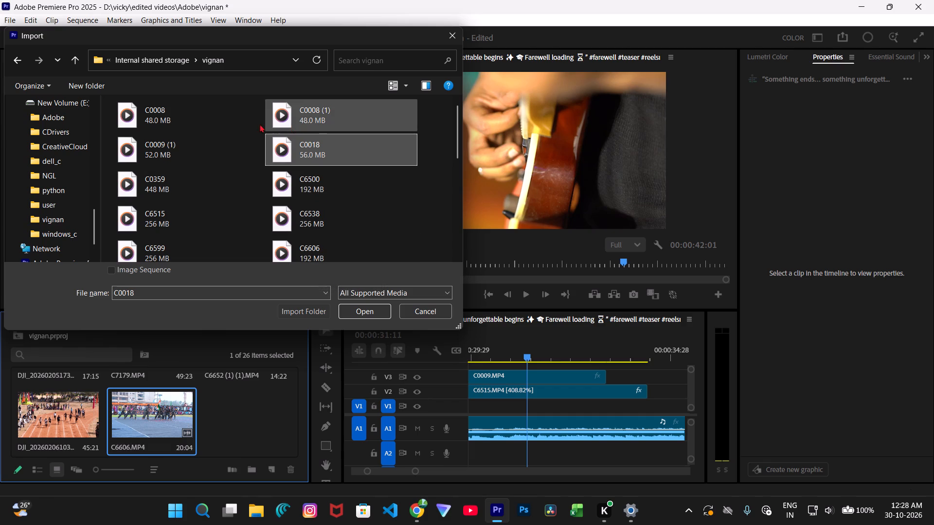
drag(217, 123, 80, 225)
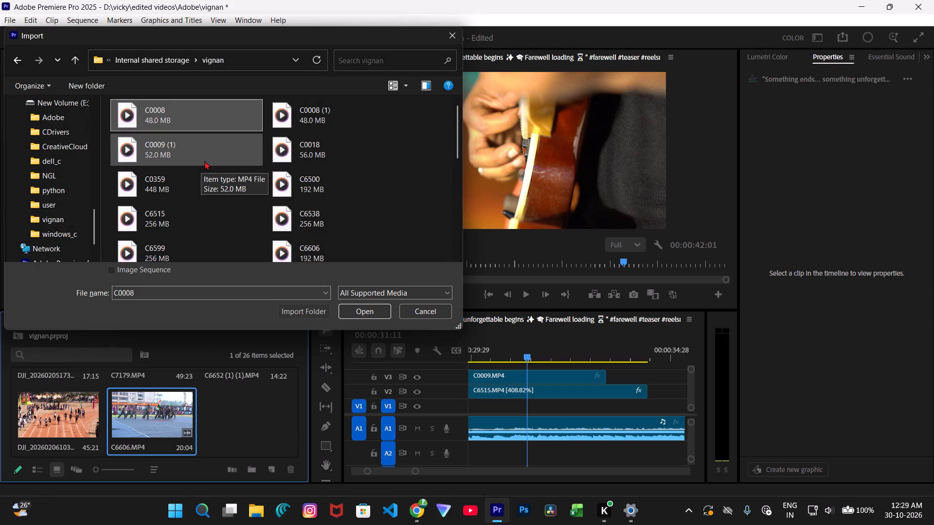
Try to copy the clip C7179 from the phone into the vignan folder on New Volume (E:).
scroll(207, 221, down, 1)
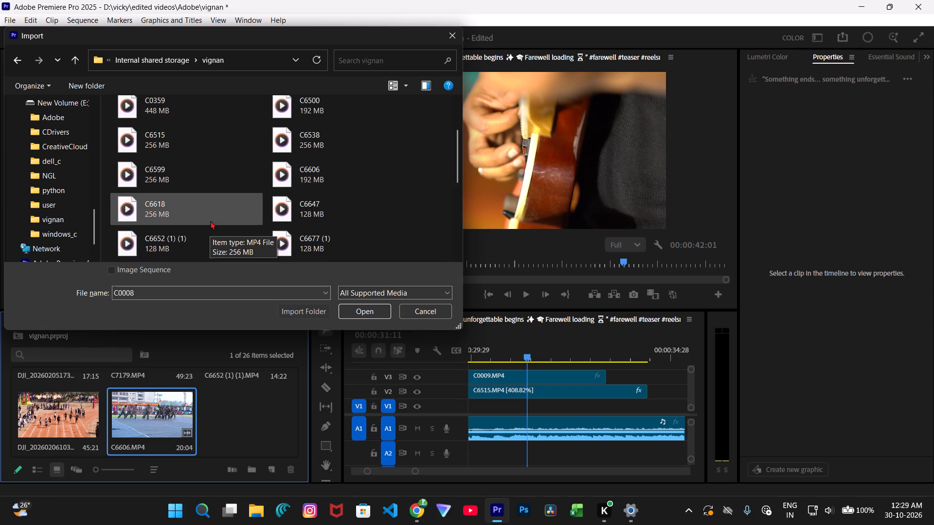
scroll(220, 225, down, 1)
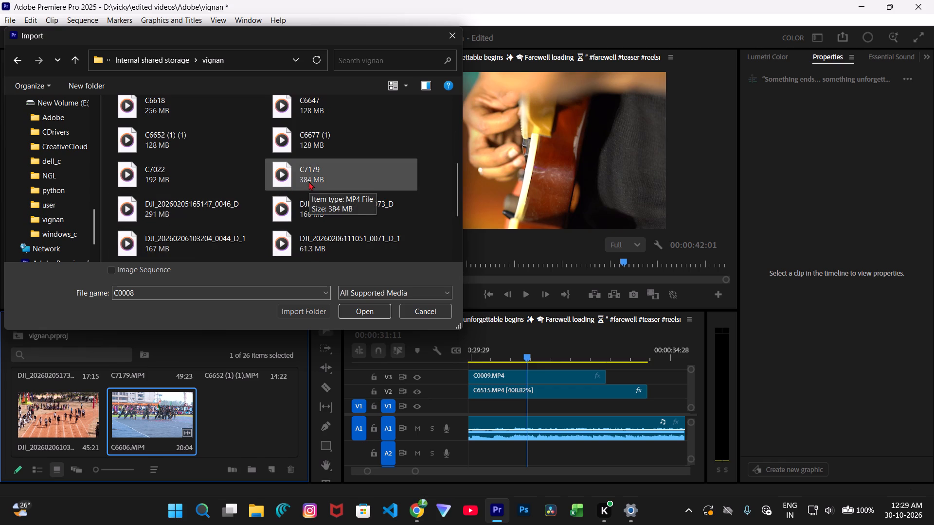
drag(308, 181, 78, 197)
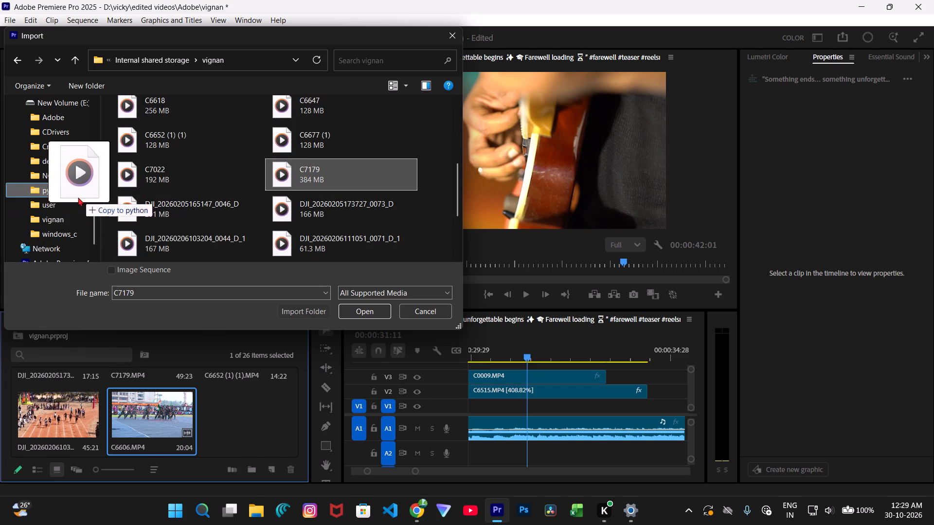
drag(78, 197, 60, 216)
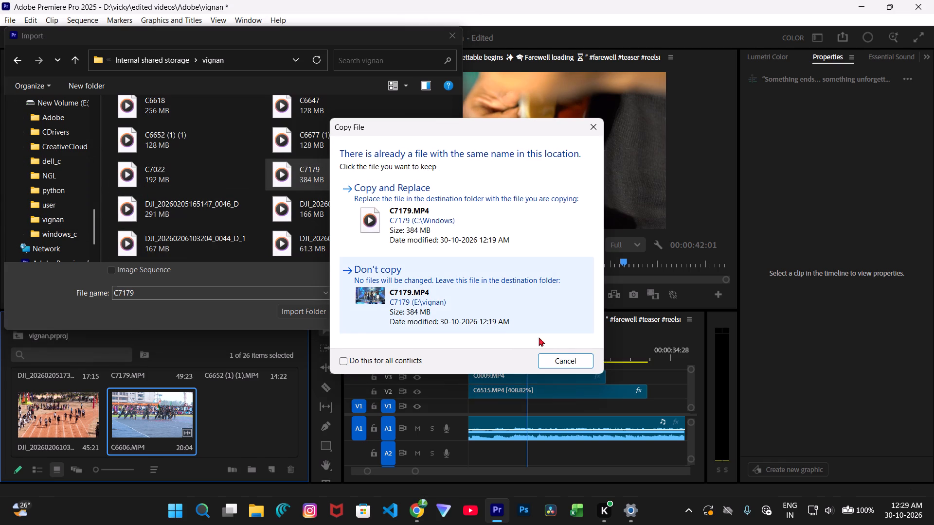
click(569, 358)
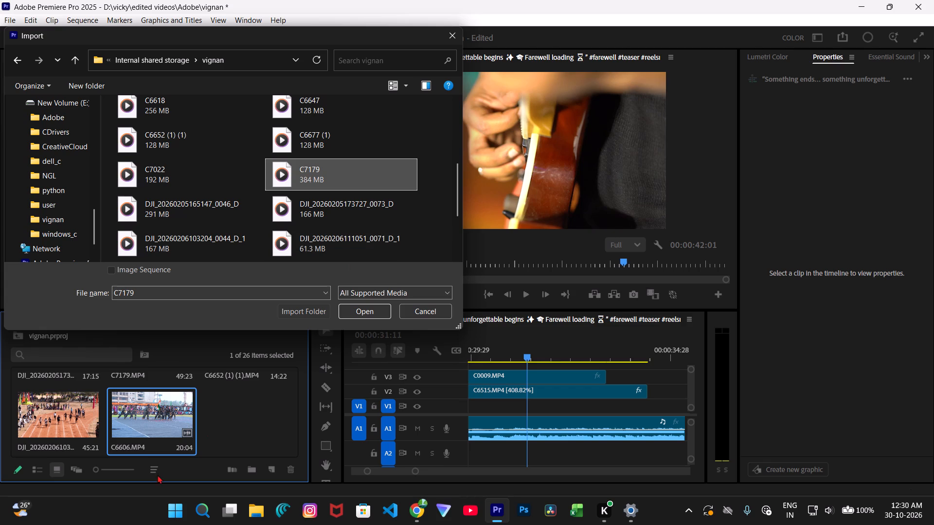
Import the clips C0008, C0009 and C0018 from the vignan folder on New Volume (E:) into the project.
scroll(49, 156, down, 2)
click(58, 192)
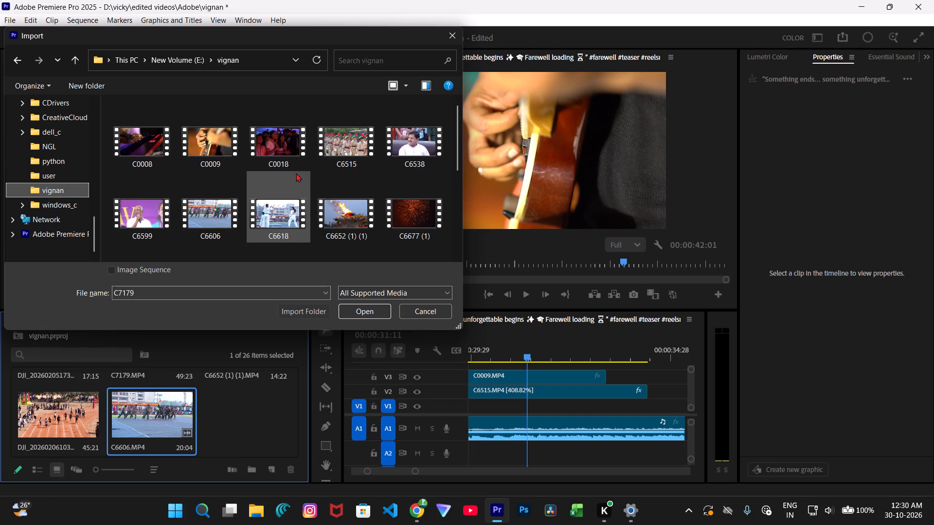
drag(297, 159, 277, 167)
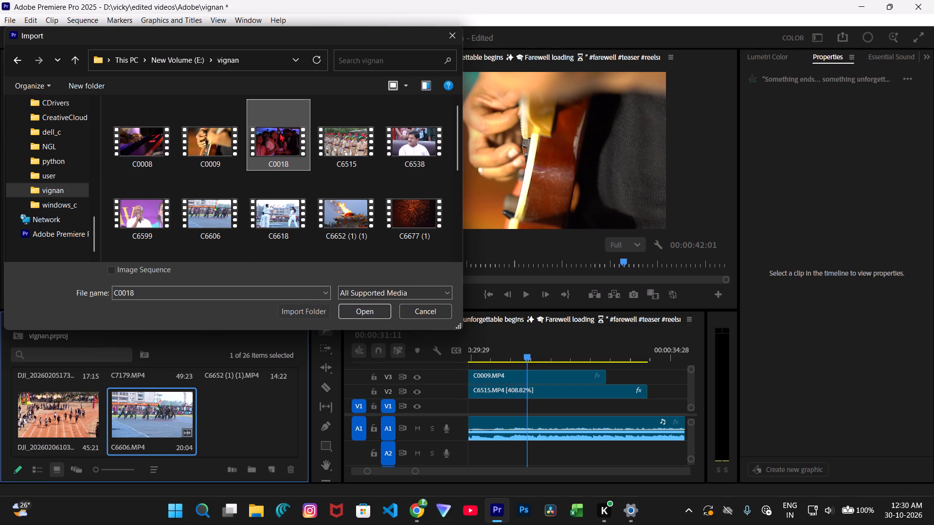
drag(311, 168, 150, 150)
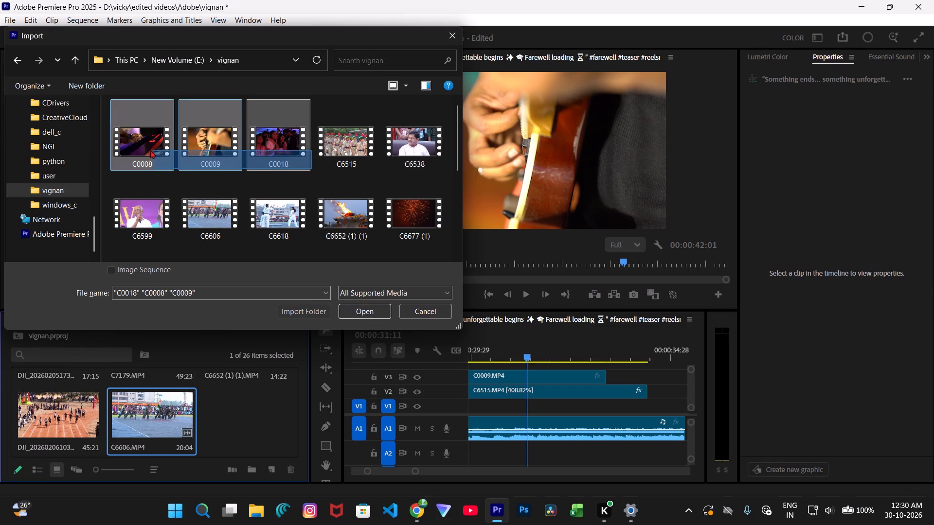
drag(150, 150, 148, 149)
click(349, 310)
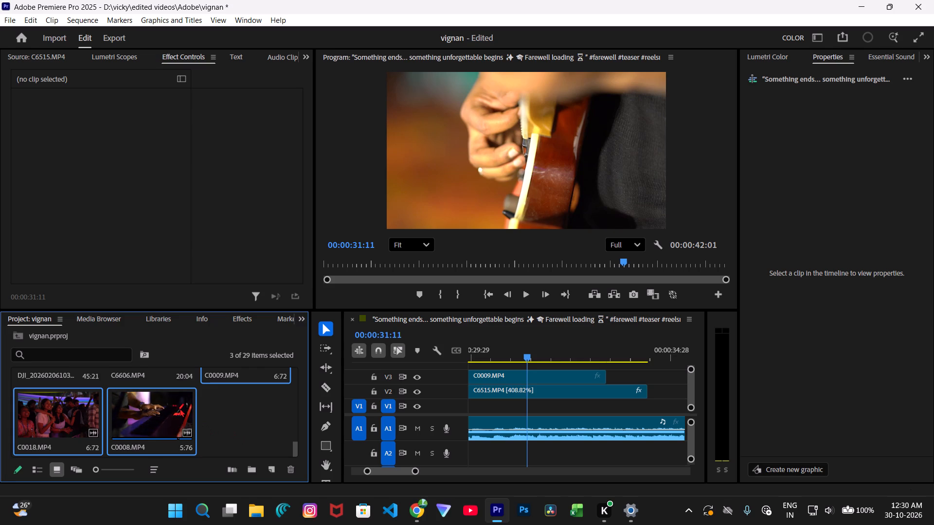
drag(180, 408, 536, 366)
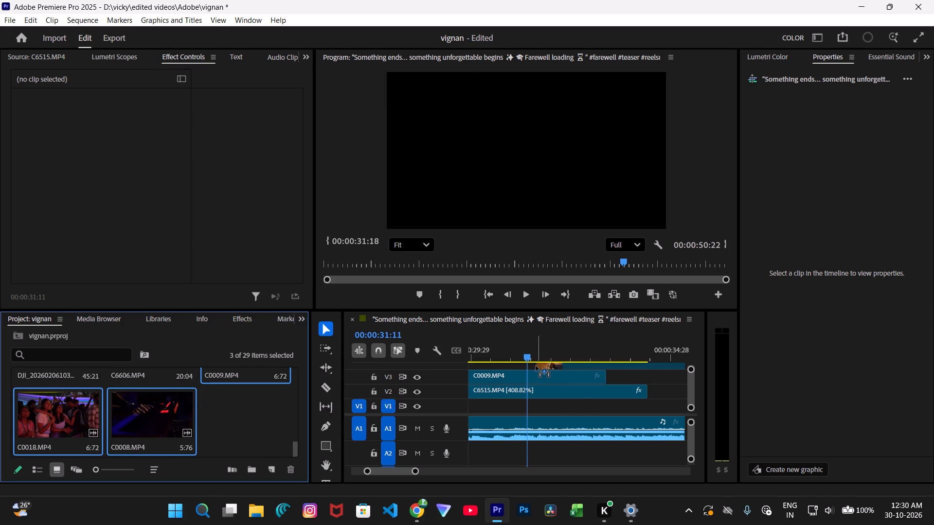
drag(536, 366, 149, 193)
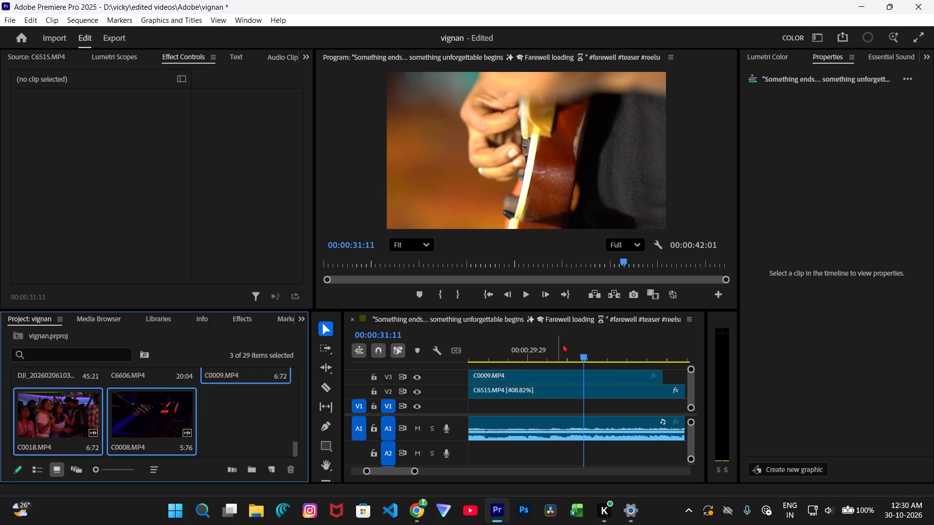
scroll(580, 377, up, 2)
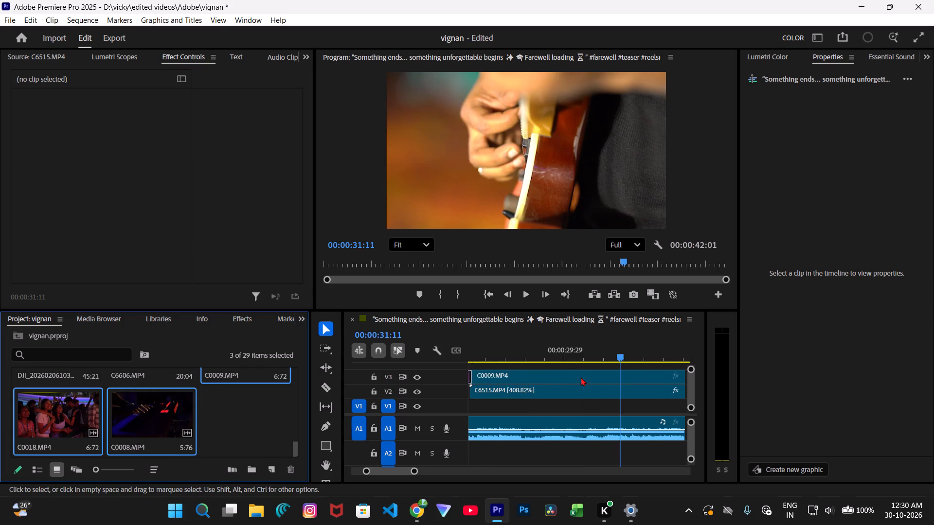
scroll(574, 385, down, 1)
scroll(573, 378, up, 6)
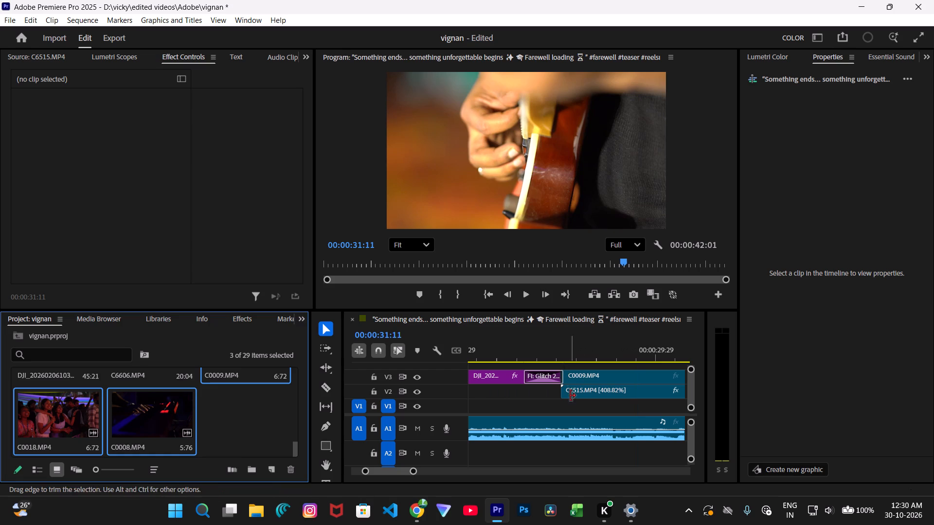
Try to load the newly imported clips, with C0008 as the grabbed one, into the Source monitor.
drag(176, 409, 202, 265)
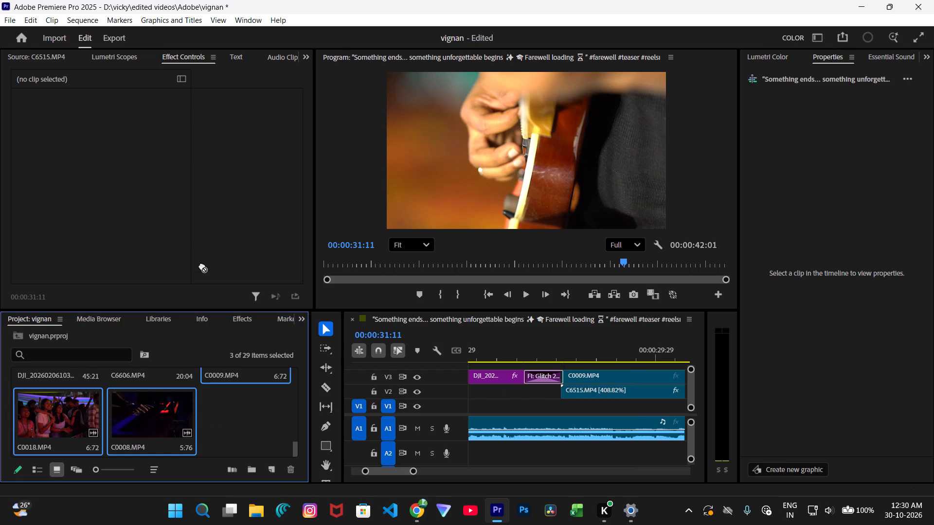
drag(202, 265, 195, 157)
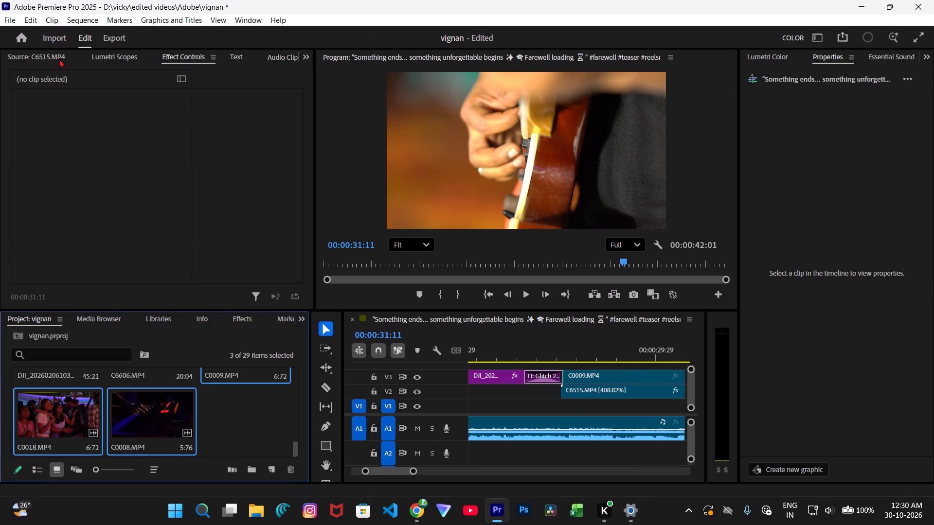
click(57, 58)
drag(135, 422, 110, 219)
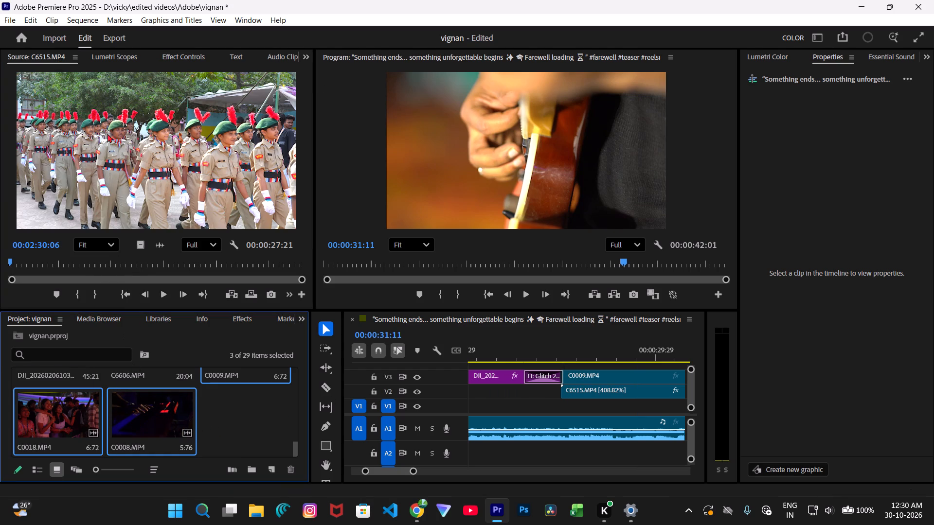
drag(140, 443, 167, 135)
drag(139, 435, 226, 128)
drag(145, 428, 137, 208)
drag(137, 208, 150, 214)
Reorder the panel group so that the Source monitor comes after Lumetri Scopes.
drag(20, 56, 40, 56)
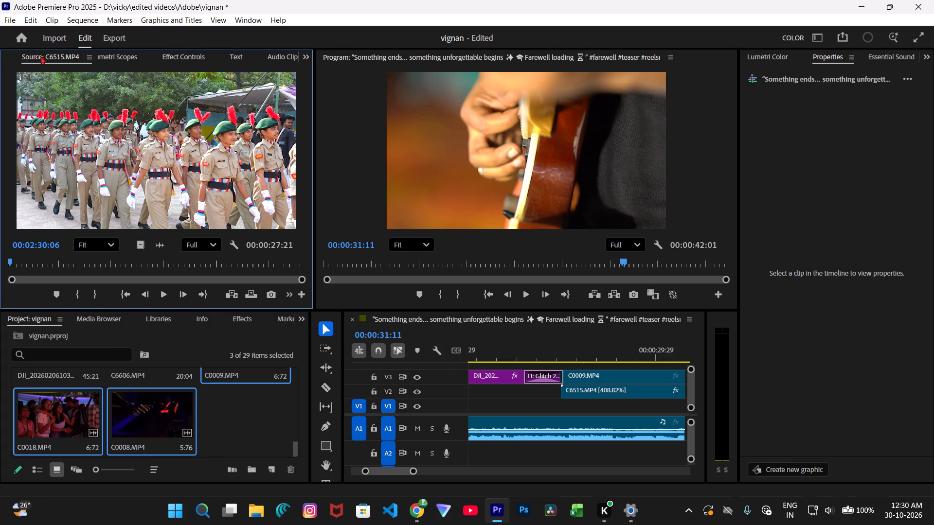
drag(40, 56, 92, 61)
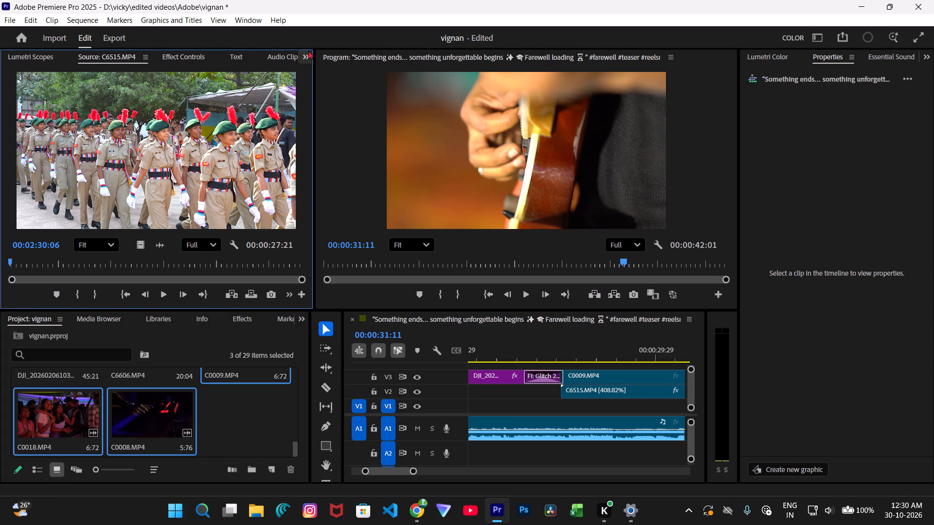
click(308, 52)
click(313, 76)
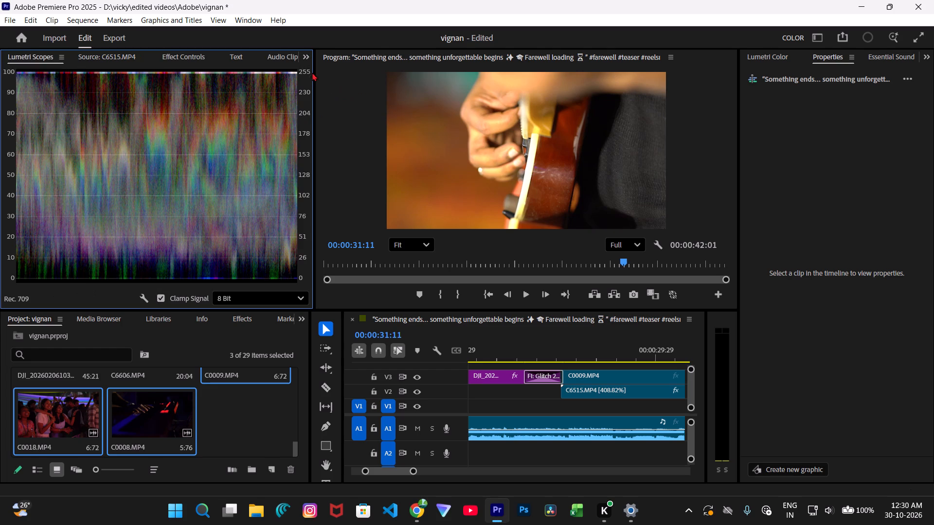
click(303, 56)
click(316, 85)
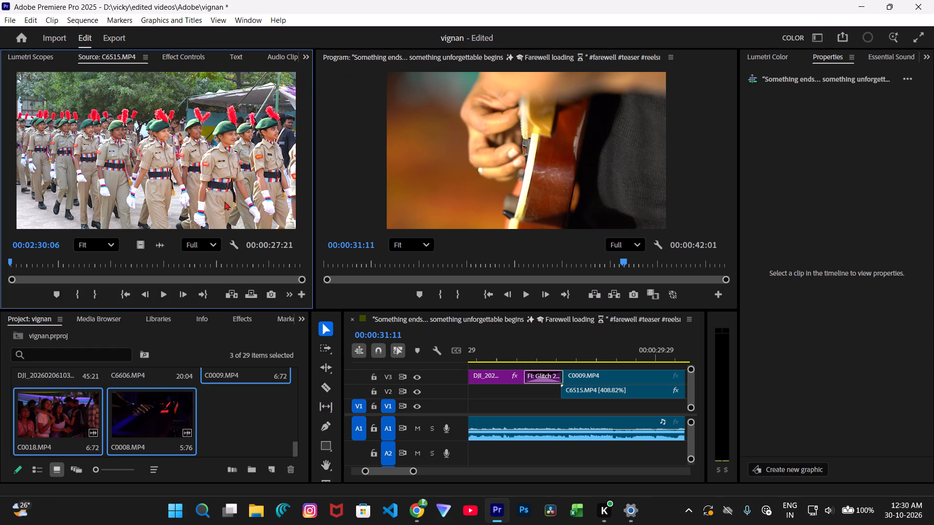
Place only the video of C0008 on V3 over C0009, starting just after the DJI clip at about 00:00:27:20.
click(156, 403)
drag(156, 403, 183, 173)
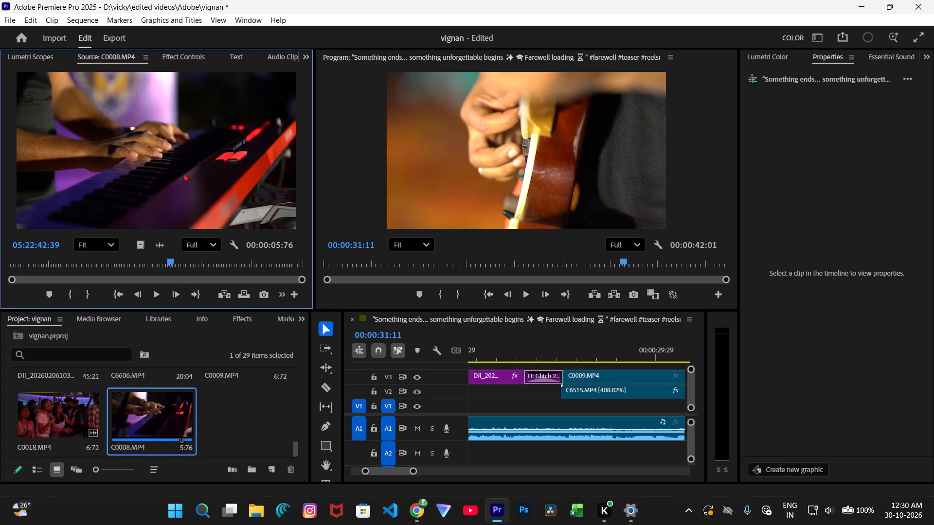
drag(183, 173, 184, 173)
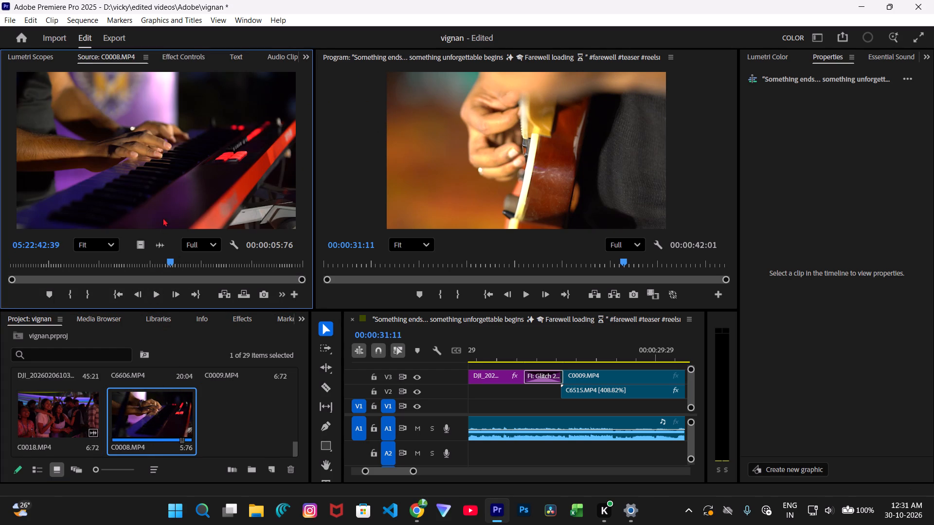
drag(138, 248, 504, 357)
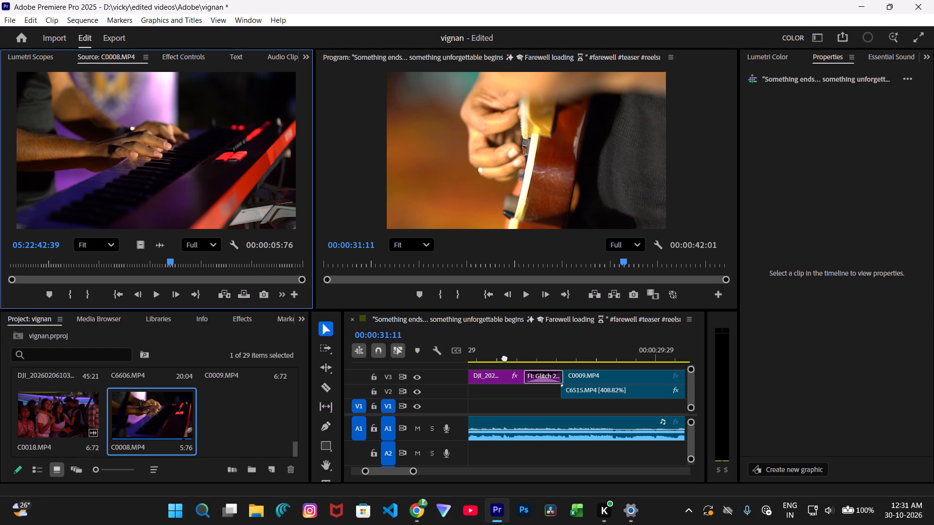
drag(504, 357, 564, 374)
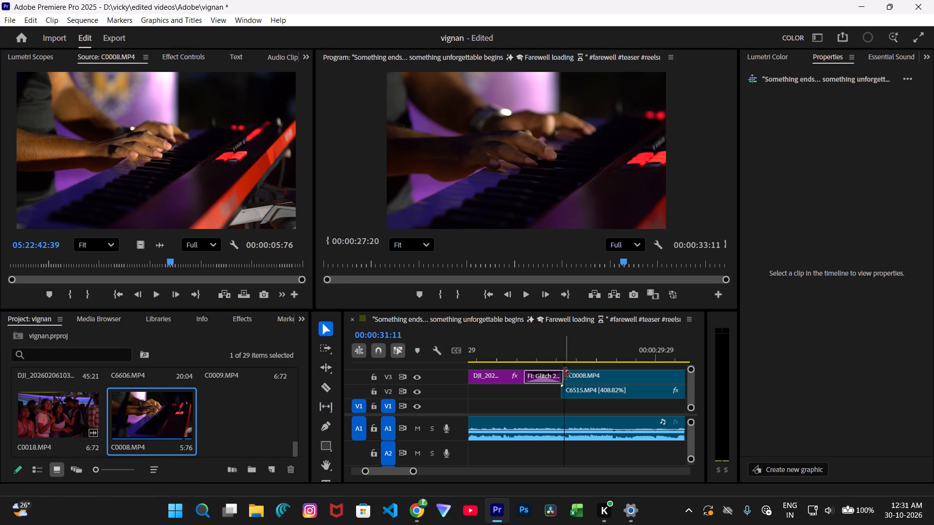
Close the small gap between the DJI clip and C0008 on V3 so the two clips meet.
drag(562, 377, 568, 377)
drag(562, 377, 548, 375)
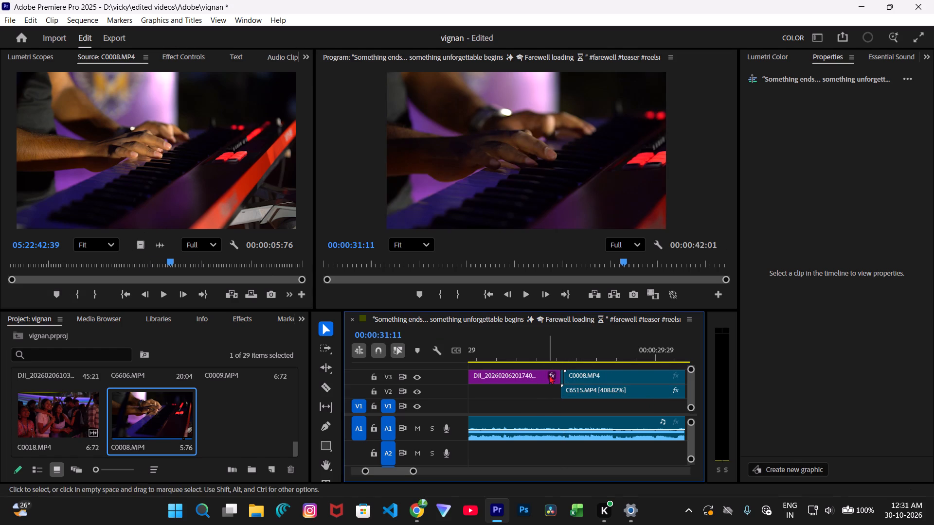
click(563, 379)
key(BackSpace)
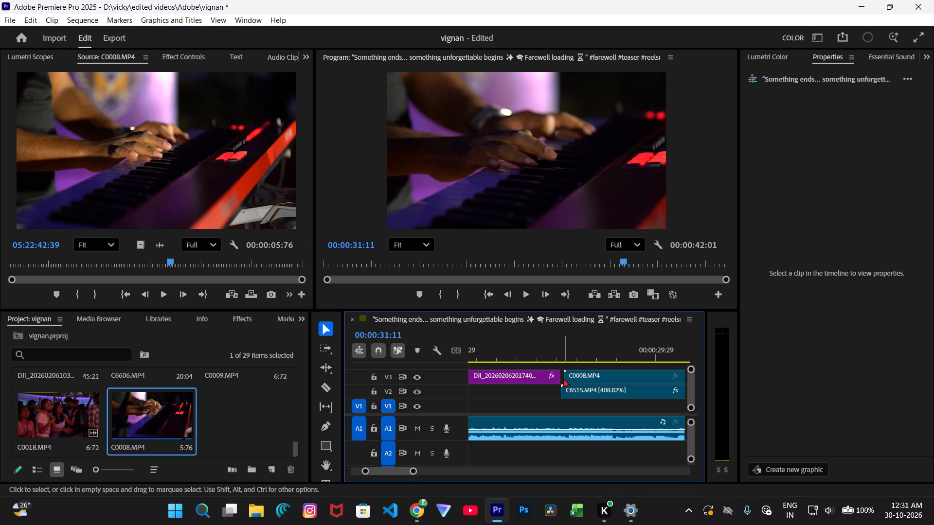
click(561, 379)
key(BackSpace)
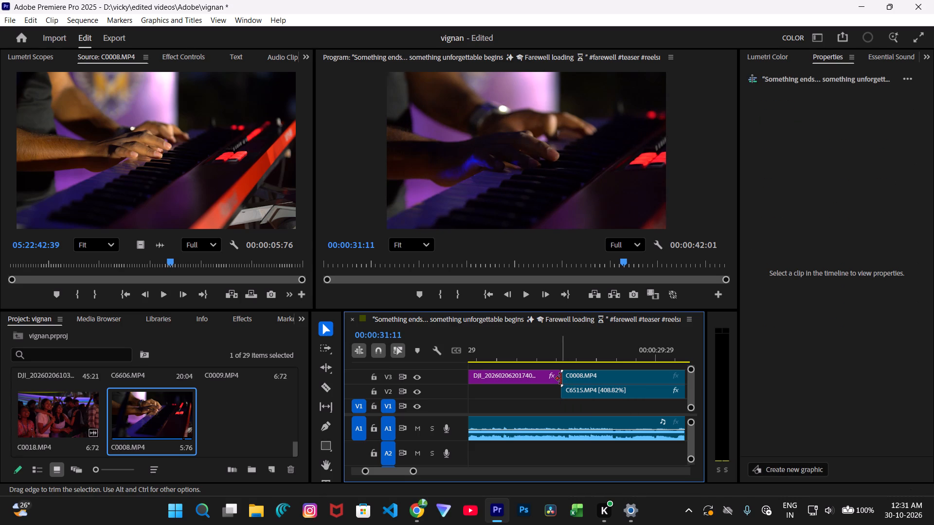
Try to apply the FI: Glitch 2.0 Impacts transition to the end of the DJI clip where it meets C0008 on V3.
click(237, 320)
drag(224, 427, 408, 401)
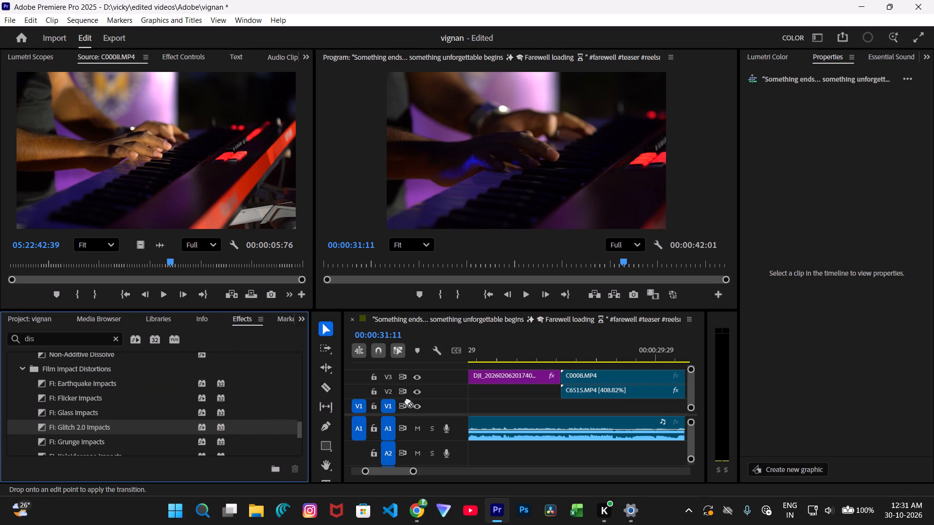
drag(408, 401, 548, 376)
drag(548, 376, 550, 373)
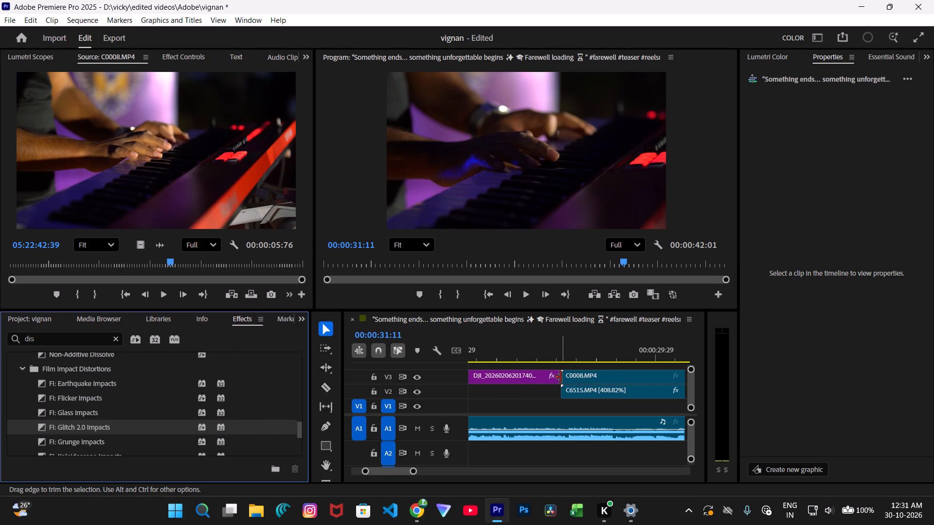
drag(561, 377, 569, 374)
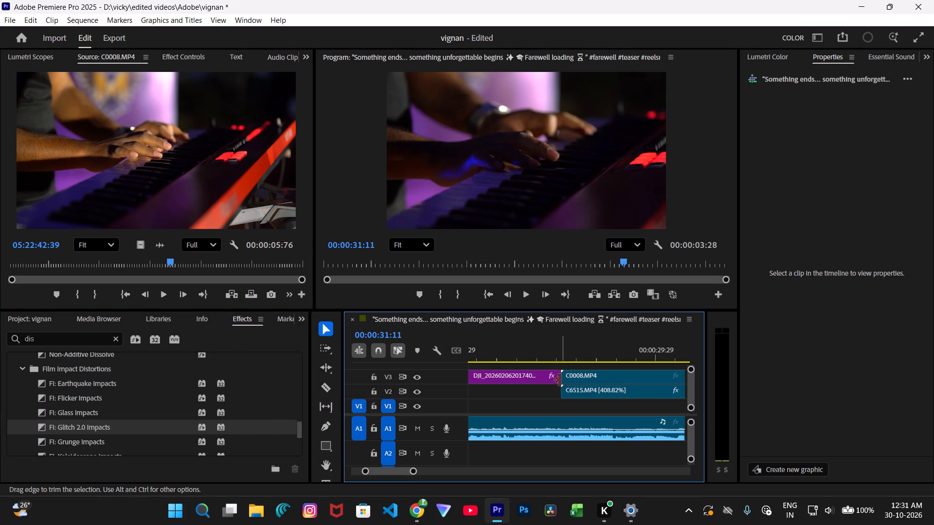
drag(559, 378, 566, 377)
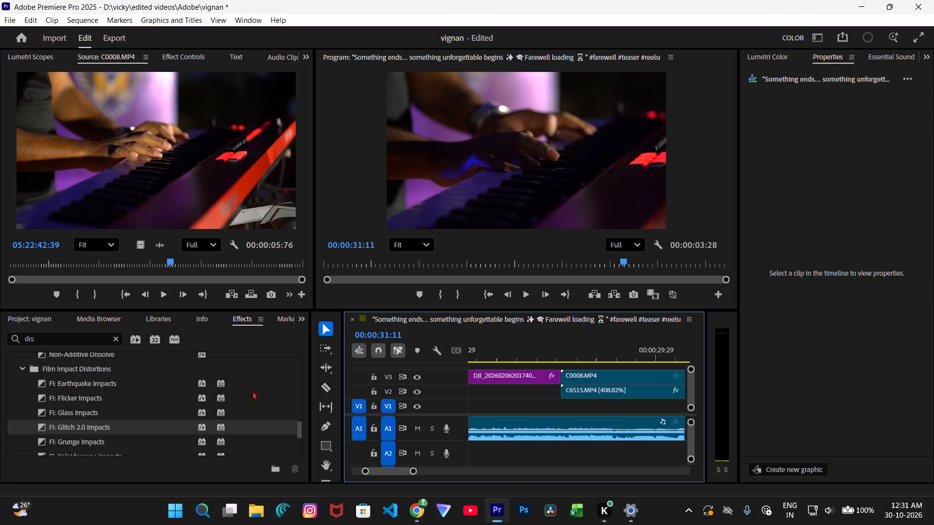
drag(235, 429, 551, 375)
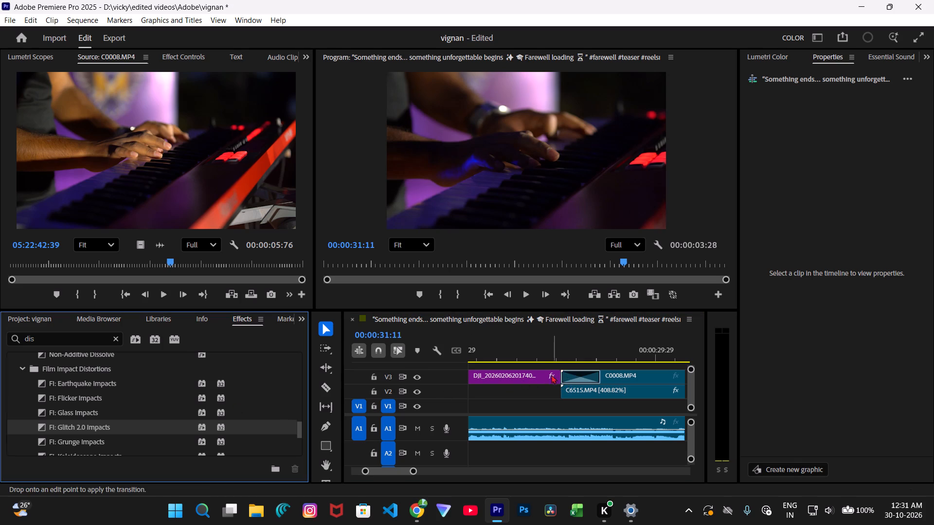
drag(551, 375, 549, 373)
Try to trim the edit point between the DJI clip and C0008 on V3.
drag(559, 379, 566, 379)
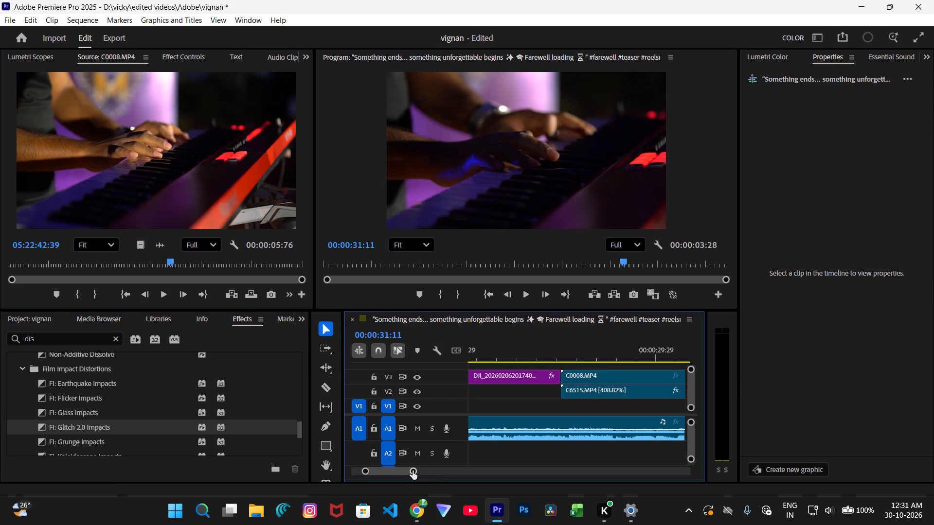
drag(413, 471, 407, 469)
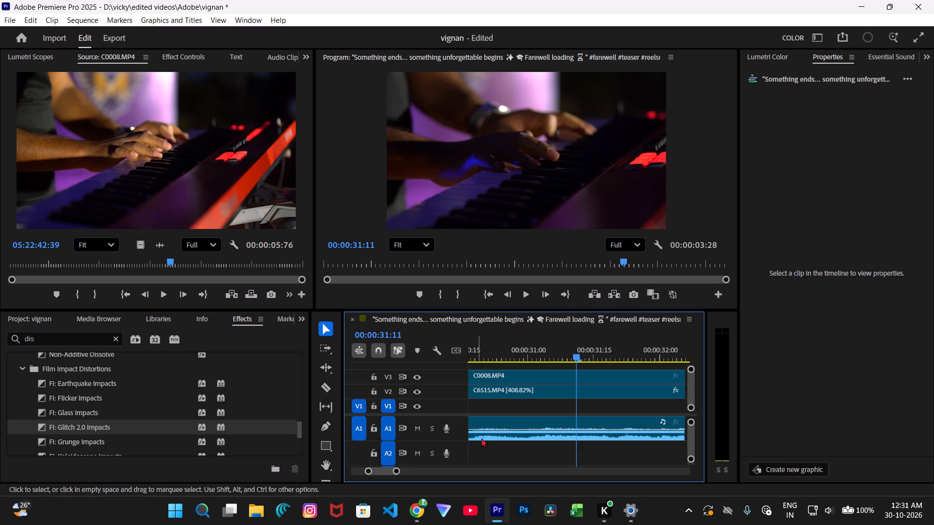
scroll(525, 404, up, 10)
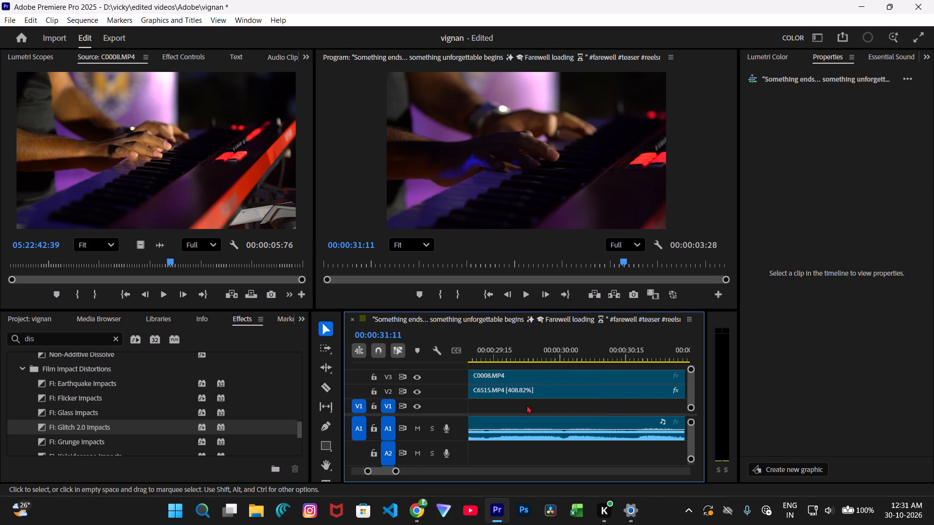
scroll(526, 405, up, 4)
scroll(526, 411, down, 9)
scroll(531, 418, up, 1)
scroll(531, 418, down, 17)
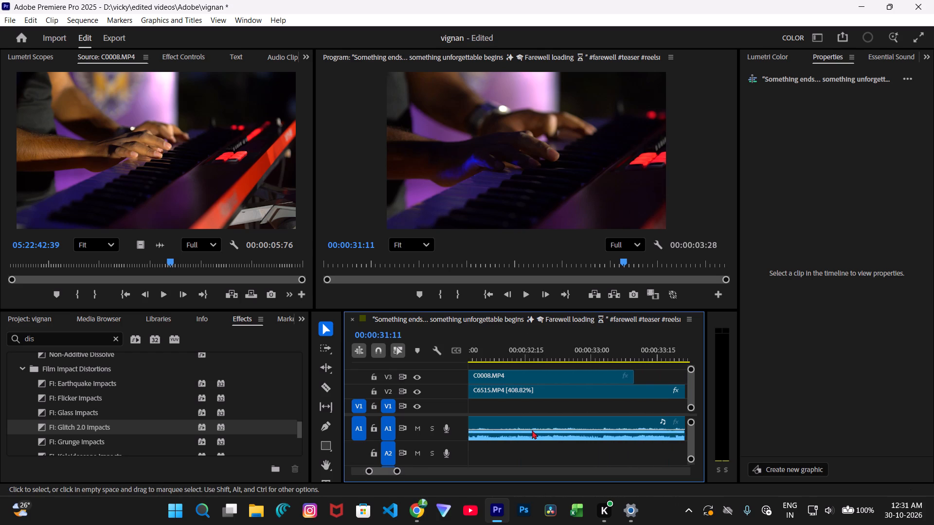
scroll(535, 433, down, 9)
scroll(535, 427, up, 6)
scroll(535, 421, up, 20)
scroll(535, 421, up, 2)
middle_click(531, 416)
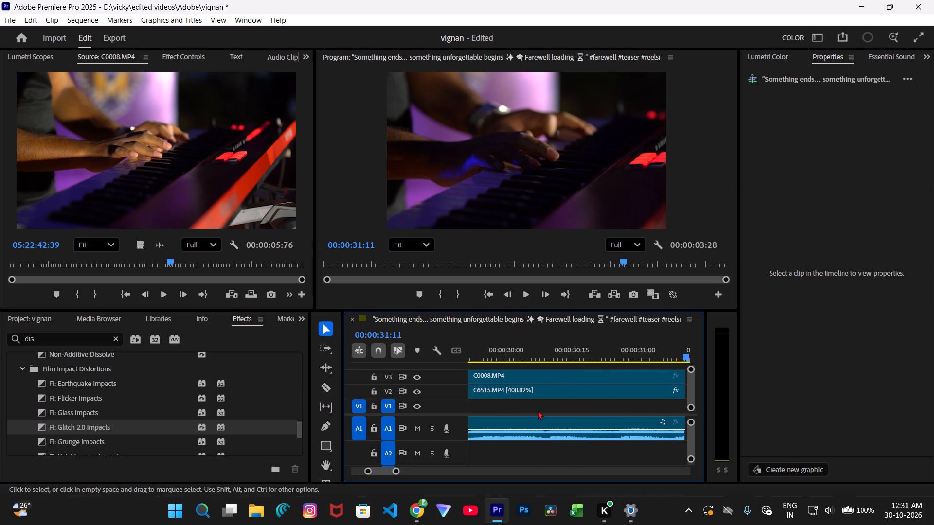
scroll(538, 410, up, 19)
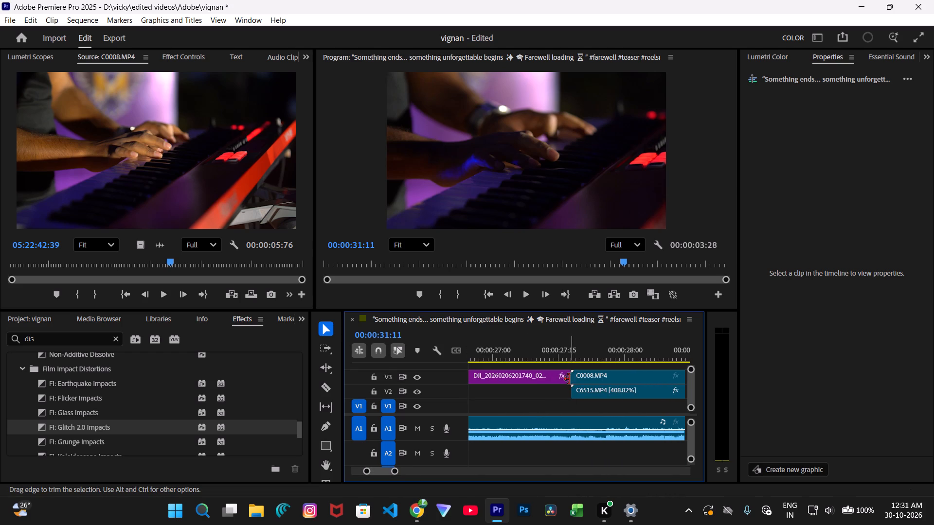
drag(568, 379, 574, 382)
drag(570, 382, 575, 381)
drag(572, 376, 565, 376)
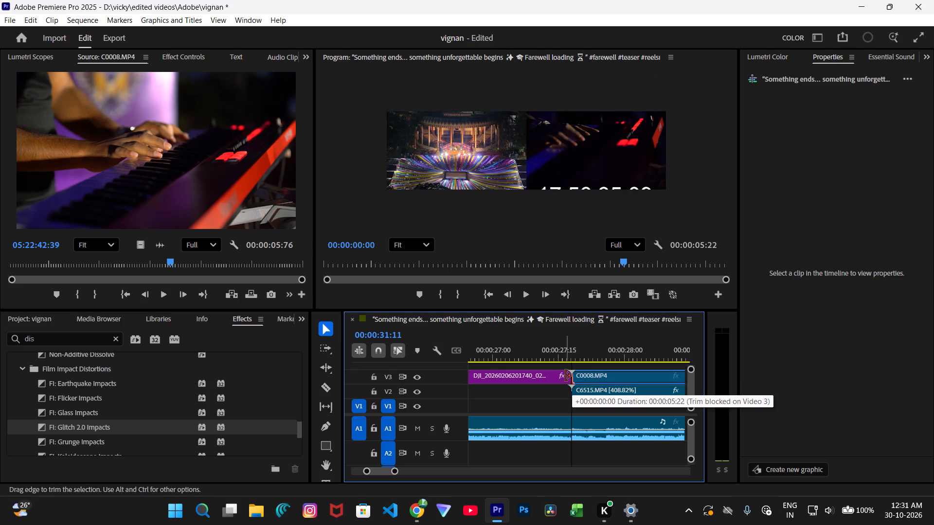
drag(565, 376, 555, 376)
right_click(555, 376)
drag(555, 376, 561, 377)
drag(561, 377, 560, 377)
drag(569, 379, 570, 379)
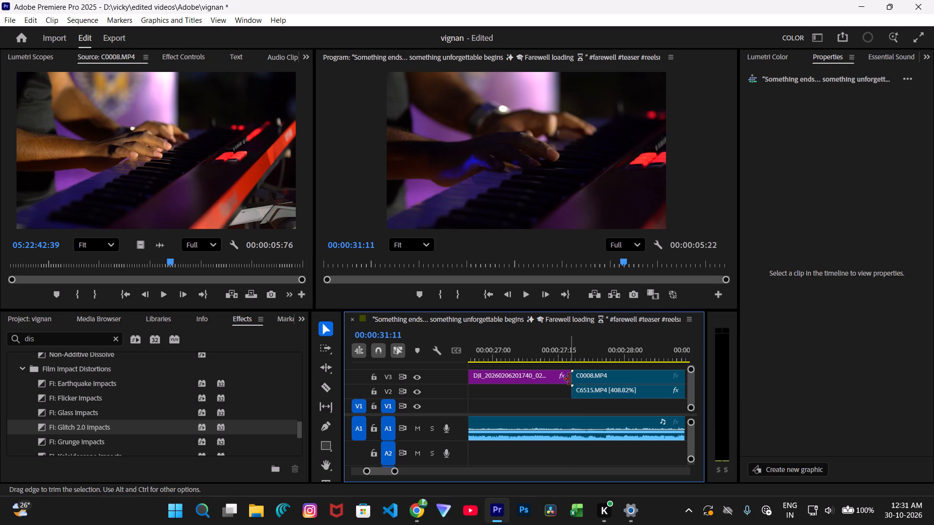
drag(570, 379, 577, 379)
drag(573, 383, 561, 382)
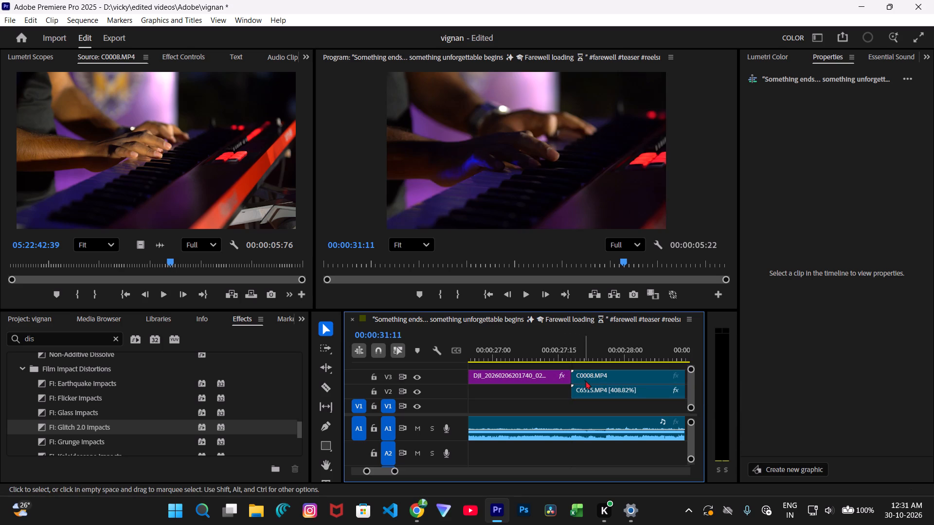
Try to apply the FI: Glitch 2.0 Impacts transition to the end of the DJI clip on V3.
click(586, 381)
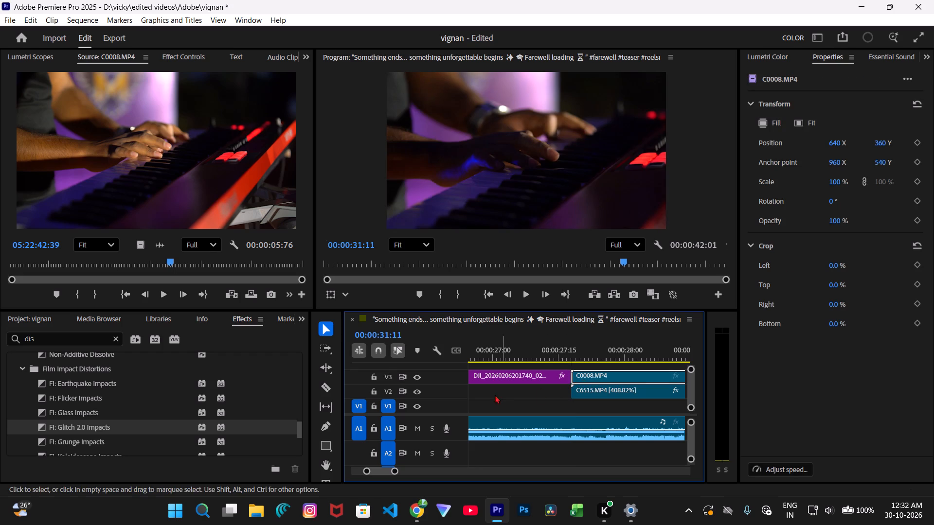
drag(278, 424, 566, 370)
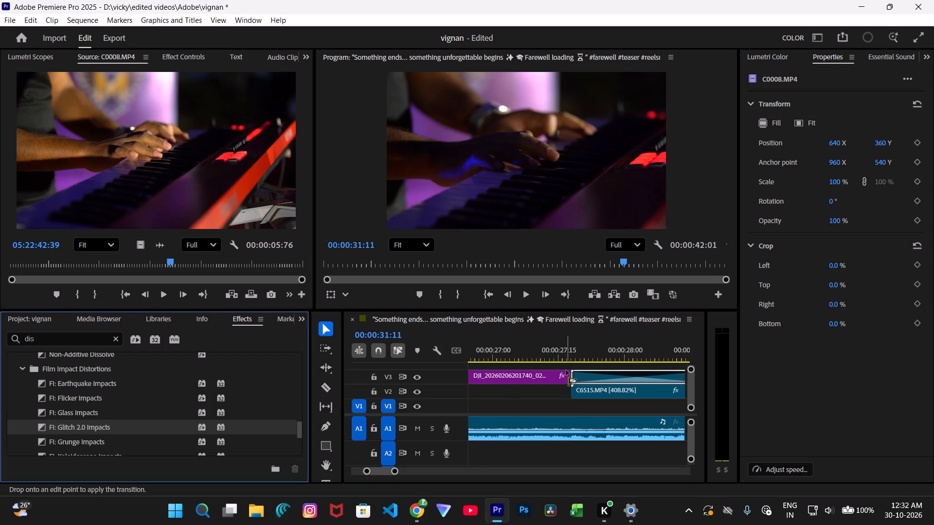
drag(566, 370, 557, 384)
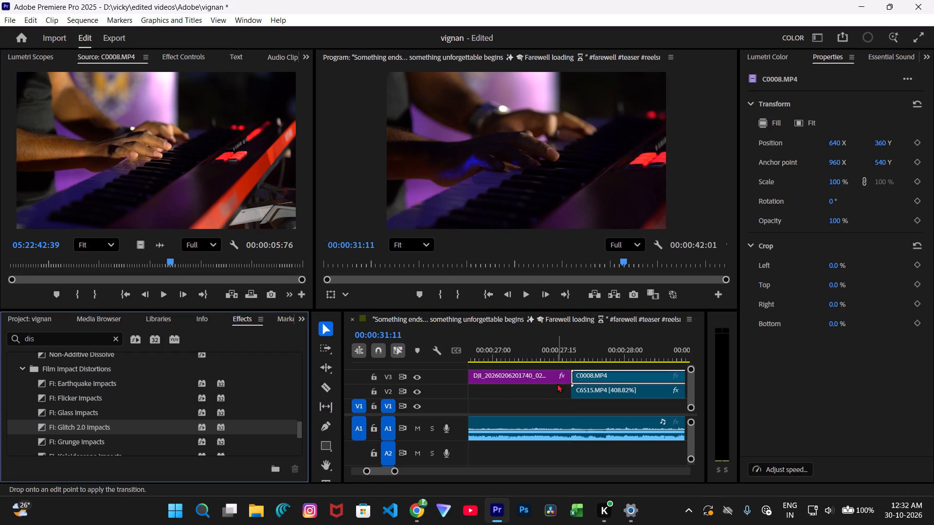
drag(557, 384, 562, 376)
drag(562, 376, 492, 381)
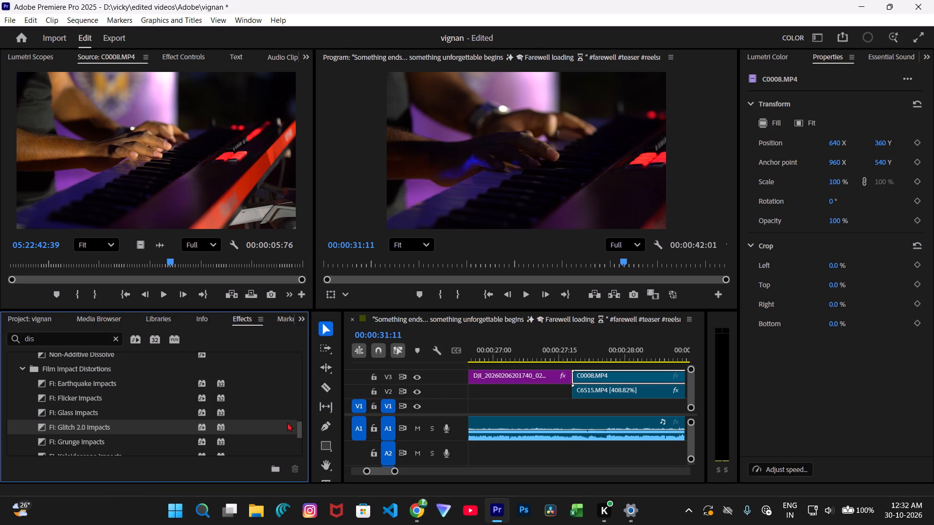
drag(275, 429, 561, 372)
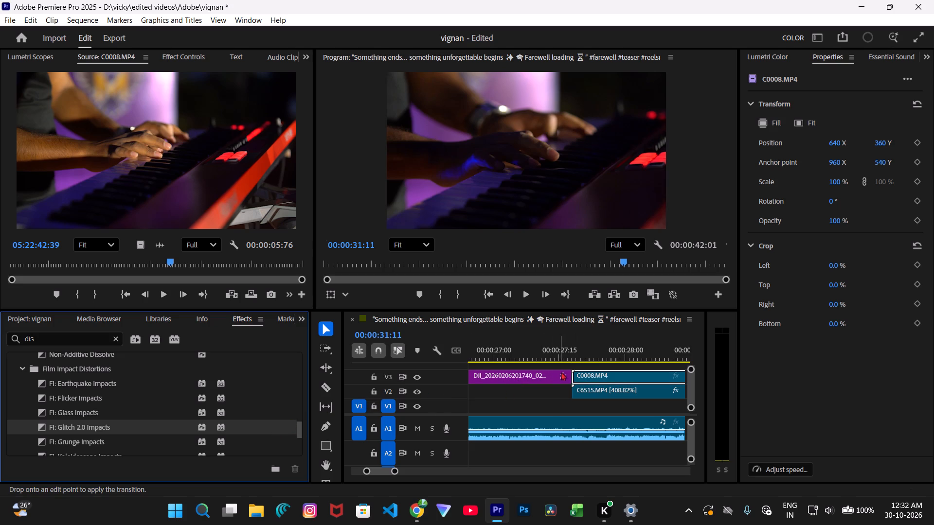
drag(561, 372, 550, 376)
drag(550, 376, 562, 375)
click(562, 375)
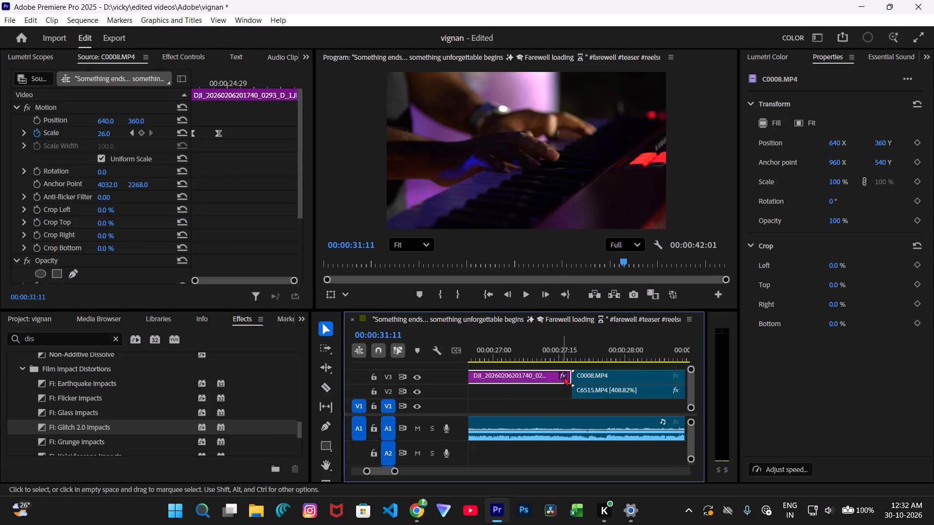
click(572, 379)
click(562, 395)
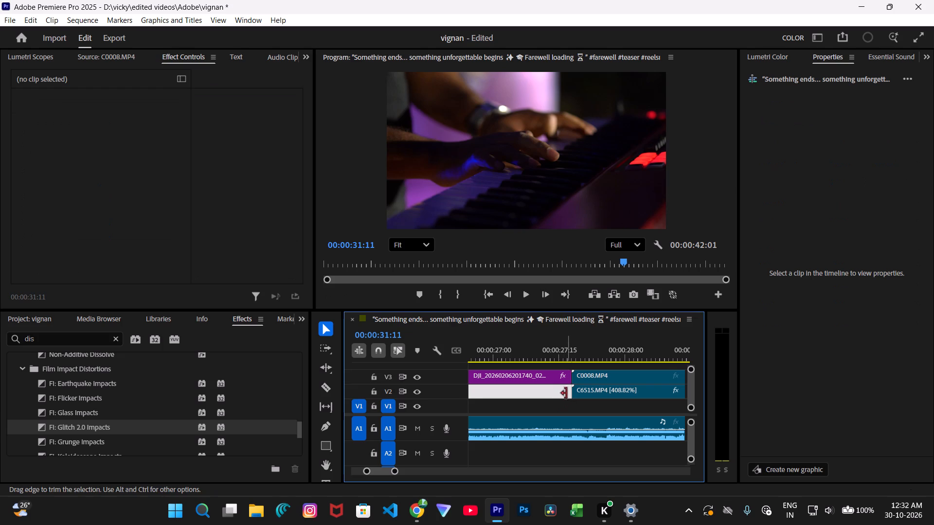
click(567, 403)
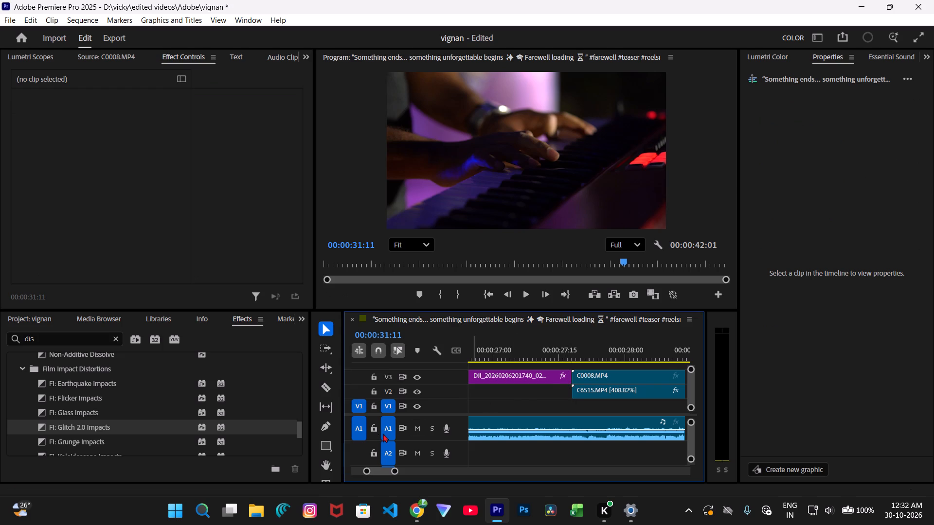
Apply the FI: Glitch 2.0 Impacts transition at the cut from the DJI clip to C0008 on V3 and play it back.
drag(267, 427, 579, 373)
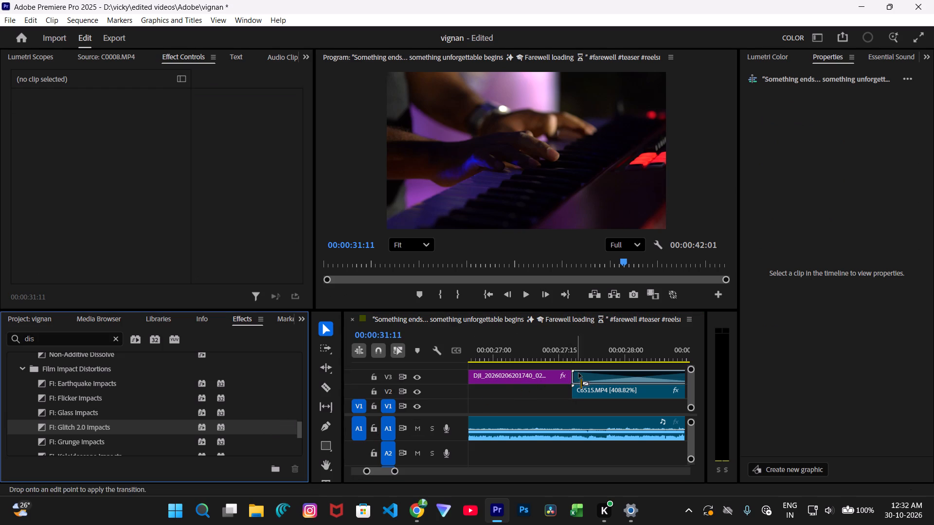
drag(579, 373, 558, 367)
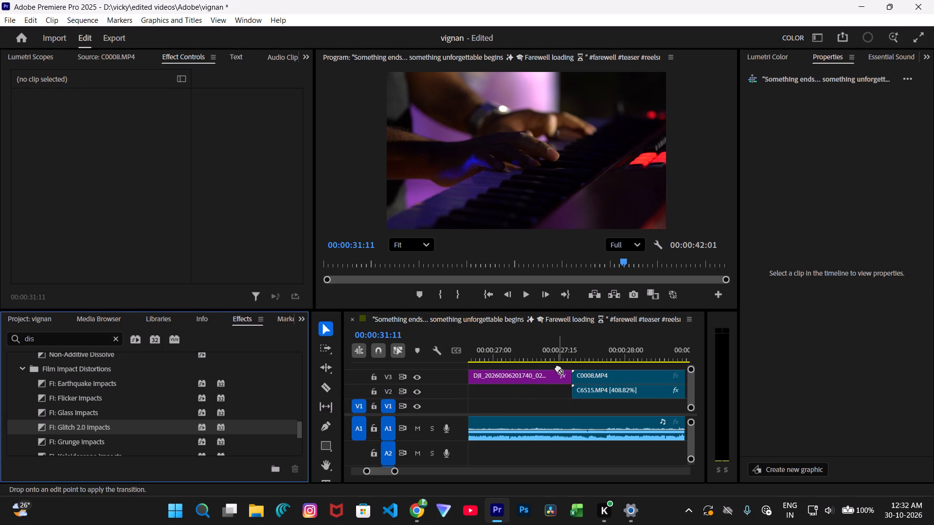
drag(558, 367, 553, 375)
click(553, 376)
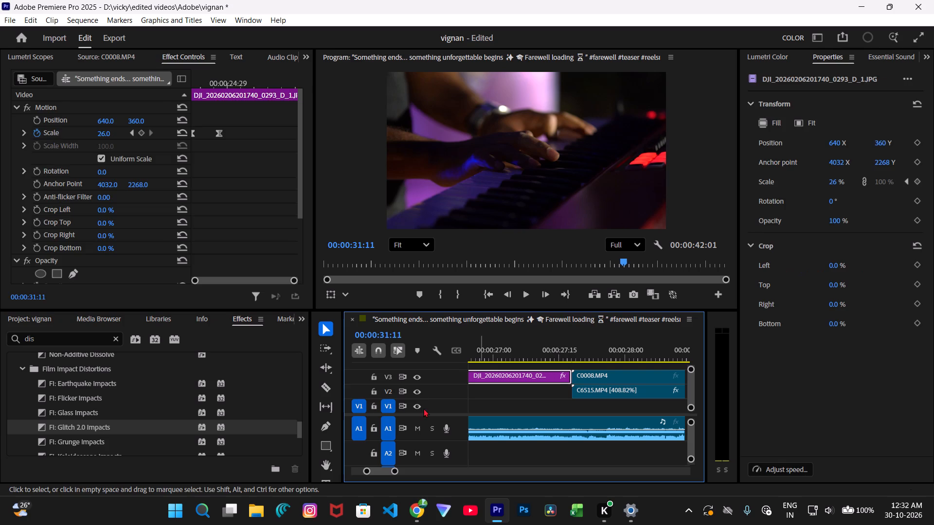
drag(264, 420, 550, 374)
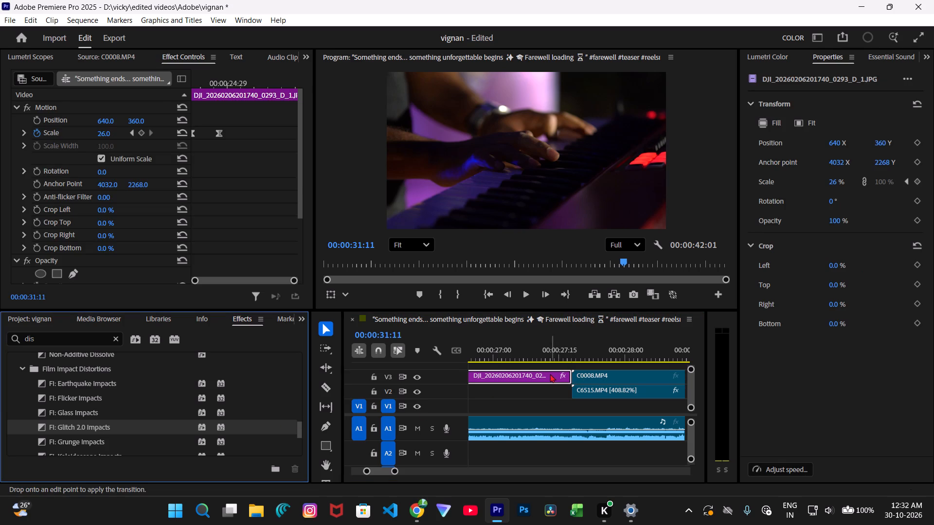
drag(550, 374, 566, 373)
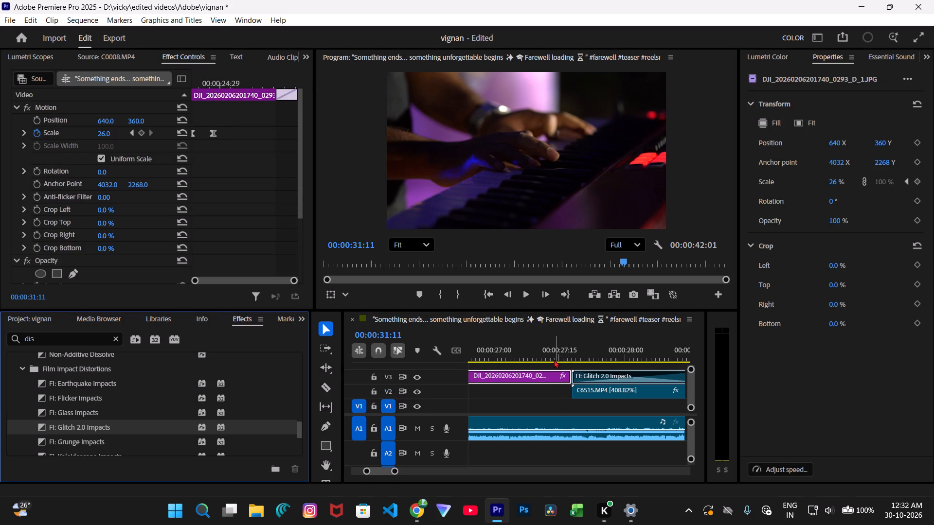
click(554, 359)
key(space)
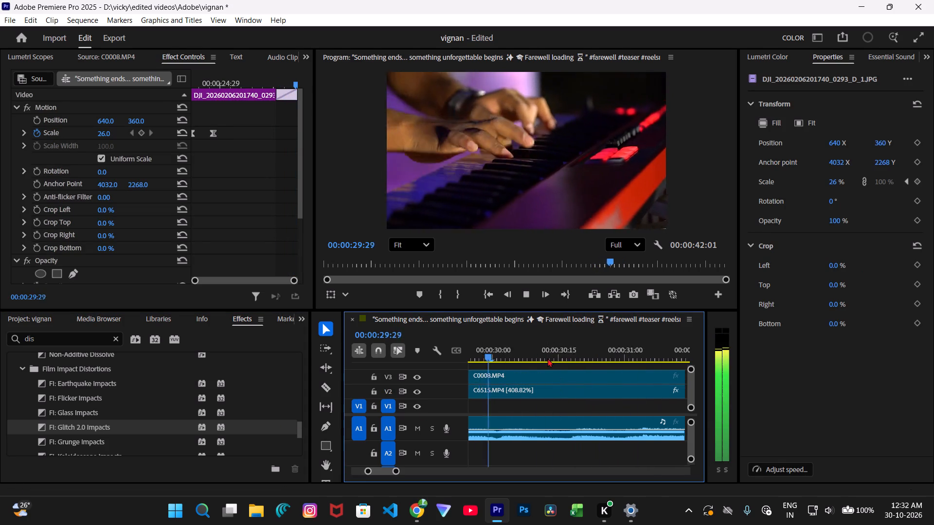
key(space)
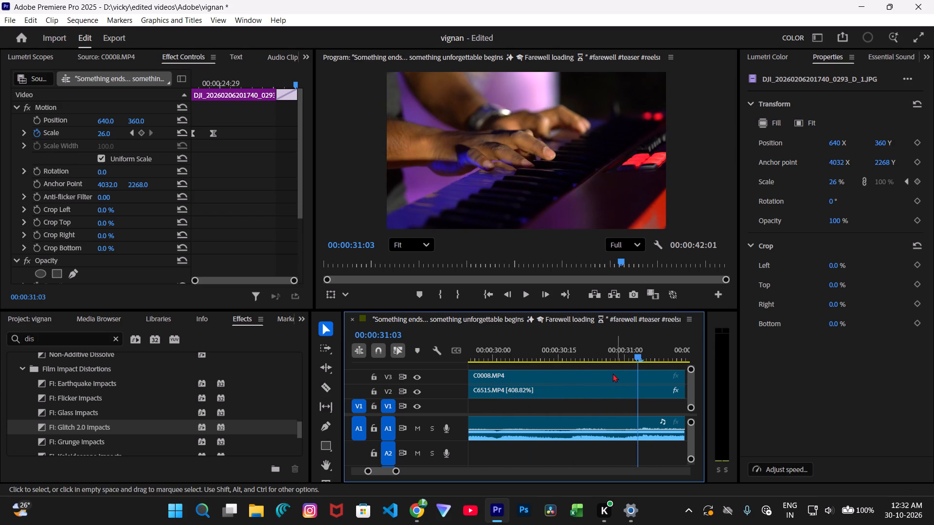
Place only the video of C0018 on V3 over C0008, starting at 00:00:30:03, and play back the cut.
click(529, 358)
drag(521, 356, 508, 357)
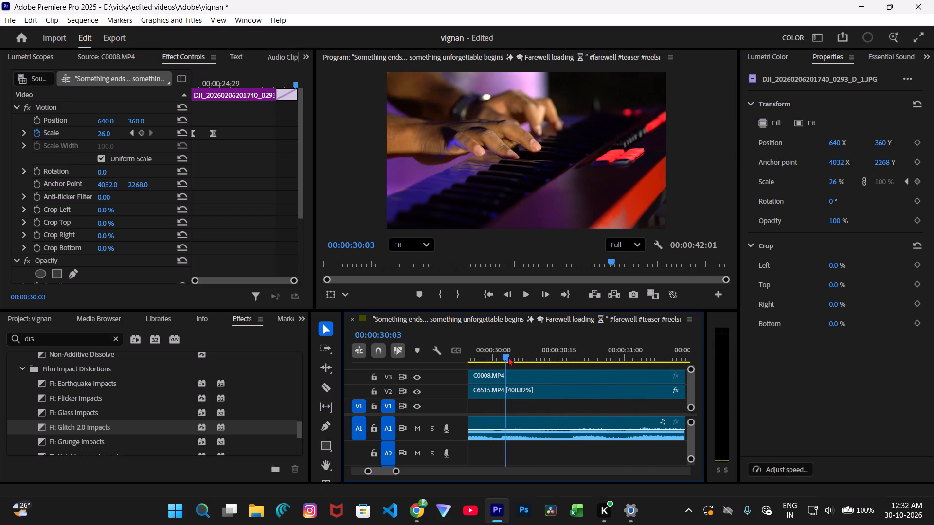
drag(508, 357, 509, 357)
click(18, 321)
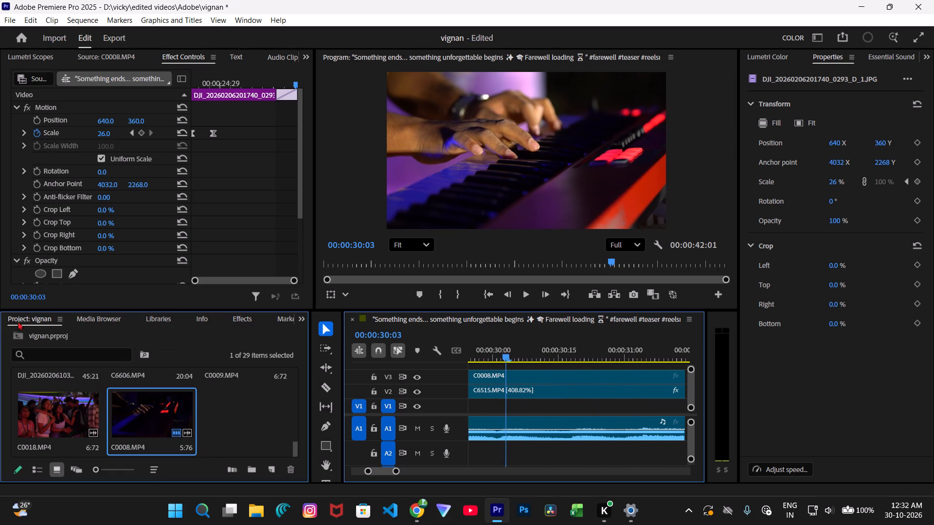
click(58, 425)
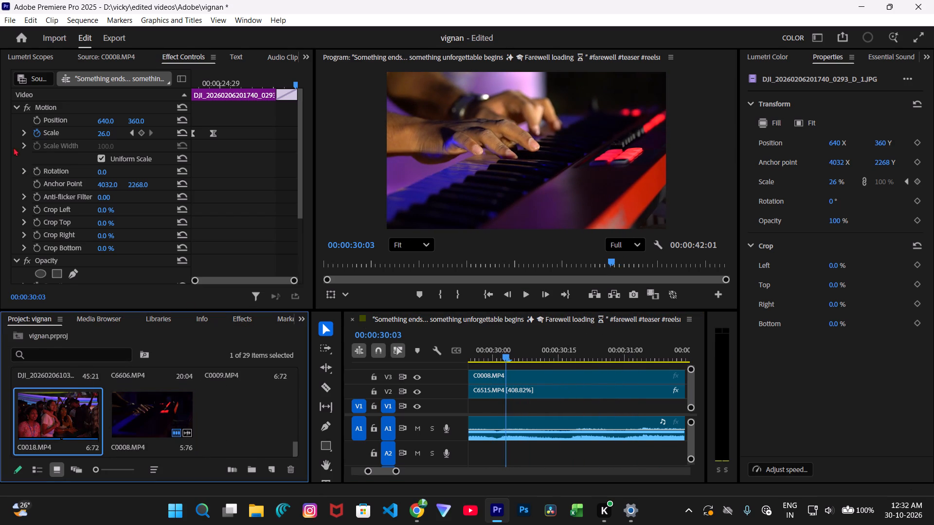
click(89, 55)
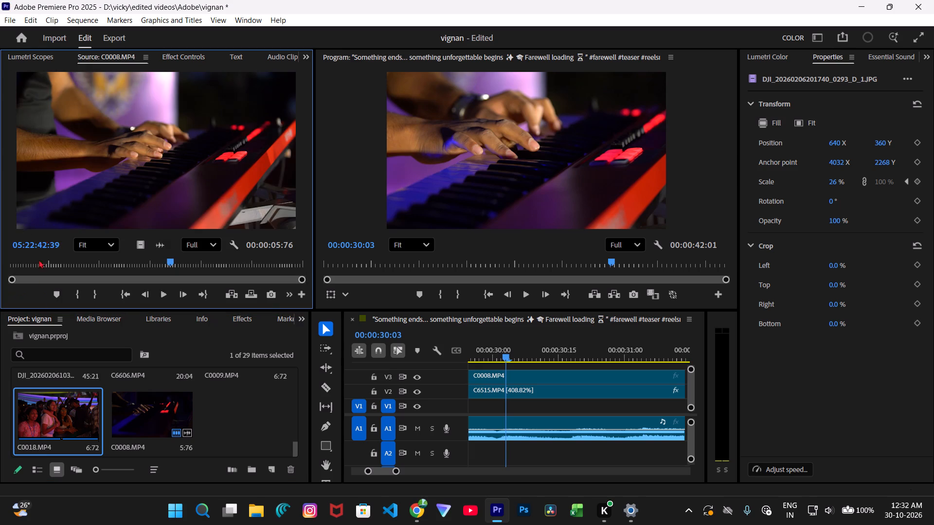
drag(45, 427, 152, 228)
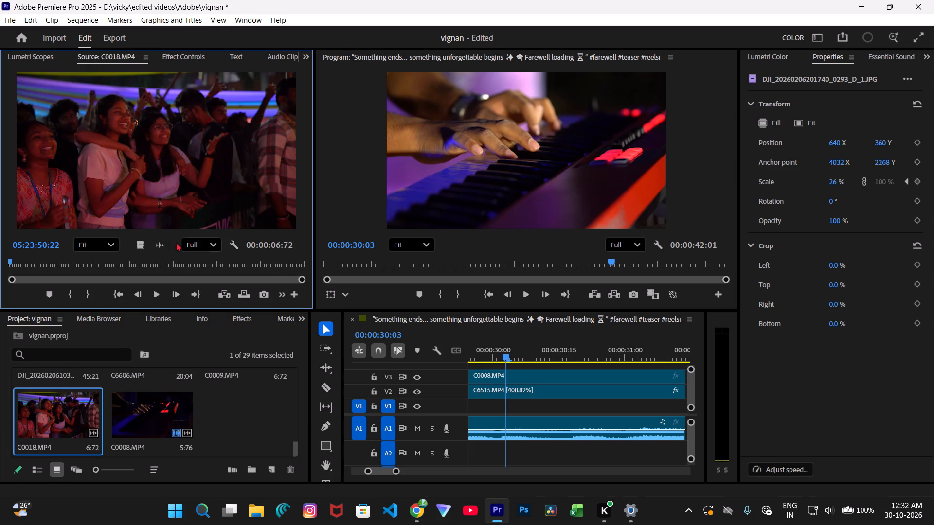
drag(138, 247, 495, 371)
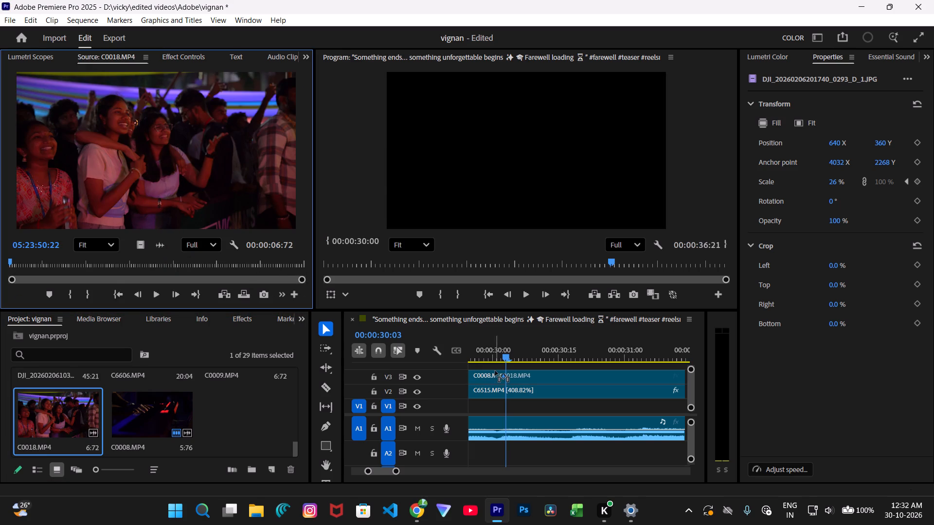
drag(495, 371, 497, 373)
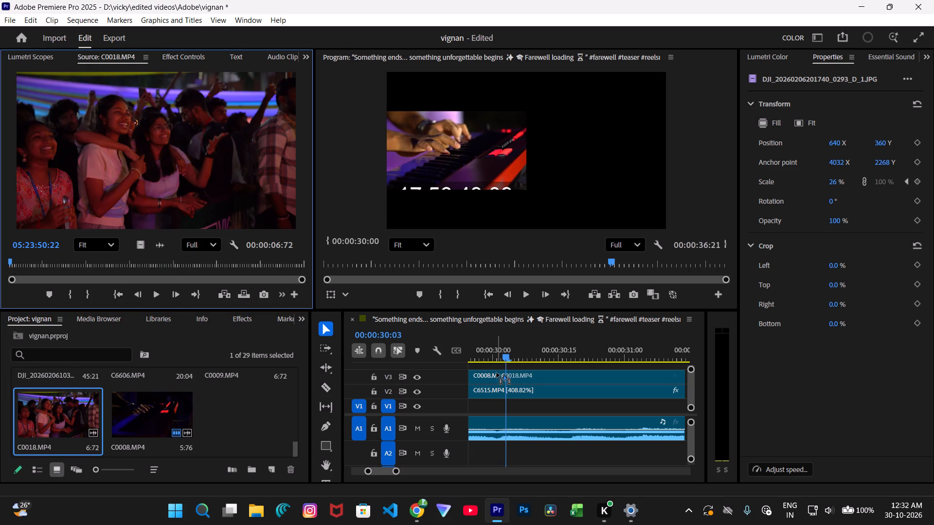
drag(497, 373, 507, 371)
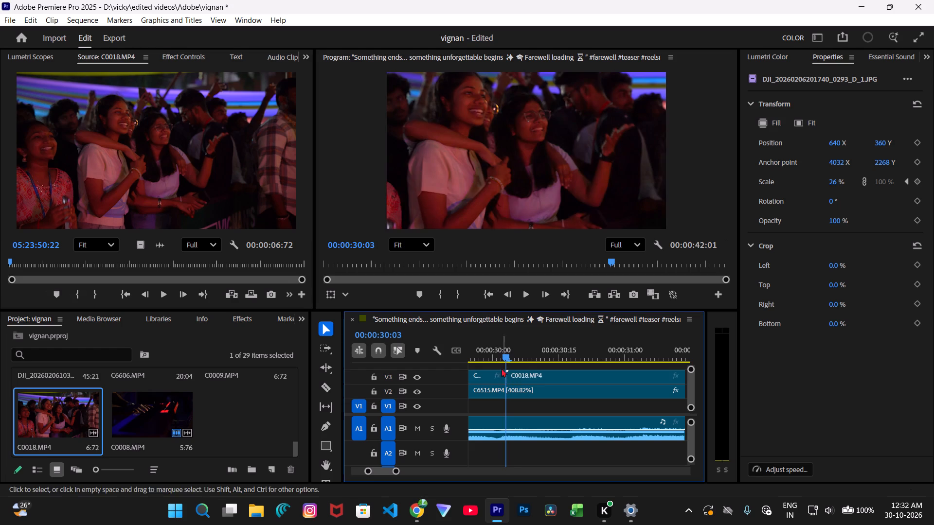
click(485, 358)
key(space)
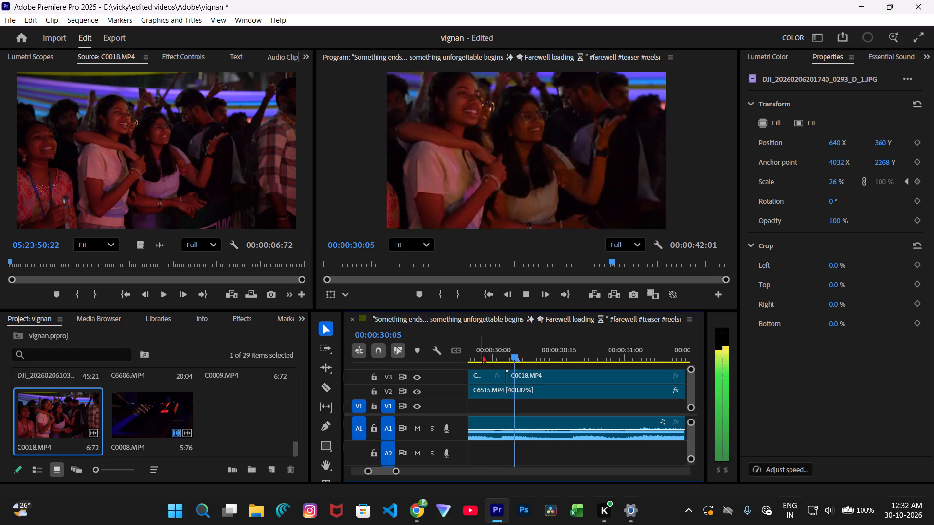
key(space)
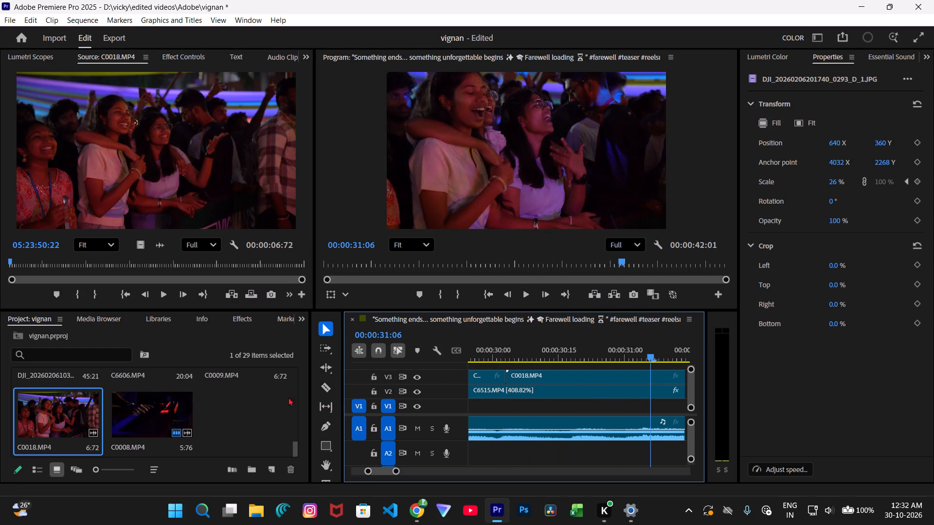
Place only the video of C7179 on V3 over C0018, starting at about 00:00:30:23, and play back the cut.
scroll(205, 406, up, 1)
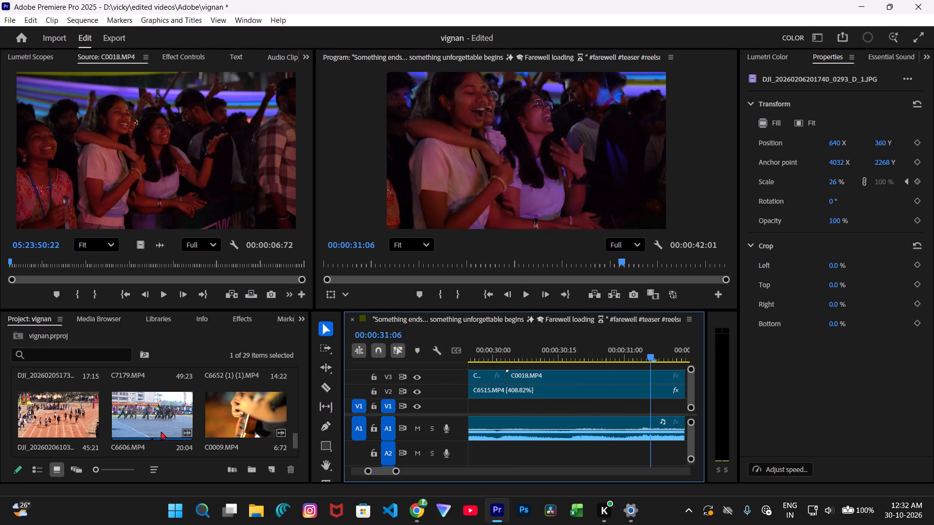
scroll(176, 425, up, 1)
drag(150, 414, 148, 266)
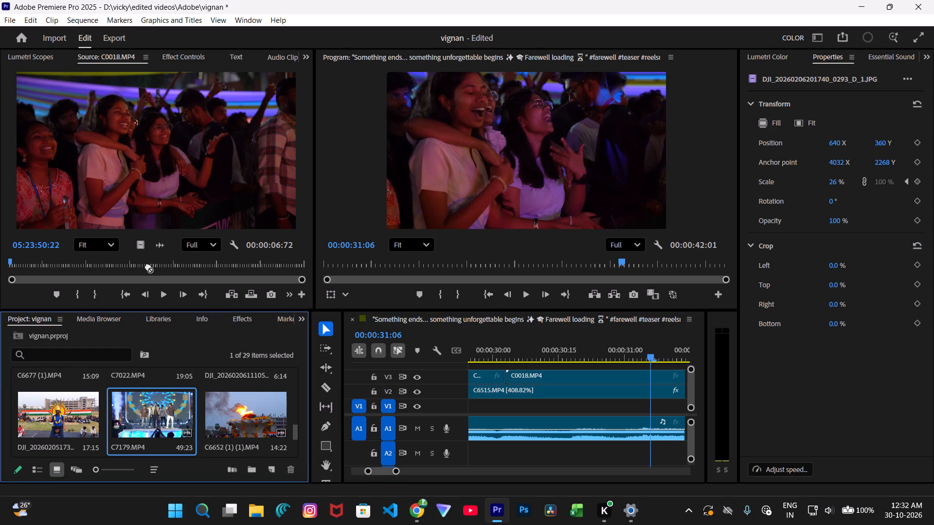
drag(148, 266, 155, 196)
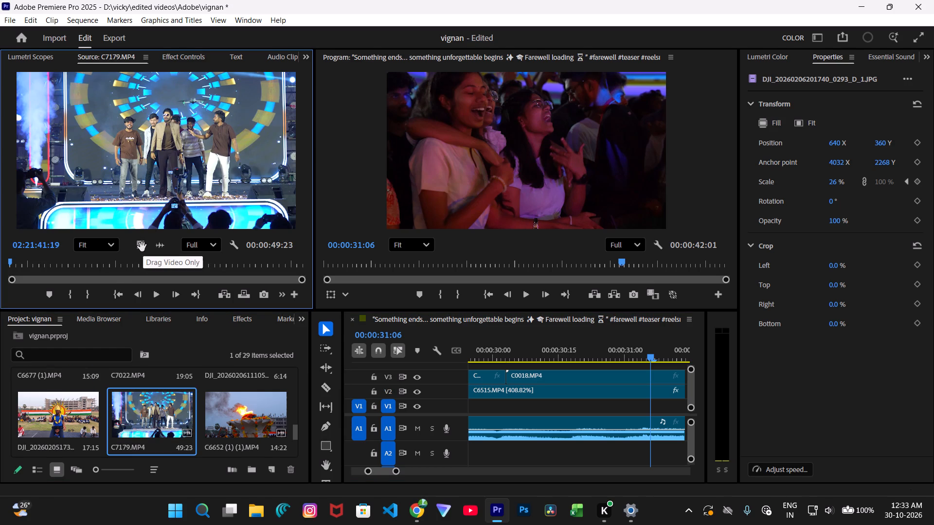
drag(142, 247, 625, 382)
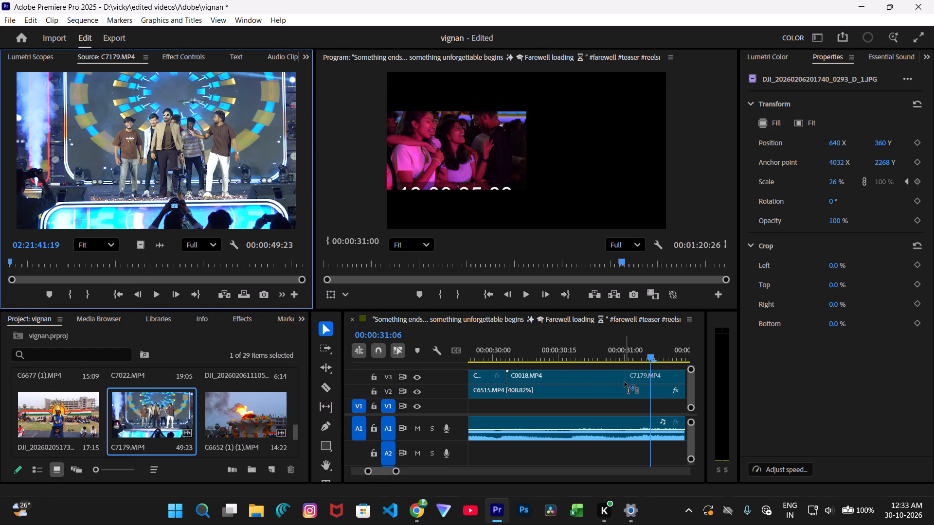
drag(625, 382, 596, 385)
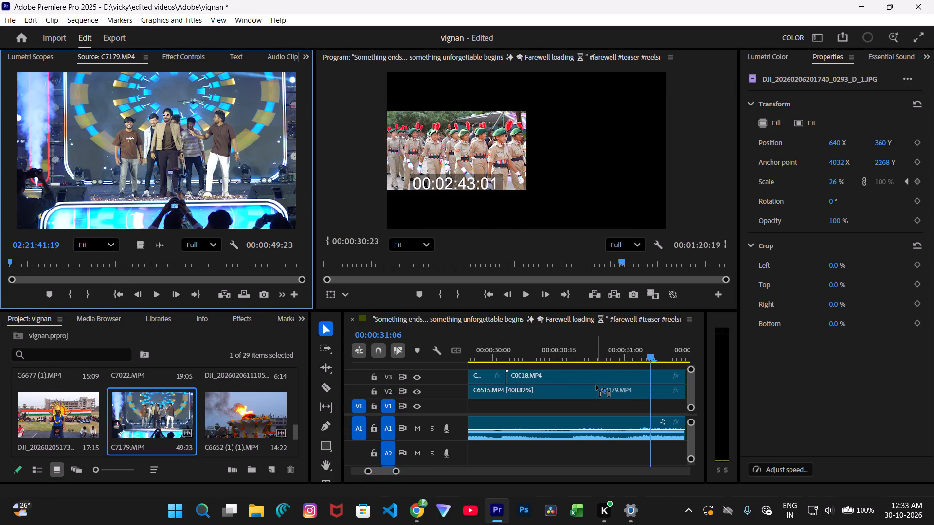
drag(596, 385, 595, 381)
click(568, 358)
key(space)
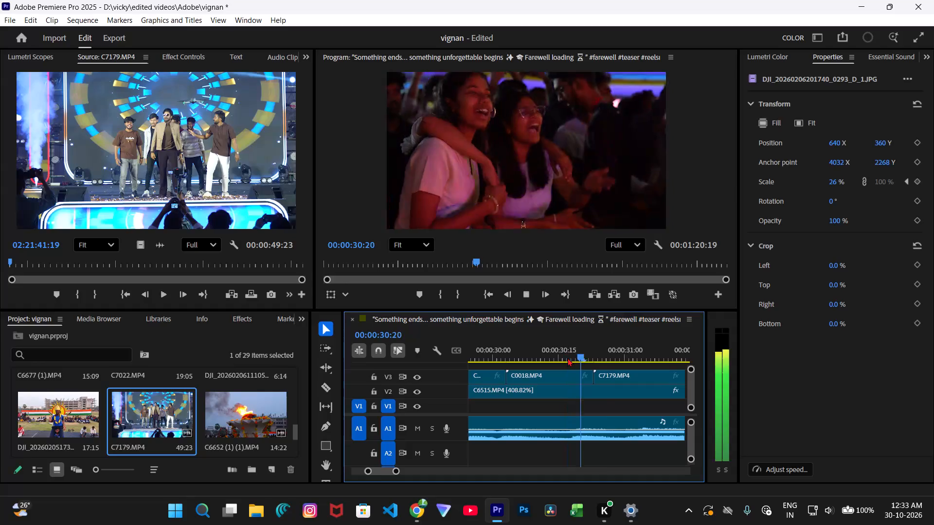
key(space)
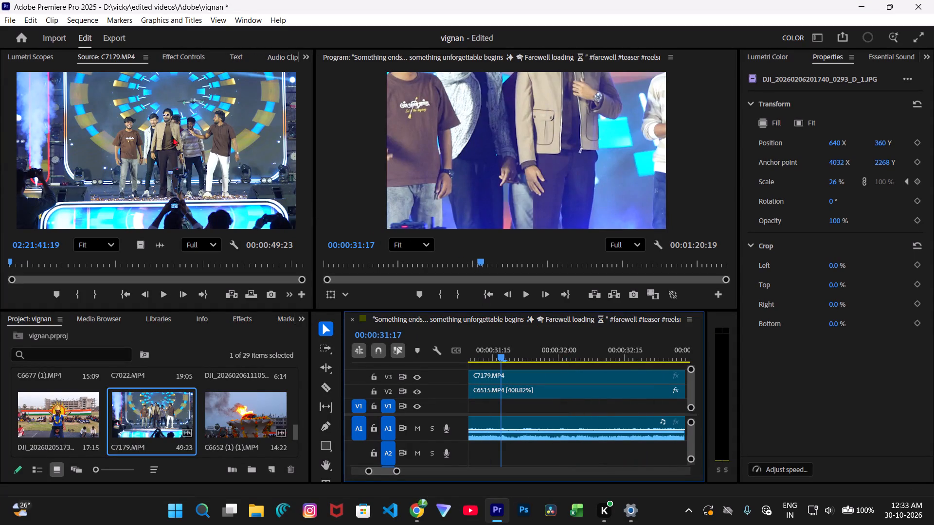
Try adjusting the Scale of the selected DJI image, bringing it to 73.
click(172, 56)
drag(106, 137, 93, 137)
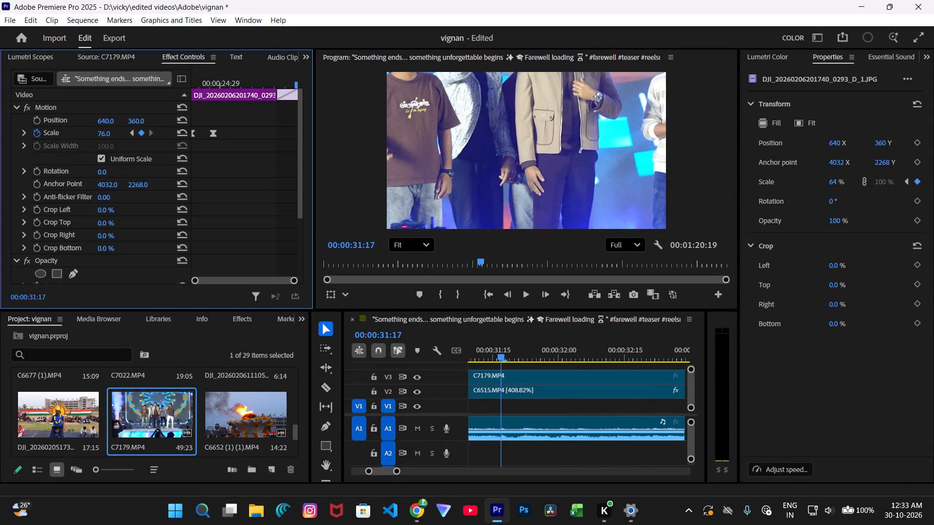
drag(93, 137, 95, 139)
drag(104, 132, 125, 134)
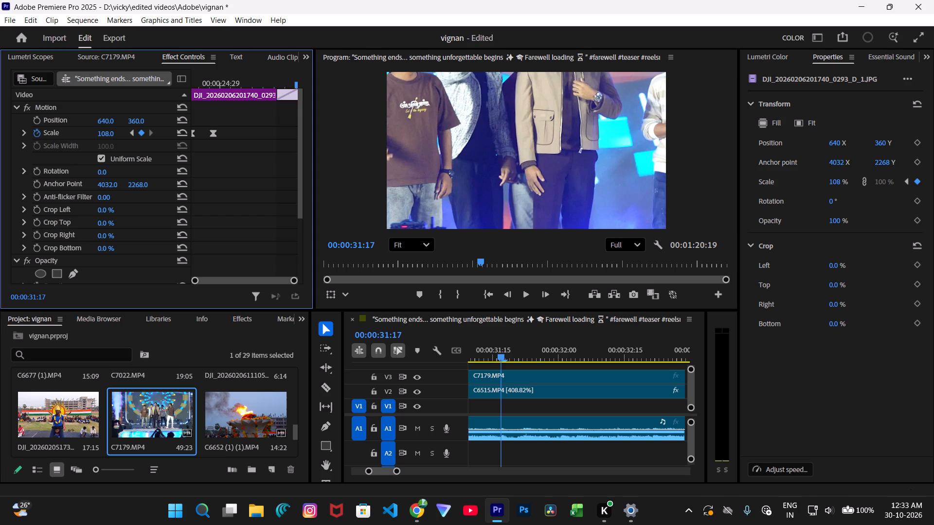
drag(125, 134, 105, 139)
Undo the DJI image's scale changes and the last placement of C7179 on V3.
key(ctrl+z)
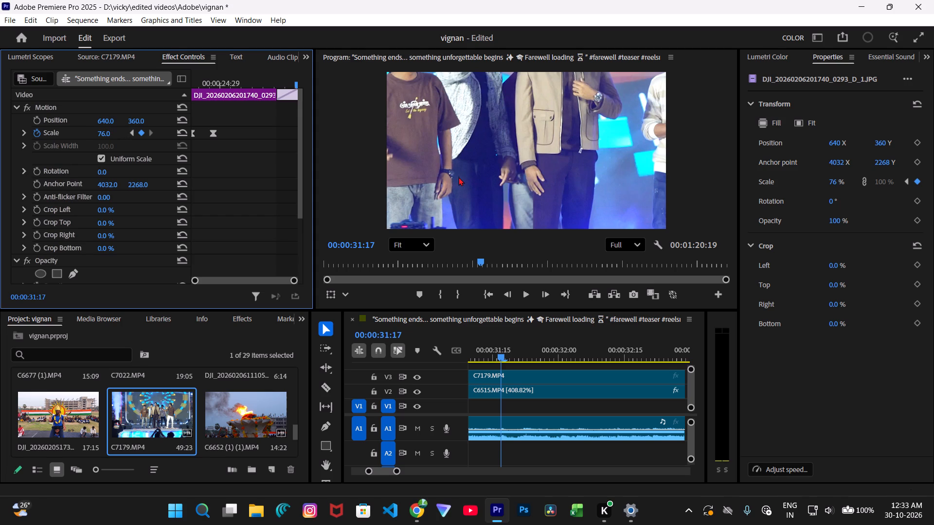
key(ctrl+z)
key(ctrl+z)
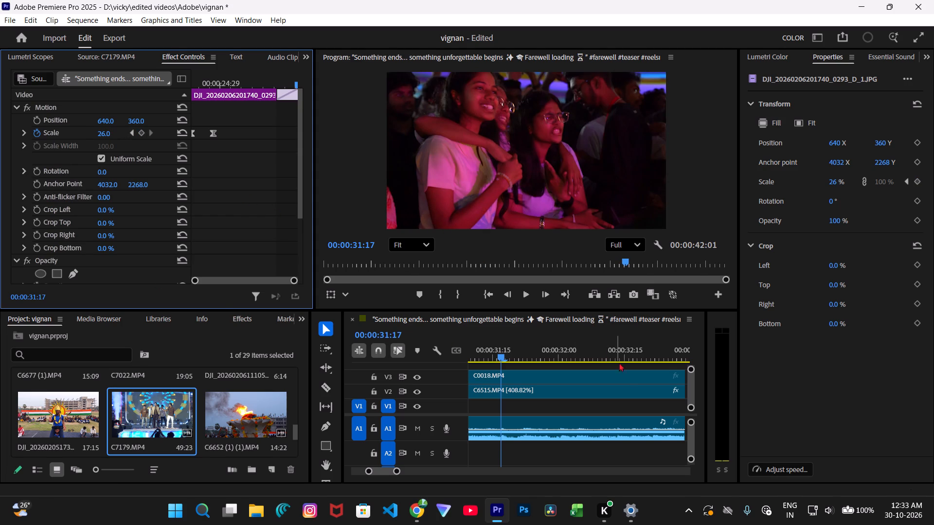
Place only the video of C7179 on V3 over C0018, starting at about 00:00:31:24.
drag(163, 414, 365, 426)
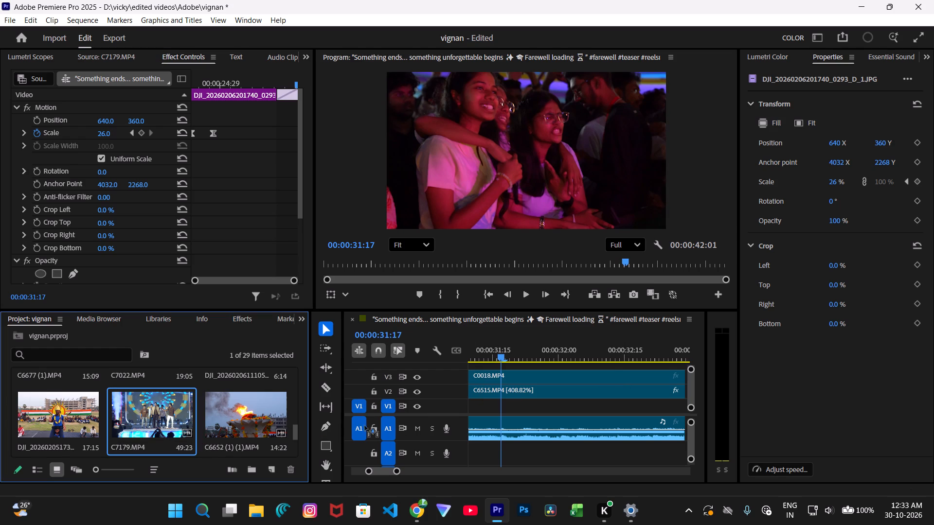
drag(365, 426, 90, 178)
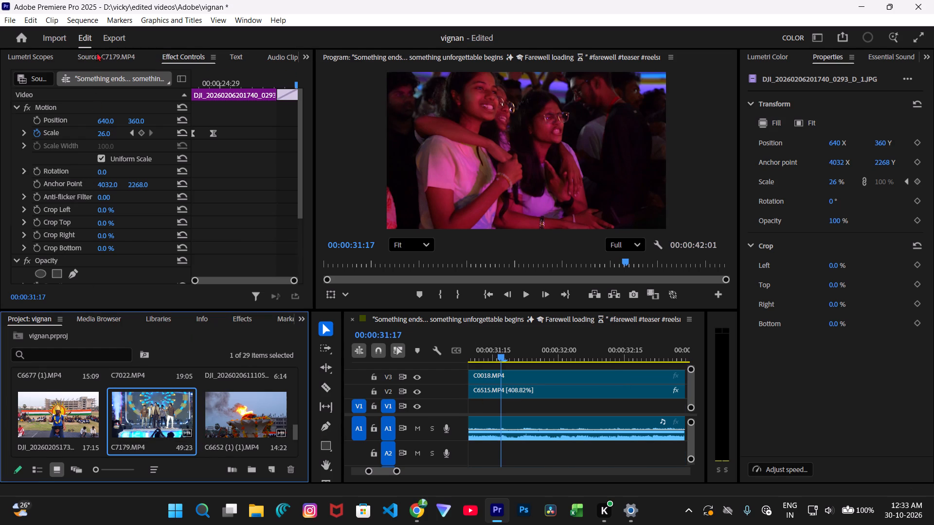
click(96, 52)
drag(140, 245, 139, 245)
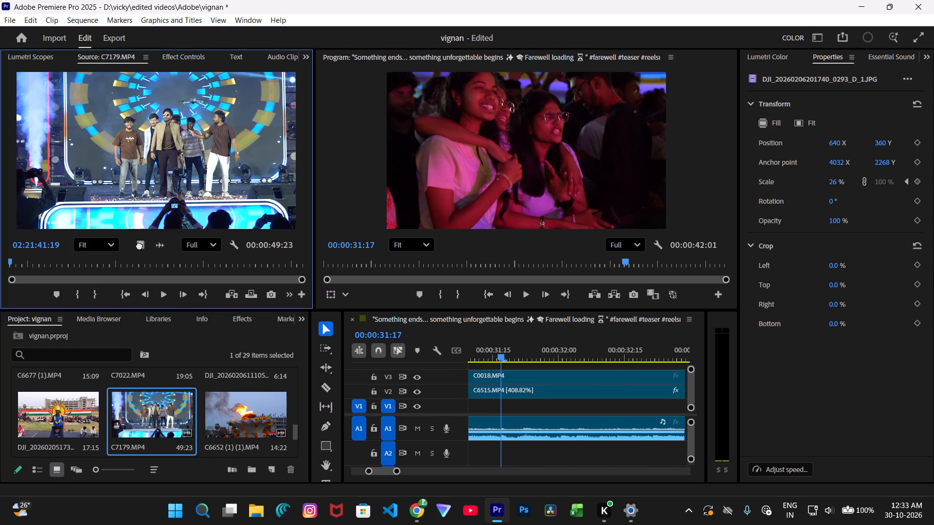
drag(139, 245, 538, 376)
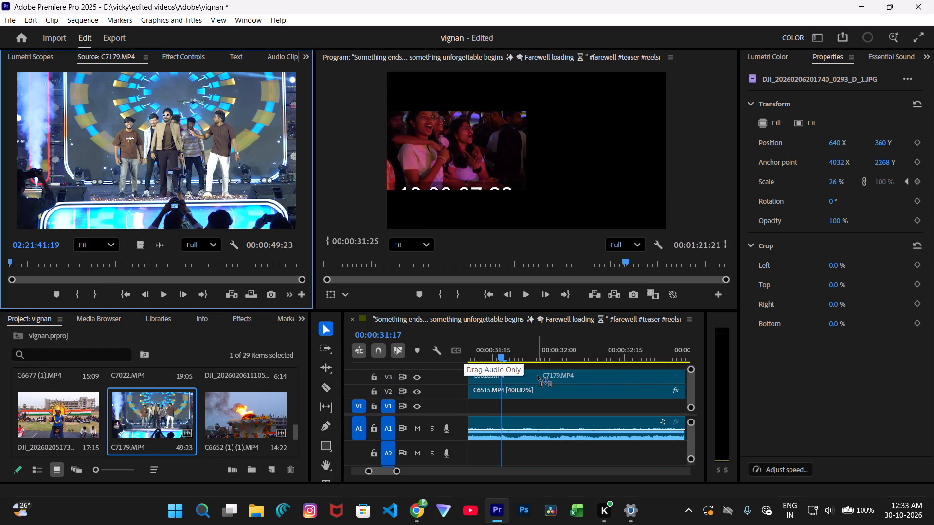
drag(538, 376, 534, 377)
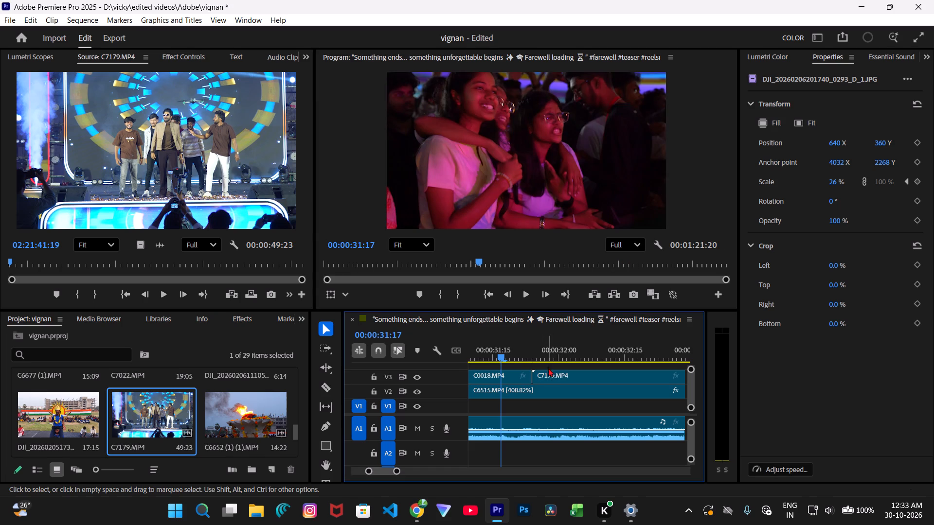
Set the Scale of the C7179 clip on V3 to 49.
click(551, 371)
click(556, 364)
click(558, 358)
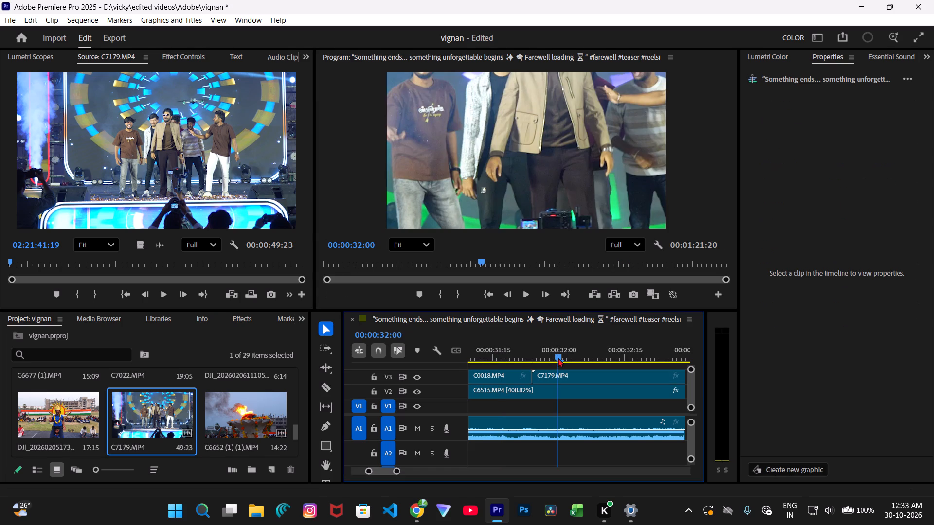
click(574, 372)
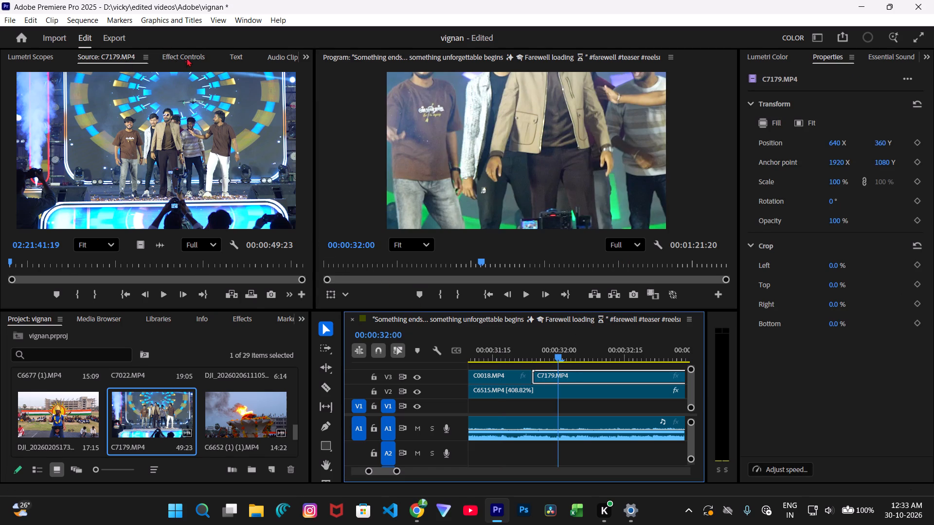
click(188, 57)
drag(110, 137, 90, 138)
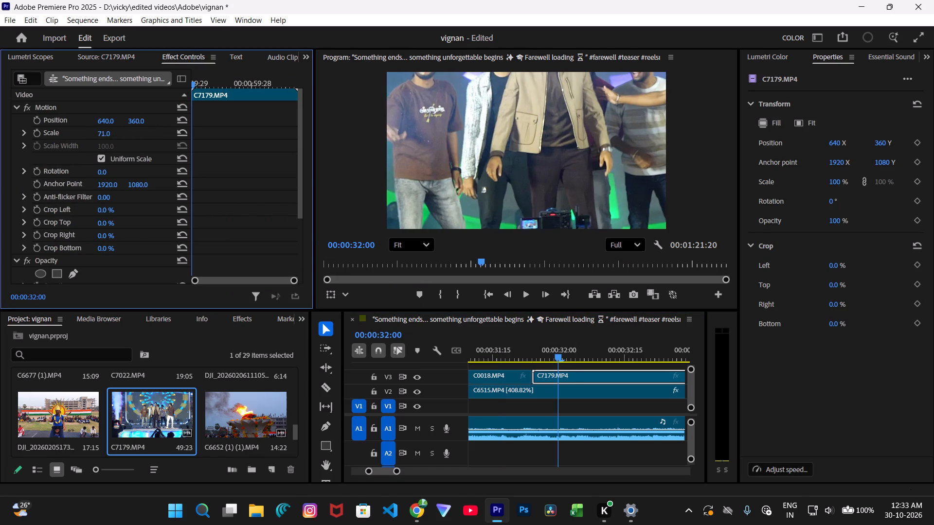
drag(90, 138, 79, 141)
Play back the scaled C7179 clip from 00:00:32:00, pausing at intervals to check its timing against the audio.
key(space)
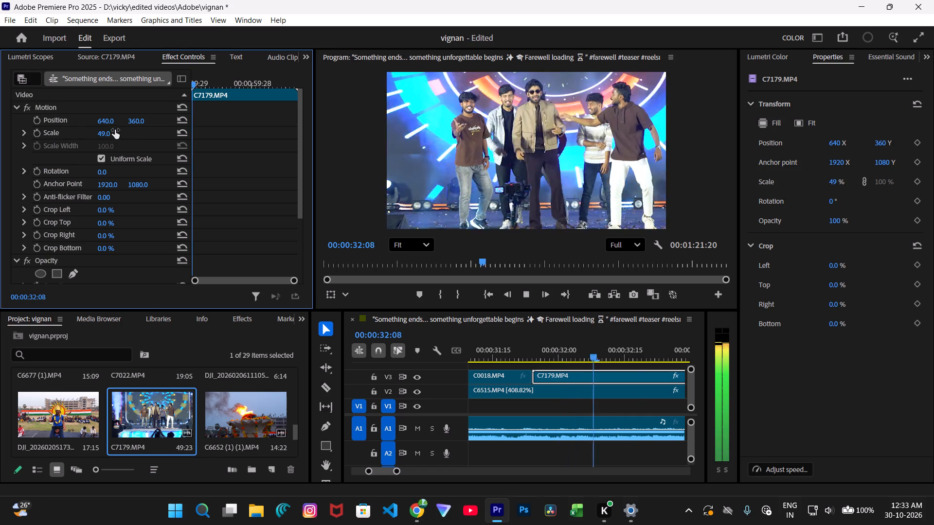
key(space)
key(space)
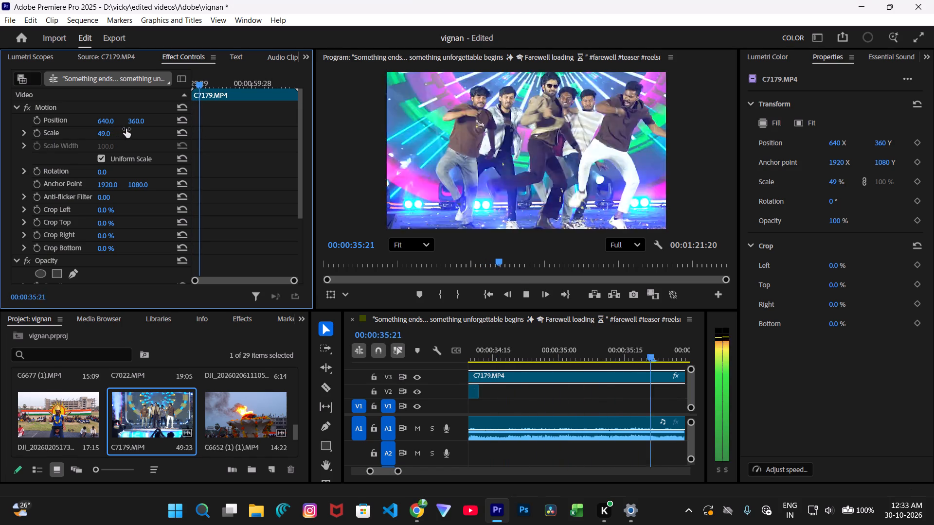
key(space)
key(space)
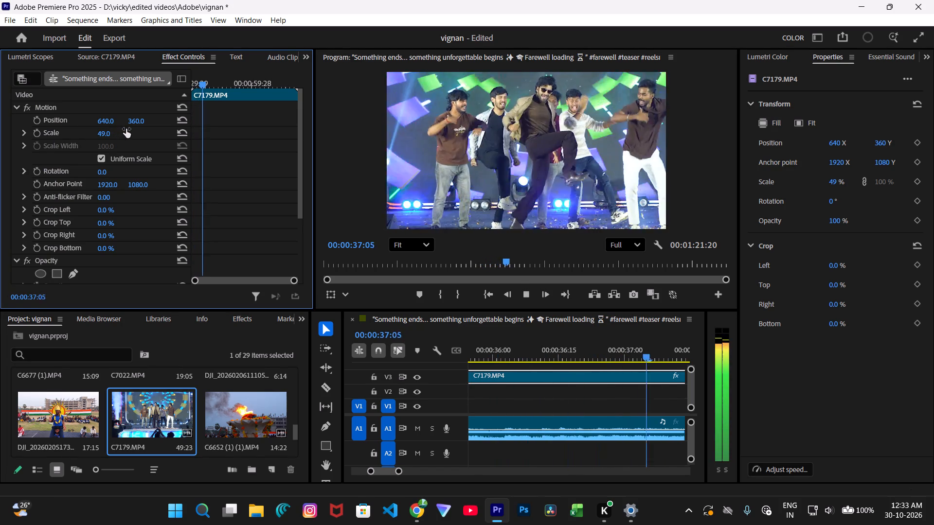
key(space)
key(space)
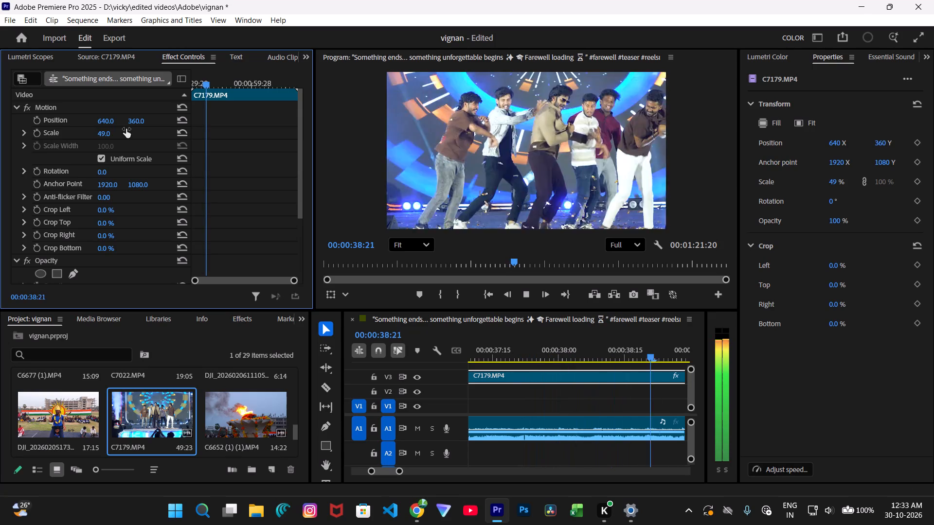
key(space)
key(space)
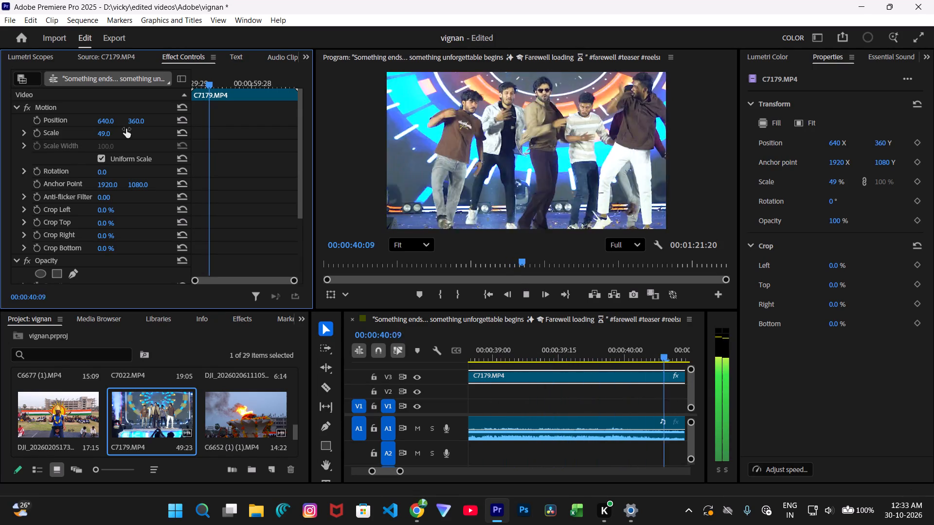
key(space)
key(space)
key(space)
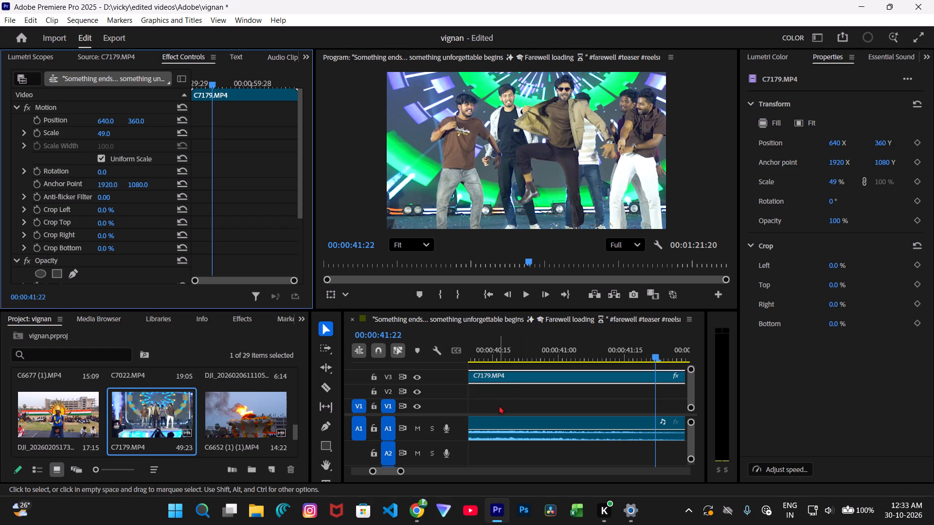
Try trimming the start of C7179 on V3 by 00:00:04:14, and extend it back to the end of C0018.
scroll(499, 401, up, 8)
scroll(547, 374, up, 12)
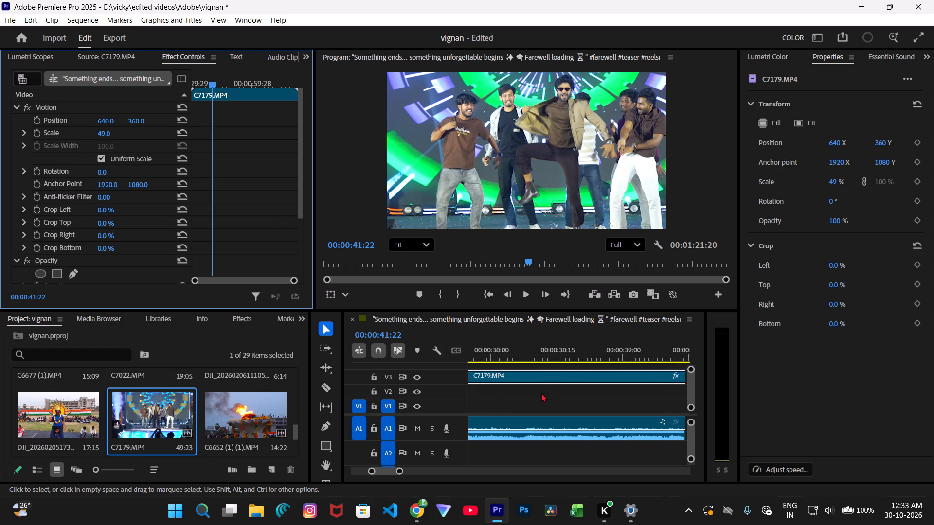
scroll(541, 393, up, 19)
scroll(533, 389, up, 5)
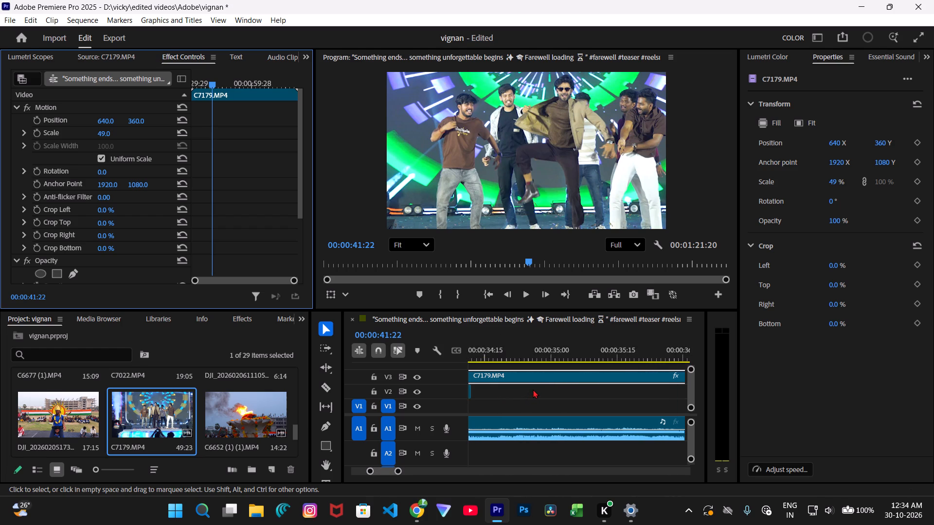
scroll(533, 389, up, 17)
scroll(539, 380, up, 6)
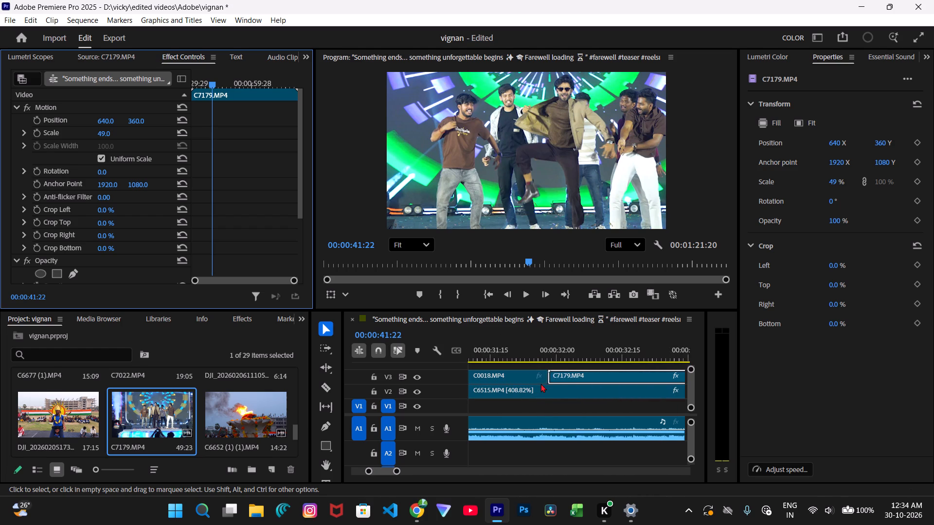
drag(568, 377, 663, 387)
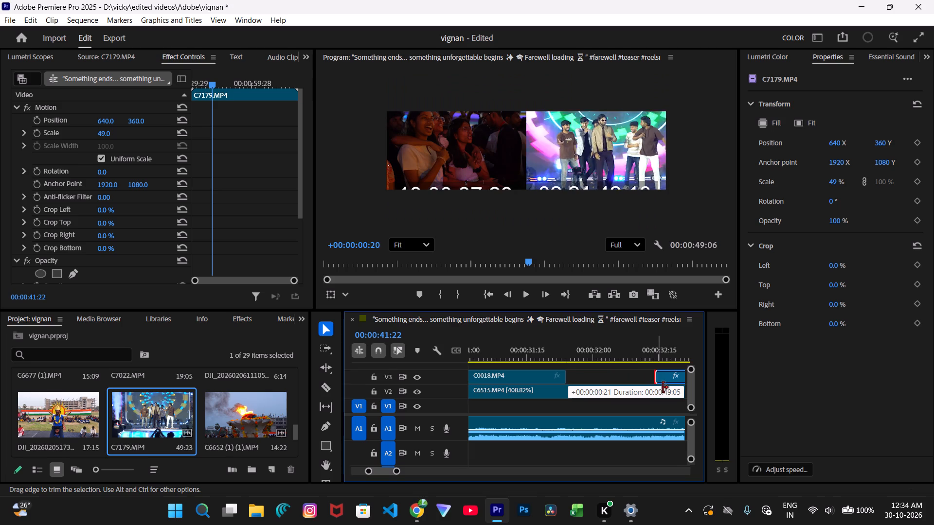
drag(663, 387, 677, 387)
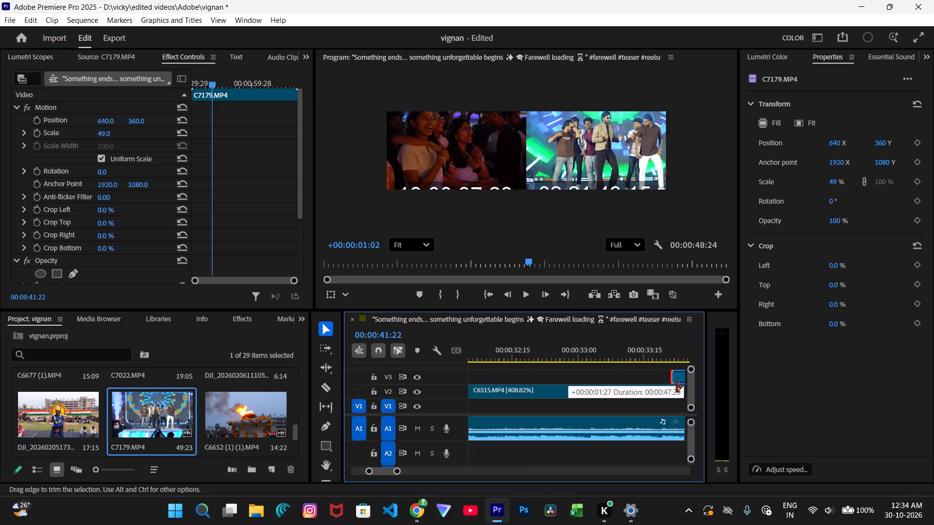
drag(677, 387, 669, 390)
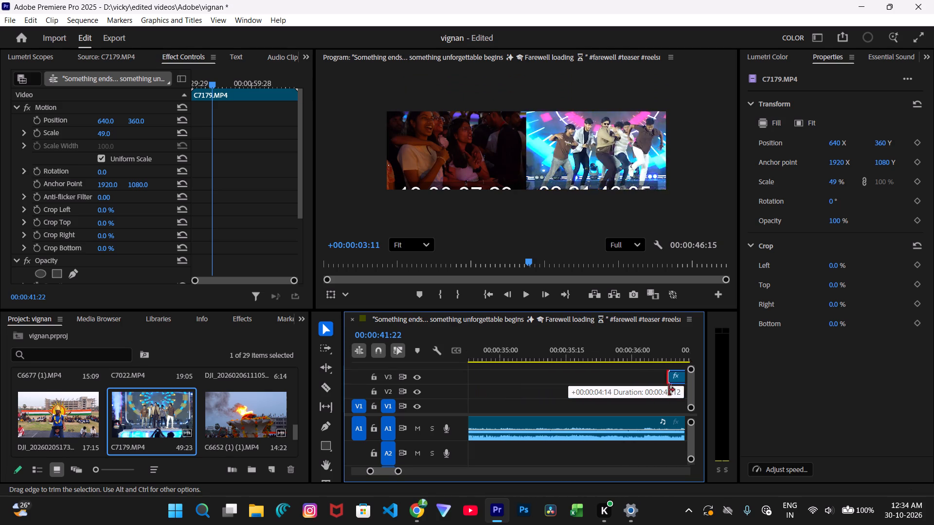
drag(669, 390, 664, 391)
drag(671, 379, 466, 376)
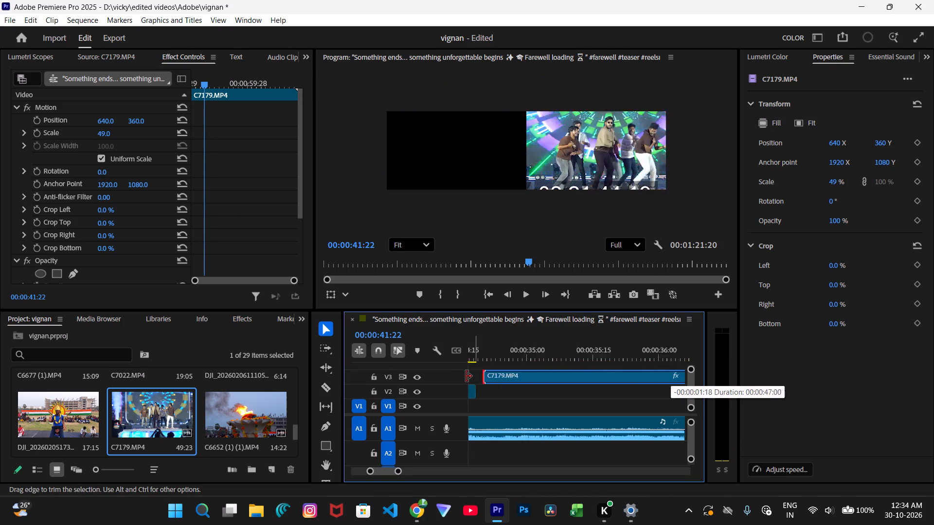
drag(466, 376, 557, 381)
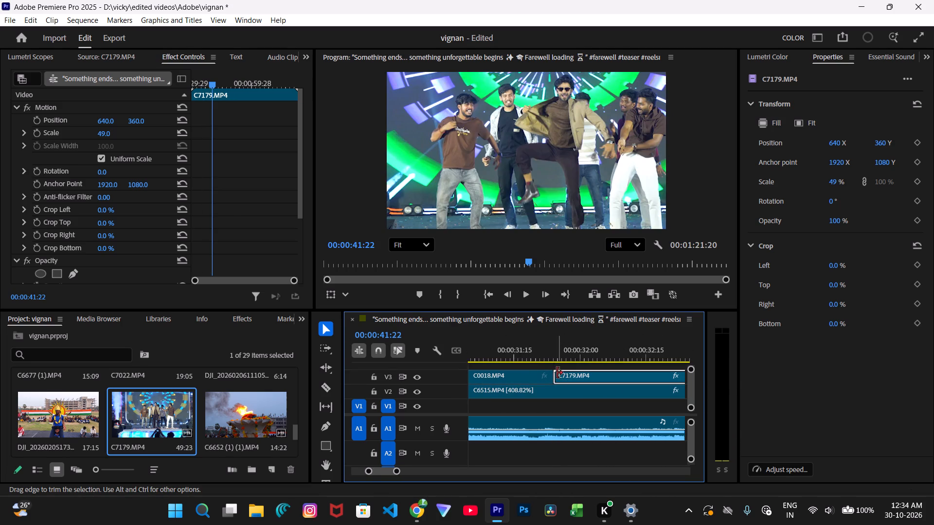
Play back the cut from C0018 to C7179 on V3.
click(546, 357)
key(space)
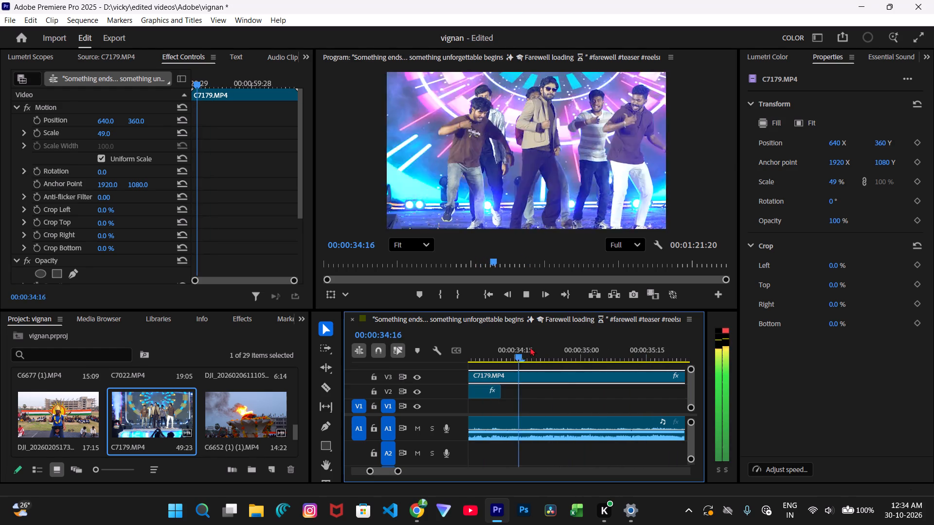
key(space)
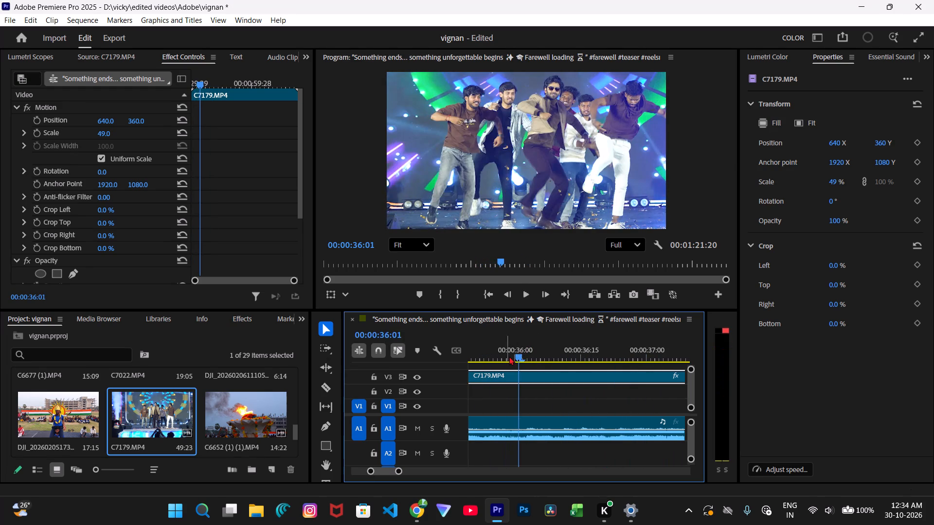
Review the whole edit's clip layout and play the sequence from 00:00:00:00 to check the opening title.
drag(401, 472, 467, 482)
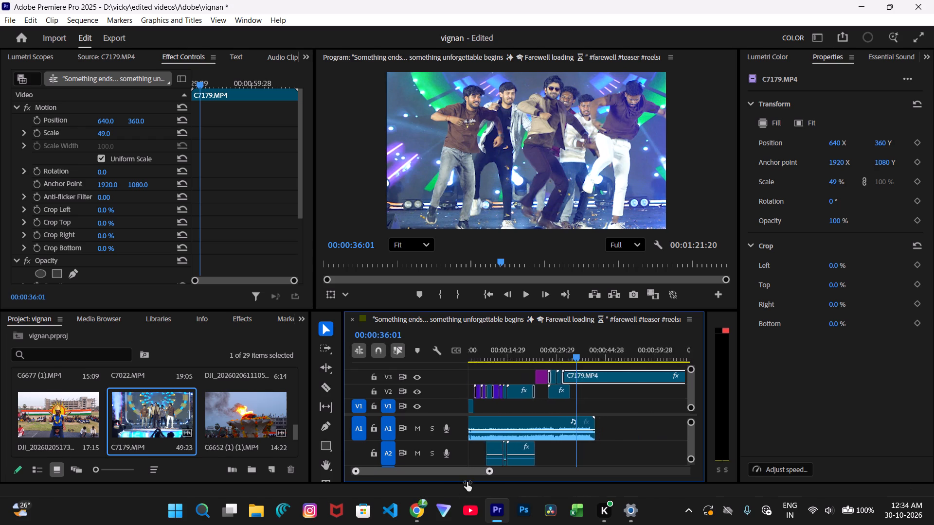
drag(467, 482, 489, 476)
drag(512, 470, 496, 470)
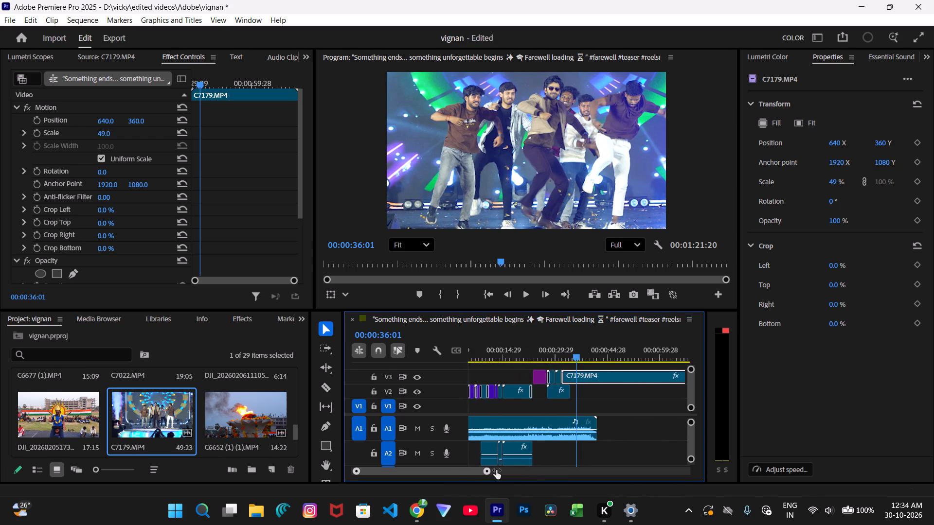
drag(496, 470, 490, 469)
scroll(539, 432, up, 3)
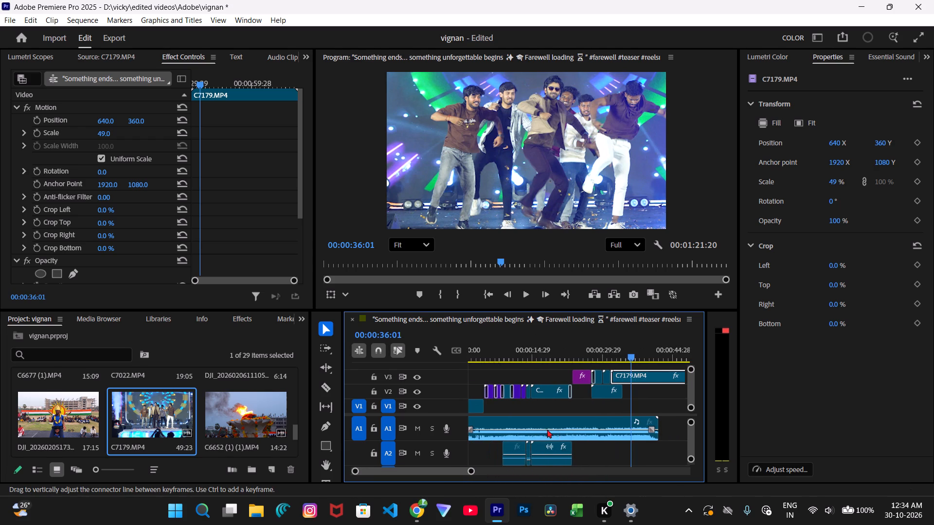
scroll(547, 429, up, 4)
click(469, 356)
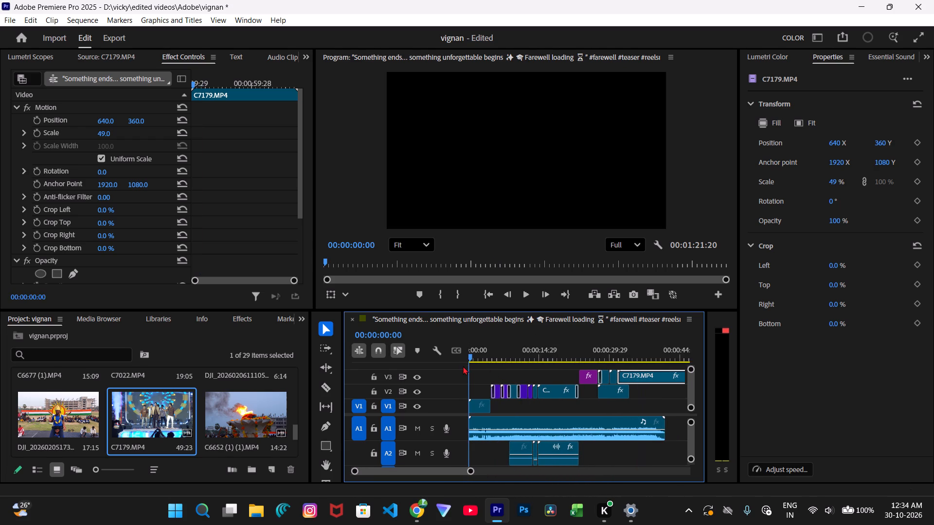
key(space)
key(space)
key(space)
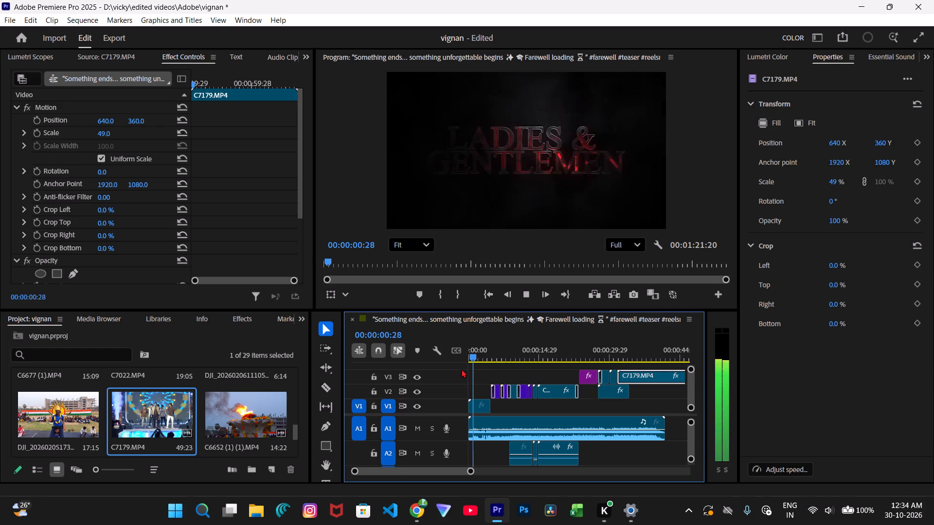
key(space)
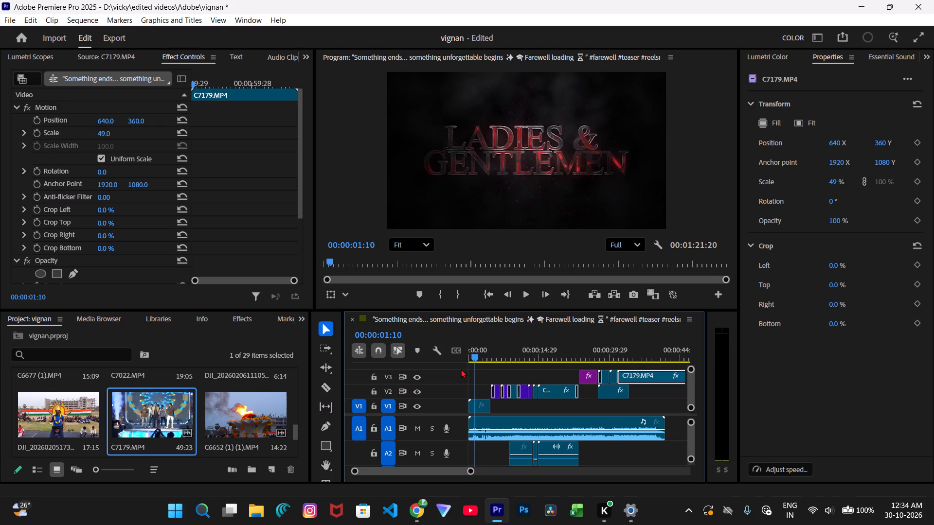
Look through the project's clips for a shot to lay over the opening title.
scroll(86, 400, up, 3)
scroll(128, 407, down, 1)
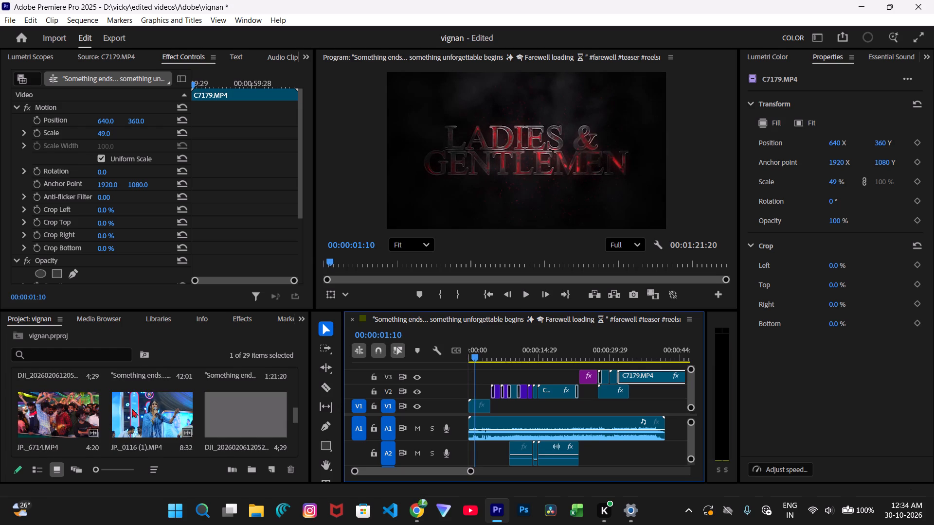
scroll(141, 414, down, 2)
scroll(145, 414, up, 4)
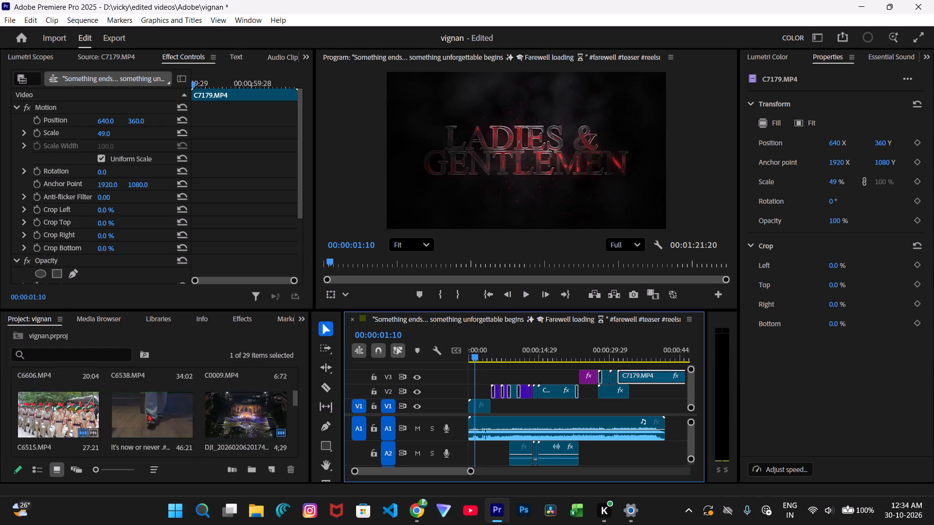
scroll(147, 413, up, 6)
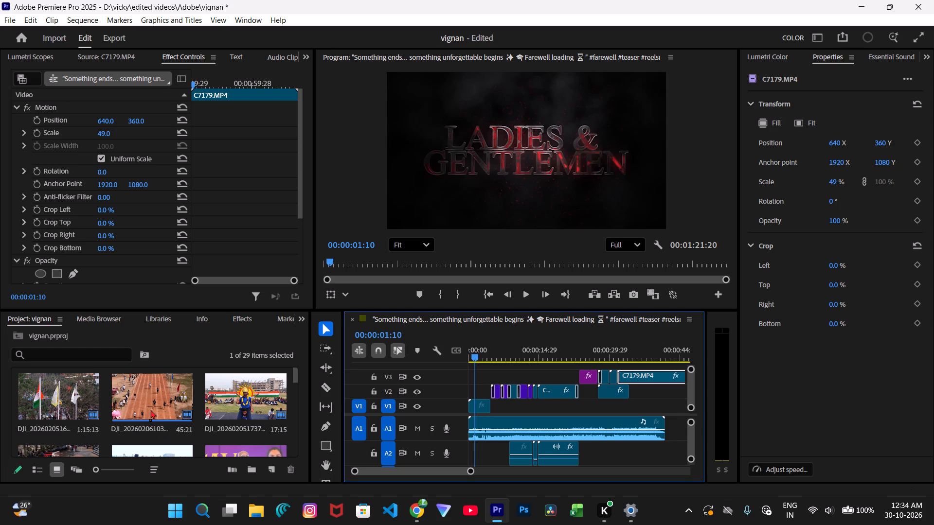
scroll(180, 428, down, 2)
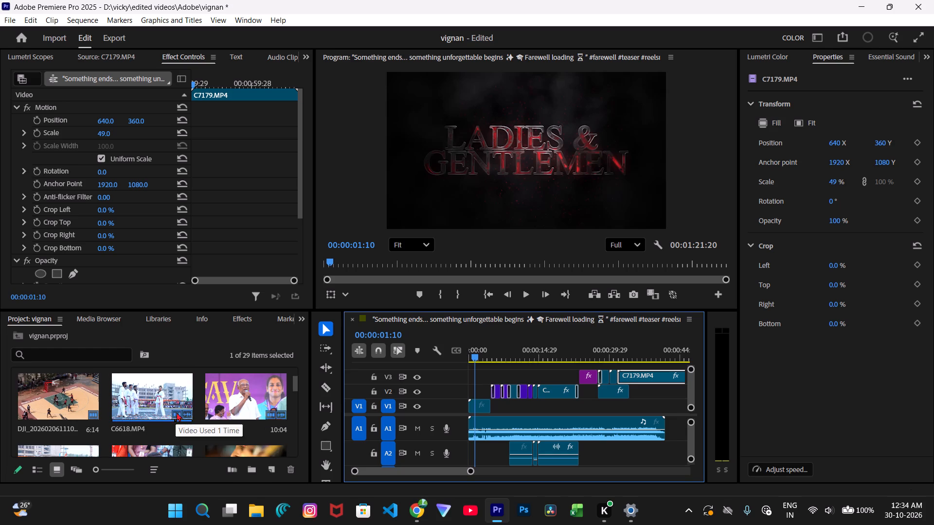
scroll(258, 414, down, 1)
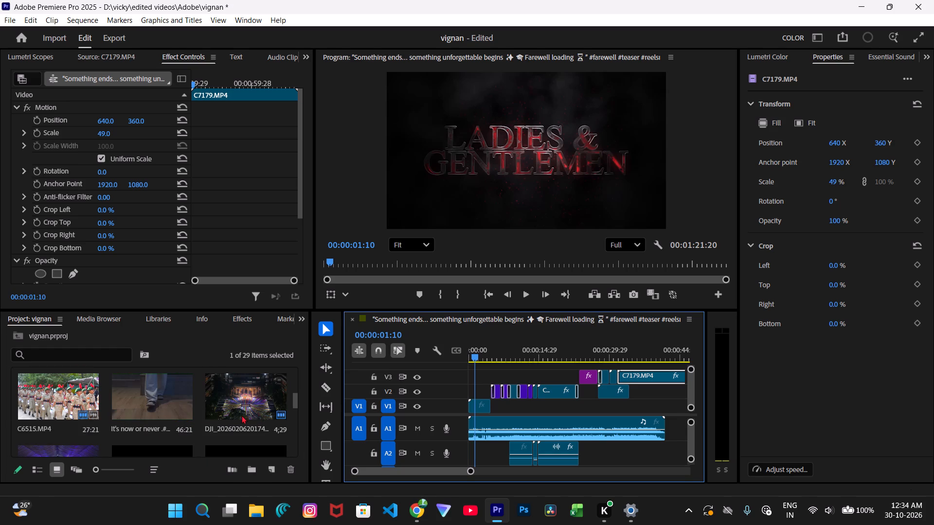
scroll(212, 419, down, 1)
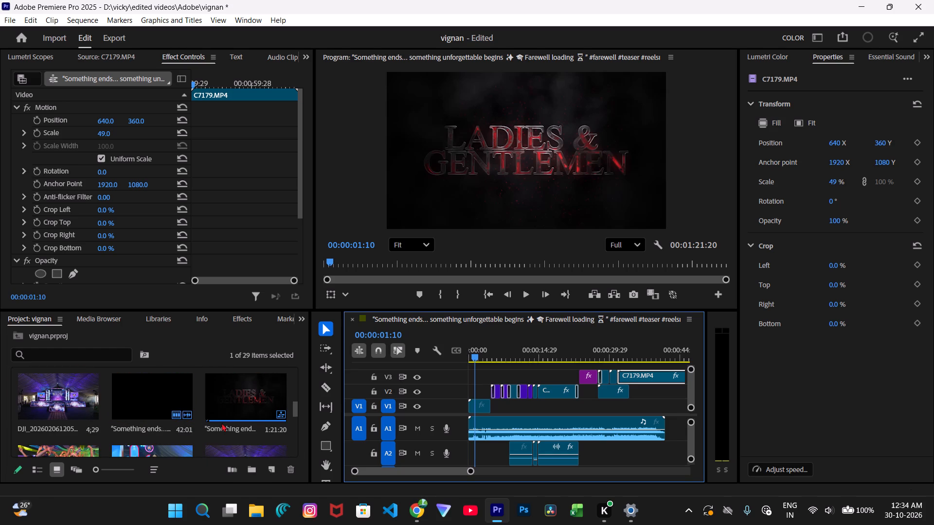
scroll(203, 423, down, 2)
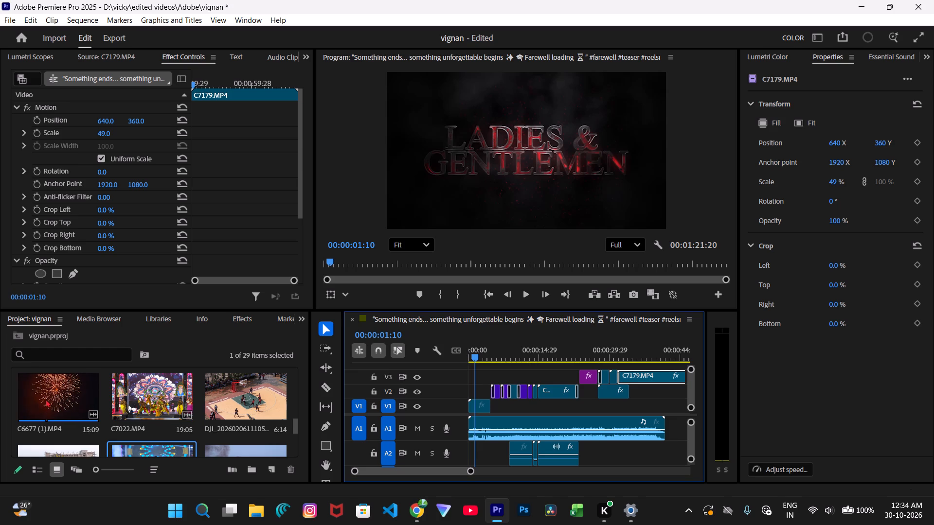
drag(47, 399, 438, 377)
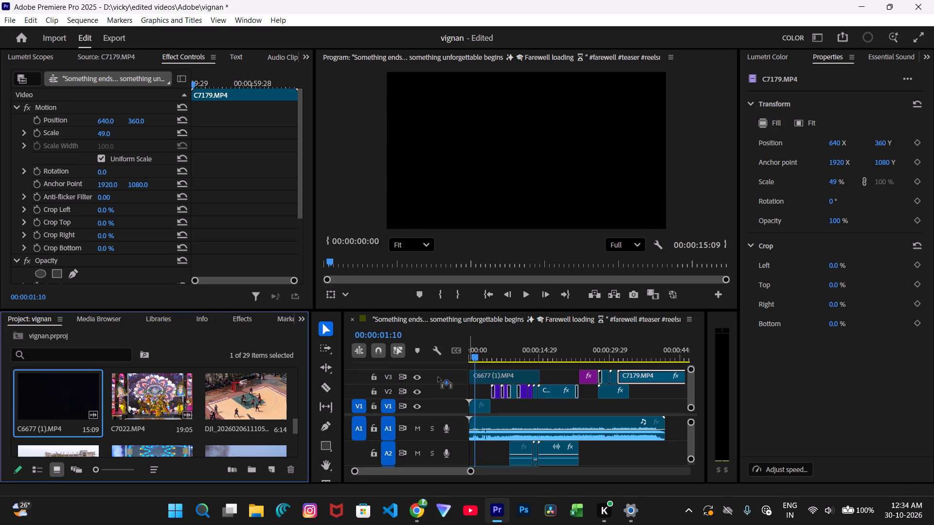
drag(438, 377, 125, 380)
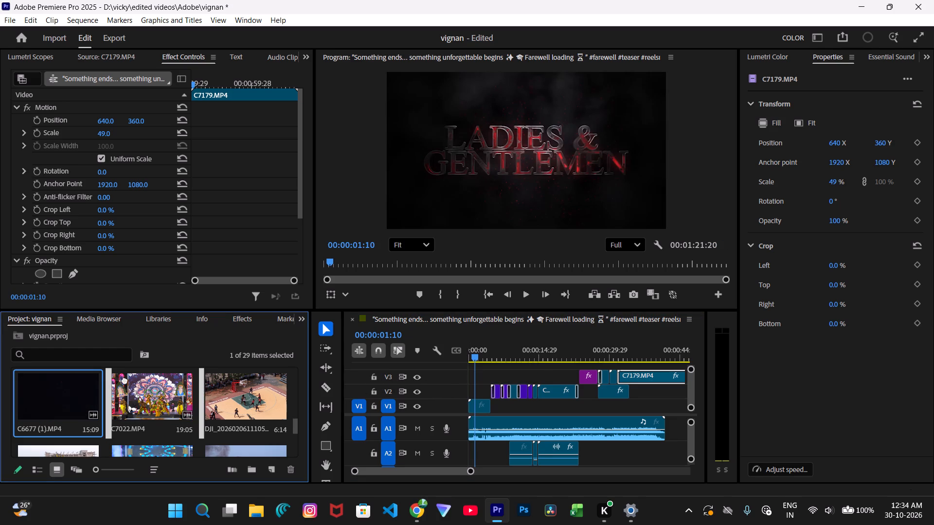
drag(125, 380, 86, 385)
Load C6677 (1).MP4 in the Source Monitor and place only its video on V3 at 00:00:00:00.
click(104, 54)
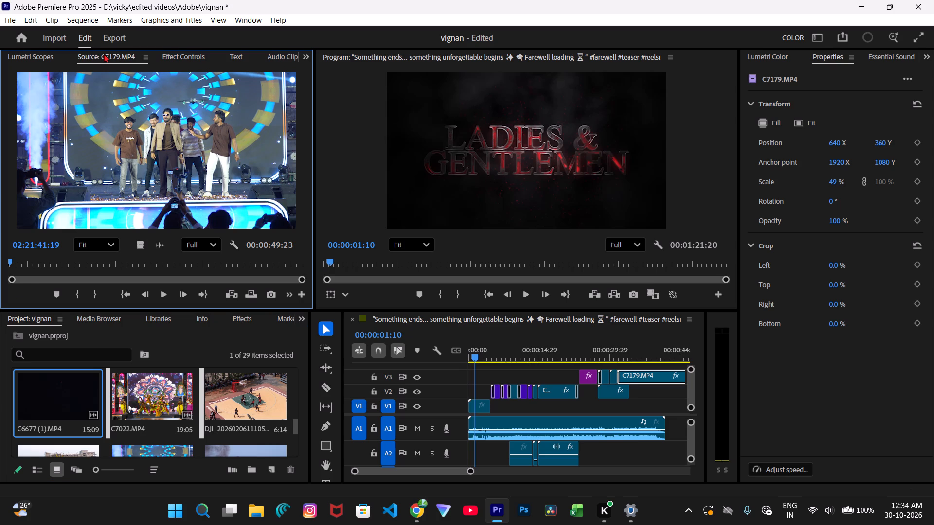
drag(45, 399, 108, 224)
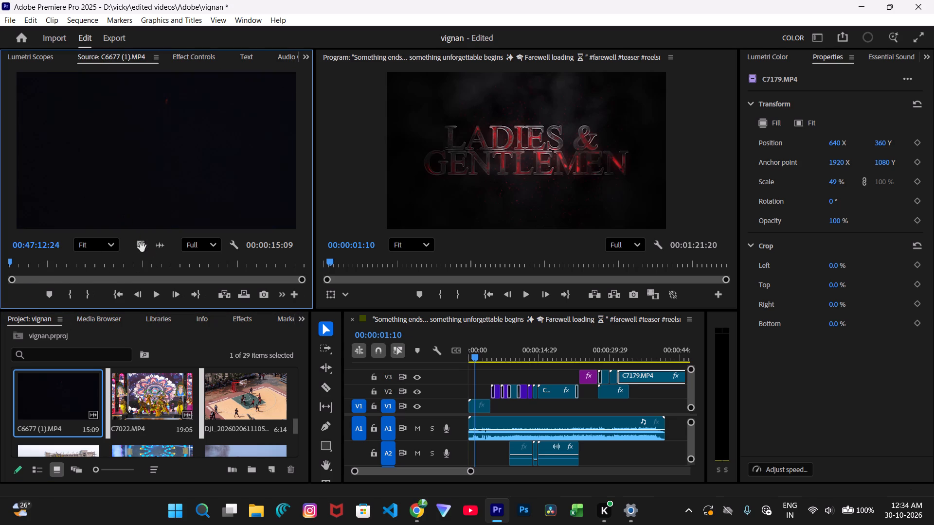
drag(137, 245, 468, 378)
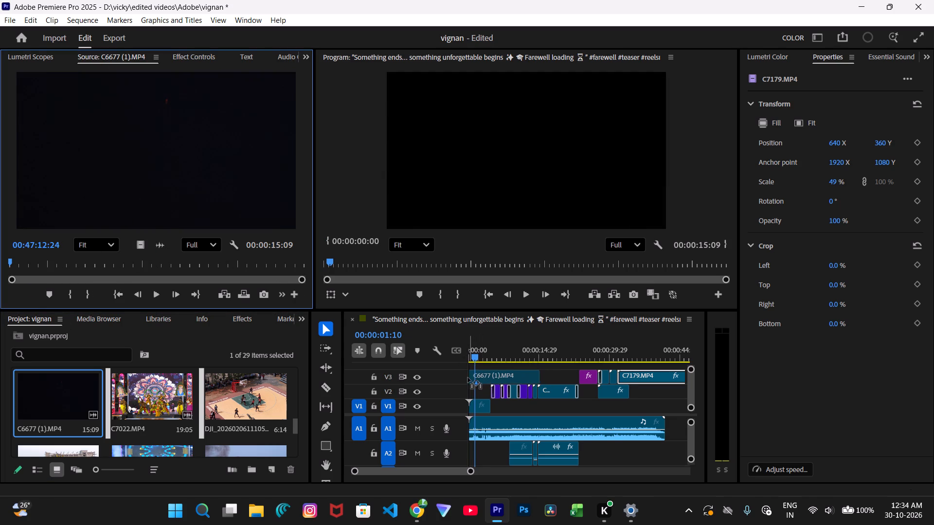
drag(468, 378, 467, 377)
Trim both ends of C6677 (1) on V3 to about 00:00:04:25, starting at 00:00:00:00 and matching the opening title clip's end.
drag(536, 379, 531, 377)
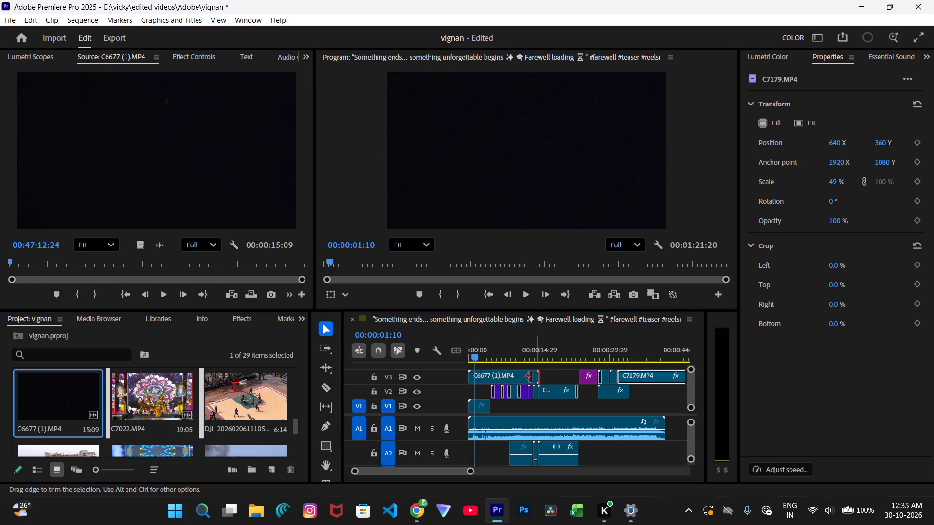
drag(531, 377, 527, 372)
drag(468, 377, 484, 375)
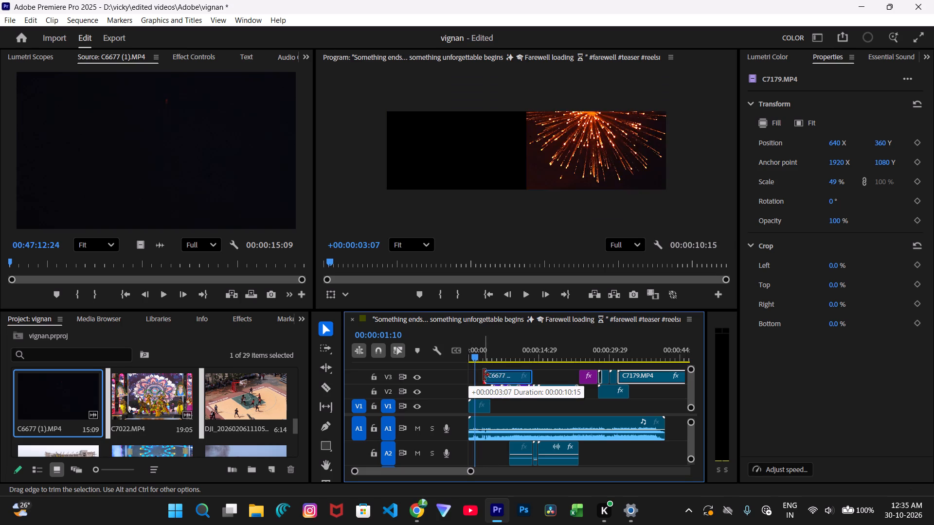
drag(484, 375, 481, 371)
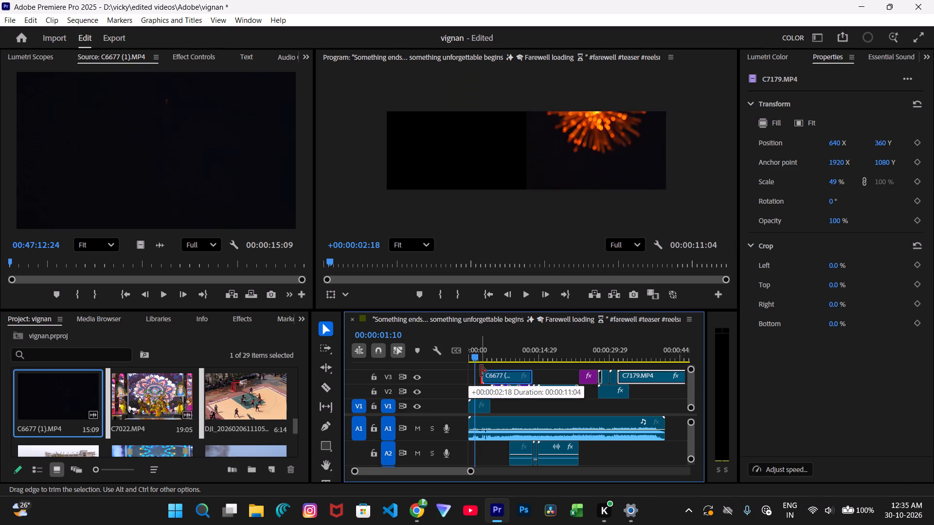
drag(481, 371, 478, 369)
drag(498, 374, 485, 374)
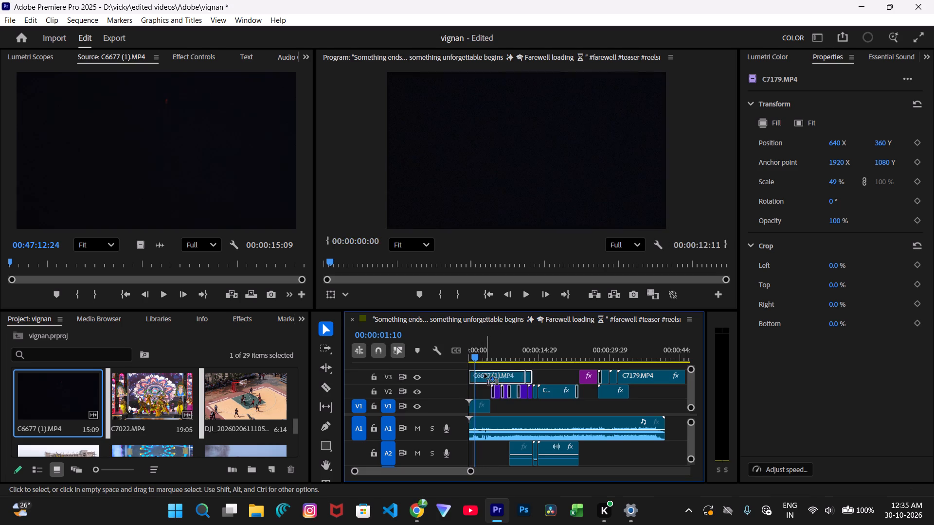
drag(485, 374, 483, 374)
drag(523, 374, 488, 375)
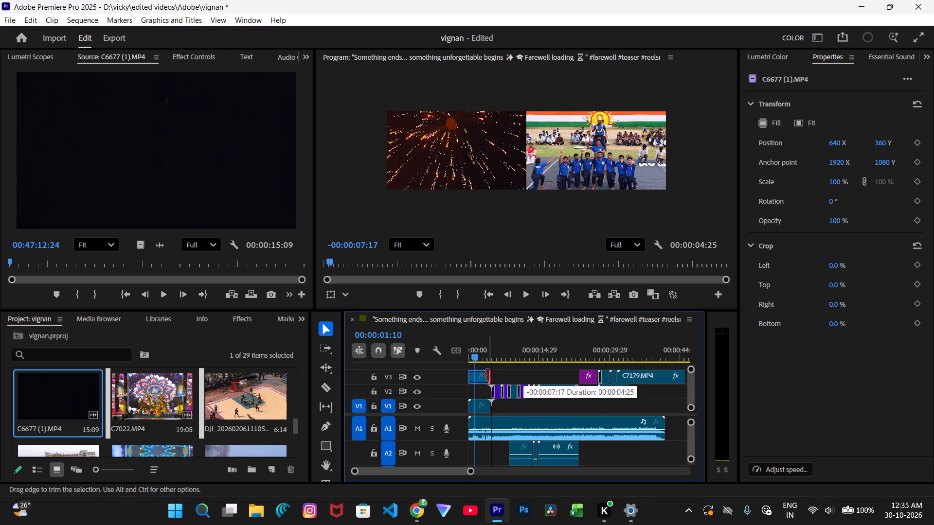
drag(488, 375, 487, 375)
Set the blend mode of the C6677 (1) fireworks clip to Screen.
right_click(479, 379)
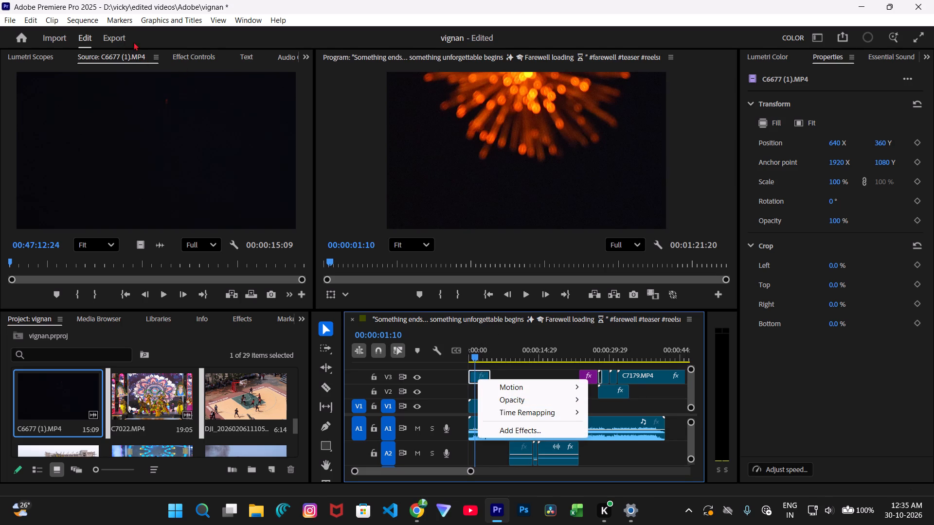
click(198, 53)
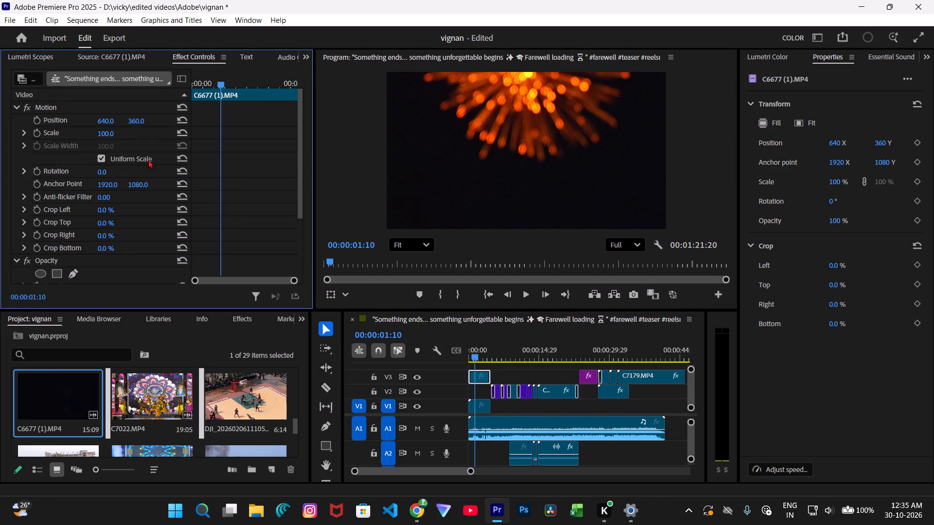
scroll(131, 308, down, 2)
scroll(90, 241, down, 4)
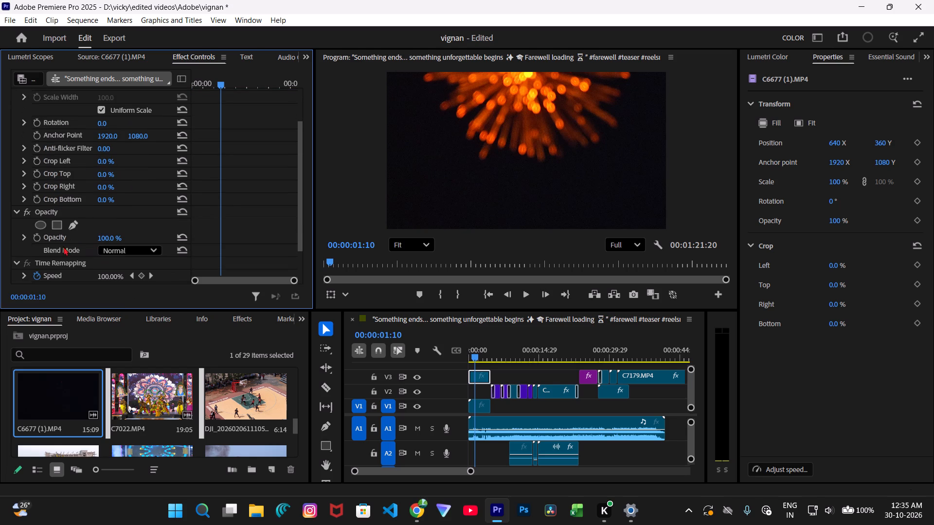
scroll(75, 252, down, 1)
click(149, 237)
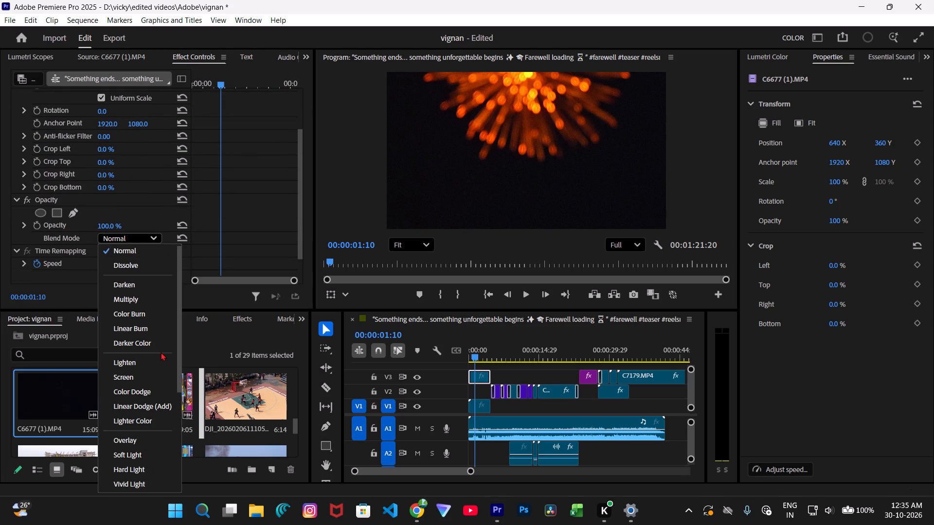
click(170, 379)
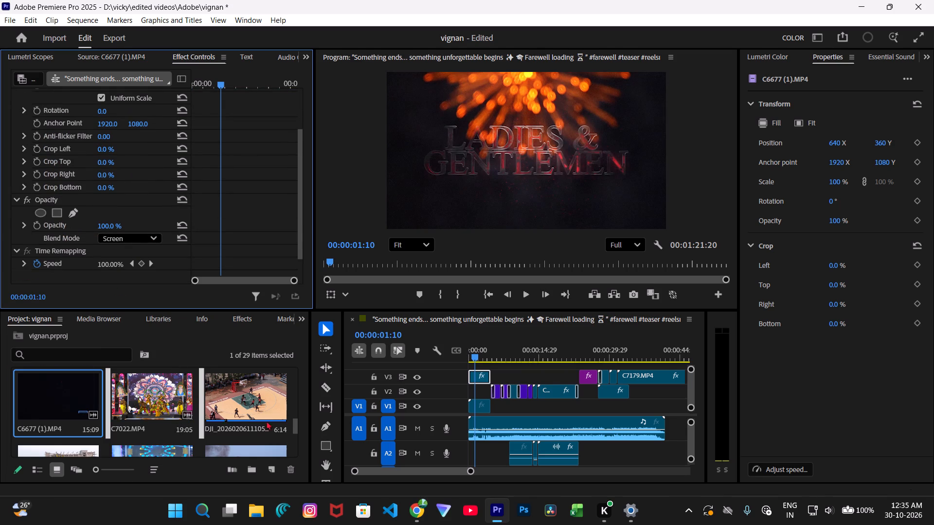
Play the opening from 00:00:00:00 and extend the end of C6677 (1) on V3 slightly past the title clip.
drag(472, 359, 460, 356)
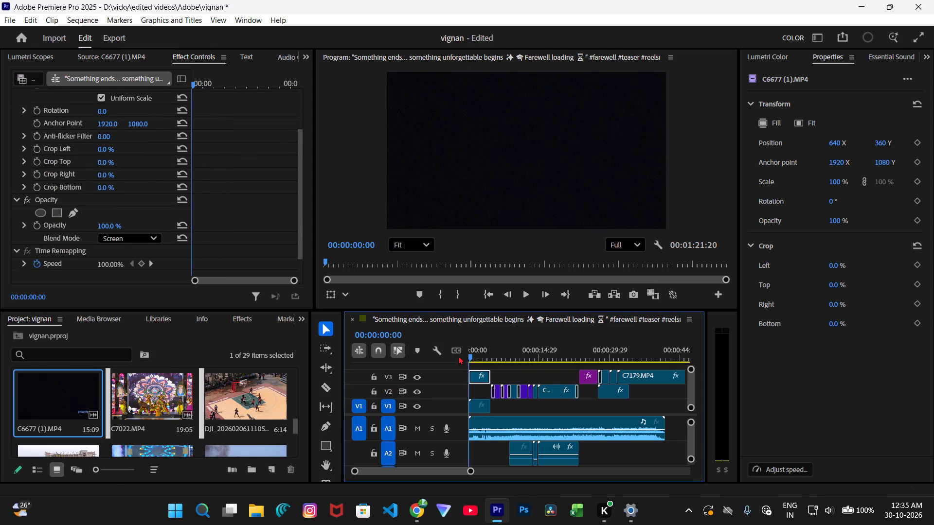
key(space)
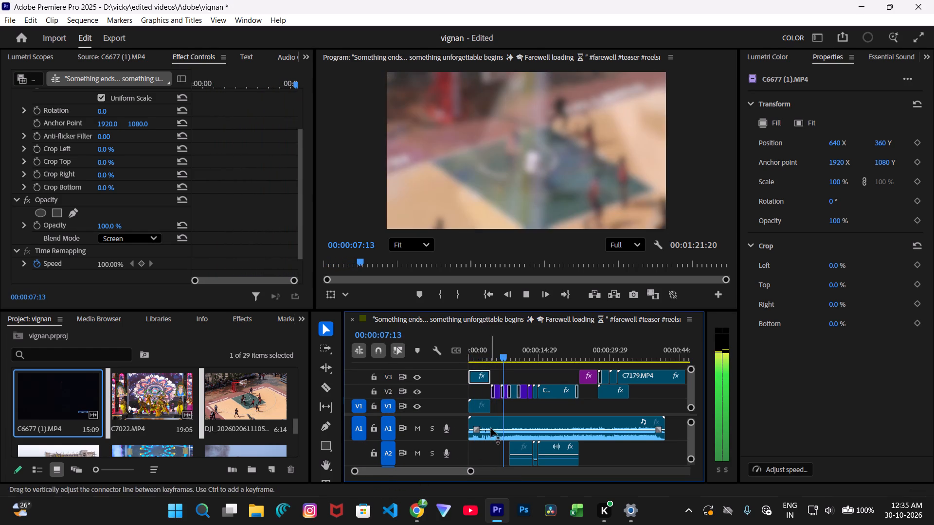
key(space)
click(490, 375)
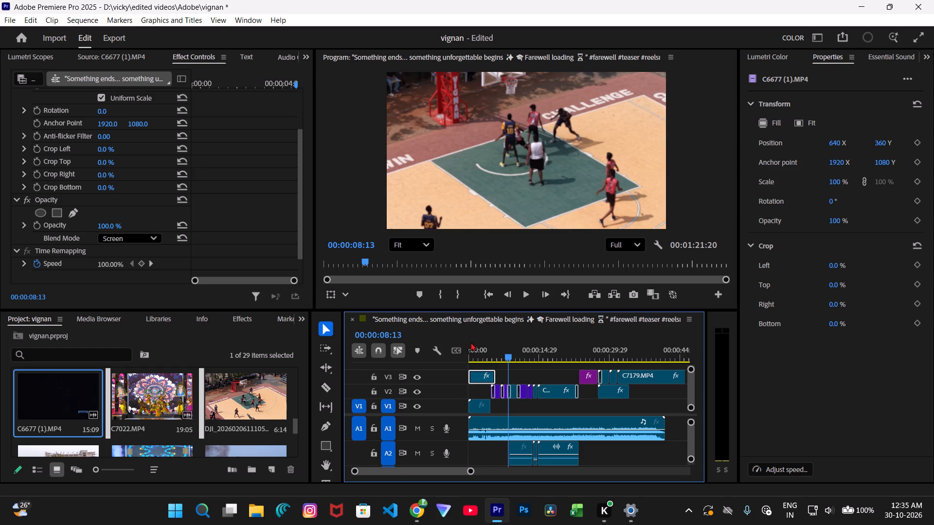
Play back the sequence from its start through the C7179 dance clip, pausing near the audio's end.
click(469, 360)
key(space)
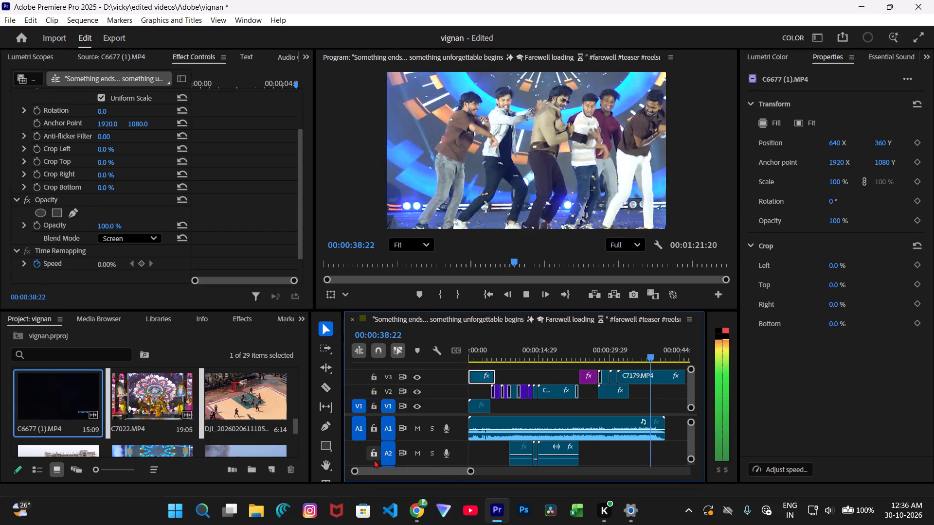
key(space)
key(space)
key(space)
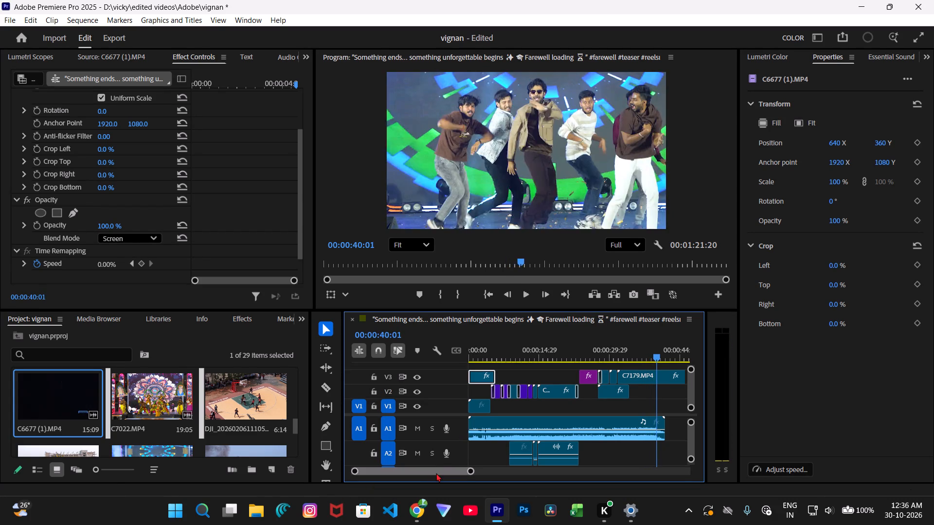
key(space)
key(space)
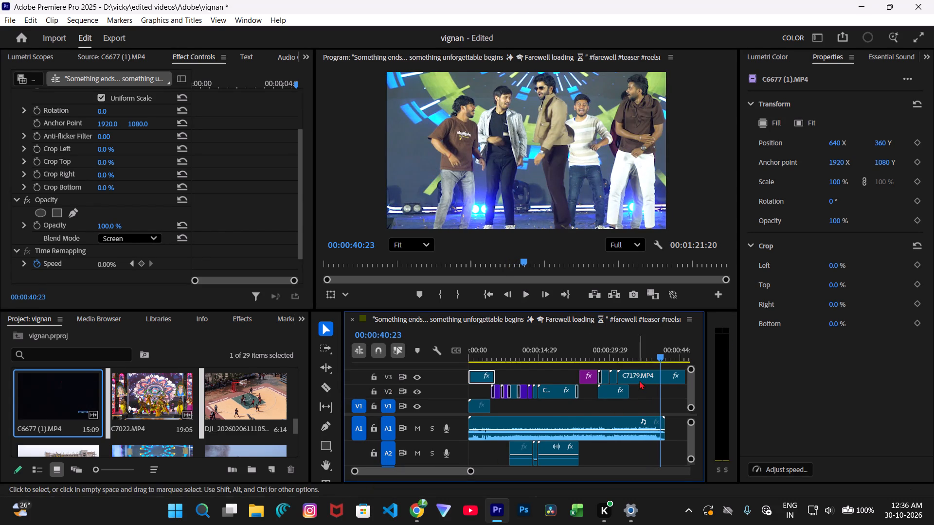
Move C6515 from V2 onto V3 over C7179, starting at 00:00:33:23.
click(628, 357)
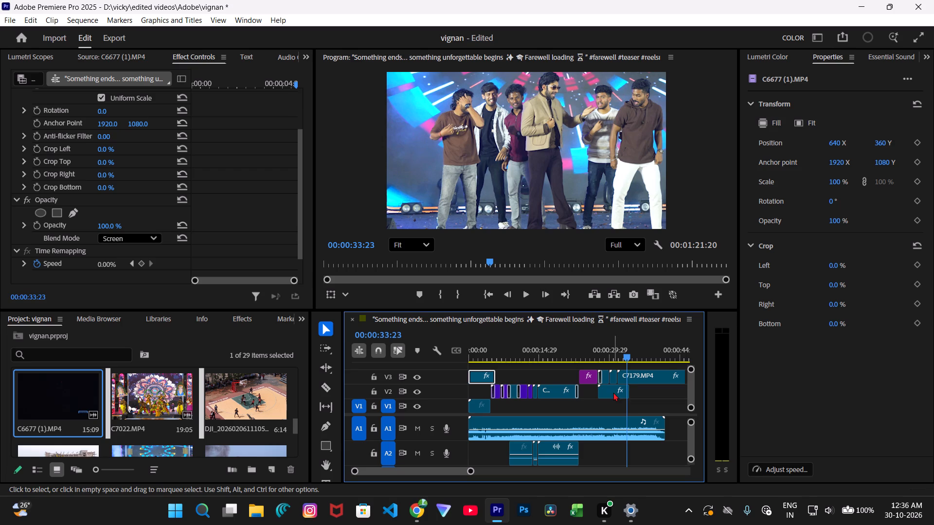
drag(611, 395, 643, 379)
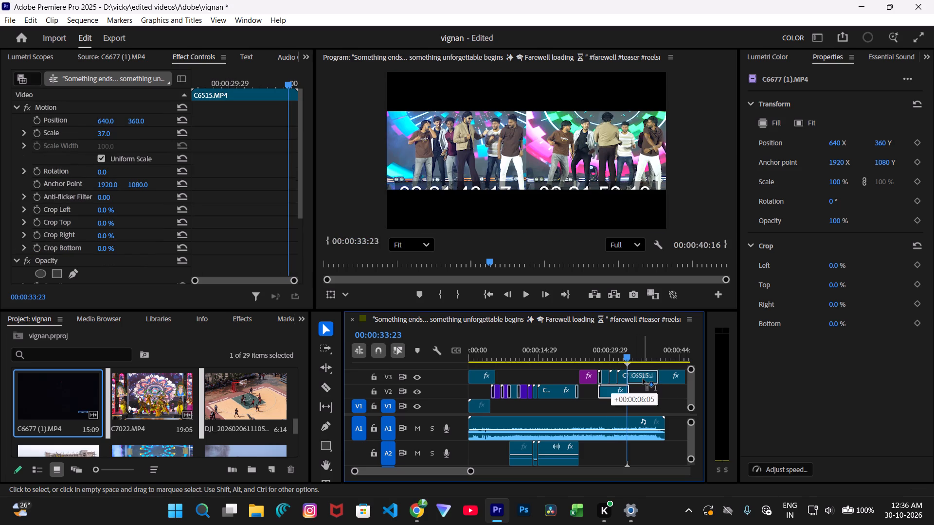
drag(643, 379, 642, 379)
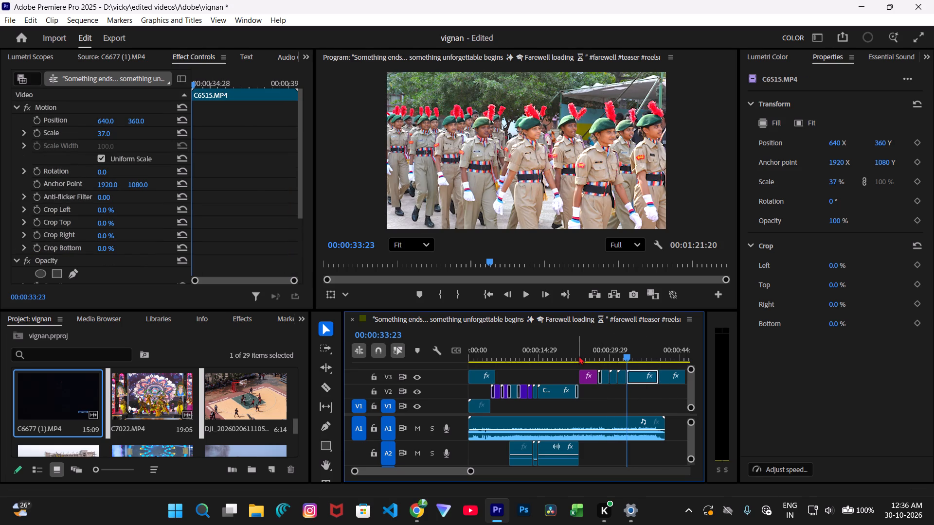
Play back from the purple clip on V3 into the moved C6515 clip, pausing at 00:00:35:14.
click(578, 356)
key(space)
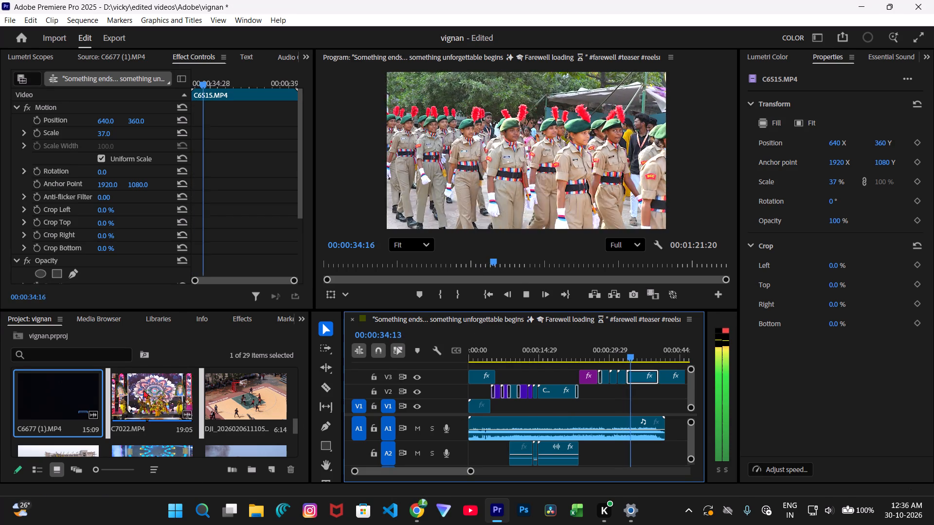
key(space)
key(space)
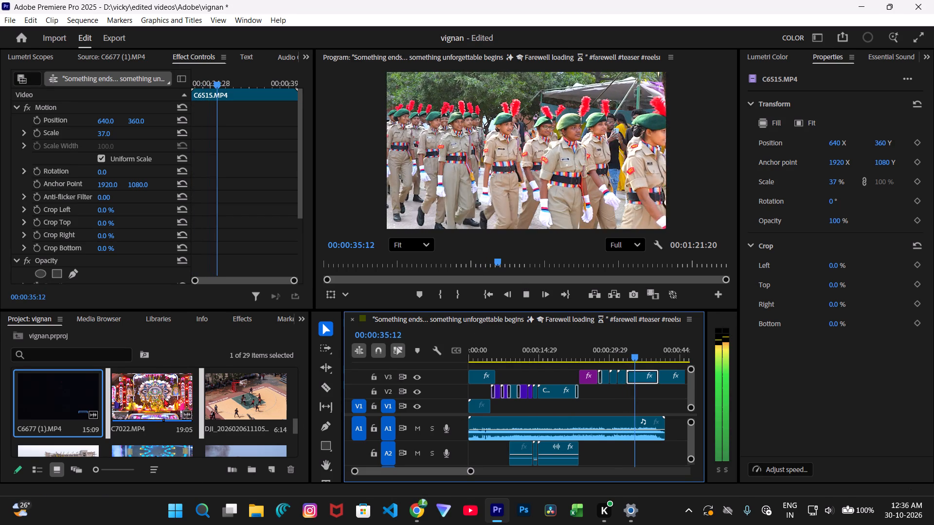
key(space)
Place only the video of C7022 on V3 at 00:00:35:14 and play it through to 00:00:36:26.
drag(152, 396, 637, 375)
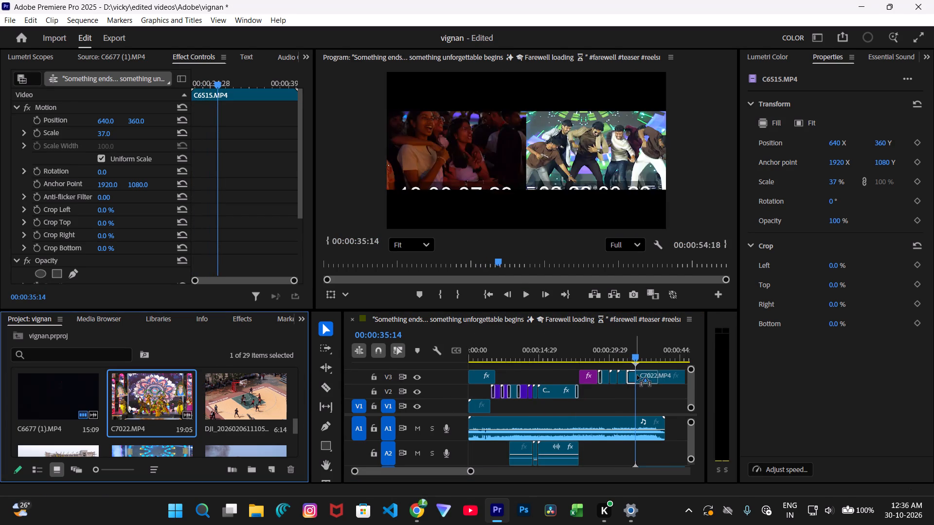
drag(637, 375, 95, 173)
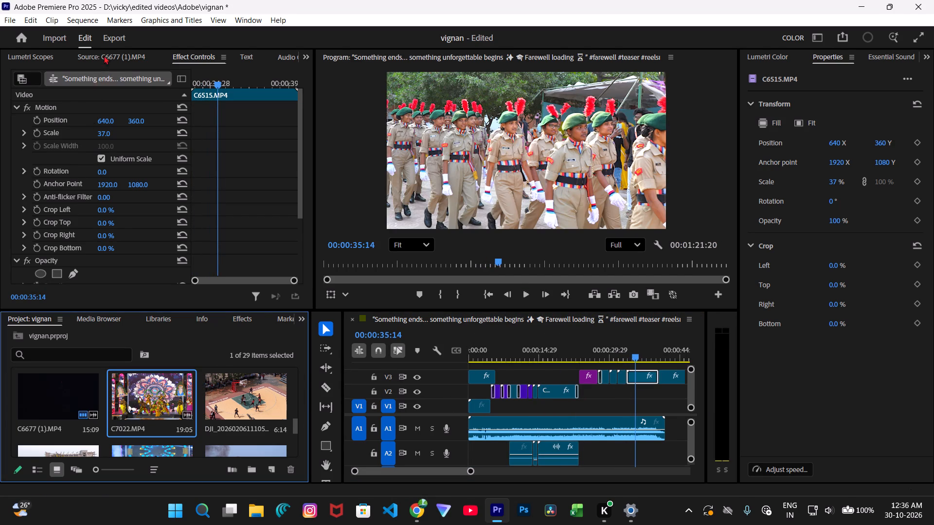
click(105, 53)
drag(152, 416, 170, 201)
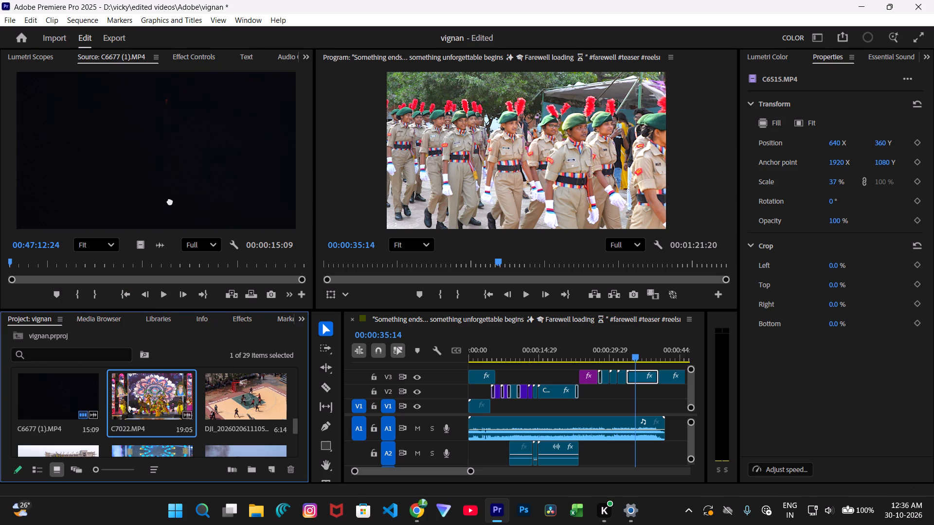
drag(170, 201, 177, 192)
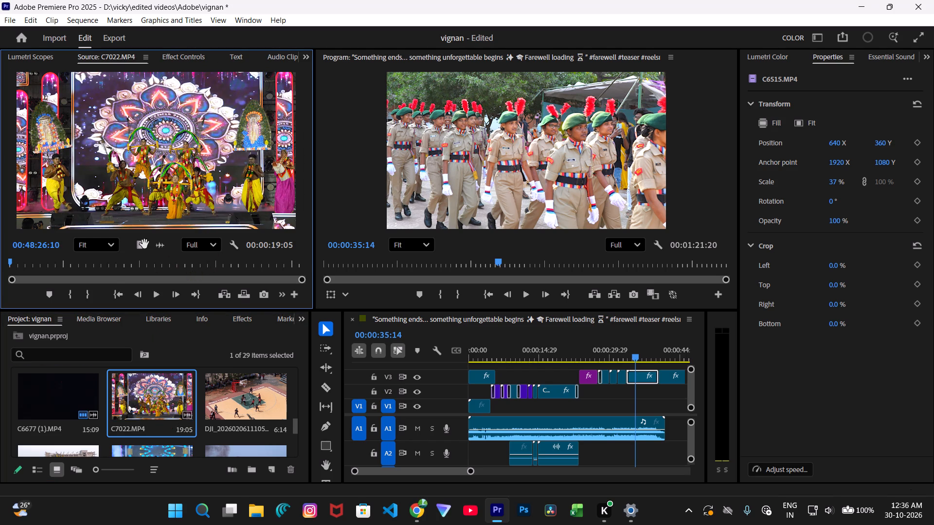
drag(142, 245, 639, 374)
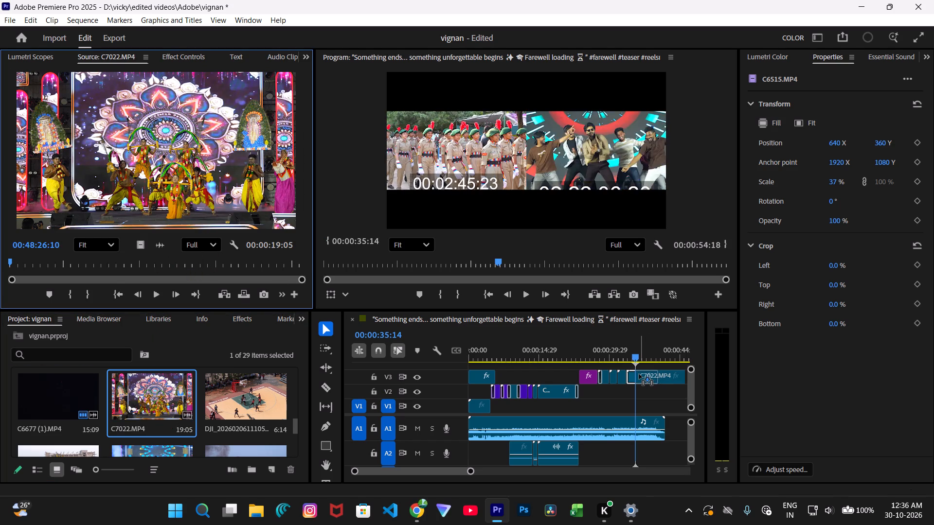
drag(639, 374, 639, 374)
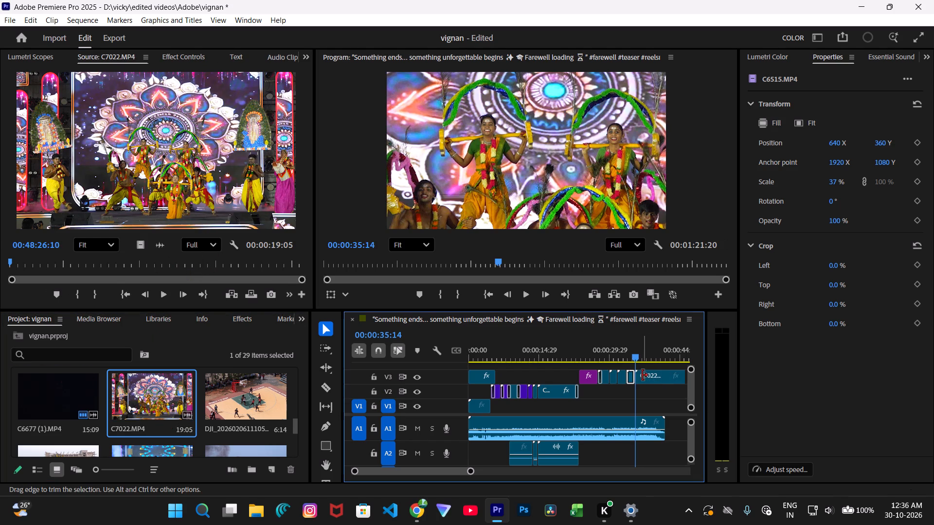
key(space)
key(space)
key(space)
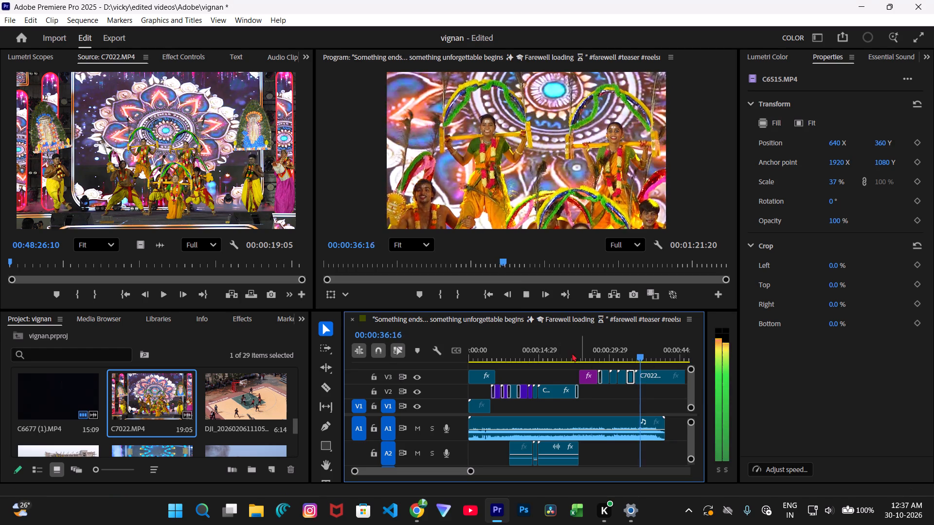
key(space)
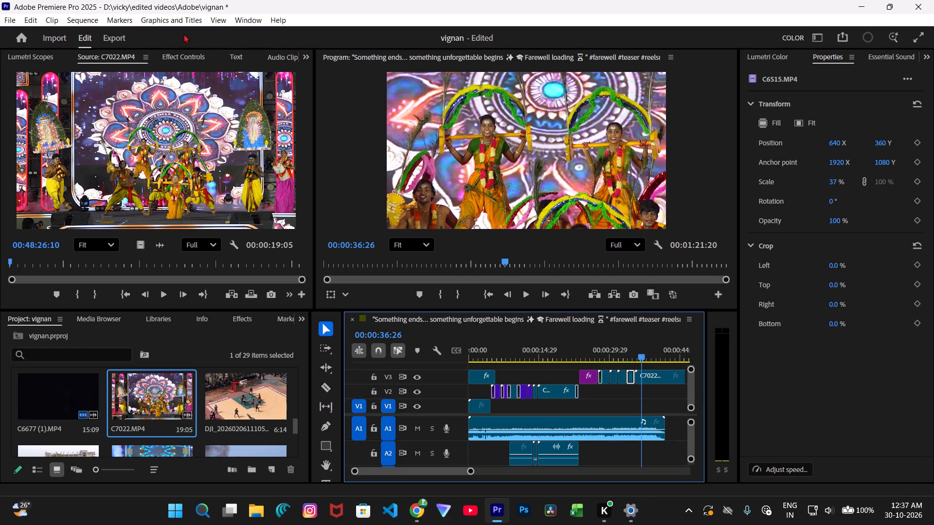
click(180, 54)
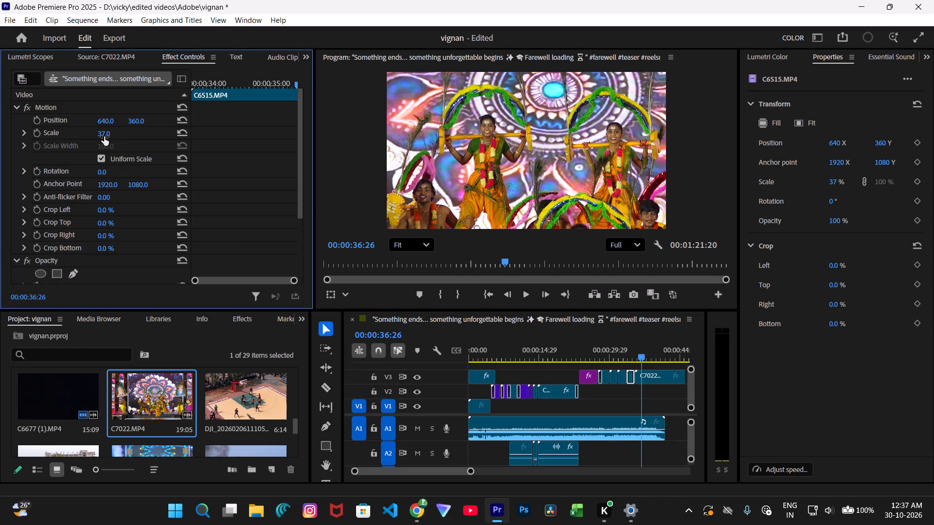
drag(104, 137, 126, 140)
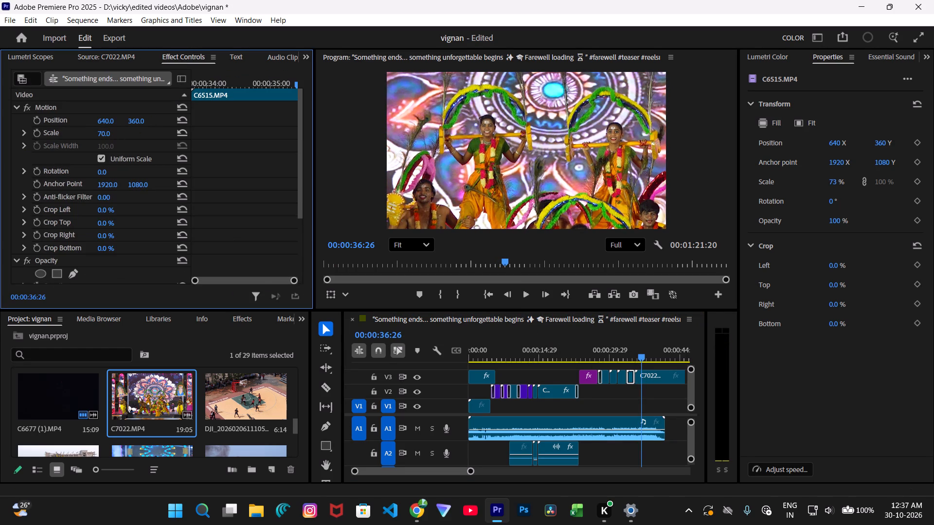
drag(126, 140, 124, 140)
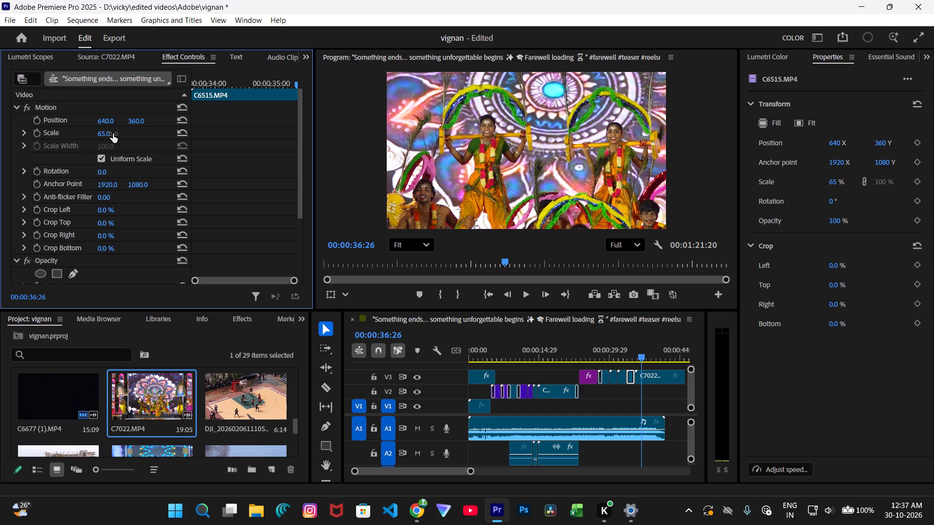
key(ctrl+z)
Scale the C7022 clip on V3 to 34 so the whole stage fits the frame.
click(660, 377)
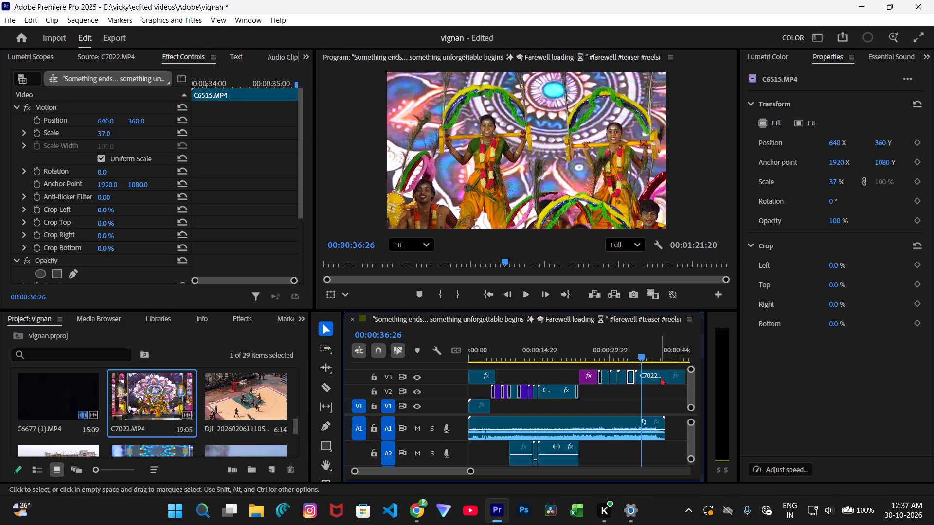
drag(104, 132, 101, 133)
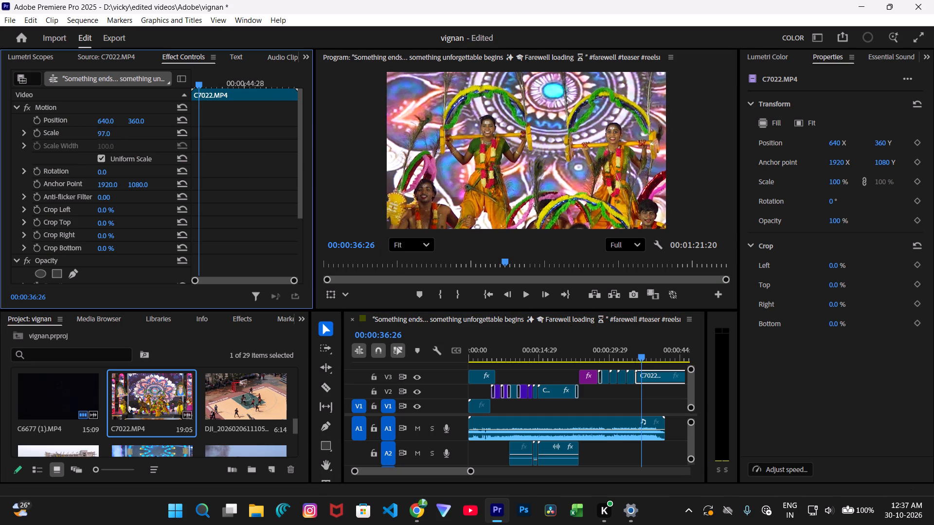
drag(101, 133, 74, 143)
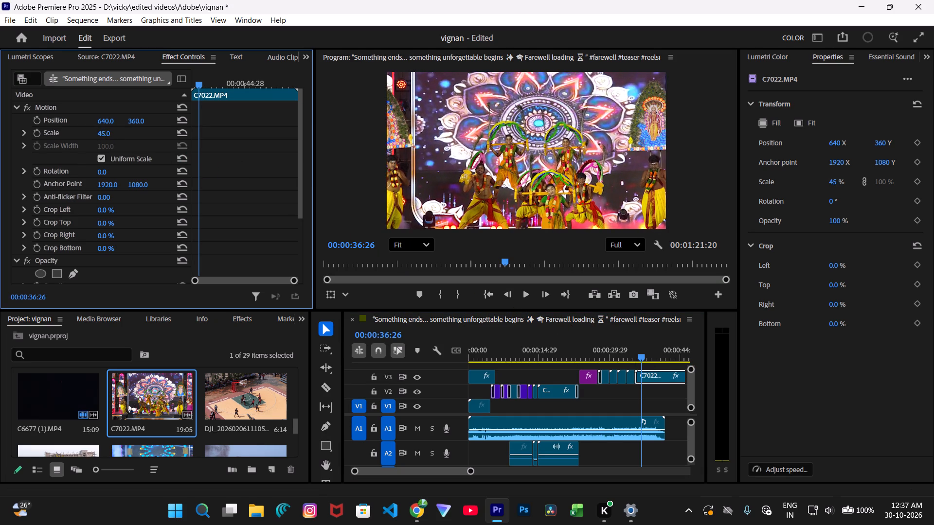
drag(74, 143, 68, 146)
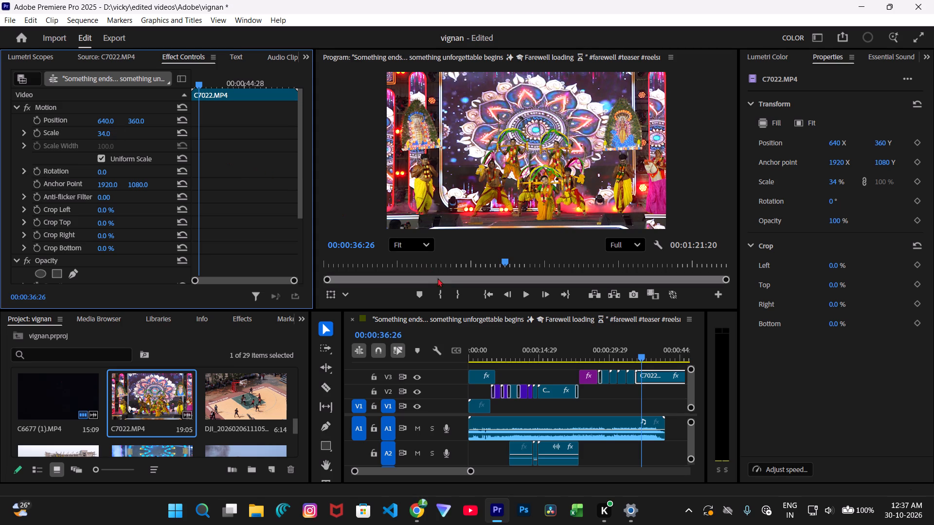
Play on to 00:00:37:21 and place JP._0116 (1) there on V3, over the rest of C7022.
key(space)
key(space)
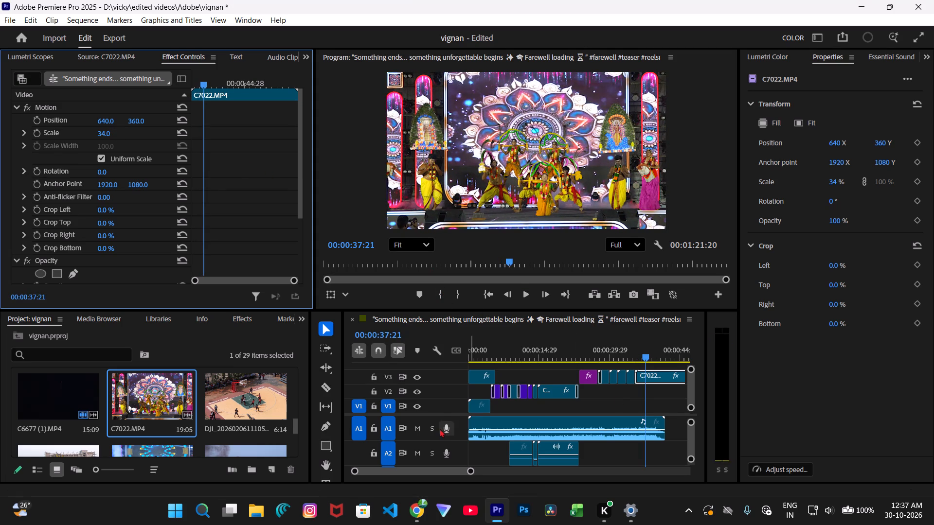
scroll(215, 405, down, 2)
scroll(202, 389, up, 1)
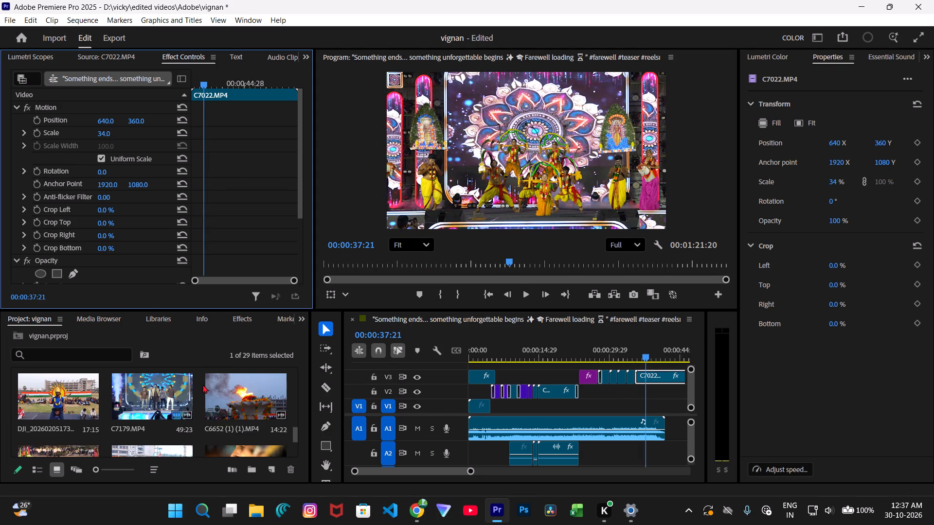
scroll(127, 403, up, 1)
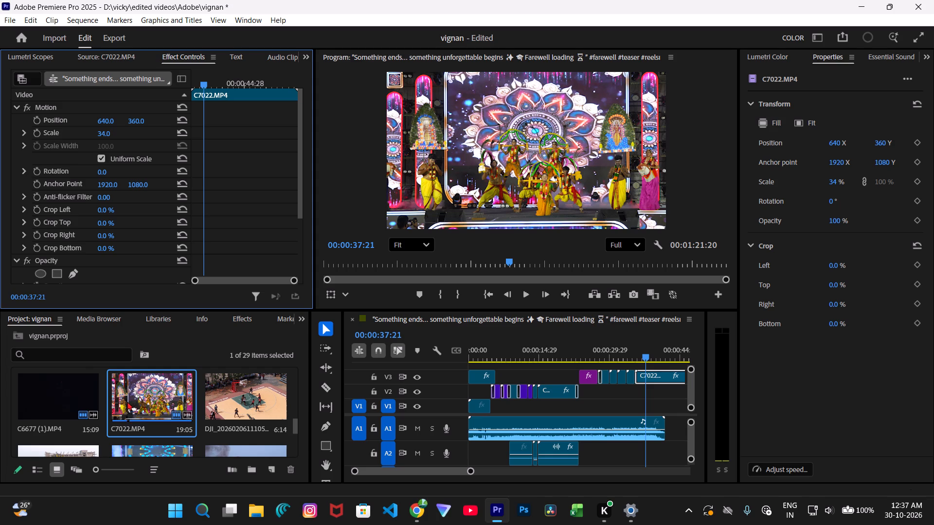
scroll(148, 397, up, 1)
drag(140, 396, 229, 406)
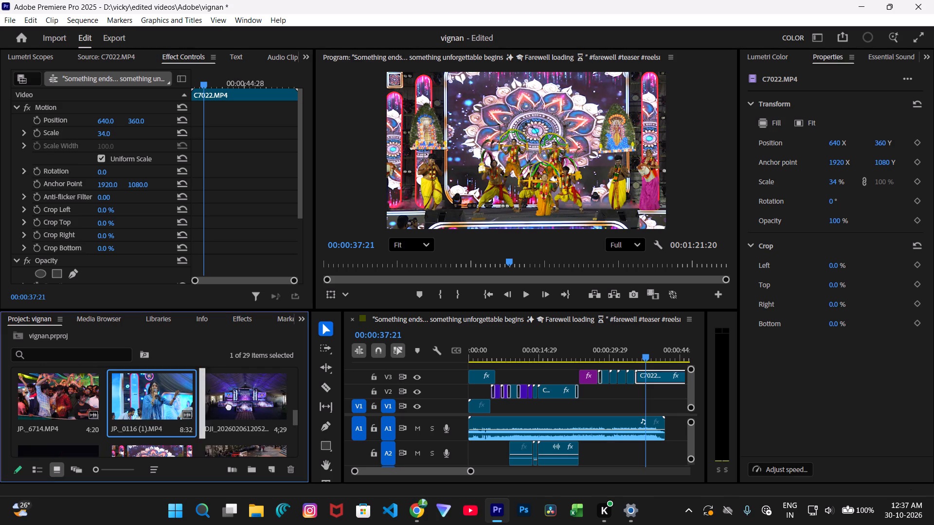
drag(229, 406, 647, 383)
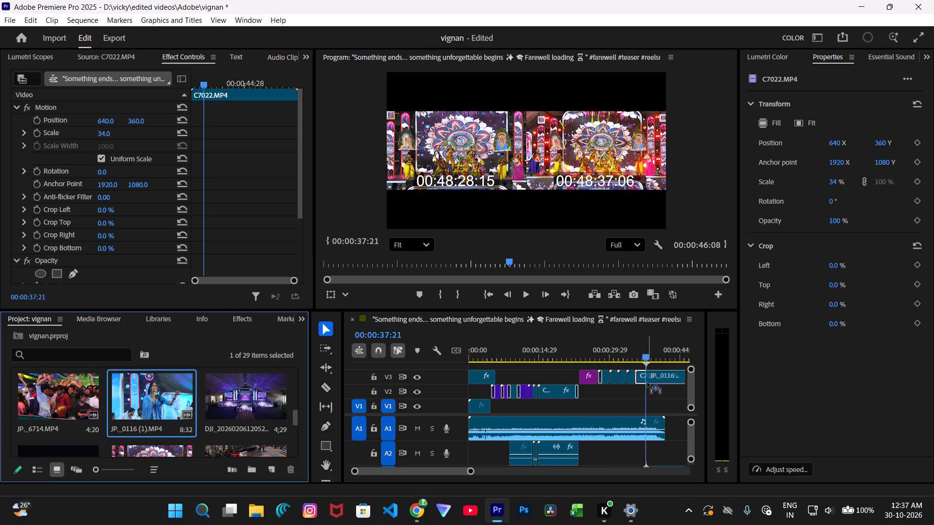
drag(647, 383, 652, 384)
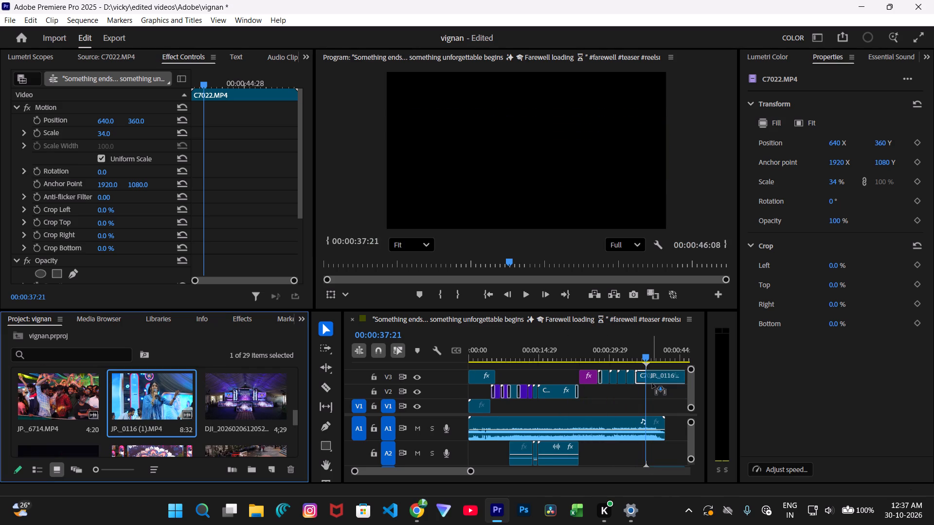
drag(652, 384, 648, 382)
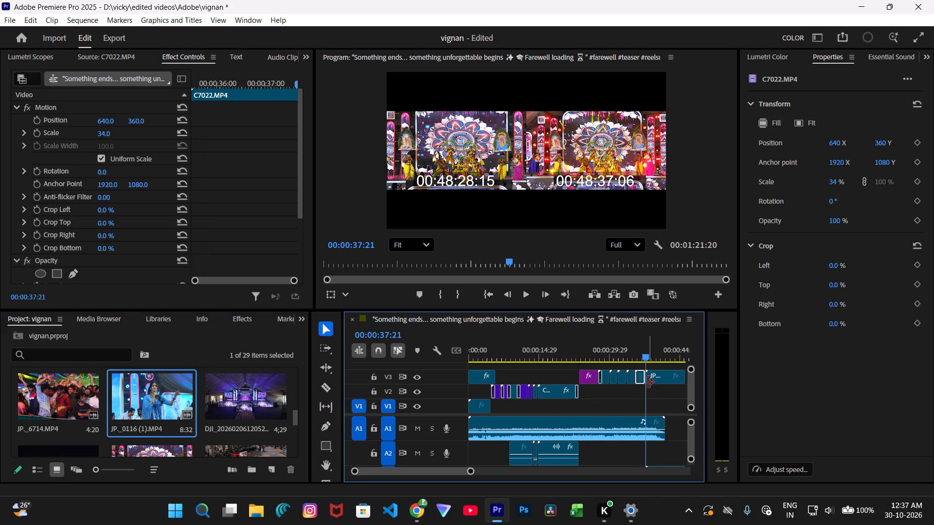
Preview JP._0116 (1) to 00:00:38:04 and move it earlier on V3 over C7022, starting at about 00:00:35:14.
key(space)
key(space)
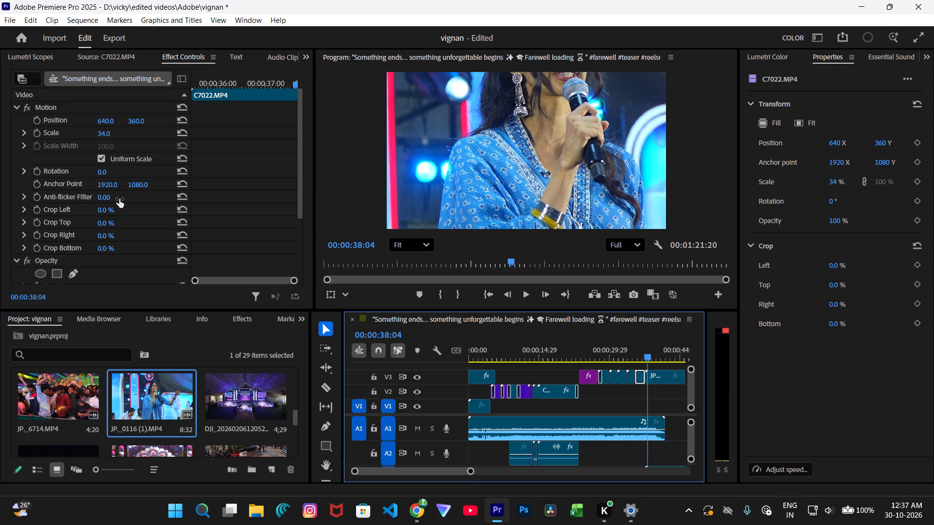
drag(666, 373, 660, 374)
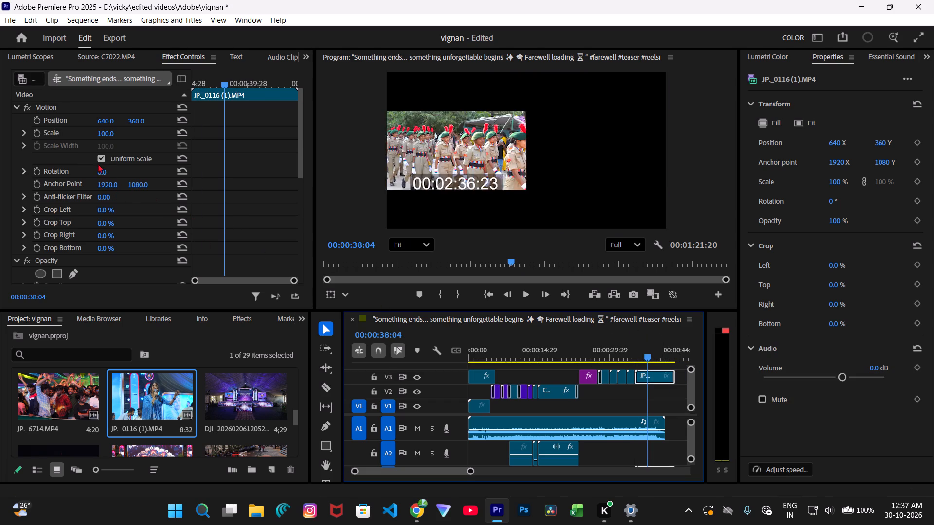
Scale JP._0116 (1) to 39 and trim its end to shortly after 00:00:38:04.
drag(107, 133, 76, 140)
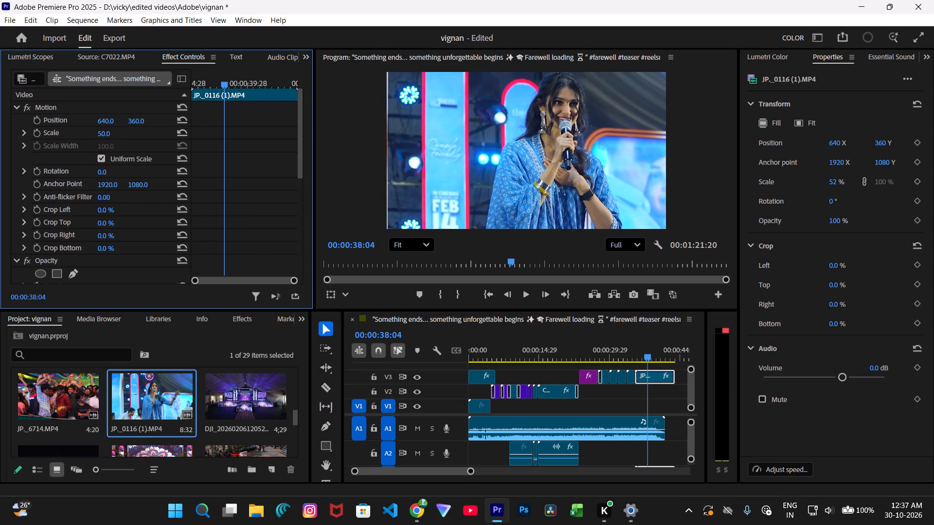
drag(76, 140, 71, 143)
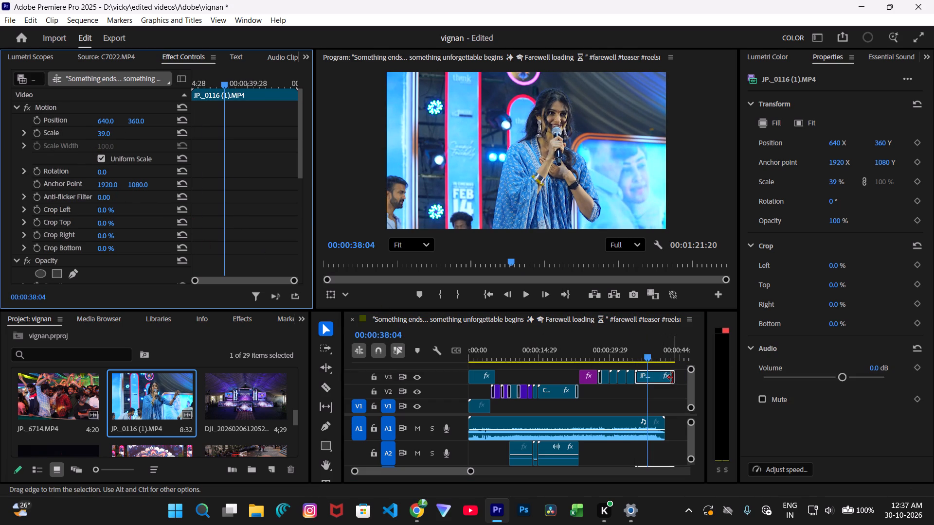
drag(673, 378, 649, 378)
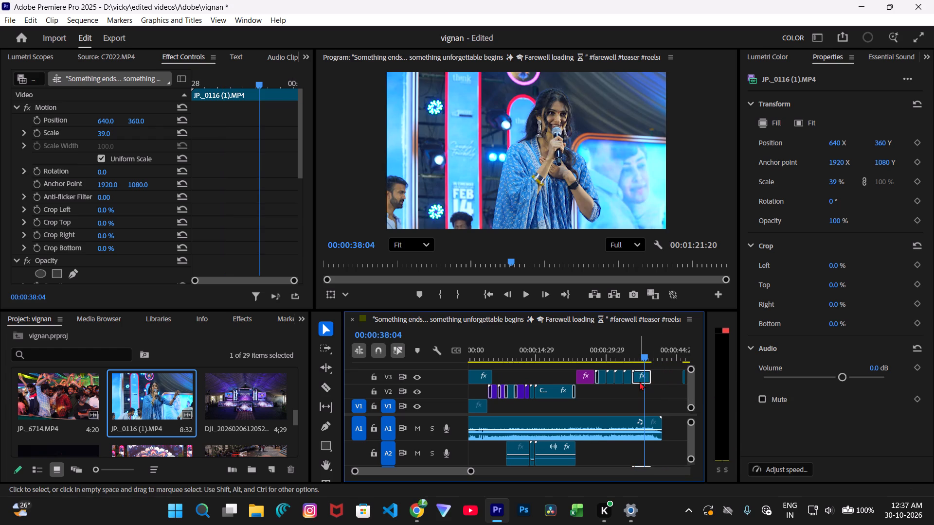
Unlink the video and audio of the JP._0116 (1) clip.
right_click(639, 382)
right_click(639, 373)
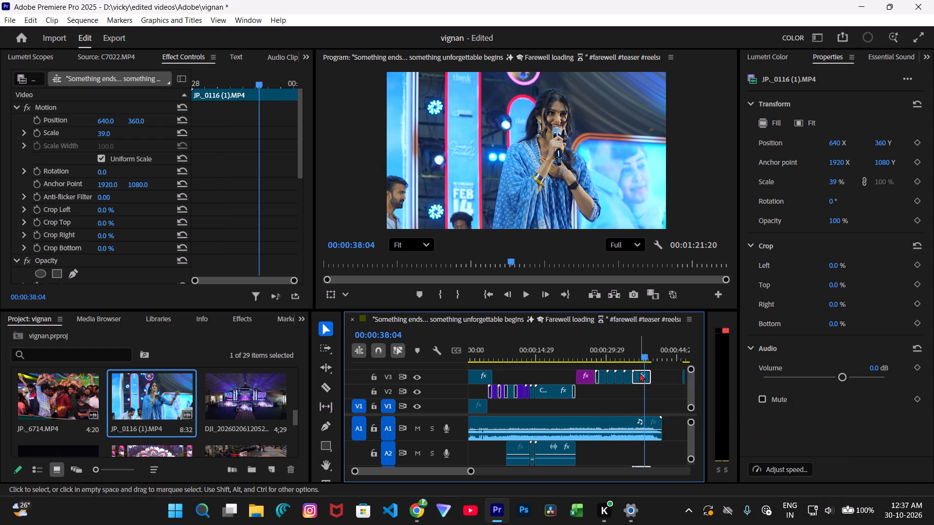
right_click(635, 374)
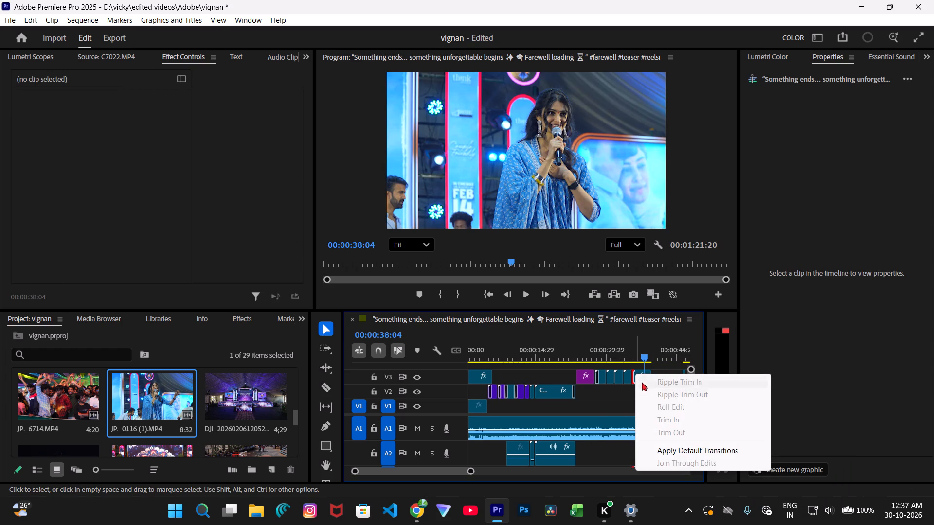
right_click(642, 375)
click(653, 367)
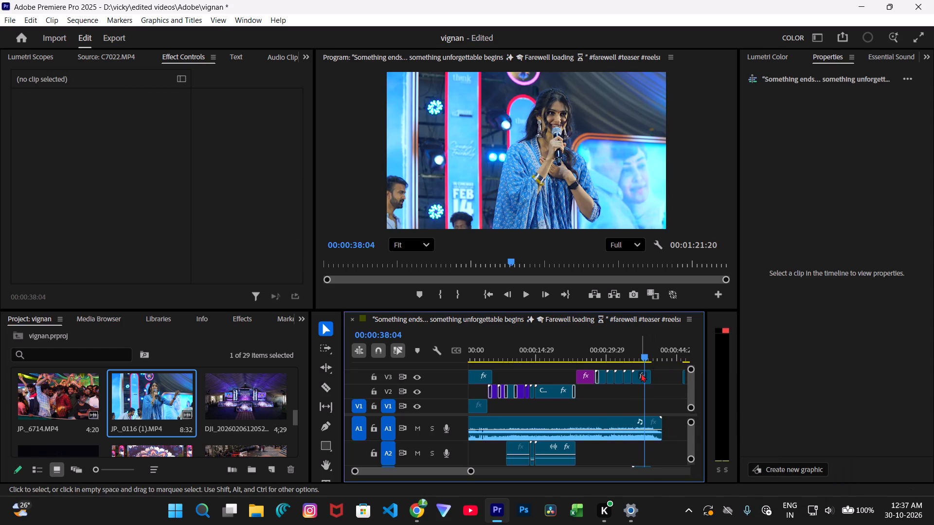
right_click(641, 373)
click(636, 376)
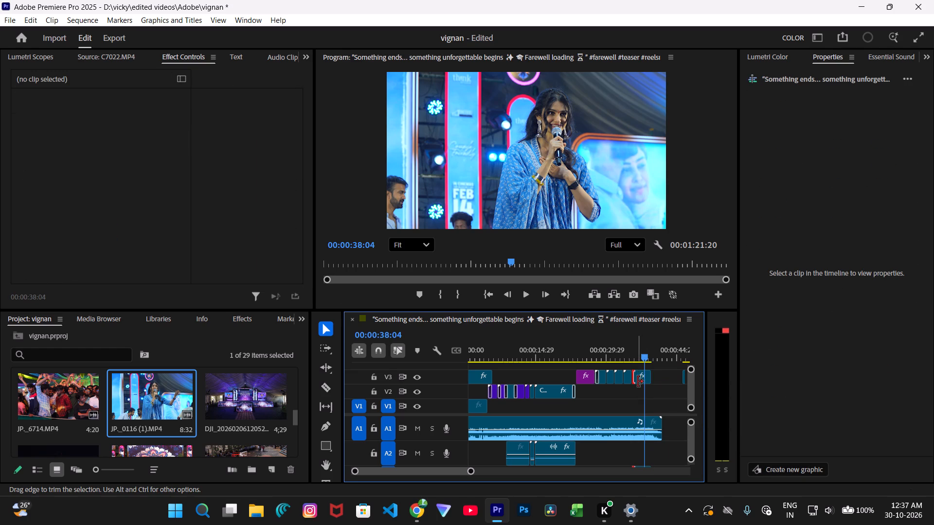
click(643, 381)
right_click(644, 381)
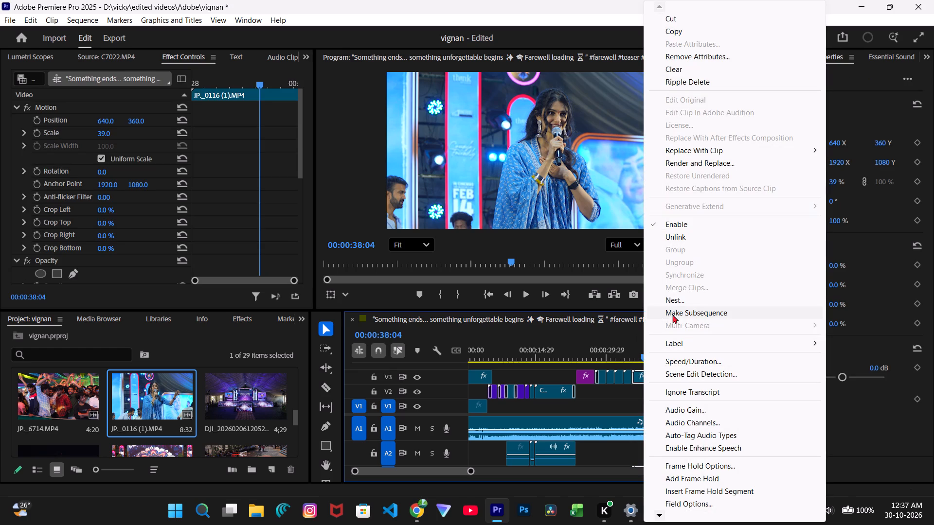
click(689, 237)
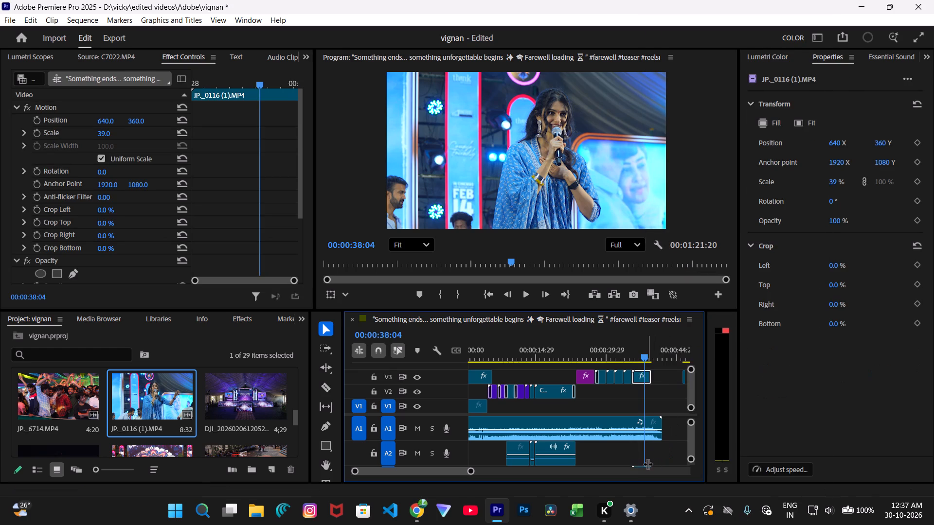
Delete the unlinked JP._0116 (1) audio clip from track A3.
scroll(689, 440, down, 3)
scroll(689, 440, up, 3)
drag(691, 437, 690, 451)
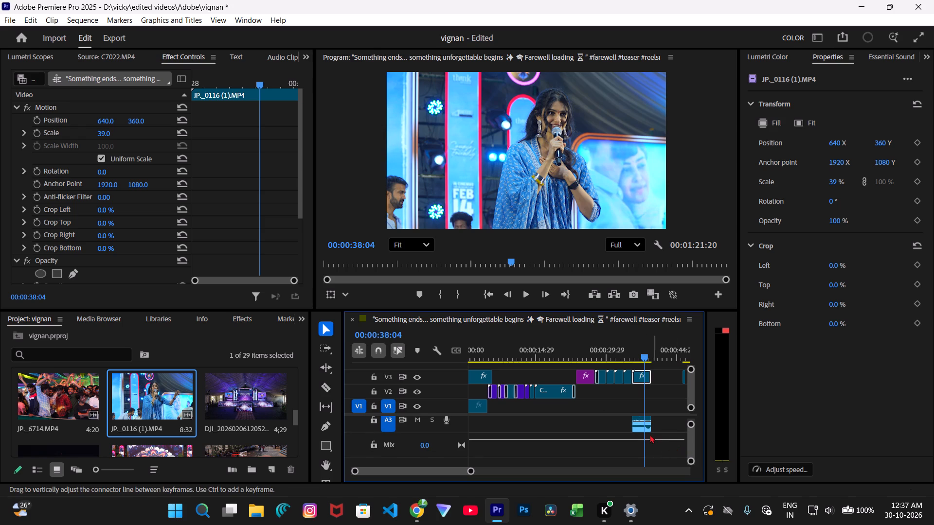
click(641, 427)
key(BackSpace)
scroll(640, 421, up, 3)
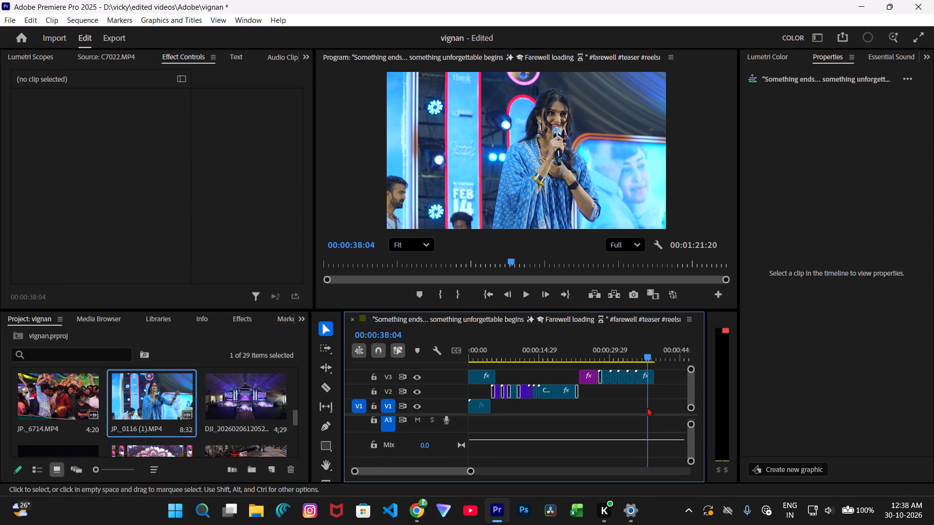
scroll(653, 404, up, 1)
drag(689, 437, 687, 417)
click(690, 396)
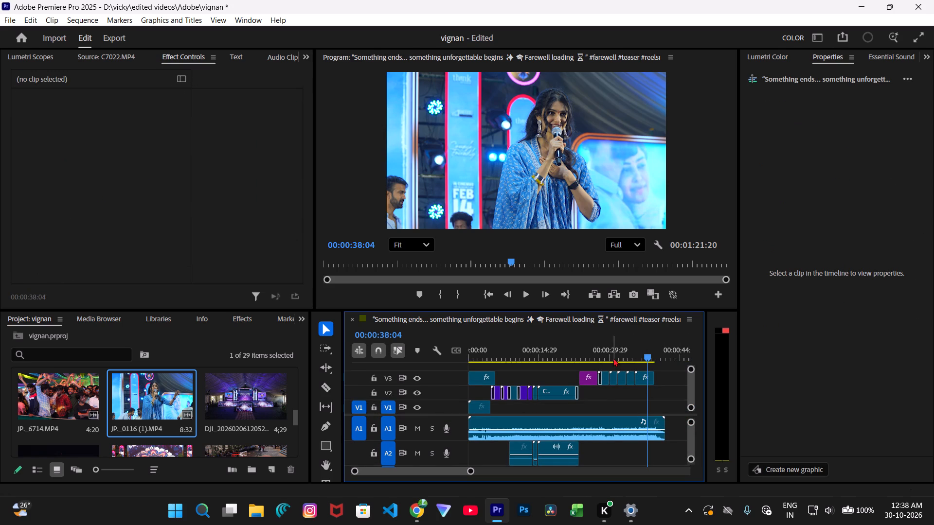
Preview the sequence from about 00:00:30 through the end of the JP._0116 (1) clip, stopping at 00:00:40:11.
click(612, 357)
key(space)
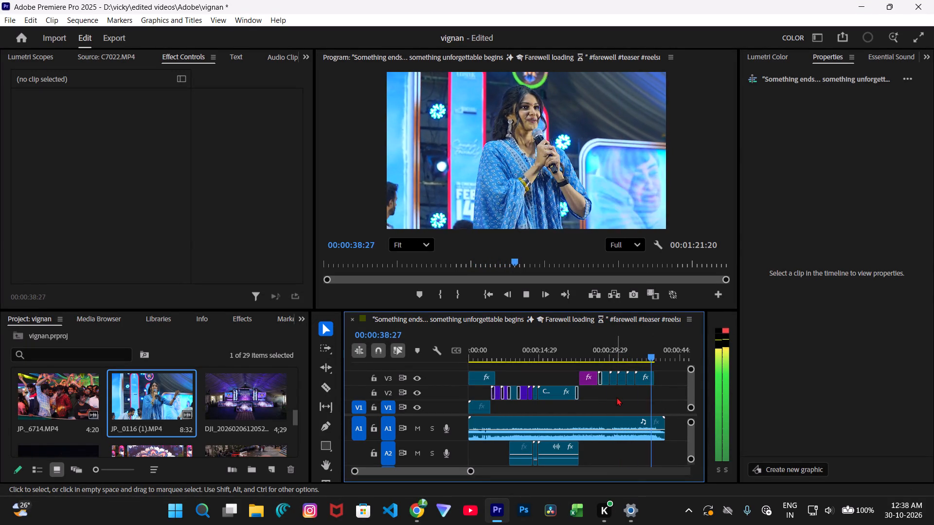
key(space)
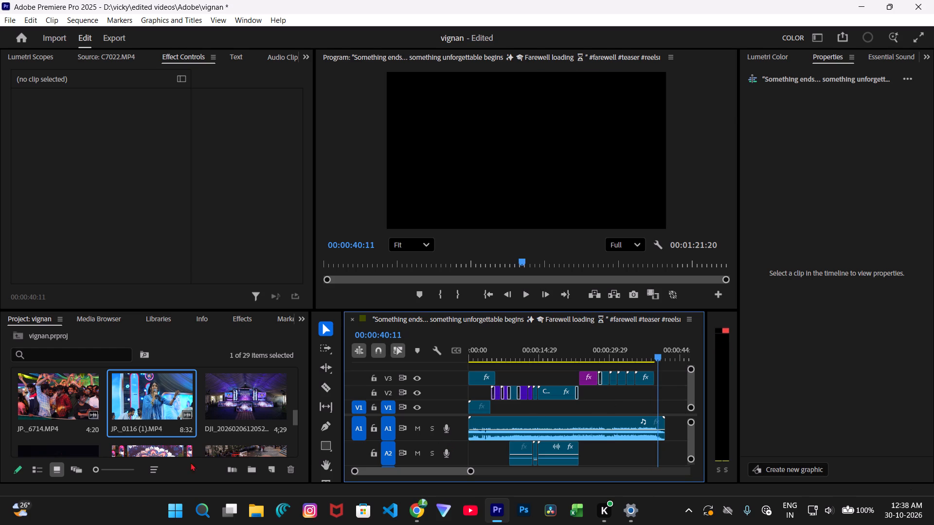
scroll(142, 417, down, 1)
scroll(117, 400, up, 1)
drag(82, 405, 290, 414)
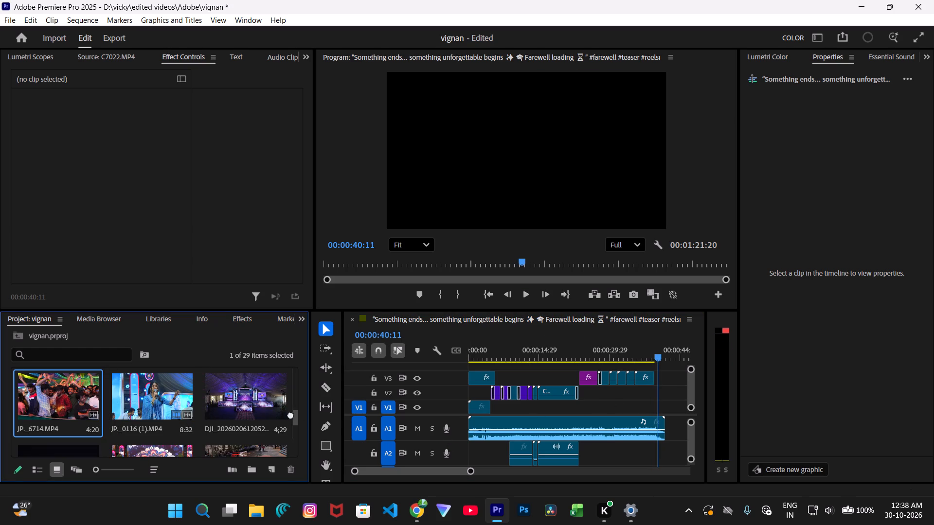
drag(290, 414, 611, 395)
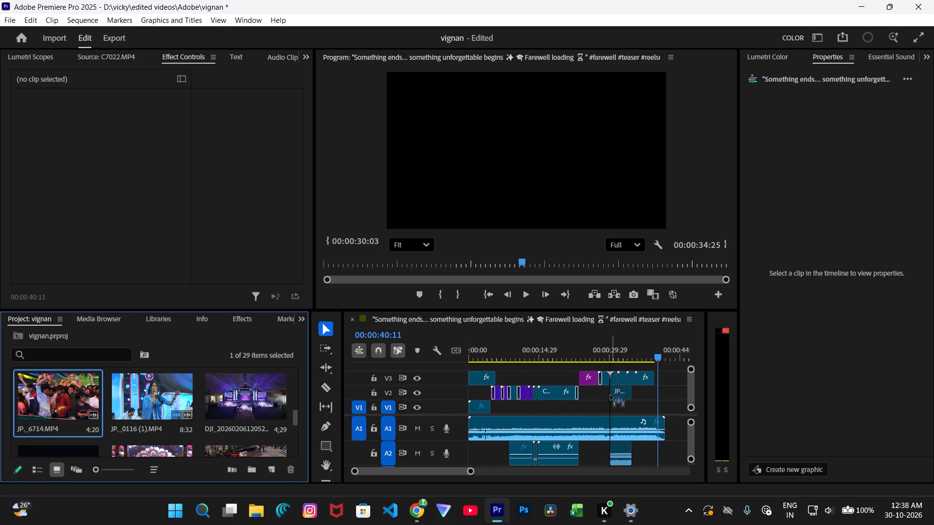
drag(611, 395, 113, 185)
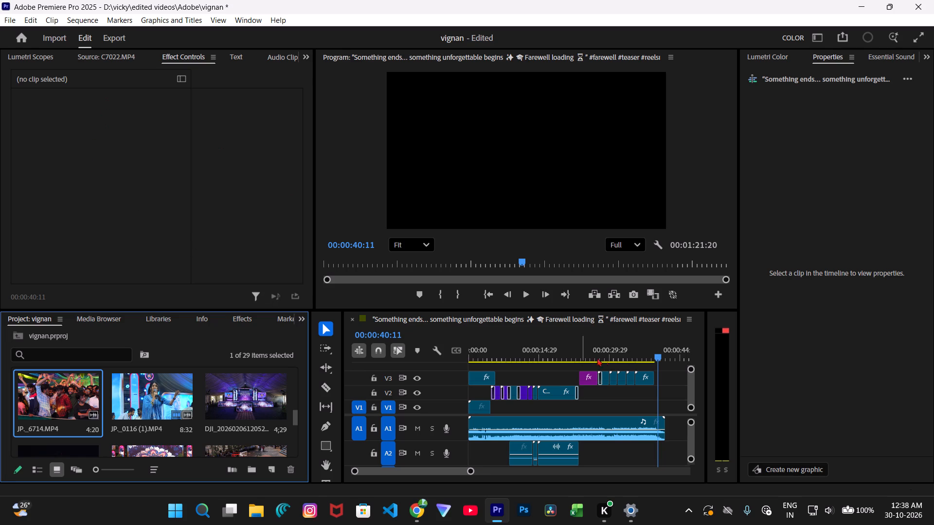
Play the V3 clips from just before 00:00:30 in short stretches, stopping on the parade shot at 00:00:34:06.
click(608, 356)
key(space)
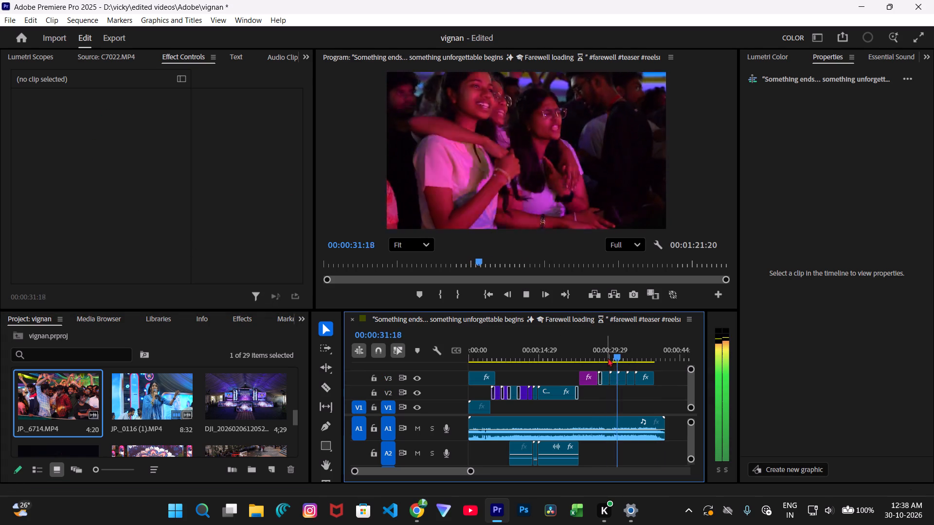
key(space)
key(space)
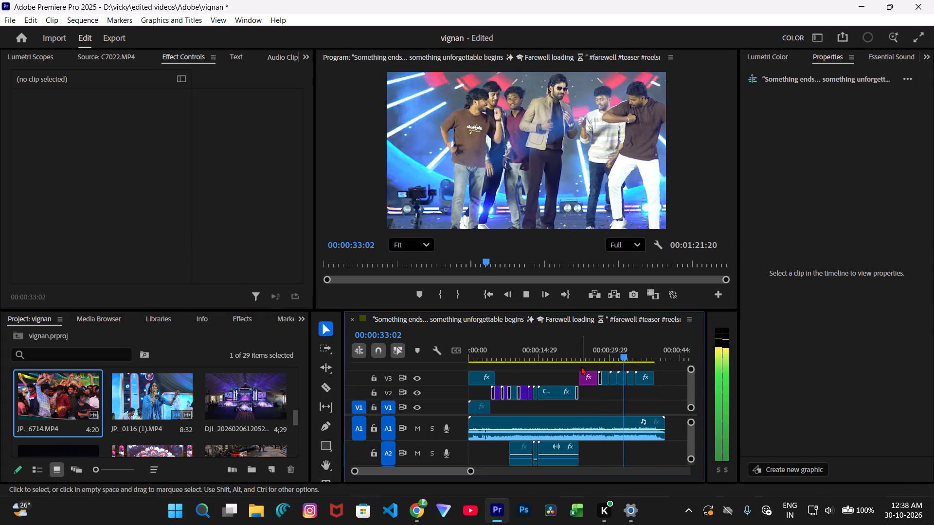
key(space)
key(space)
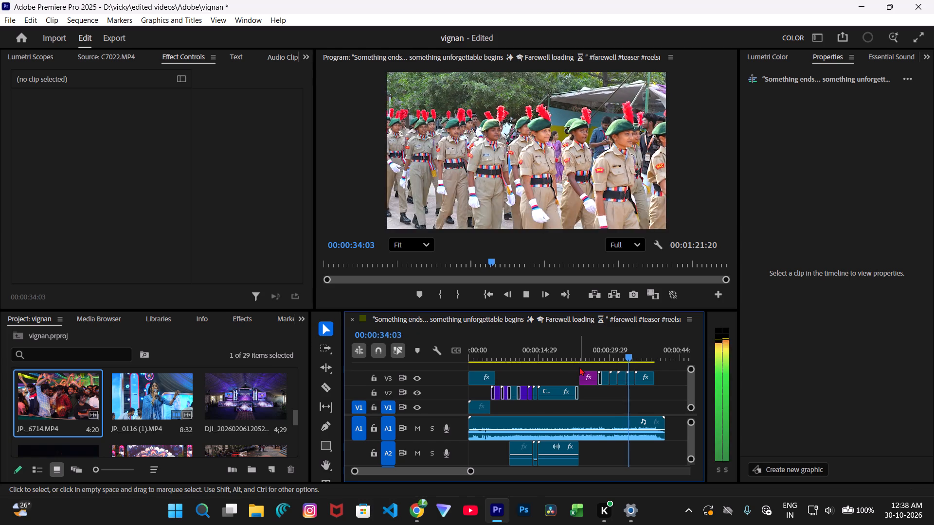
key(space)
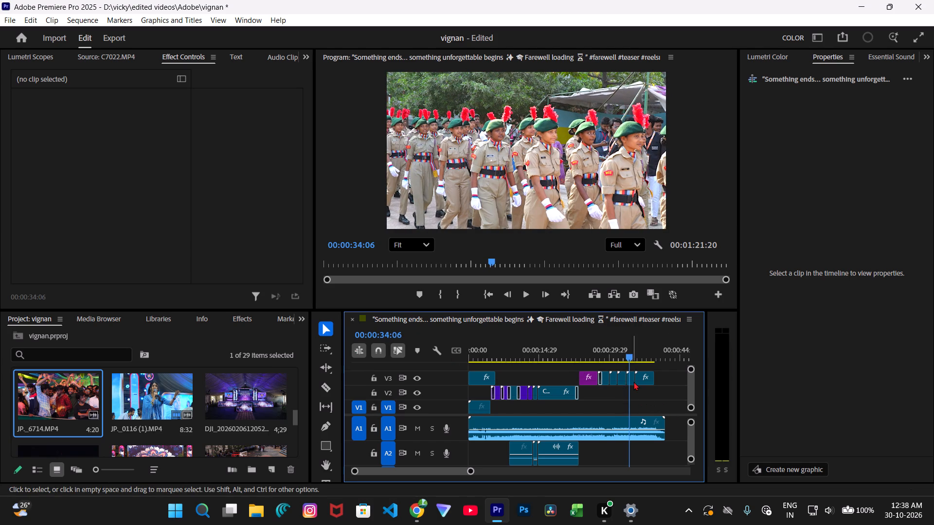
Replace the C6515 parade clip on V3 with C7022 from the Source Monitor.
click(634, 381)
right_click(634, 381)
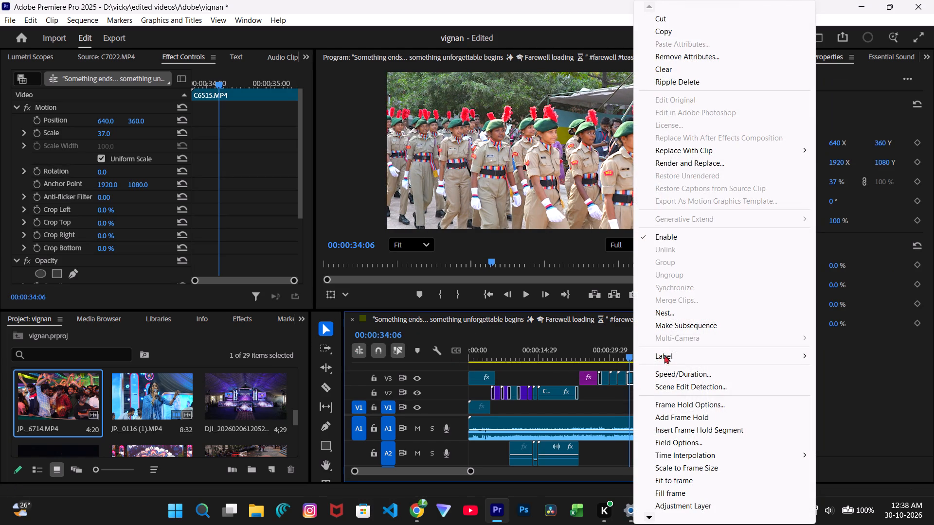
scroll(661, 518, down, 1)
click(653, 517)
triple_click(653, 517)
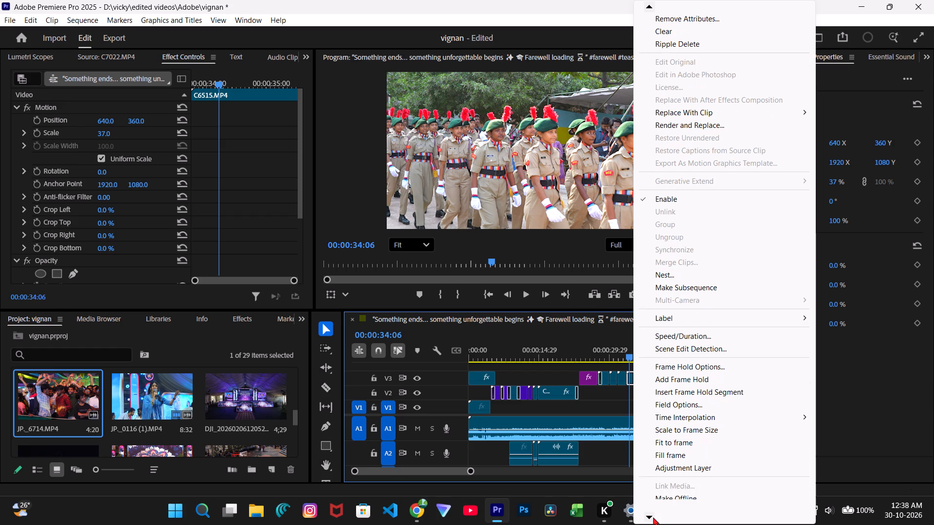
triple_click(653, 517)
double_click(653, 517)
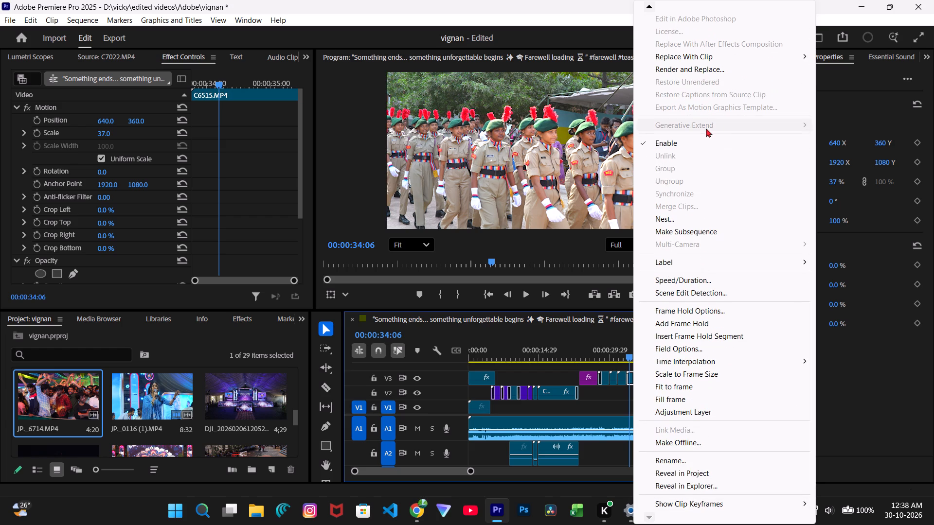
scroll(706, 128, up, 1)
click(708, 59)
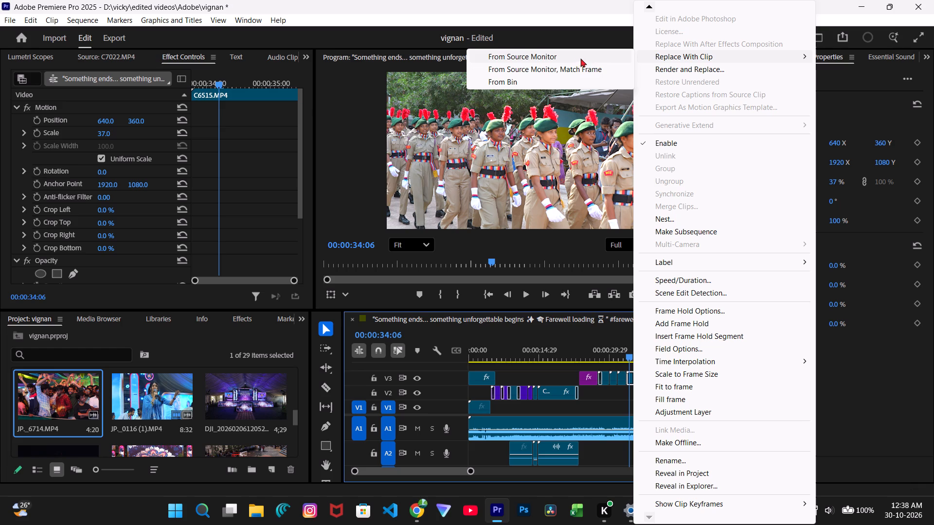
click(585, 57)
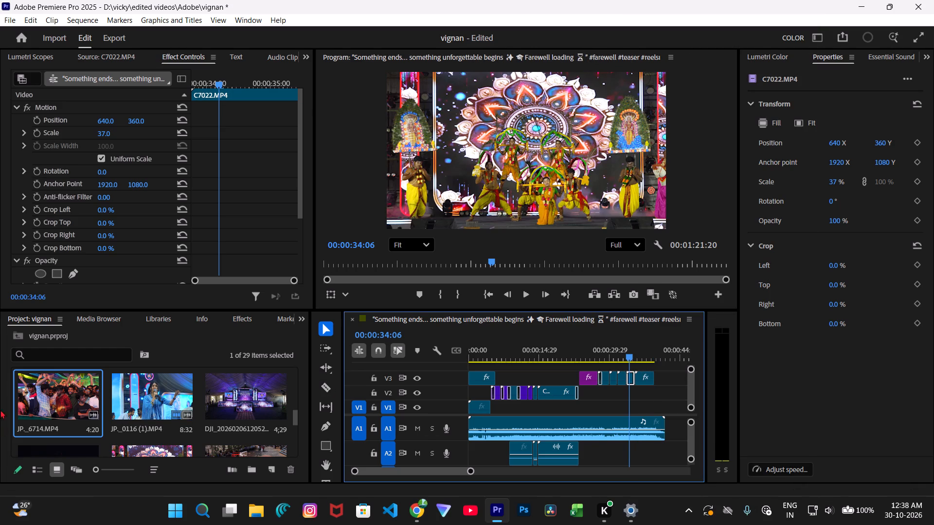
Load JP._6714 from the project bin into the Source Monitor.
click(108, 50)
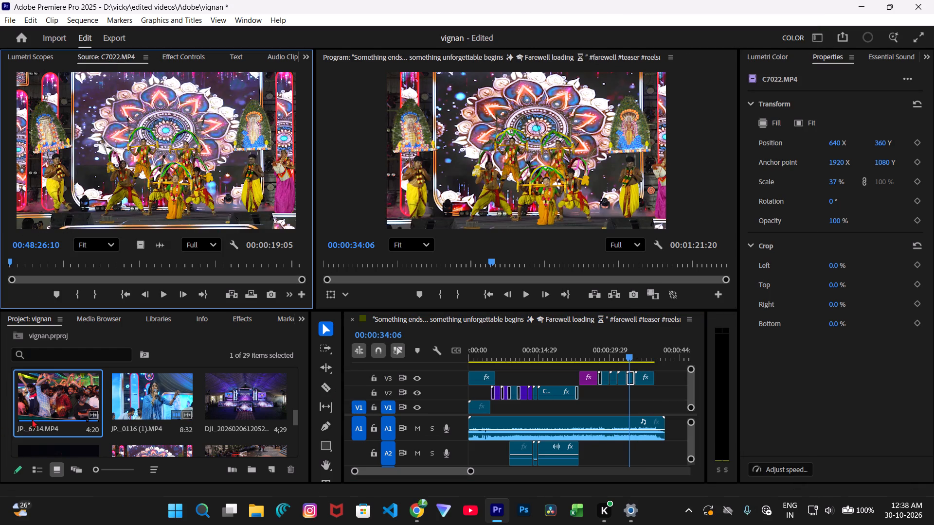
drag(44, 414, 167, 170)
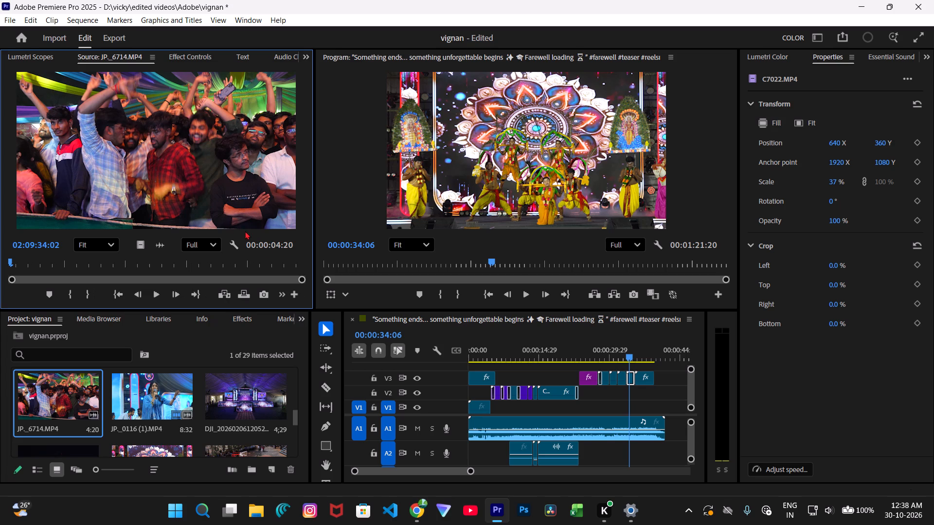
Examine the consecutive V3 shots between 00:00:29:00 and 00:00:36:23, from the keyboard shot to JP._0116 (1).
click(623, 378)
click(618, 359)
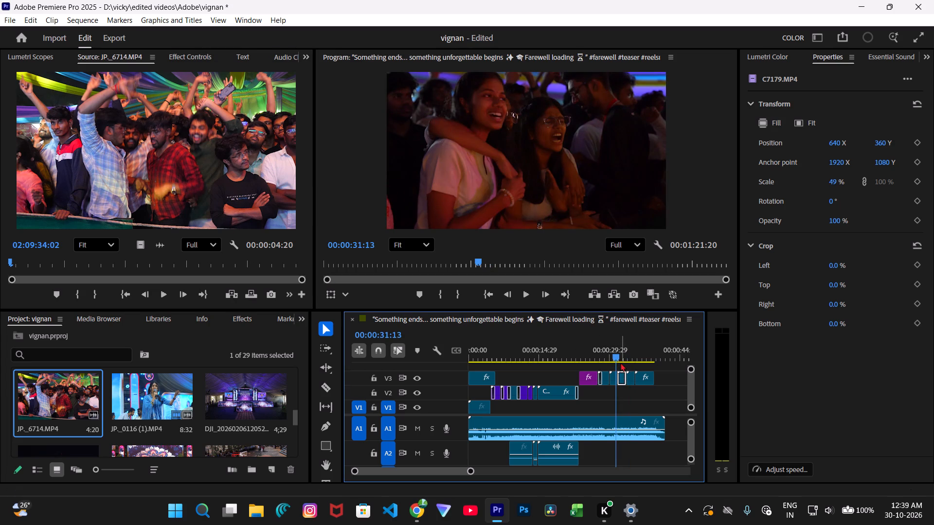
click(627, 357)
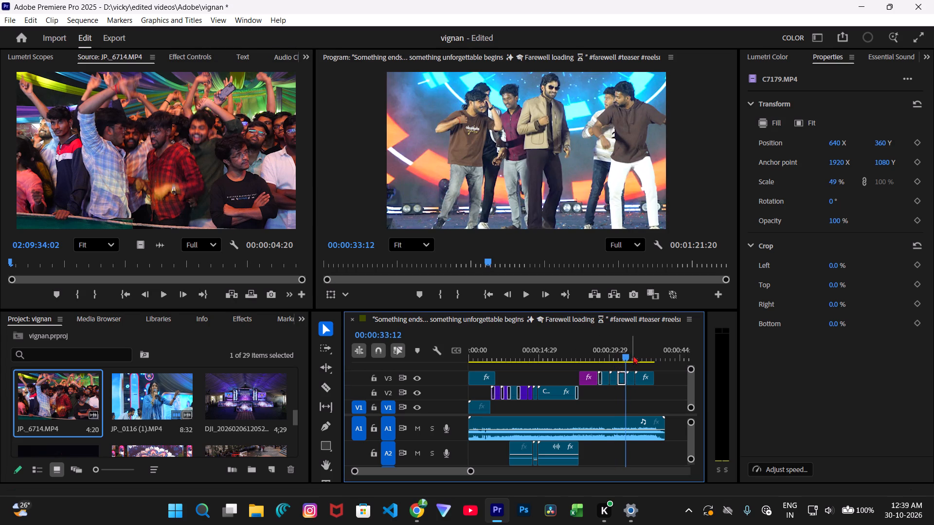
click(633, 355)
click(618, 358)
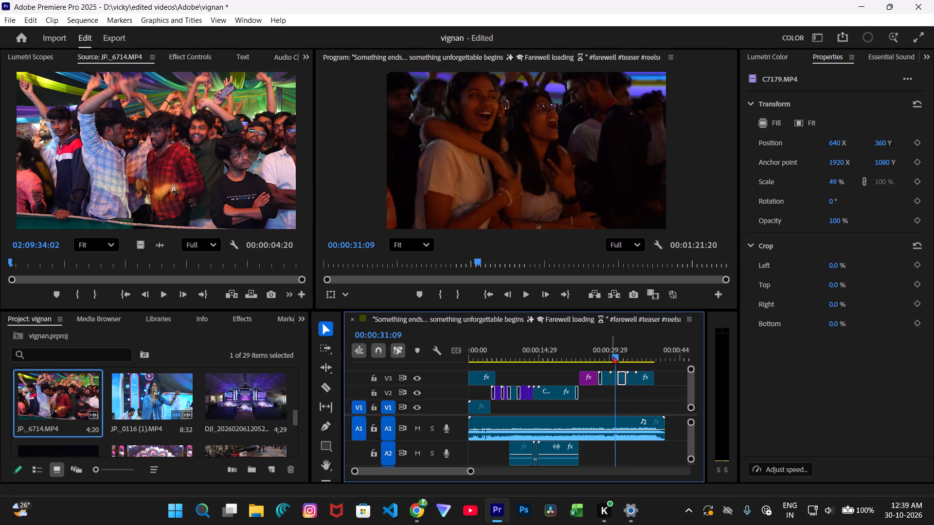
click(611, 356)
click(606, 358)
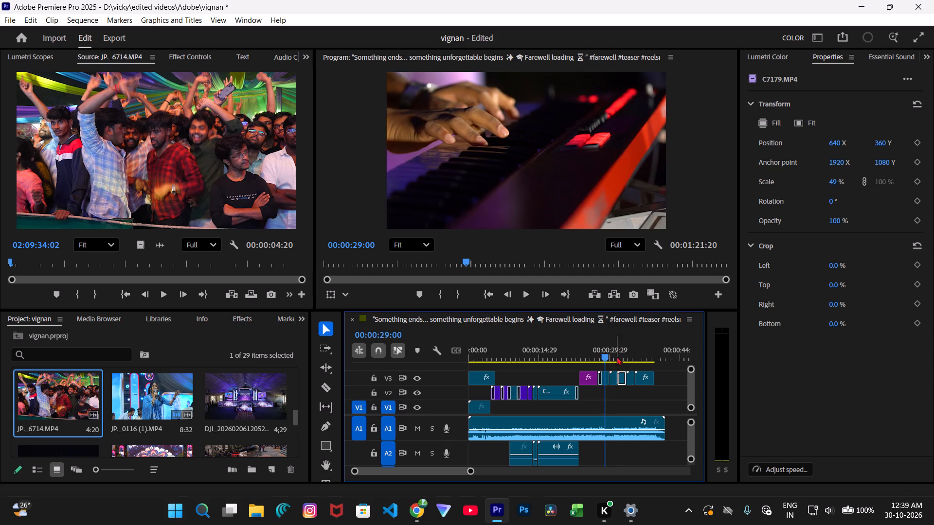
click(616, 356)
click(628, 355)
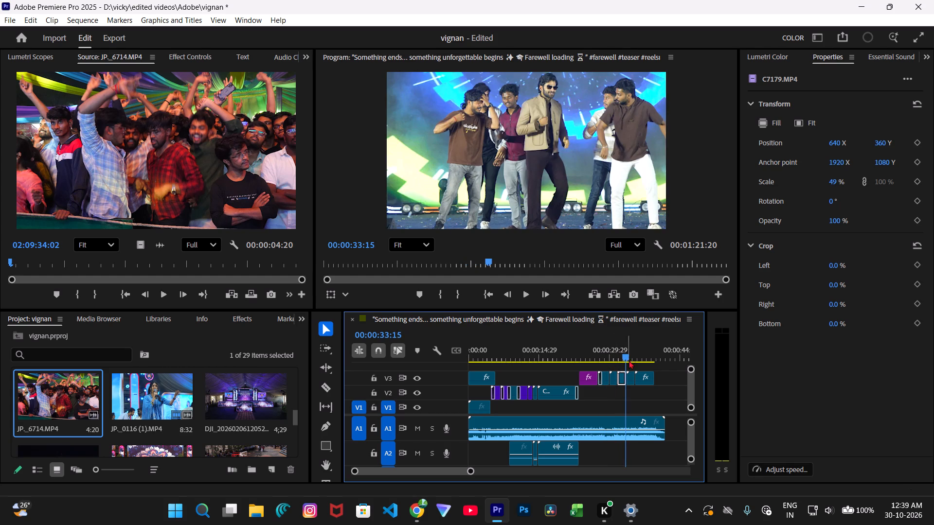
click(635, 357)
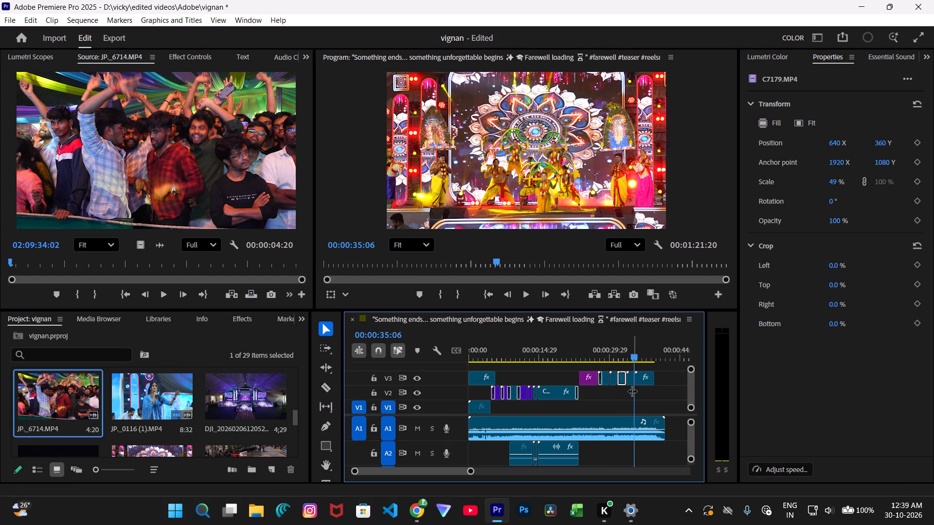
right_click(625, 382)
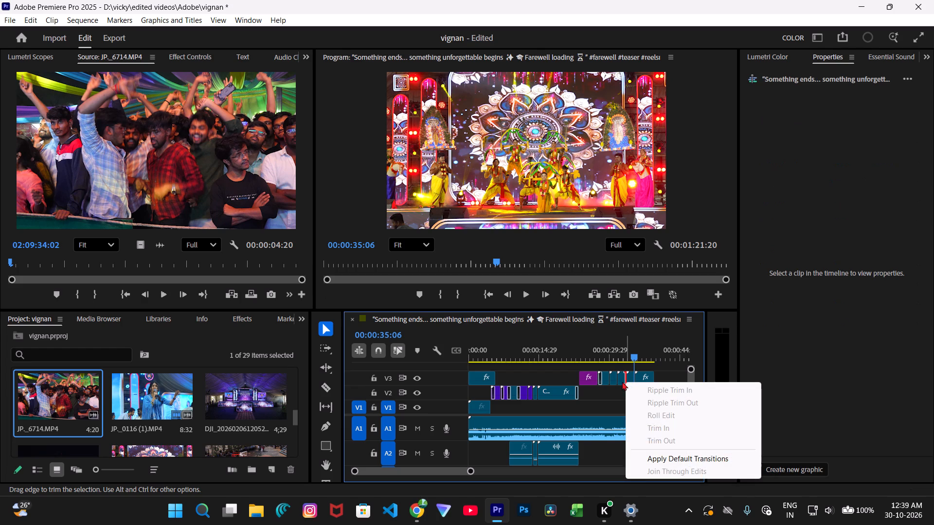
click(622, 382)
click(624, 358)
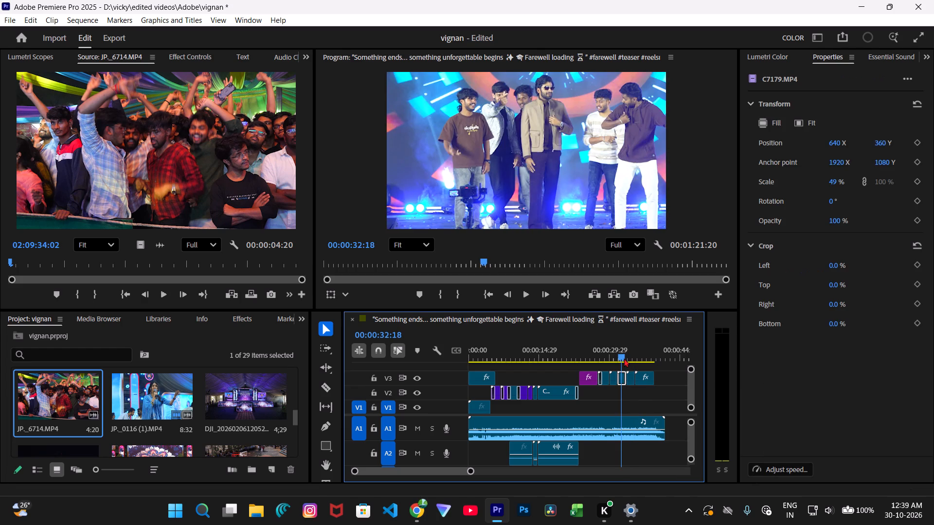
click(625, 358)
click(630, 358)
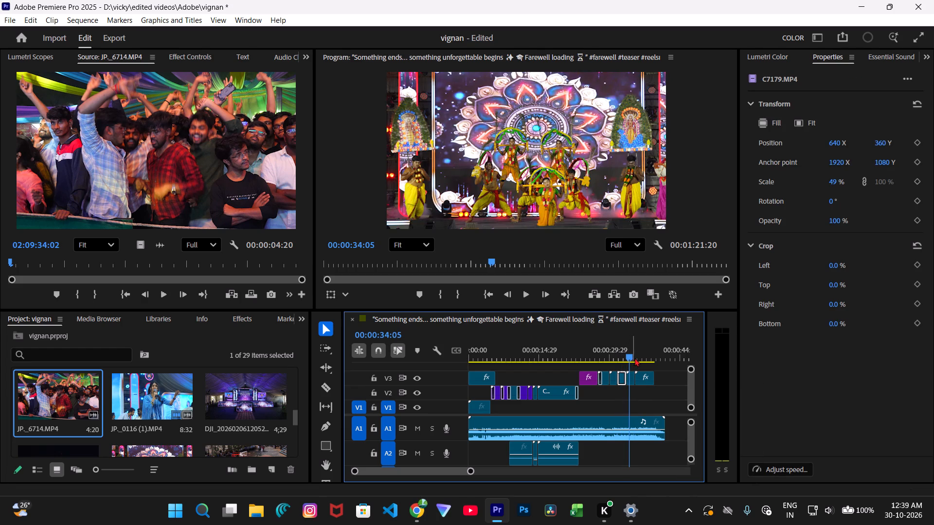
click(637, 358)
click(643, 359)
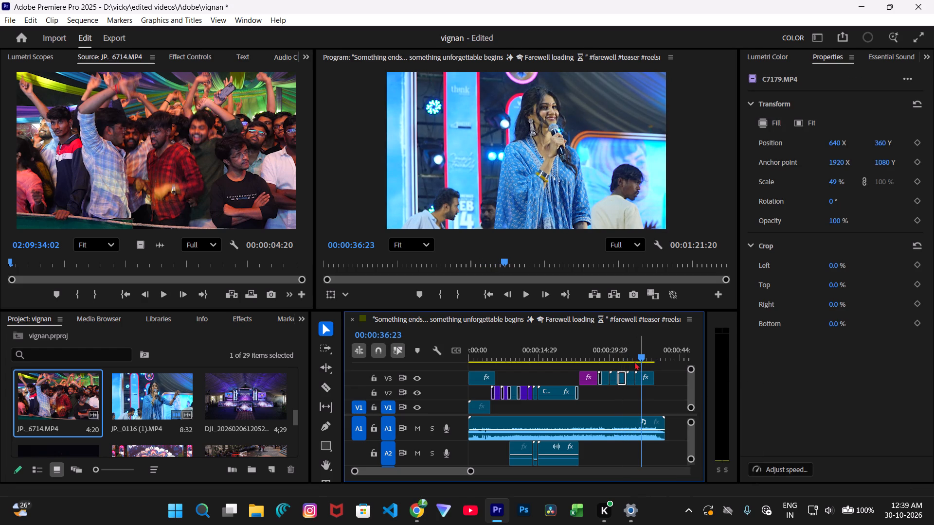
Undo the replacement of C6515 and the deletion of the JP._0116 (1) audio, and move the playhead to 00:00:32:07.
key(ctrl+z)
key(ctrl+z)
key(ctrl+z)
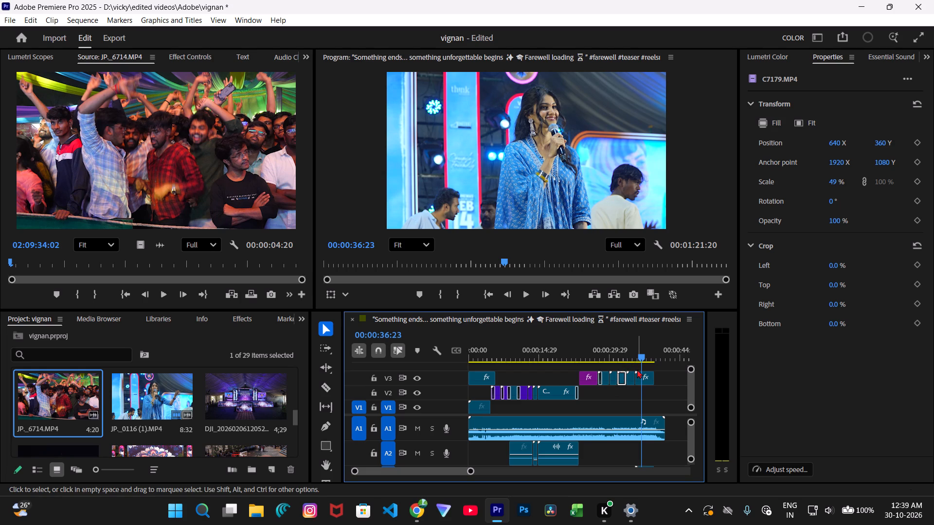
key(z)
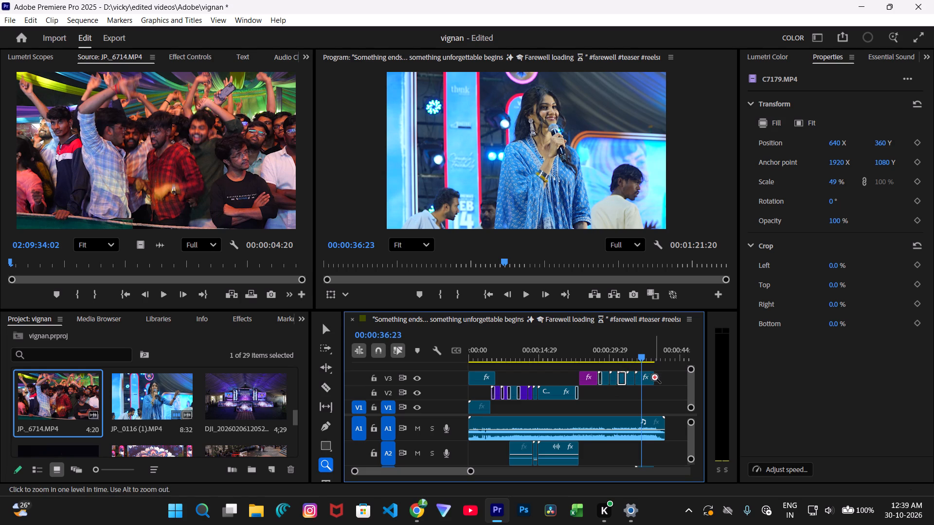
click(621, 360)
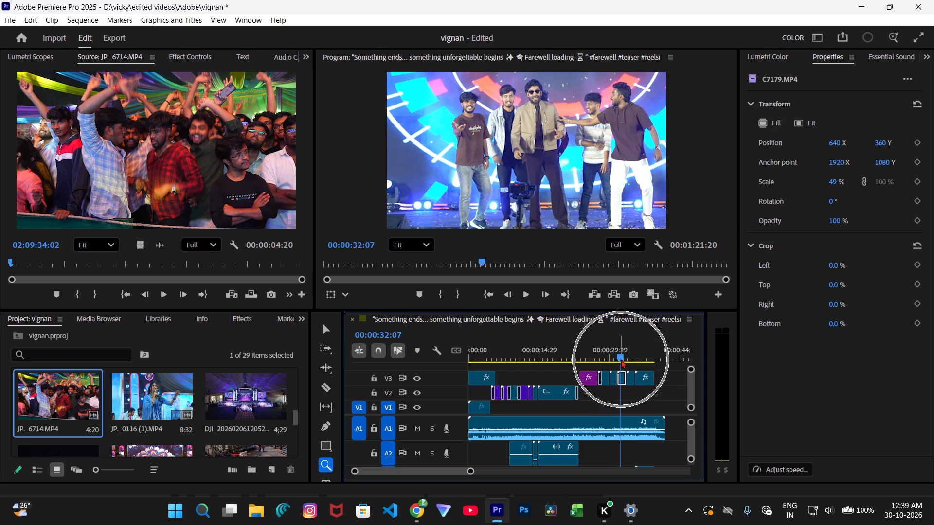
Replace the C6515 parade clip on V3 with JP._6714 from the Source Monitor and play back the new shot.
key(space)
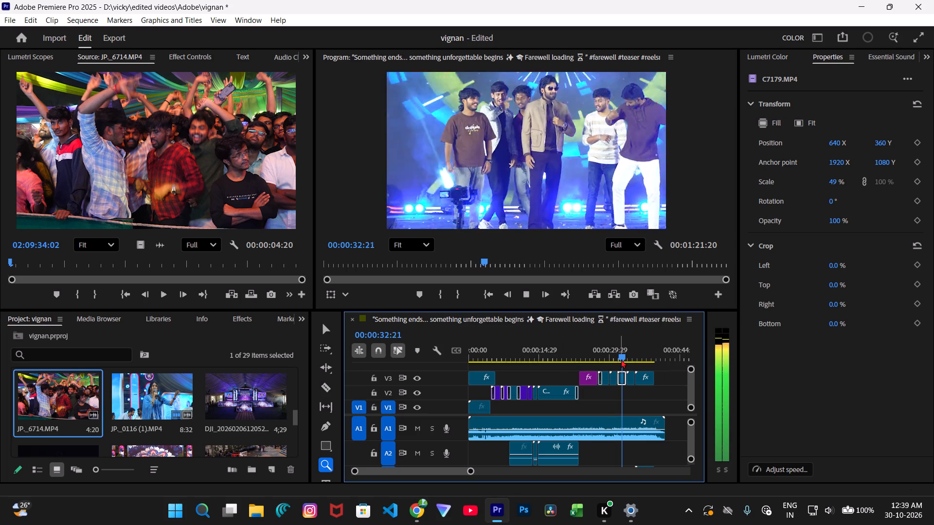
key(space)
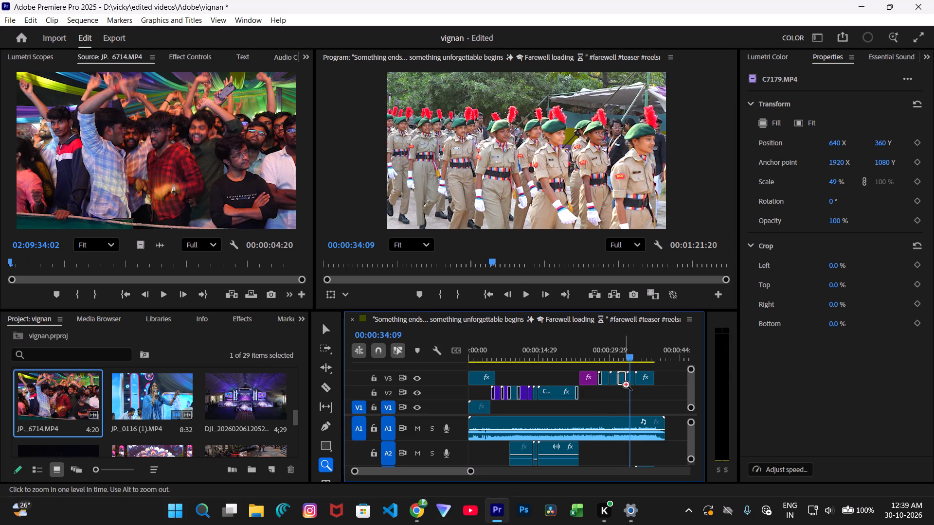
key(v)
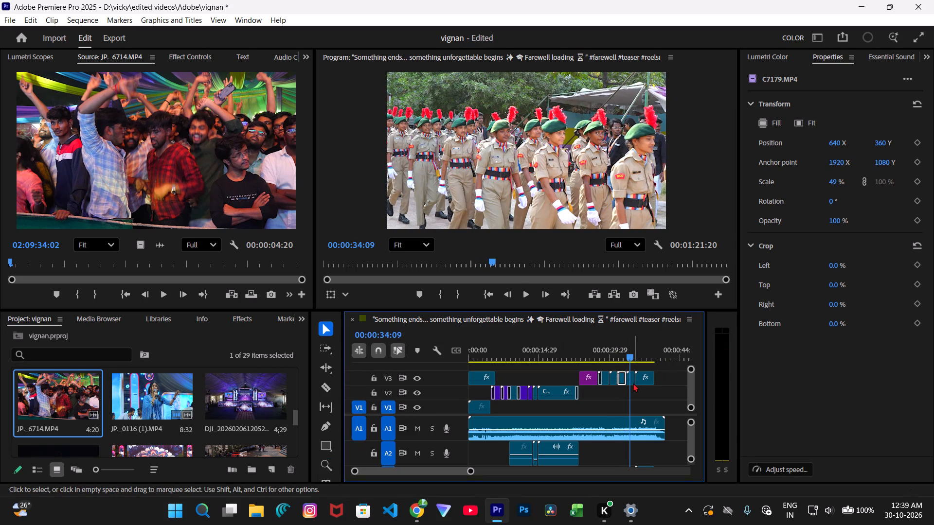
click(631, 380)
right_click(631, 381)
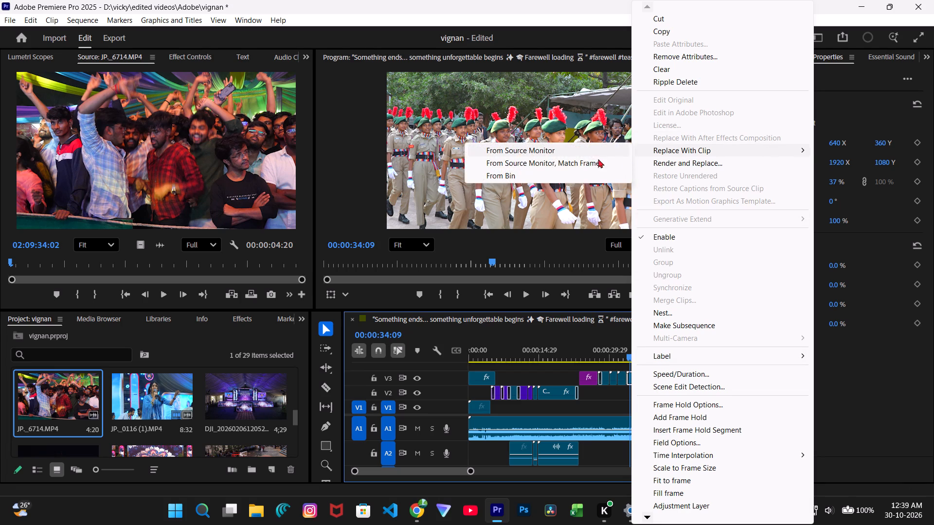
click(572, 152)
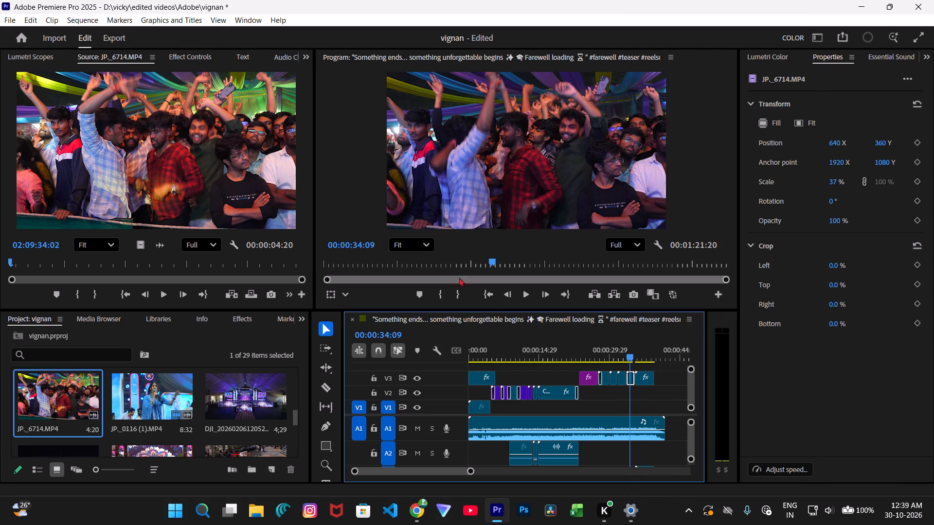
key(space)
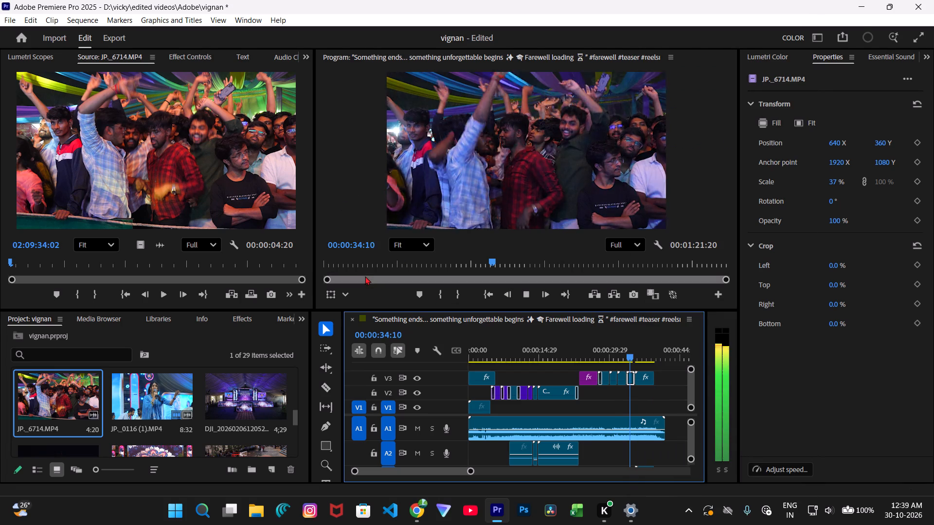
key(space)
key(space)
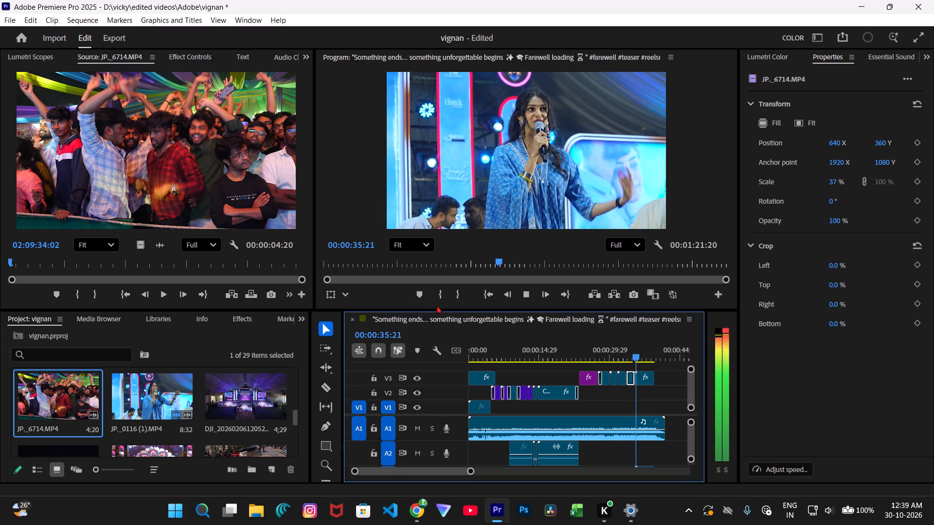
key(space)
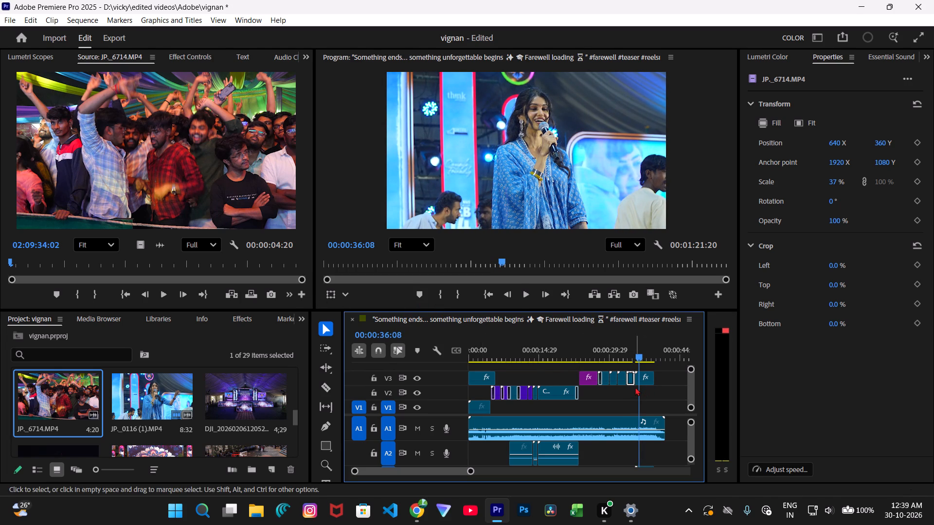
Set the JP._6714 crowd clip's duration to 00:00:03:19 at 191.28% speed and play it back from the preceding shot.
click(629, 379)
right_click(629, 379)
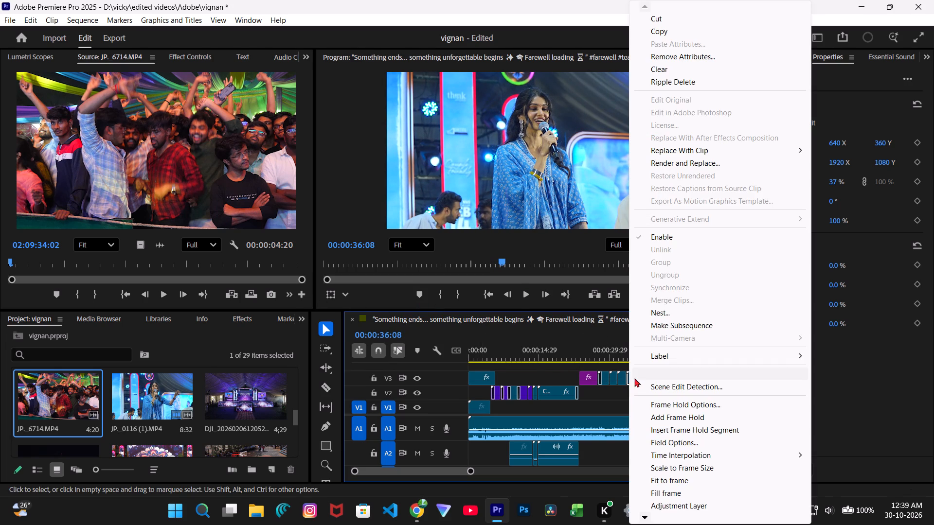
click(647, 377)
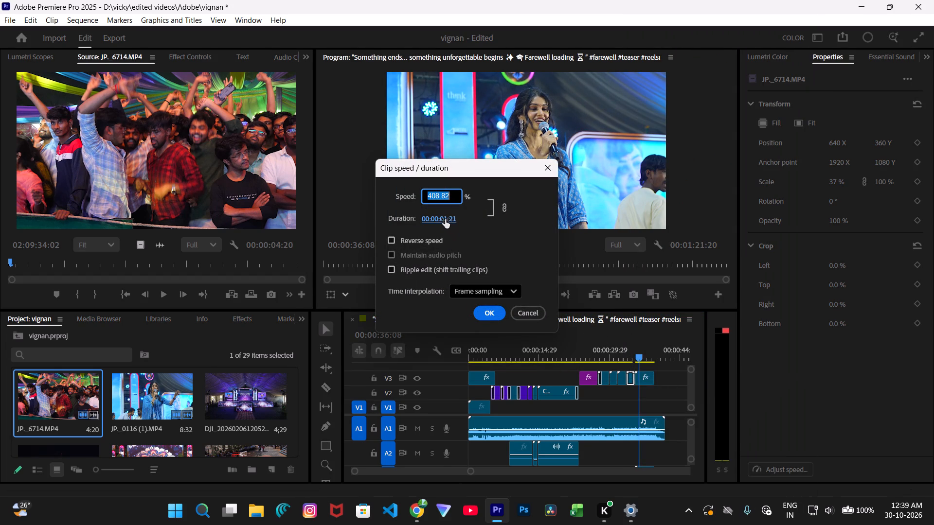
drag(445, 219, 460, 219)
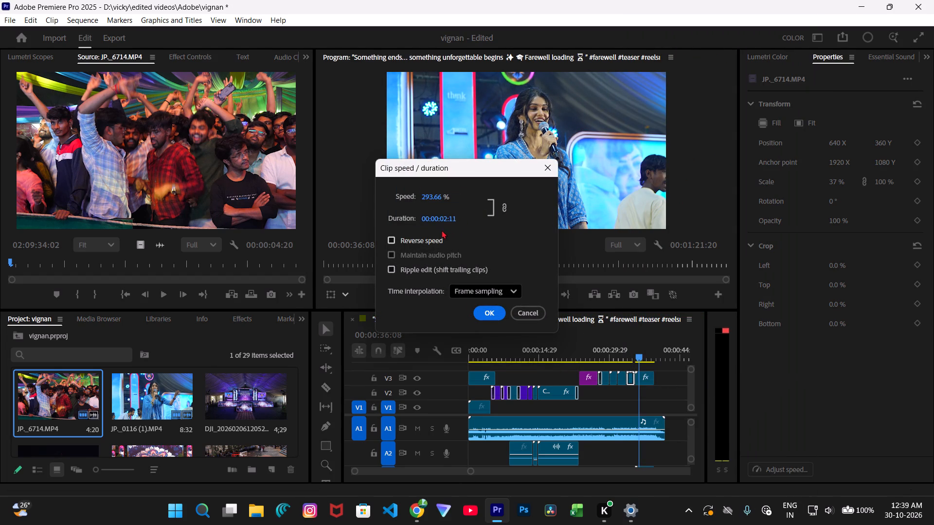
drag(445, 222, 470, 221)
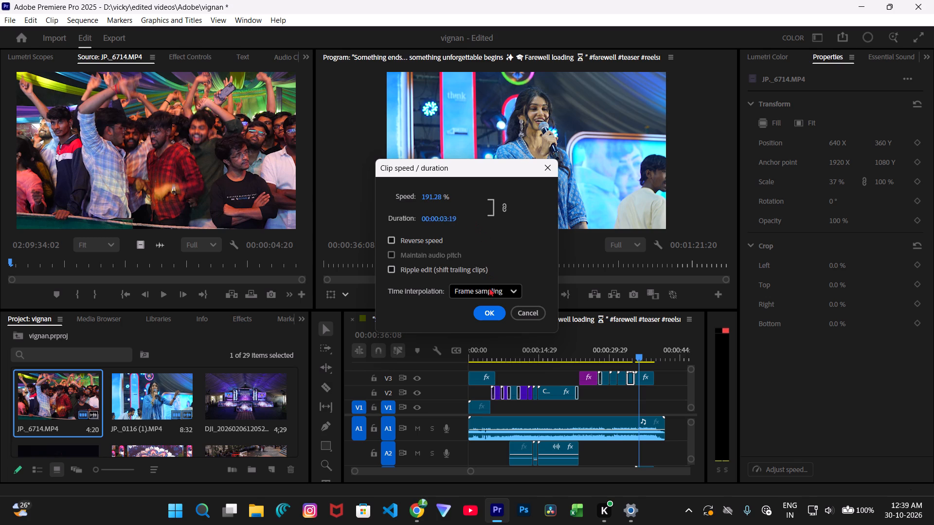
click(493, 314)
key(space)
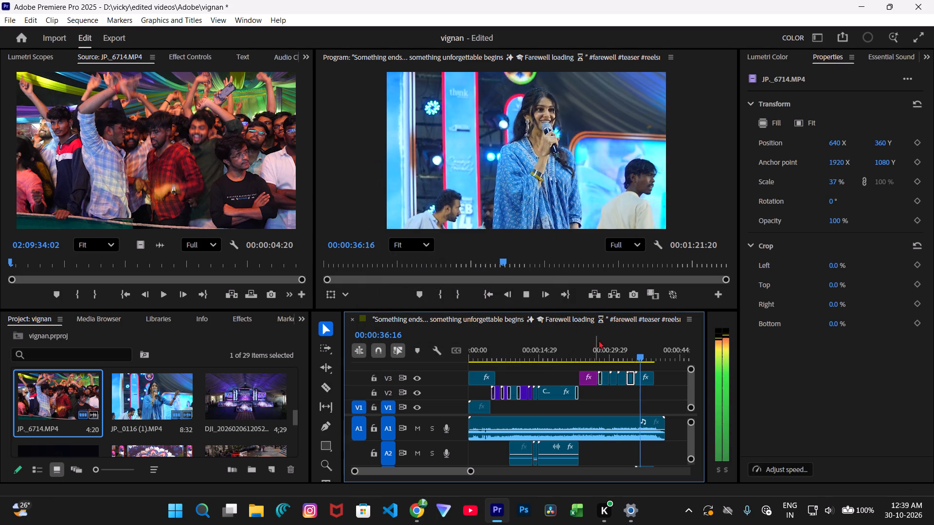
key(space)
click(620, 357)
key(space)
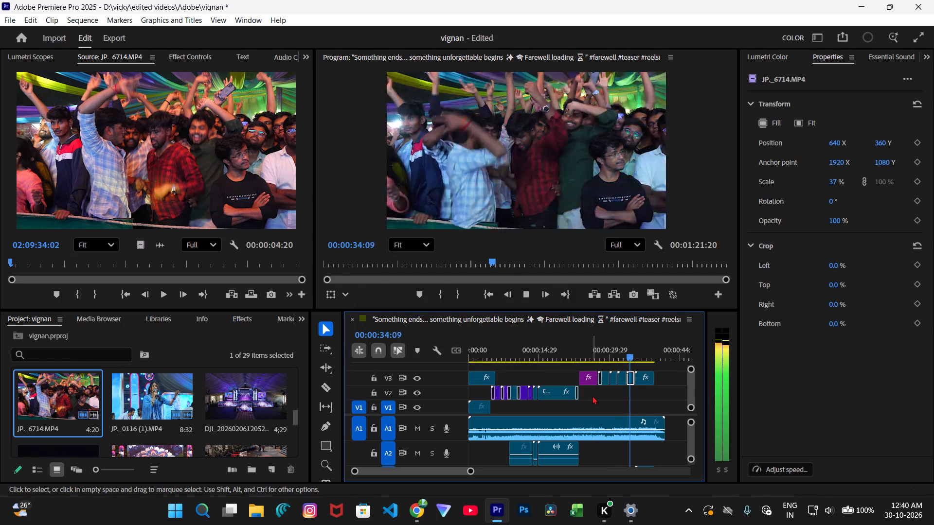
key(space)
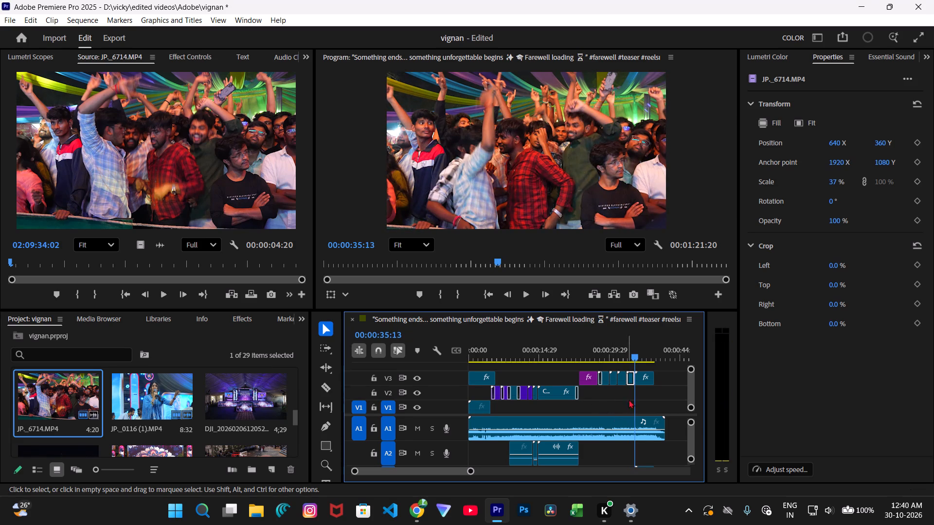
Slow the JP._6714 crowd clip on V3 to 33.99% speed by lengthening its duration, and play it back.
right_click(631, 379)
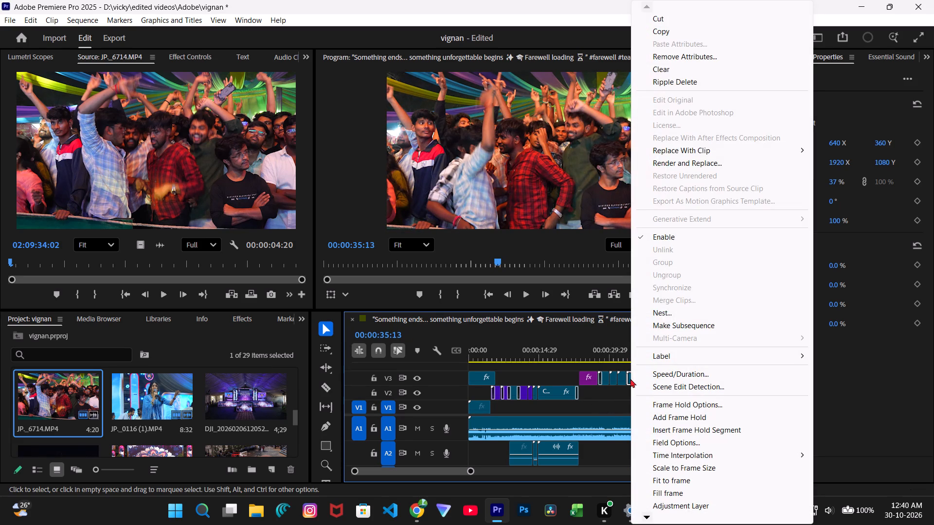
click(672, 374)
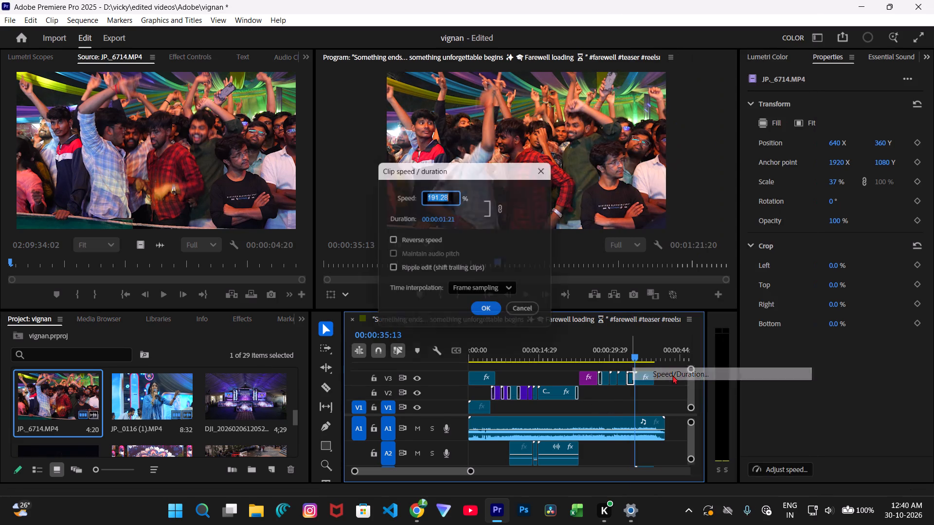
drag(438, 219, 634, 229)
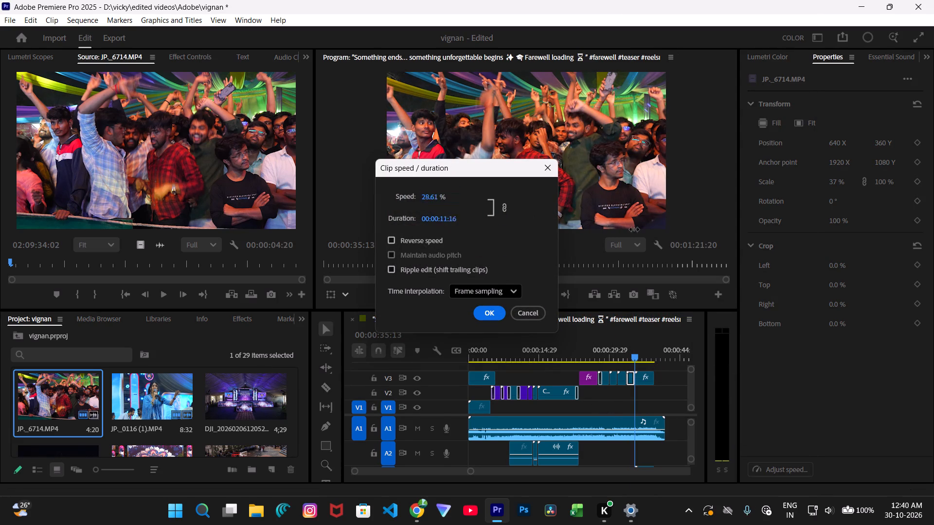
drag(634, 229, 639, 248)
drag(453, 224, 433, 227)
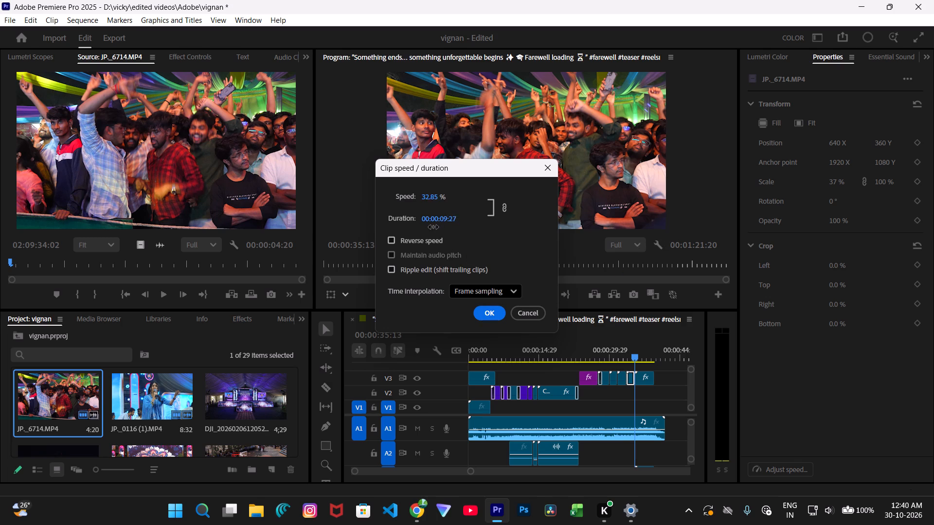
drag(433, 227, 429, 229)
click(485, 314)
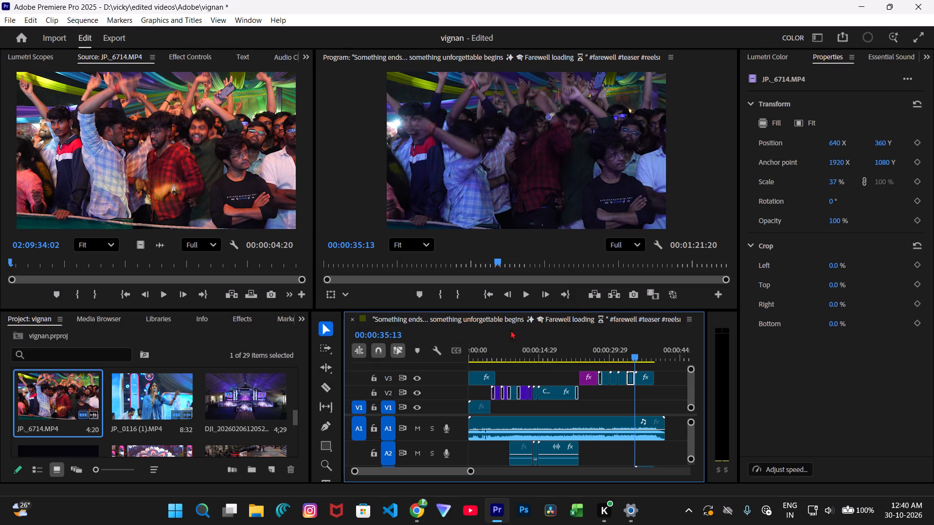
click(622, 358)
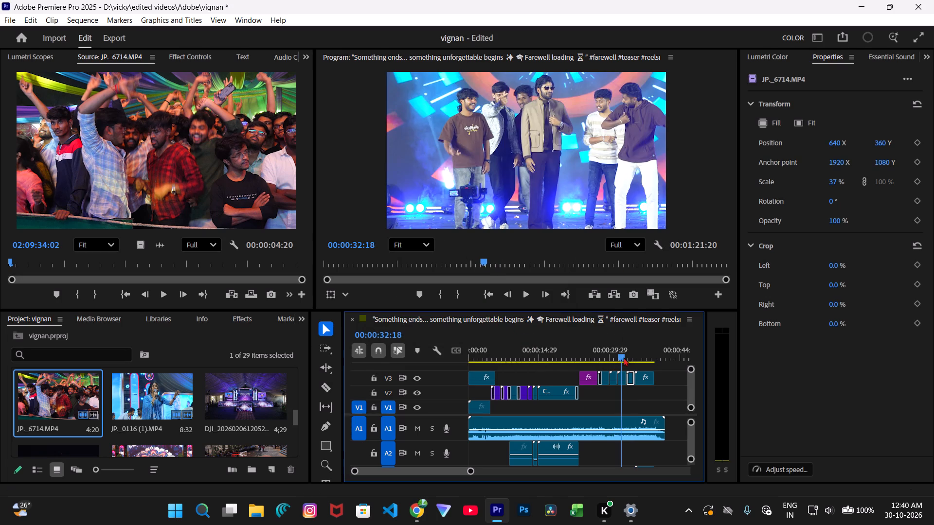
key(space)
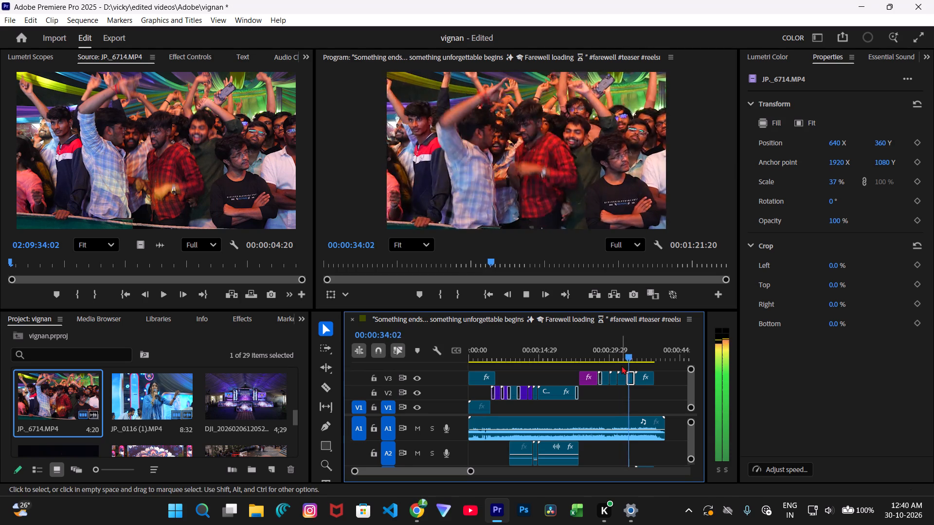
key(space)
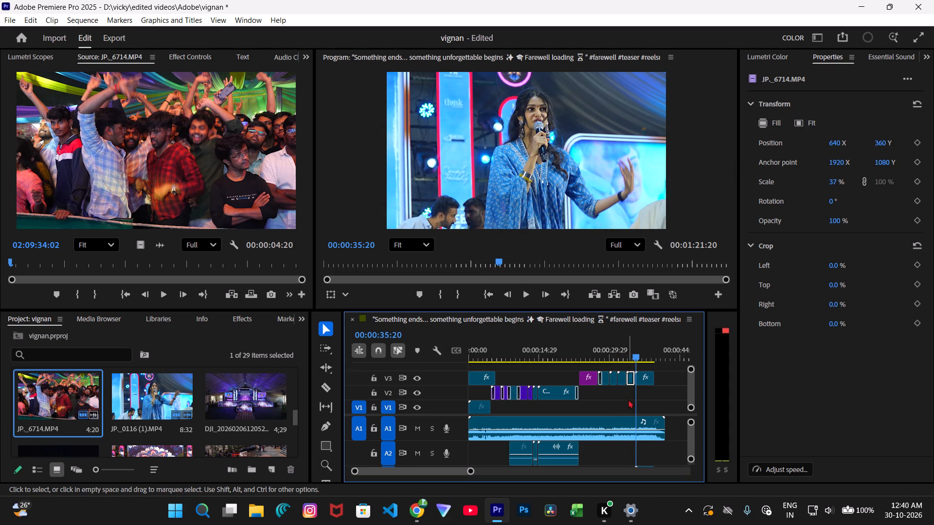
Slow the JP._6714 crowd clip to below 9.79% speed by extending its duration past 00:00:05:27, and play it back from the preceding shot.
right_click(631, 377)
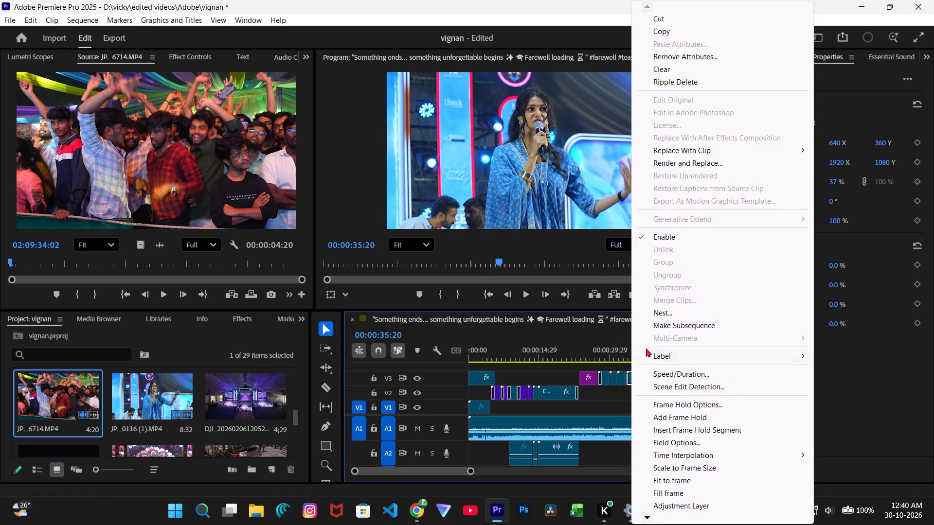
click(666, 373)
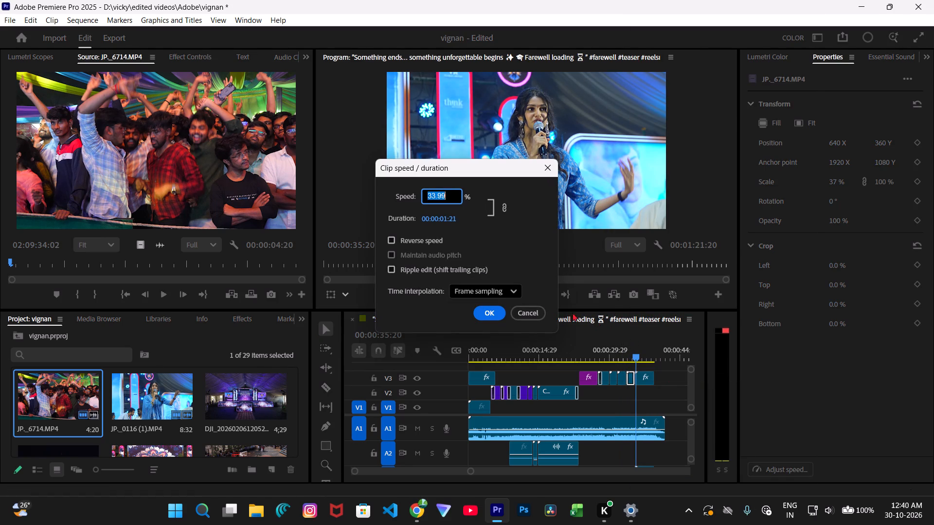
drag(445, 223, 460, 225)
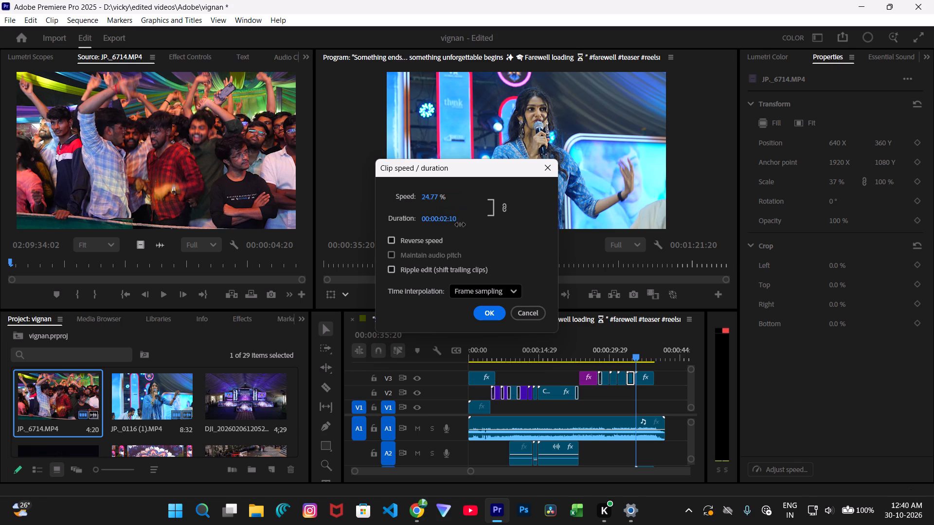
drag(460, 225, 462, 226)
drag(440, 221, 475, 221)
drag(475, 221, 497, 226)
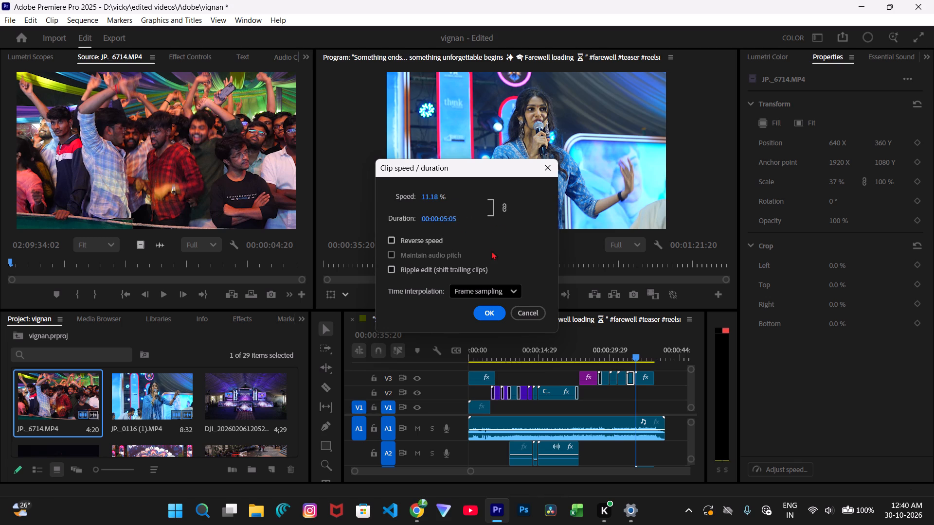
drag(446, 224, 461, 223)
click(462, 223)
drag(444, 223, 461, 223)
click(488, 309)
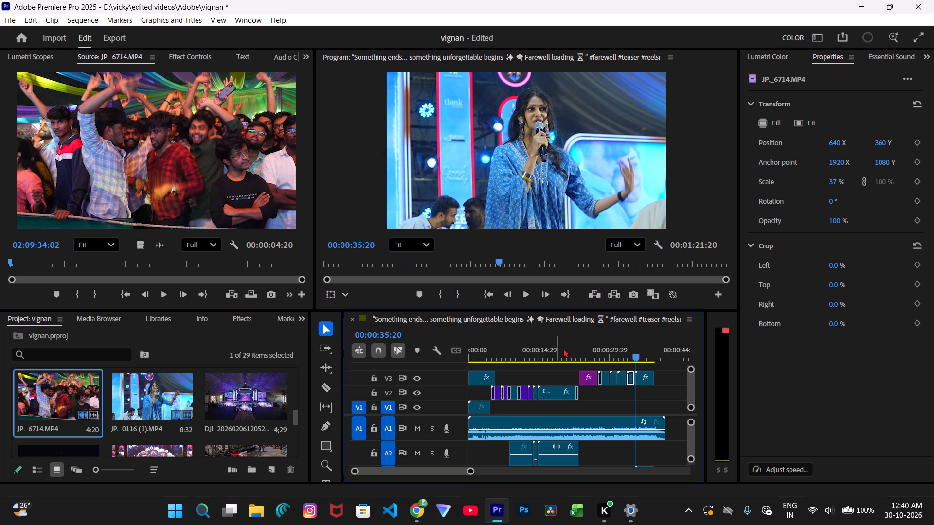
key(space)
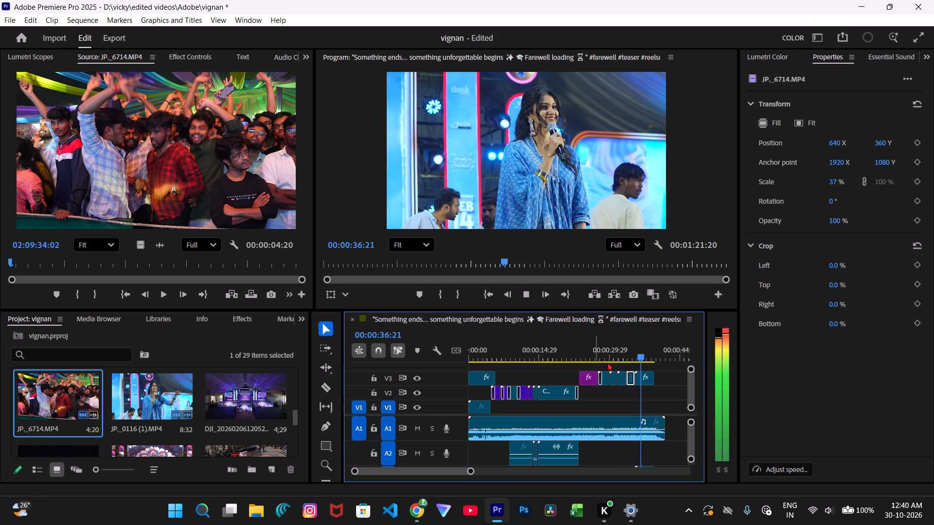
key(space)
click(622, 356)
key(space)
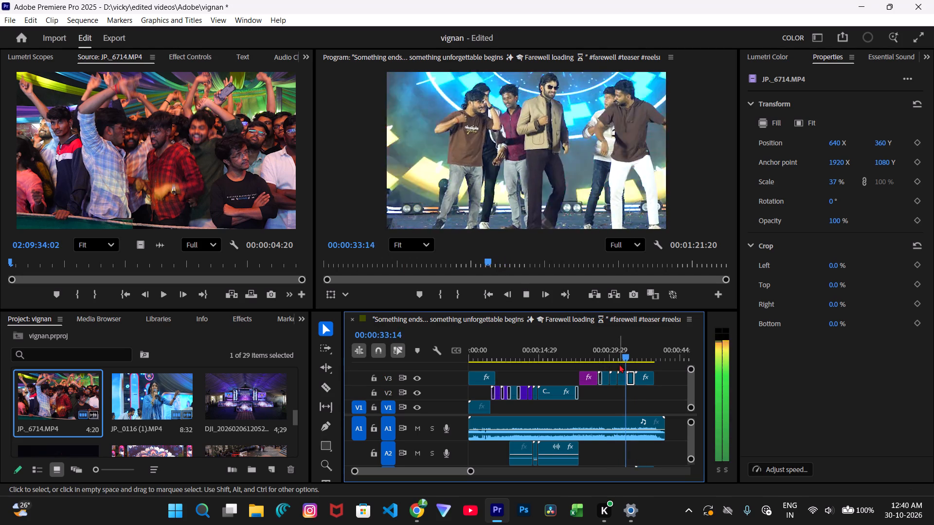
key(space)
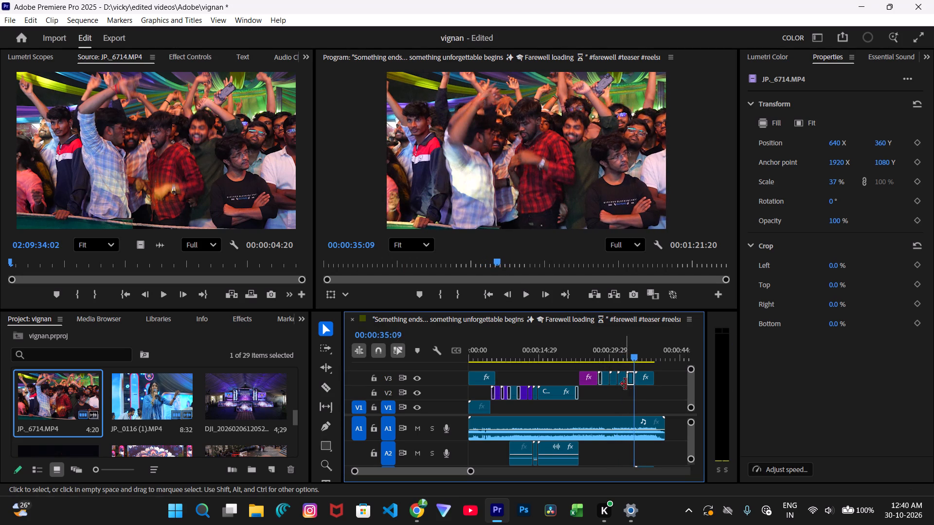
Replace the slowed JP._6714 clip on V3 with a fresh video-only copy on the track above, and play it back.
click(629, 377)
key(BackSpace)
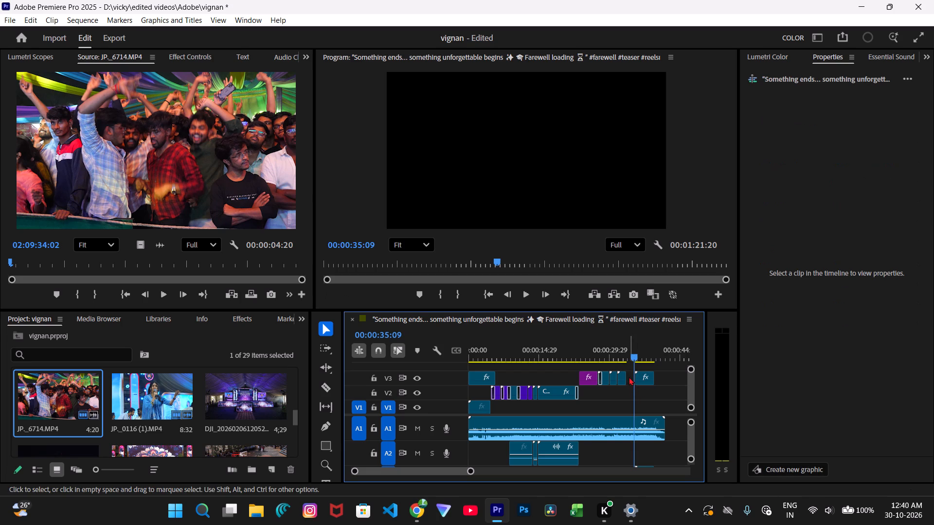
drag(141, 246, 343, 313)
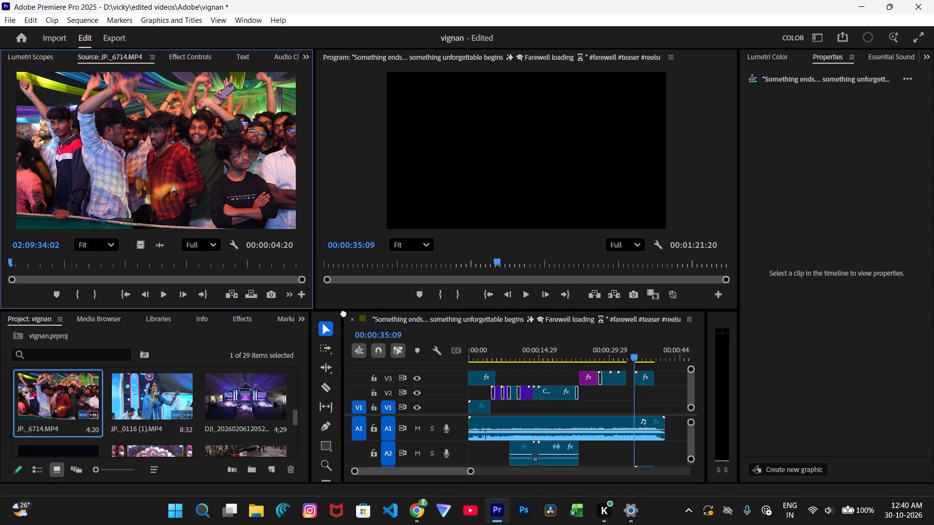
drag(343, 313, 623, 367)
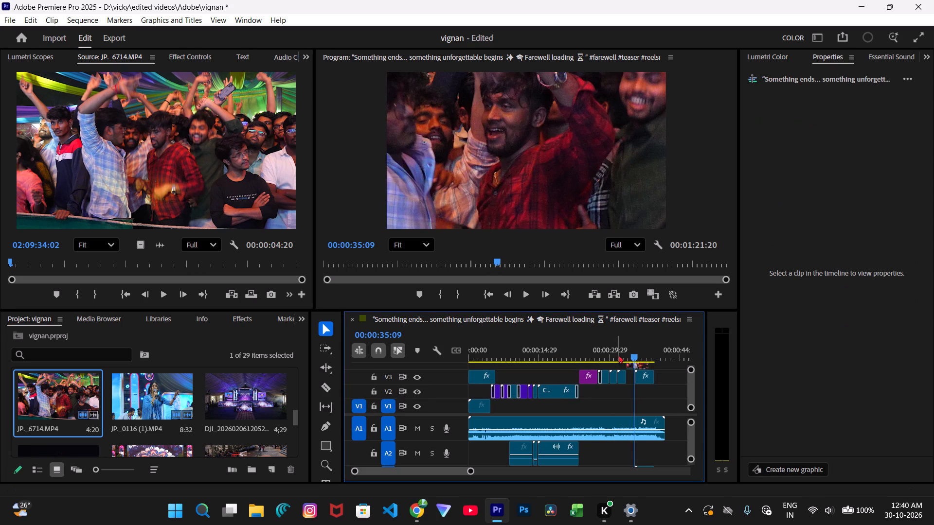
click(618, 355)
key(BackSpace)
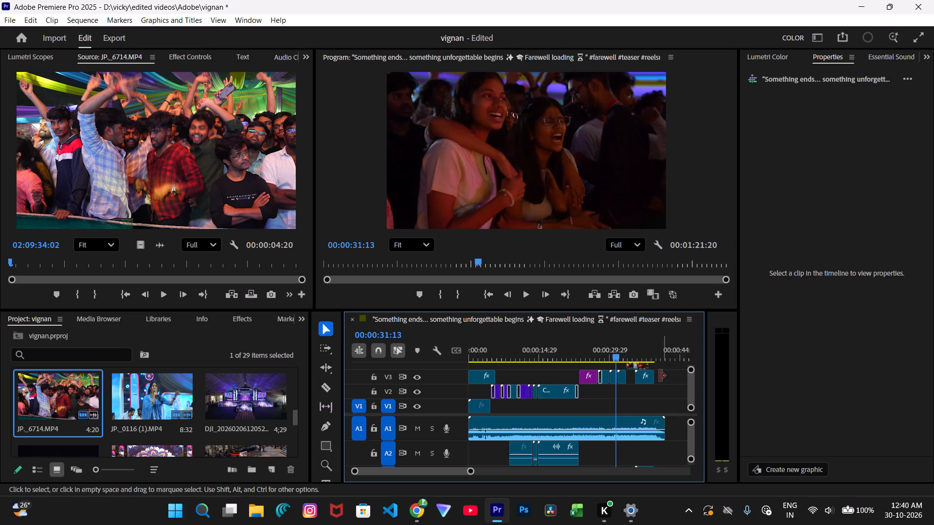
key(space)
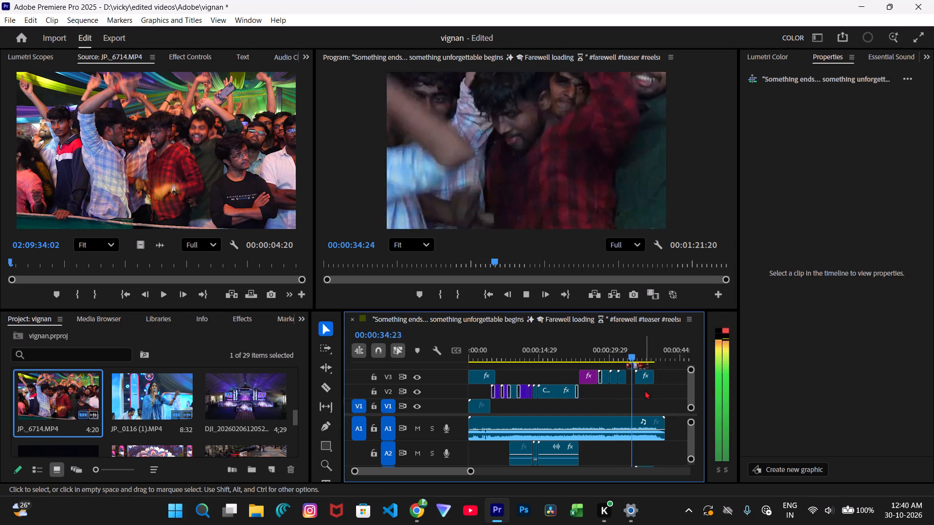
key(space)
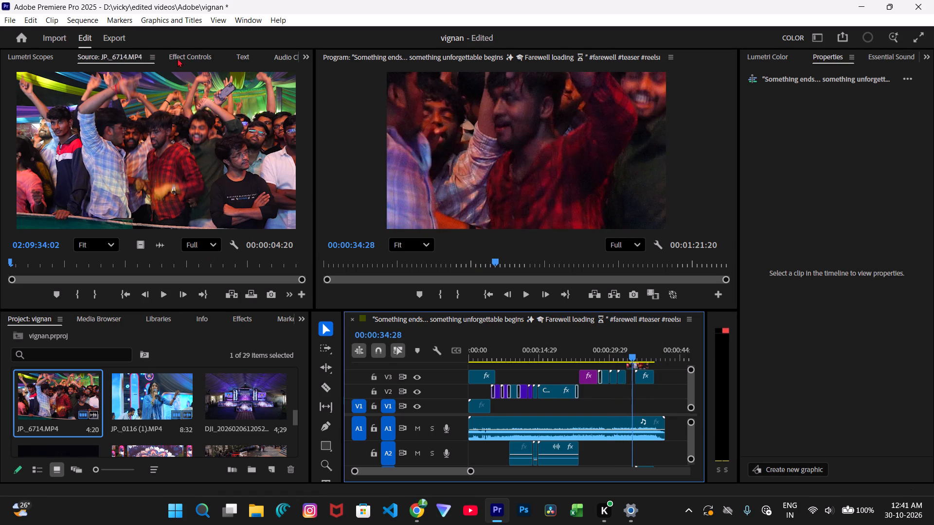
Set the scale of the fresh JP._6714 crowd clip to 33%.
click(179, 58)
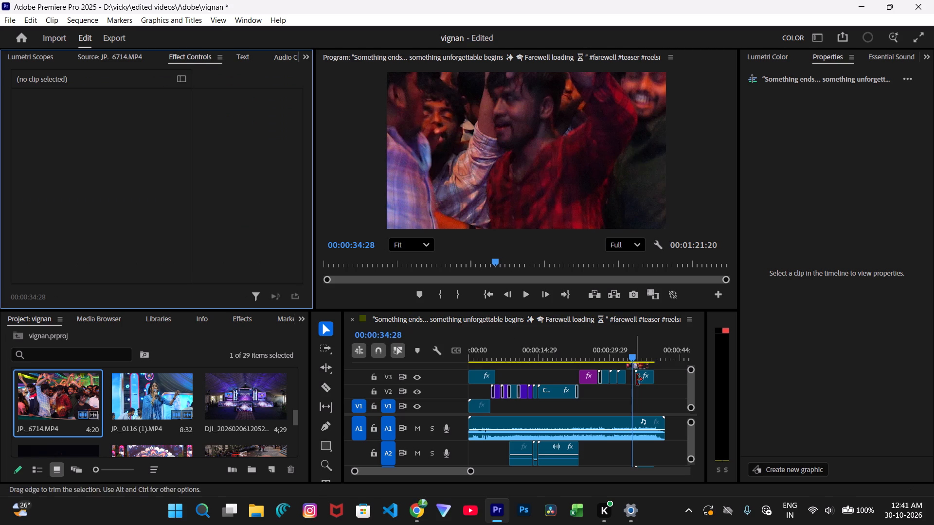
click(635, 369)
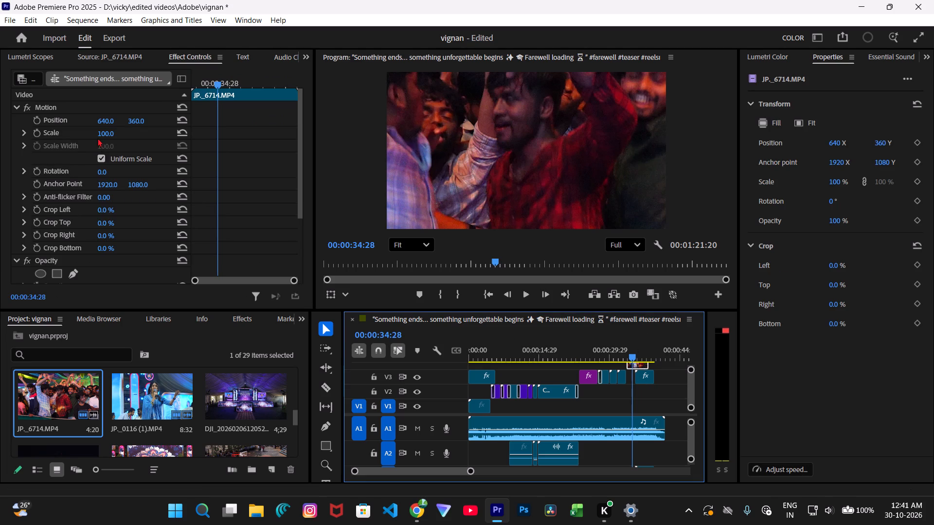
drag(106, 133, 70, 141)
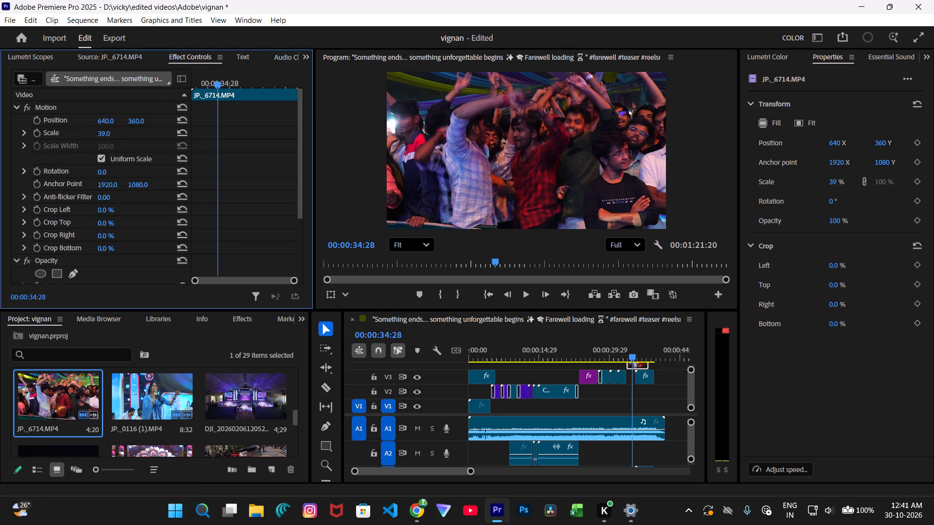
drag(70, 141, 67, 143)
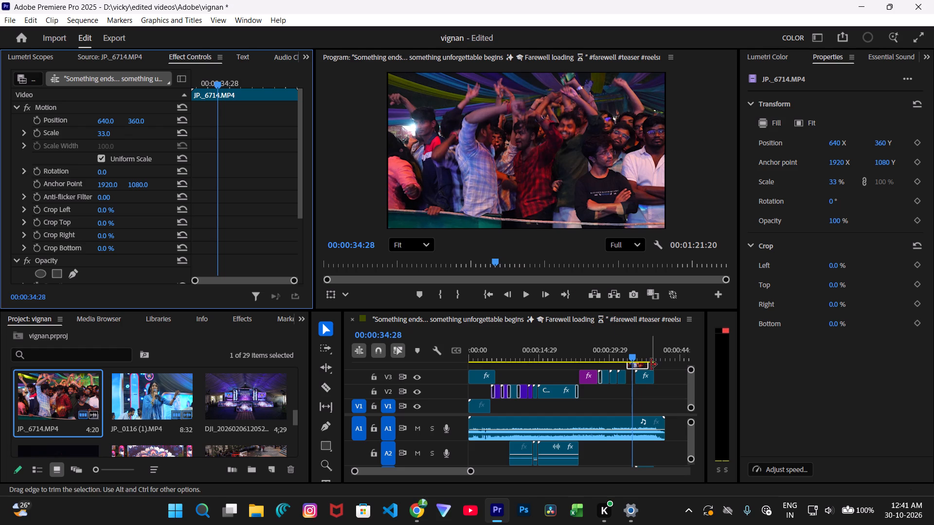
Trim the JP._6714 clip's end to fit the V3 gap, move it down into that gap, and play back from the preceding shot.
drag(649, 366, 636, 367)
drag(629, 364, 629, 375)
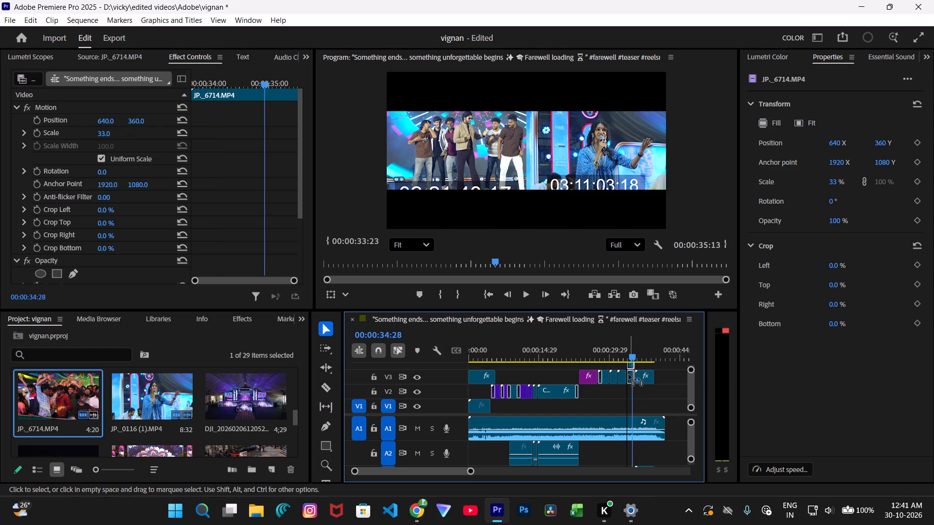
drag(629, 375, 629, 375)
click(616, 354)
key(space)
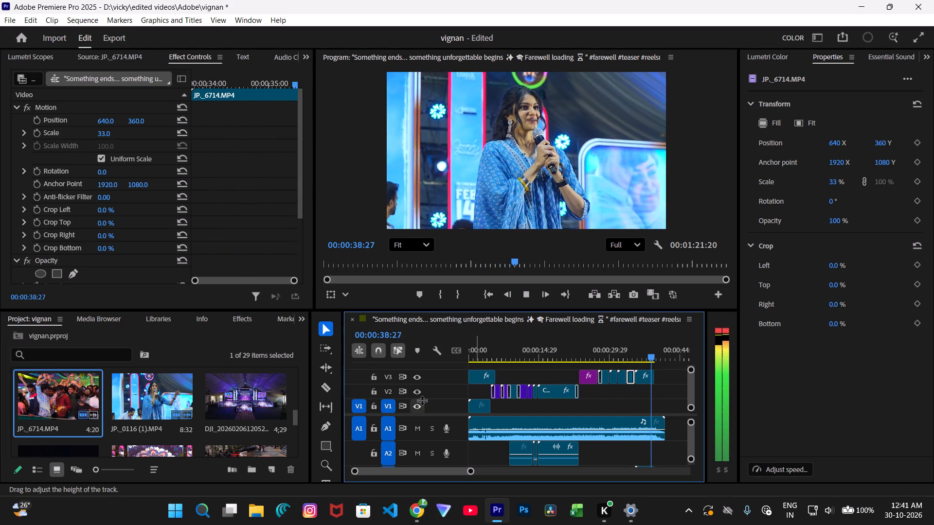
key(space)
key(space)
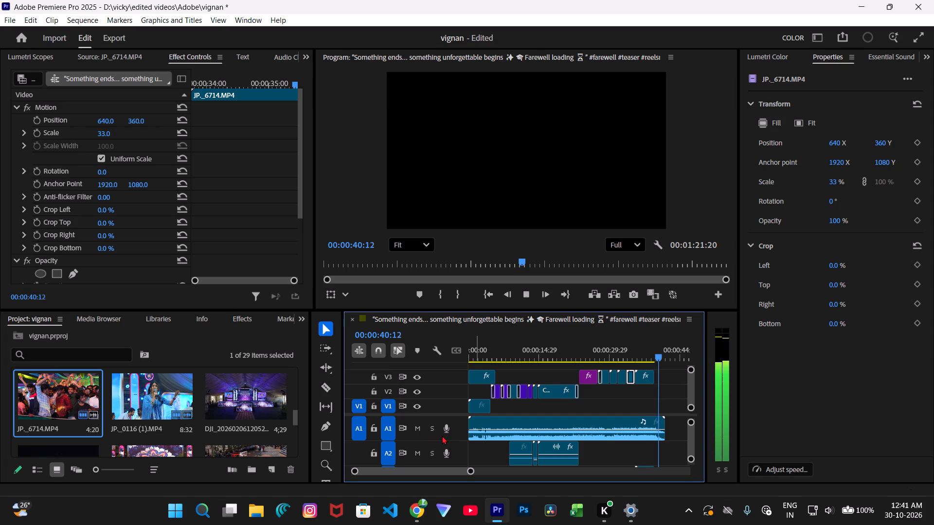
key(space)
key(space)
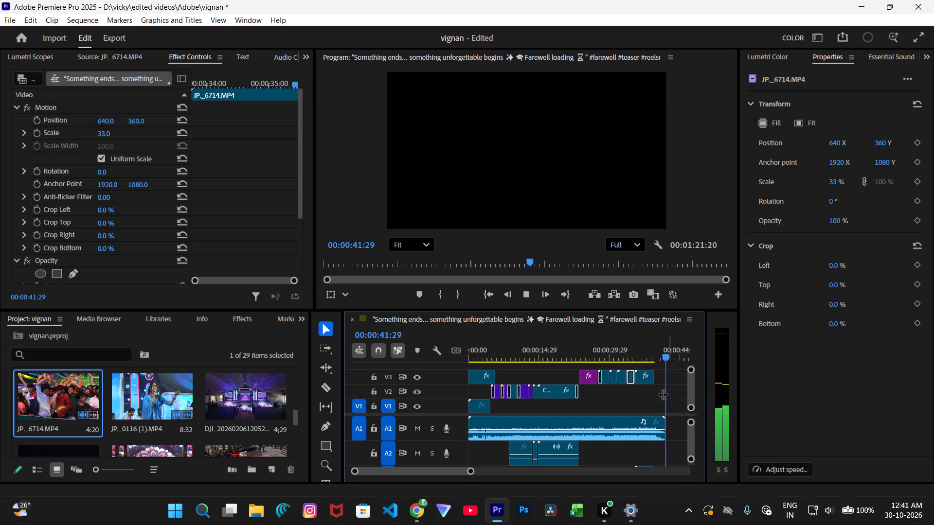
key(space)
Browse the project bin's thumbnails for another event clip to use.
scroll(251, 402, up, 1)
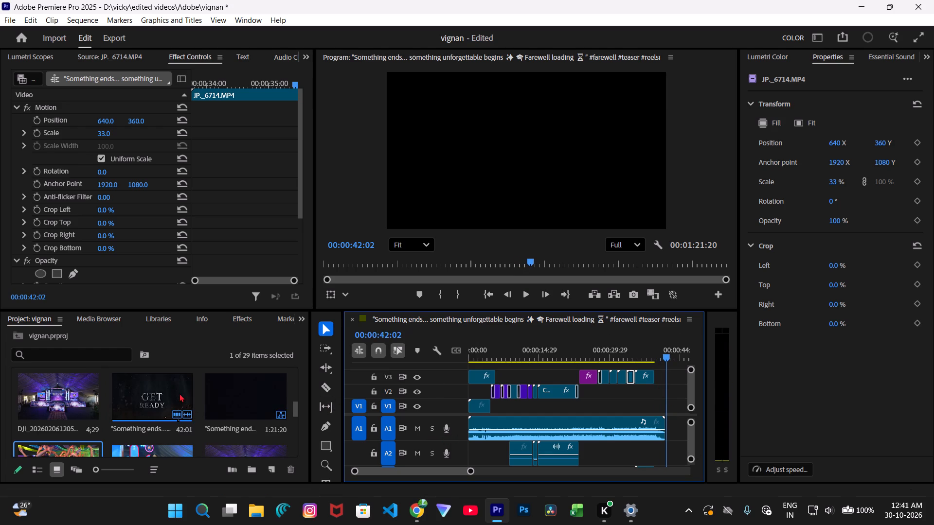
scroll(94, 385, up, 2)
scroll(140, 397, up, 1)
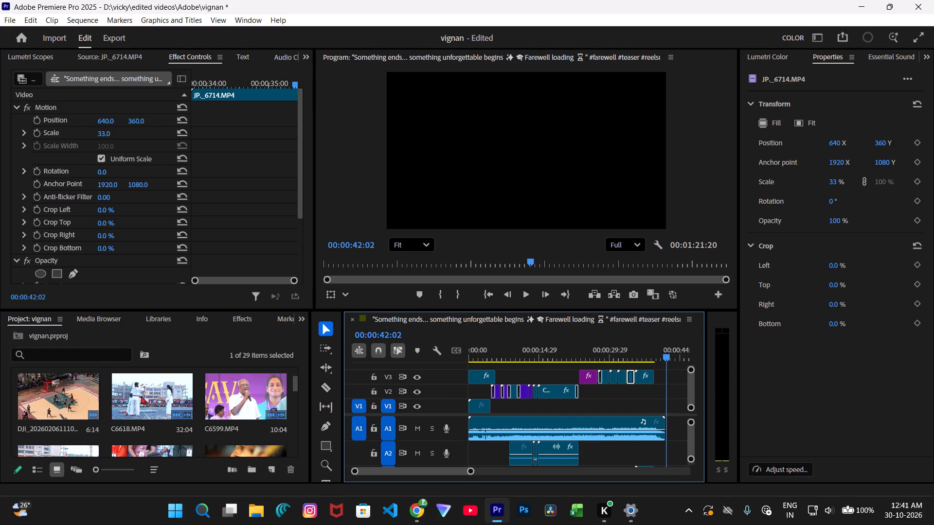
scroll(141, 400, up, 4)
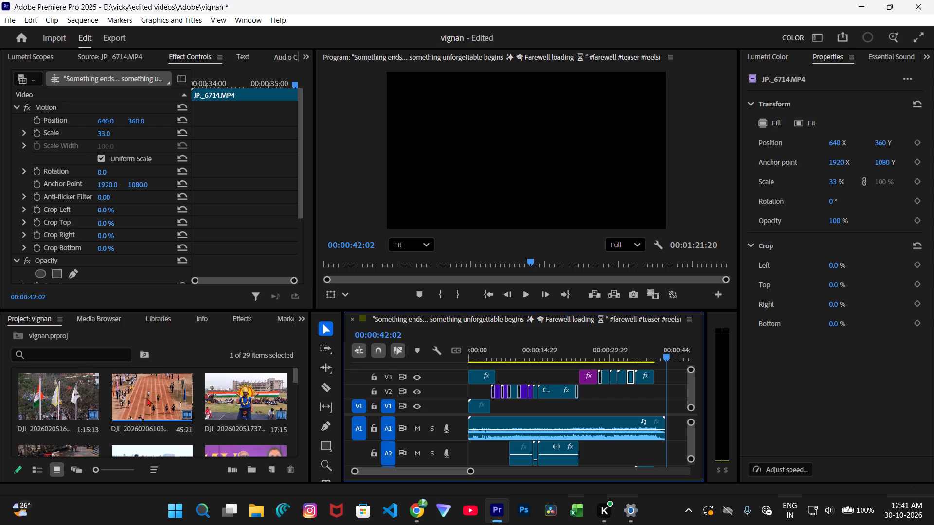
scroll(184, 409, down, 3)
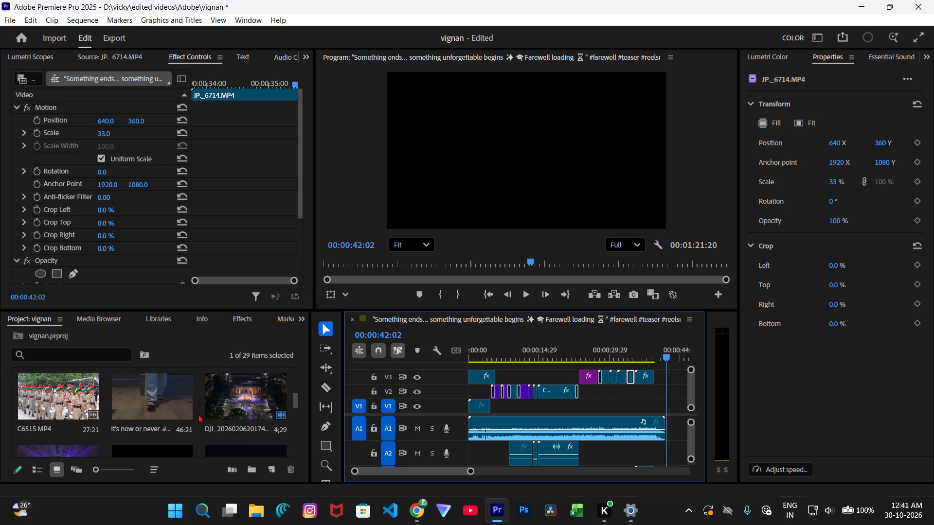
scroll(201, 414, down, 5)
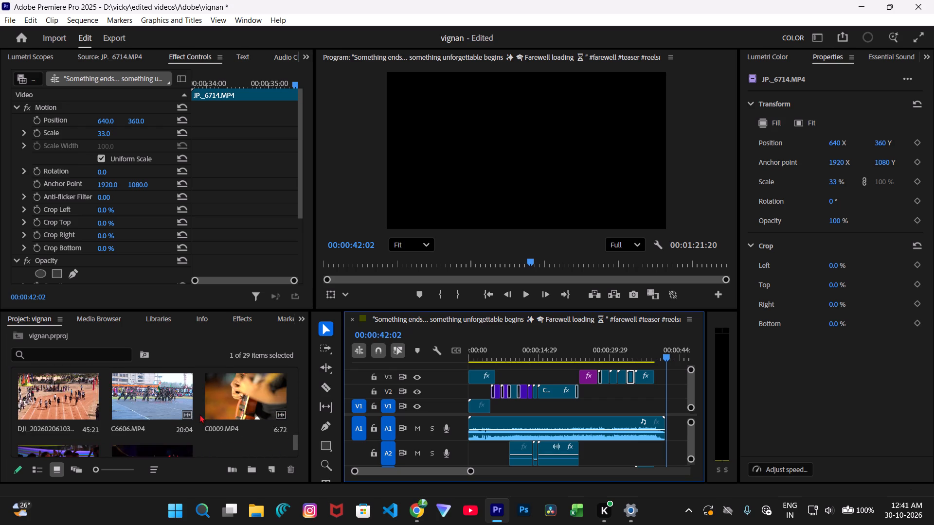
scroll(201, 411, up, 1)
scroll(107, 405, up, 1)
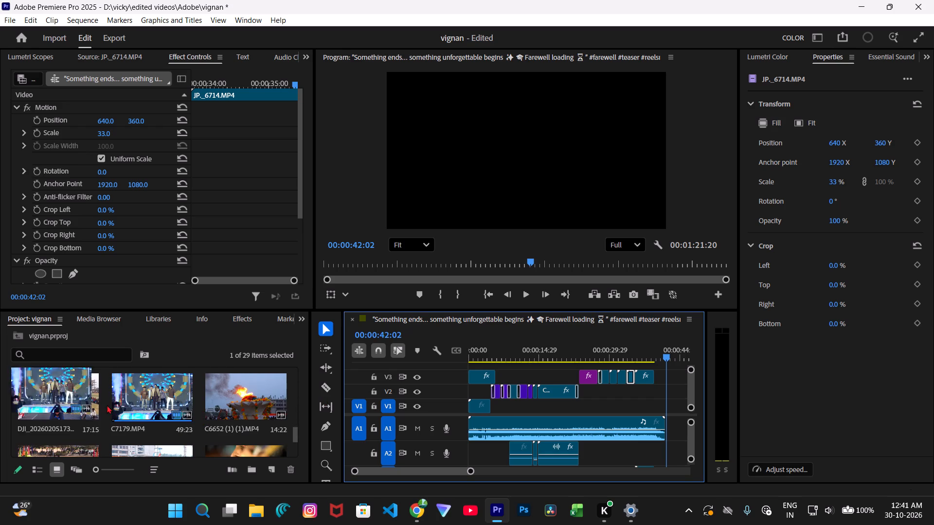
scroll(107, 405, up, 1)
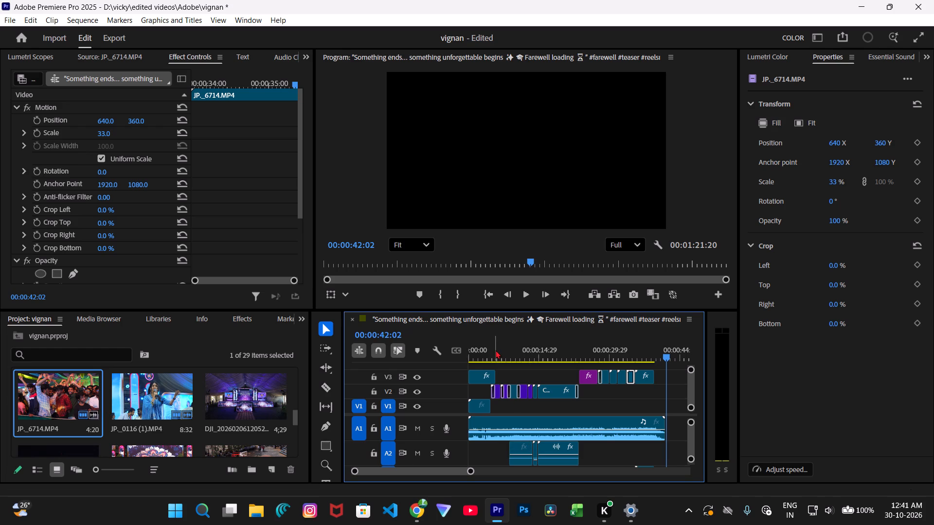
Review the sequence from its start and scrub to the taekwondo shot at 00:00:17:22.
drag(490, 357, 450, 366)
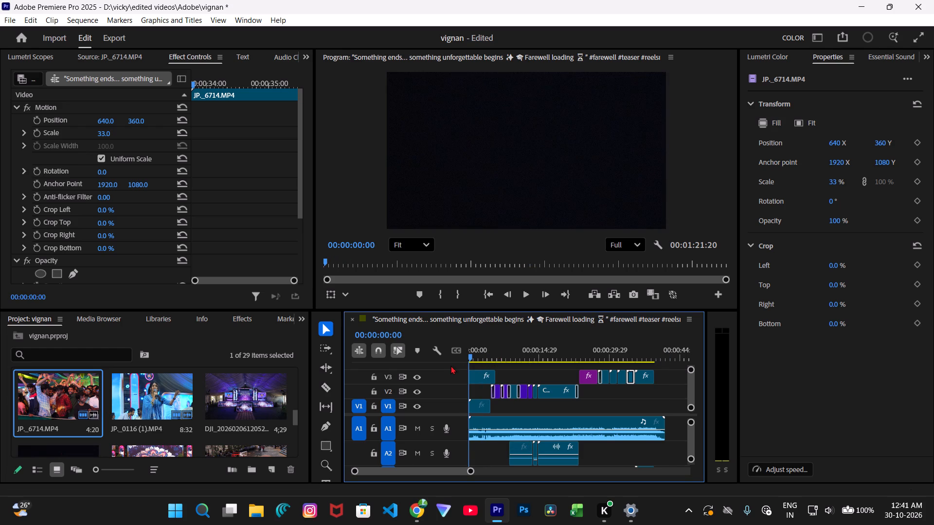
scroll(513, 384, up, 2)
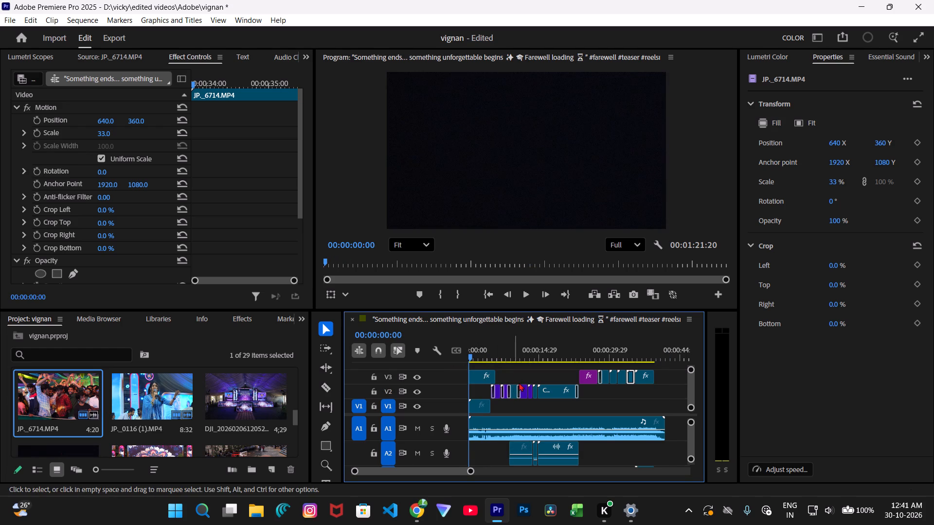
scroll(522, 381, down, 1)
click(549, 359)
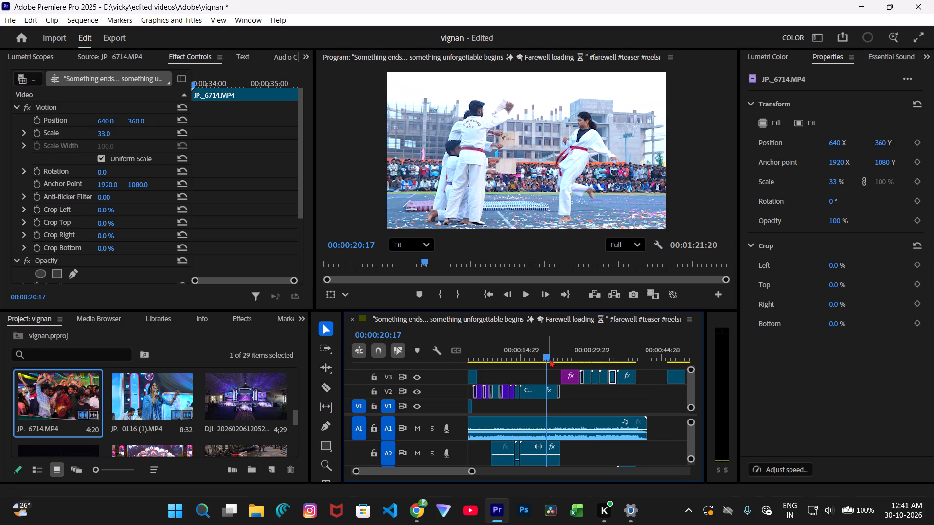
drag(549, 359, 537, 362)
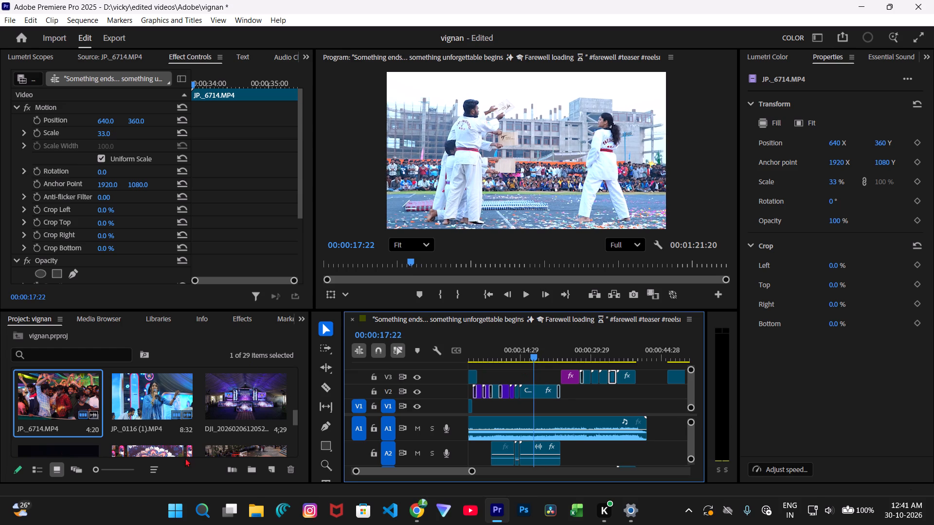
Find the C6652 (1) (1).MP4 flame clip in the project bin and load it in the Source Monitor.
scroll(149, 408, up, 1)
scroll(152, 414, down, 2)
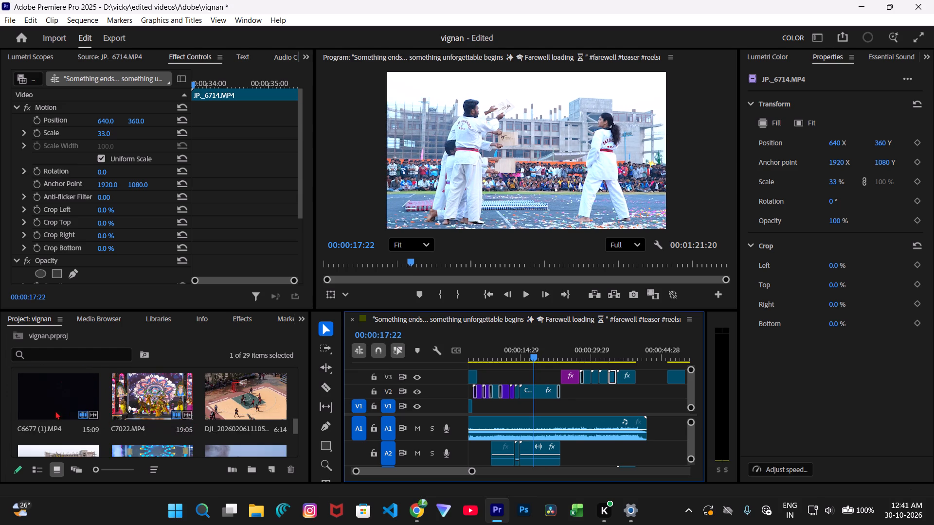
scroll(94, 416, down, 1)
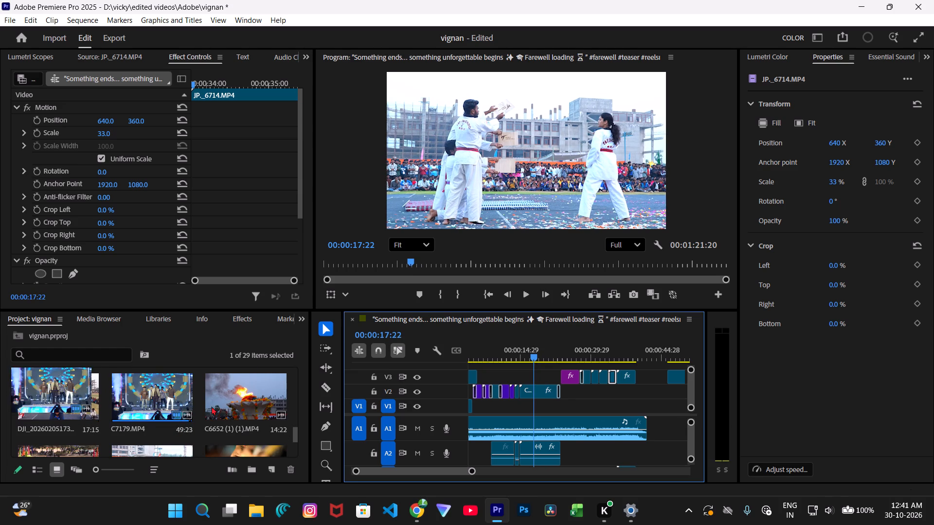
scroll(246, 407, down, 1)
scroll(109, 416, down, 1)
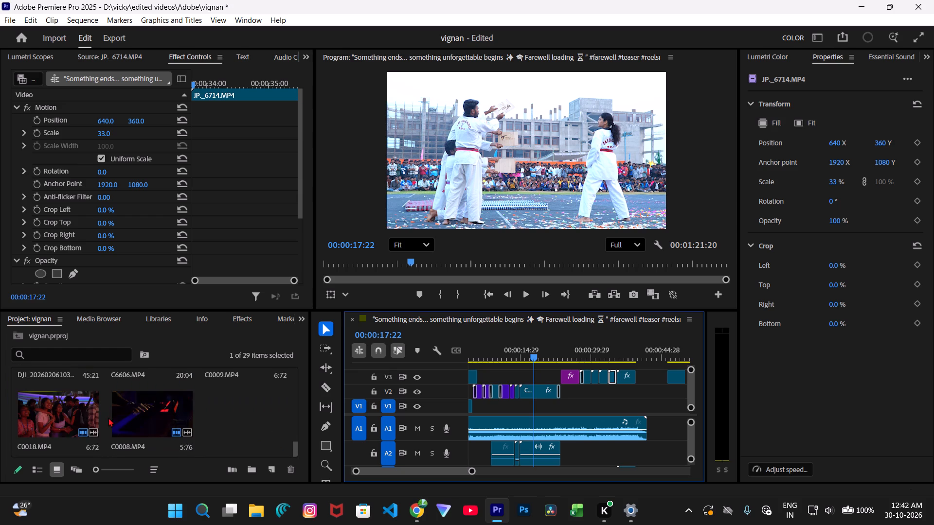
scroll(152, 420, up, 2)
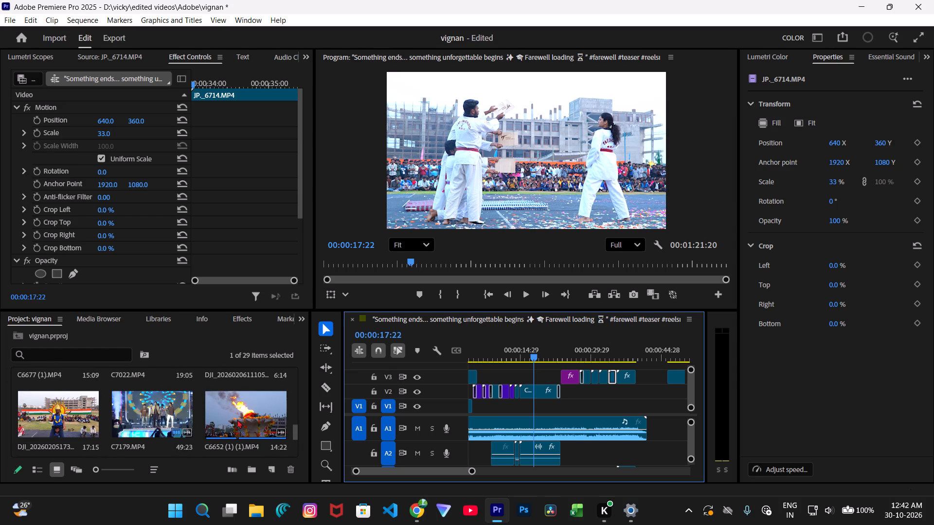
drag(265, 416, 283, 398)
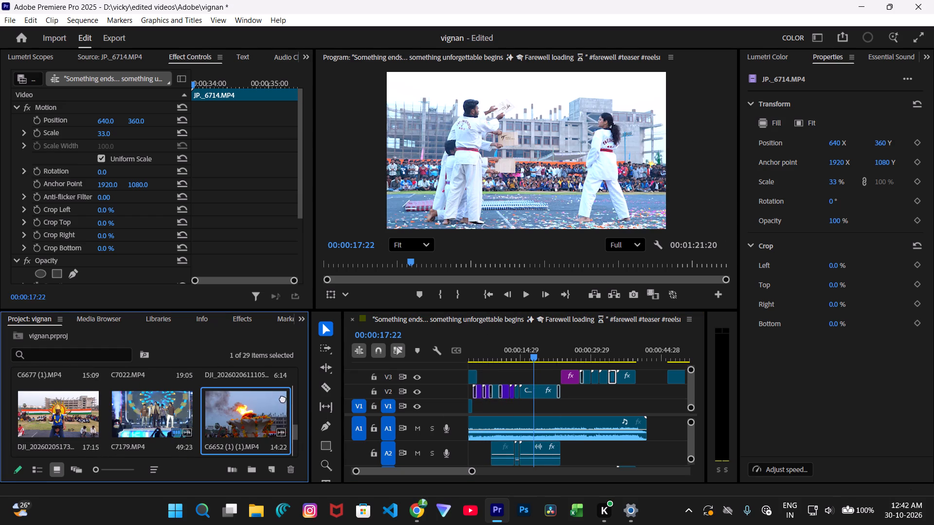
drag(283, 398, 129, 159)
click(106, 56)
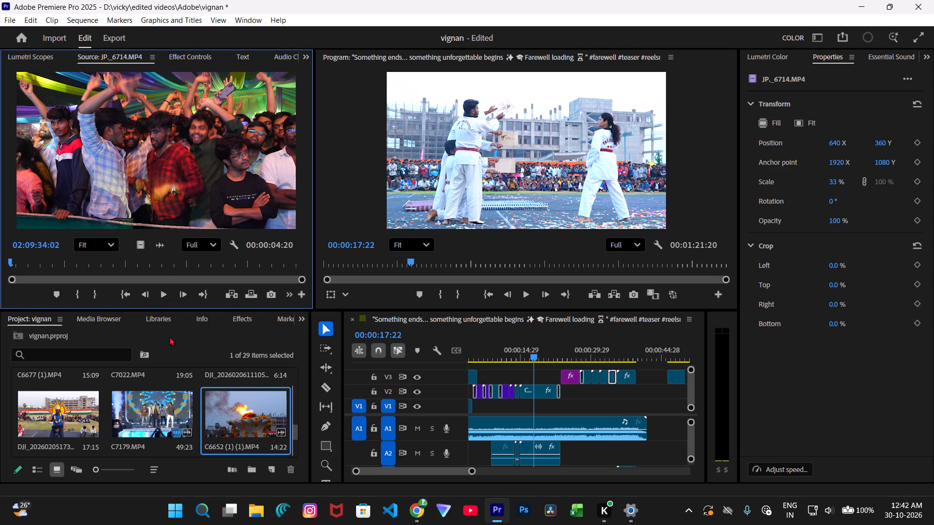
drag(226, 417, 104, 98)
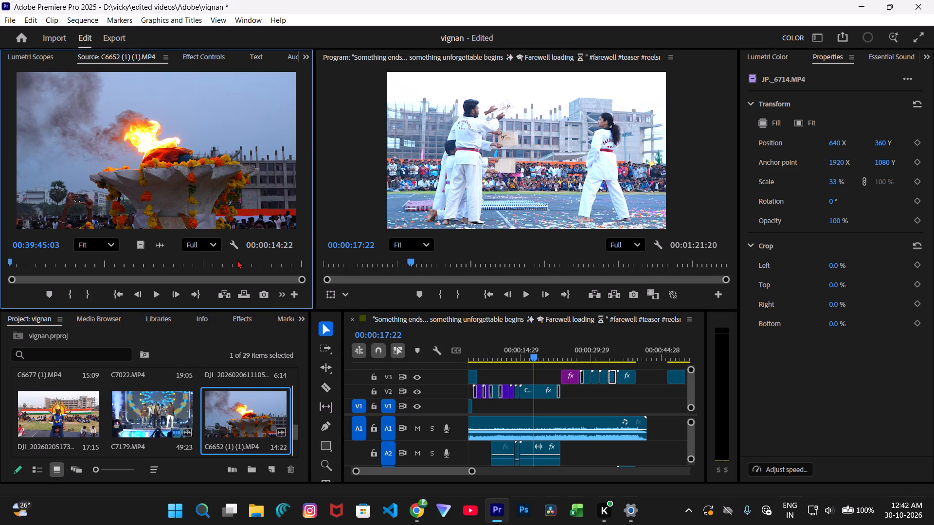
Add only the video of C6652 (1) (1).MP4 to the timeline, trim both ends, place it on V2 from 00:00:14:26 to 00:00:19:28, and preview it.
drag(143, 246, 262, 313)
drag(262, 313, 511, 367)
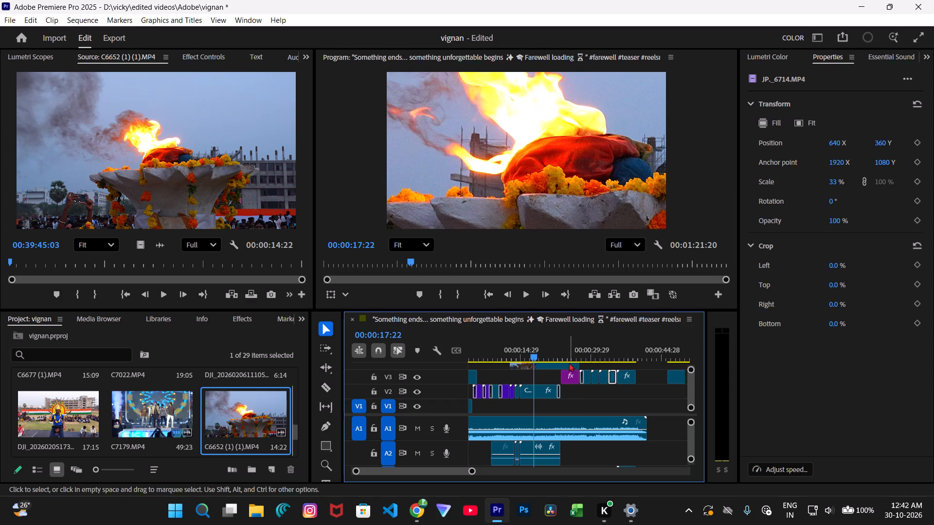
drag(578, 364, 542, 367)
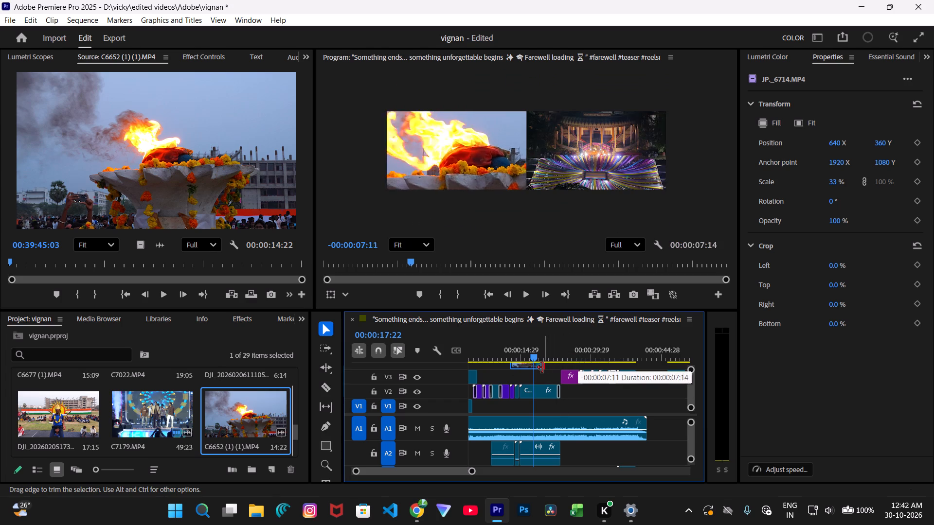
drag(542, 367, 542, 367)
drag(509, 364, 515, 363)
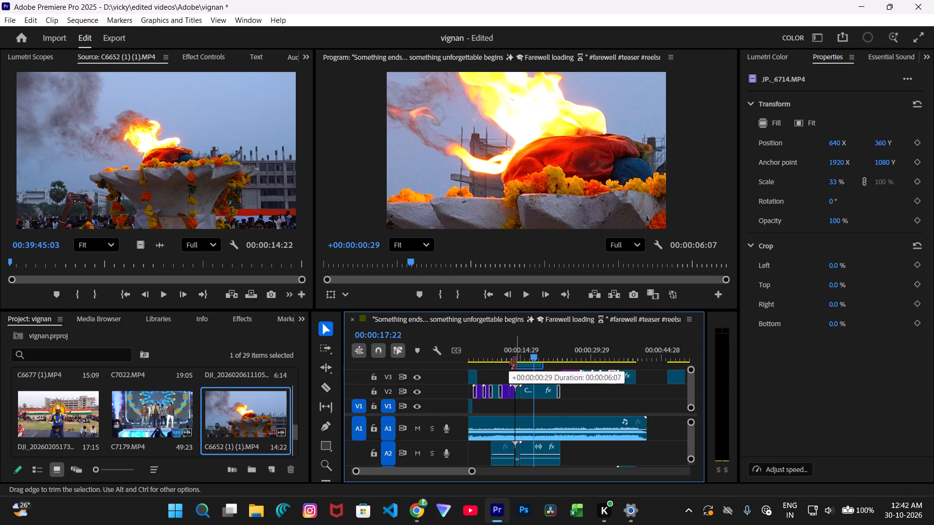
drag(515, 363, 517, 365)
drag(527, 363, 530, 372)
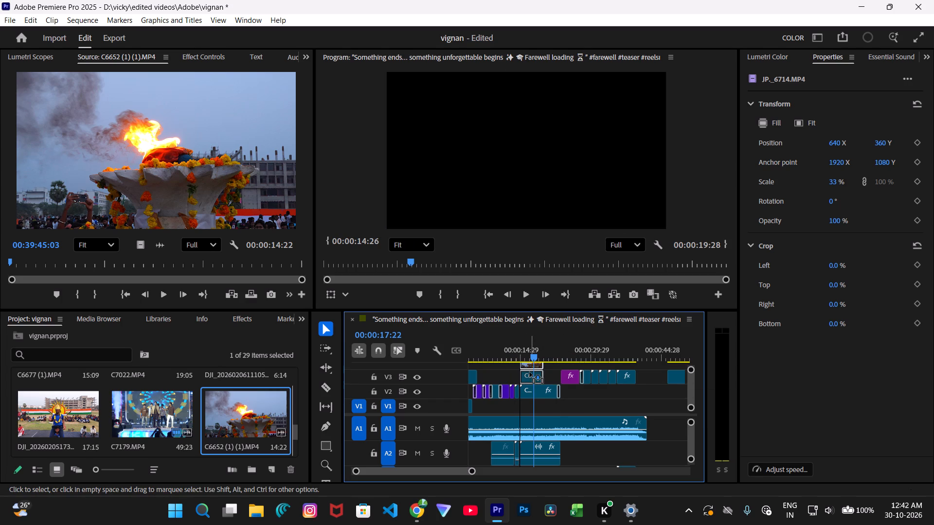
drag(530, 372, 530, 388)
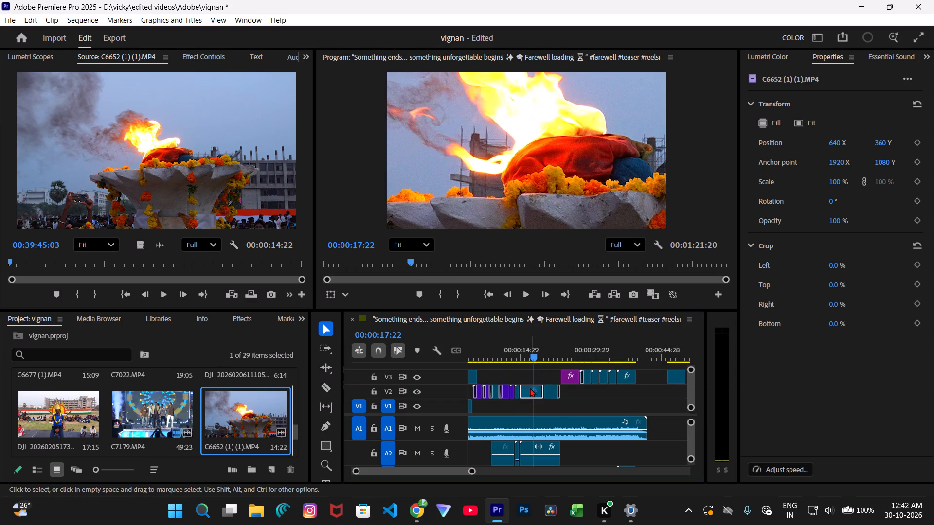
click(517, 360)
key(space)
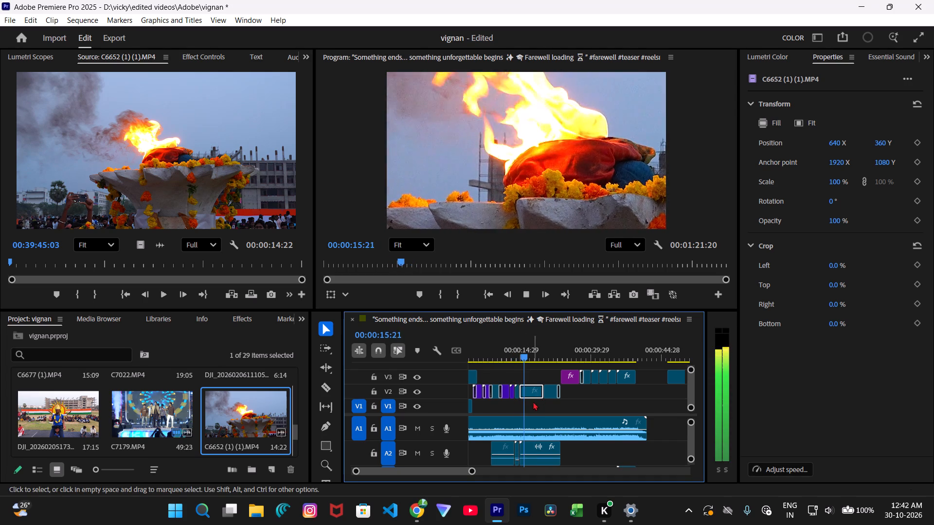
key(space)
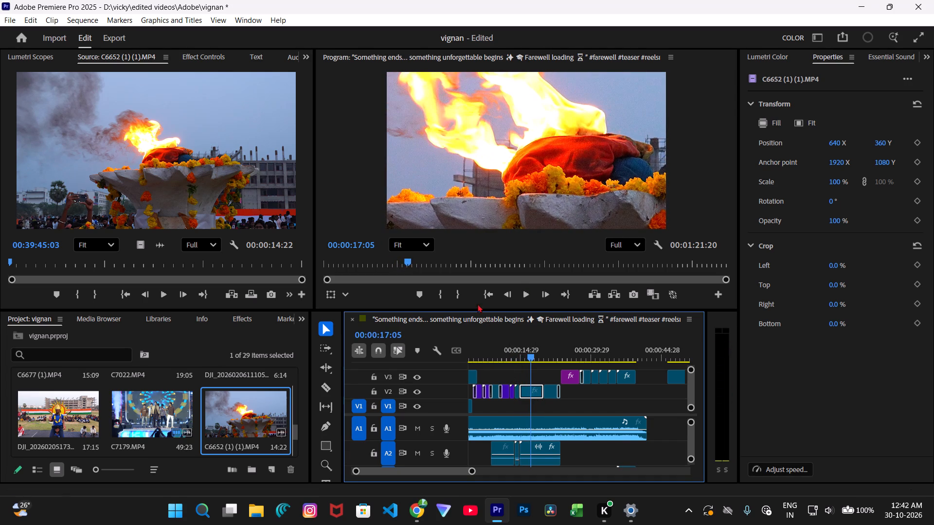
Scale the C6652 (1) (1).MP4 clip on V2 to 36% and play the sequence through to the end of its shots.
click(196, 47)
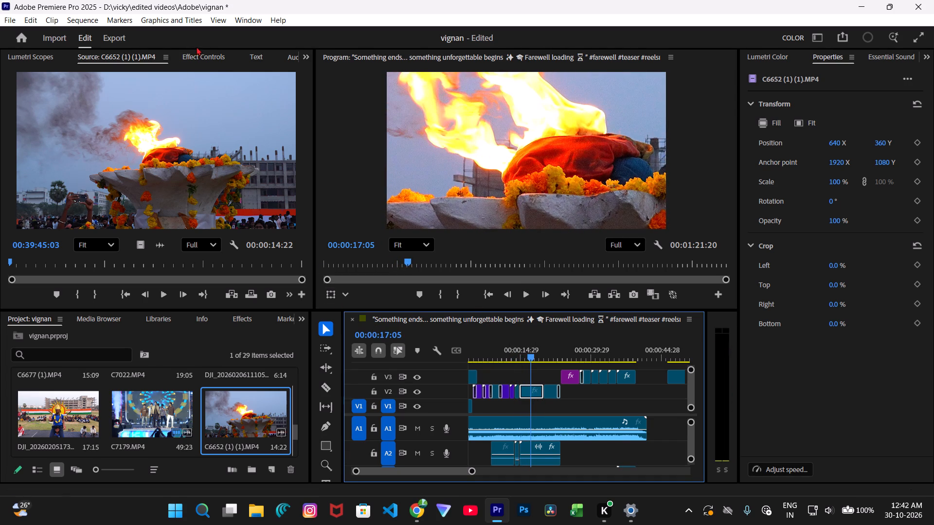
click(192, 55)
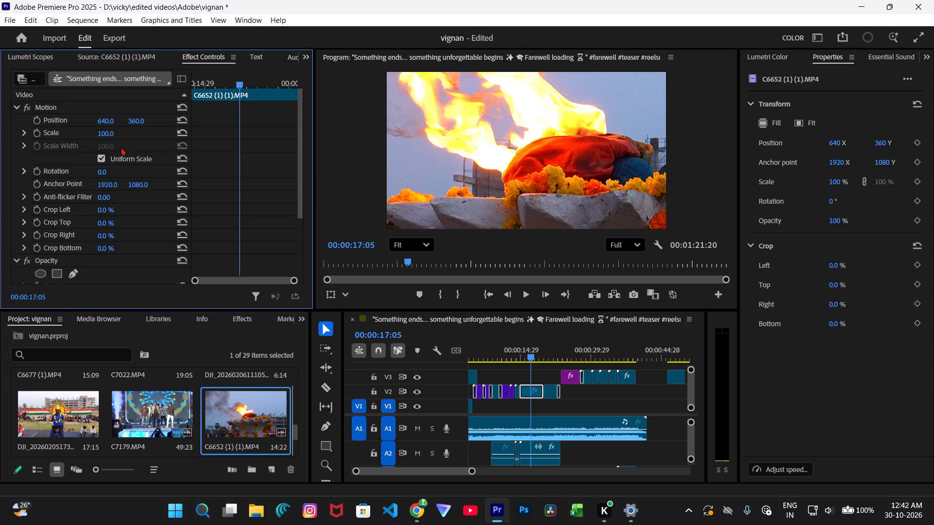
drag(112, 134, 81, 142)
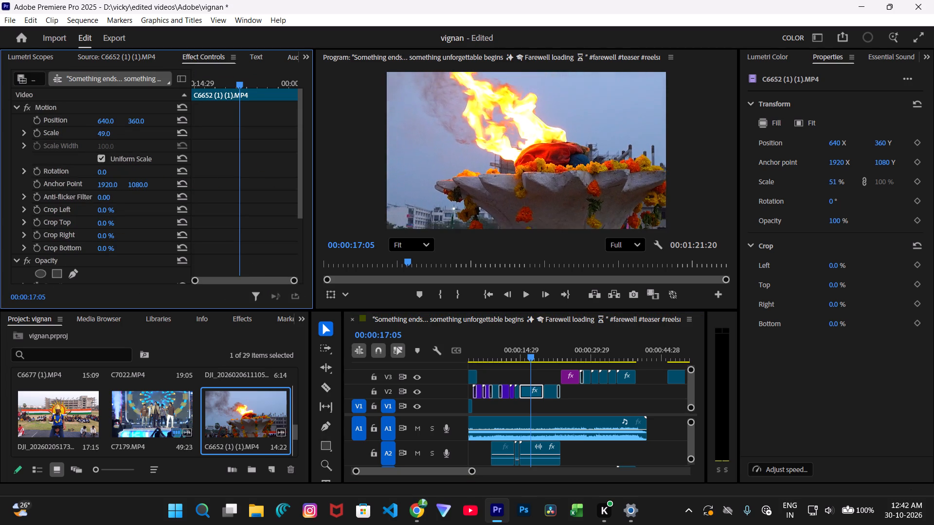
drag(81, 142, 72, 146)
key(space)
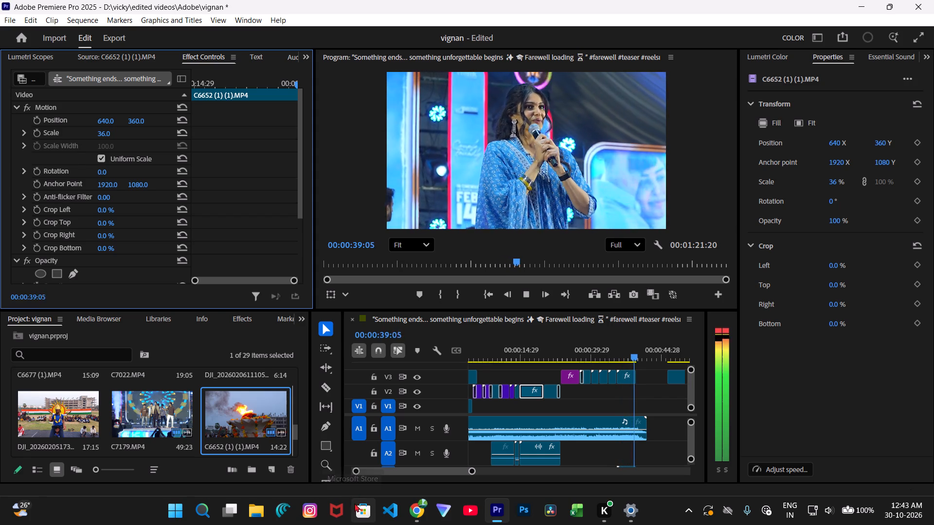
key(space)
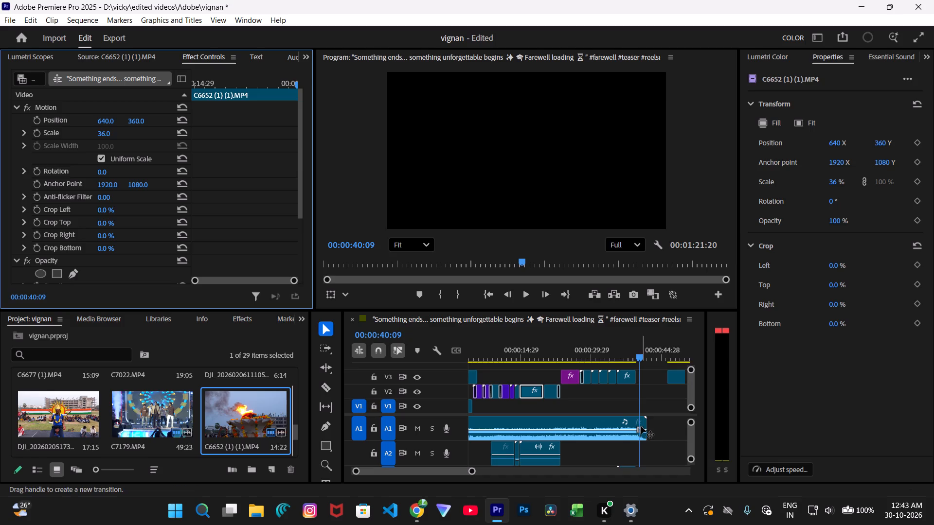
Add a fade-out transition about five seconds long at the end of the A1 music clip, and lengthen it slightly.
drag(638, 431, 624, 421)
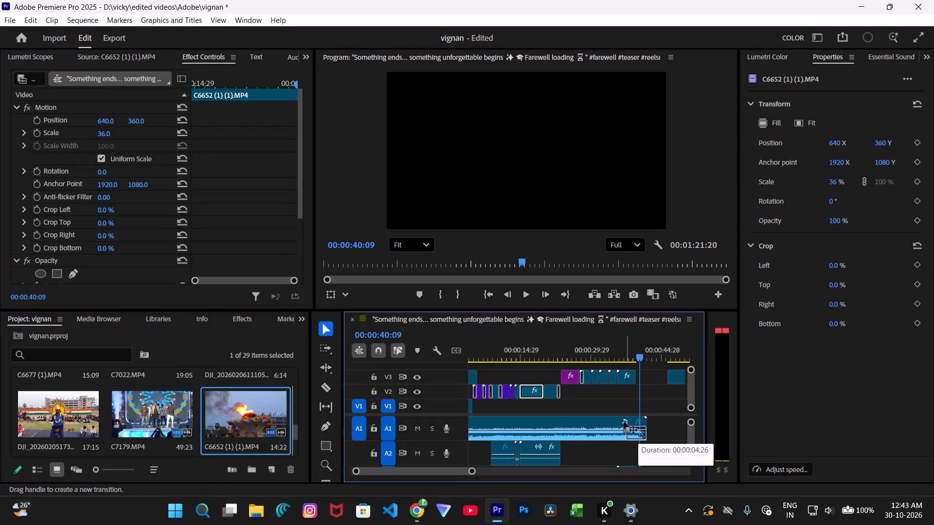
drag(624, 421, 624, 421)
drag(623, 428, 620, 426)
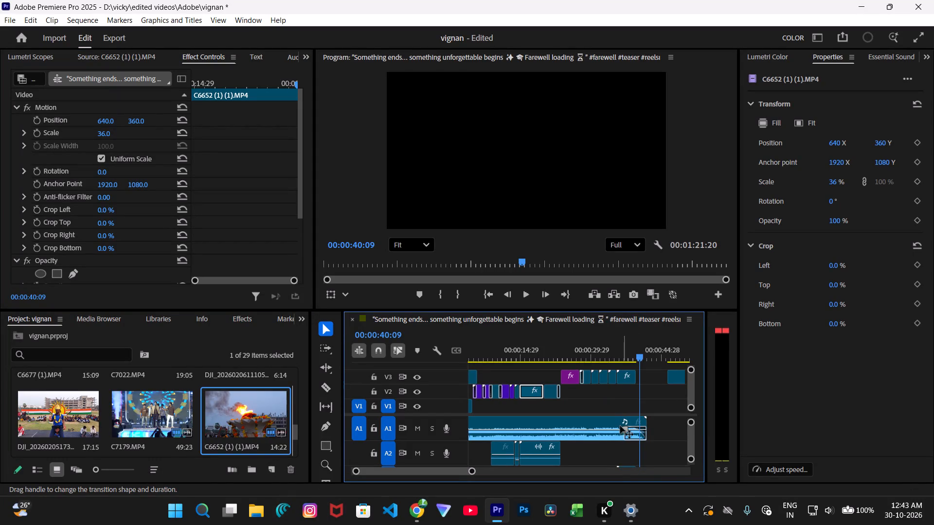
drag(620, 426, 617, 423)
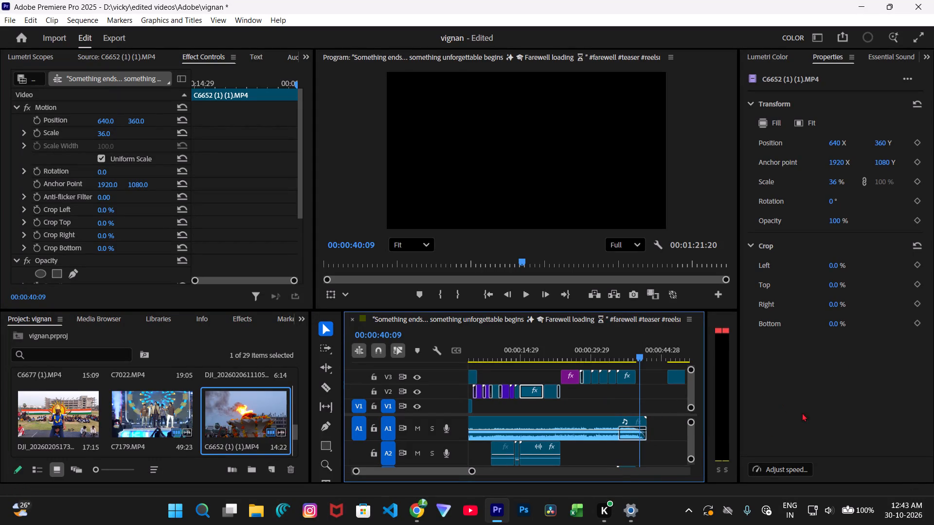
Delete the leftover C7179.MP4 clip on V3 beyond the end of the music.
click(678, 375)
drag(663, 360, 681, 356)
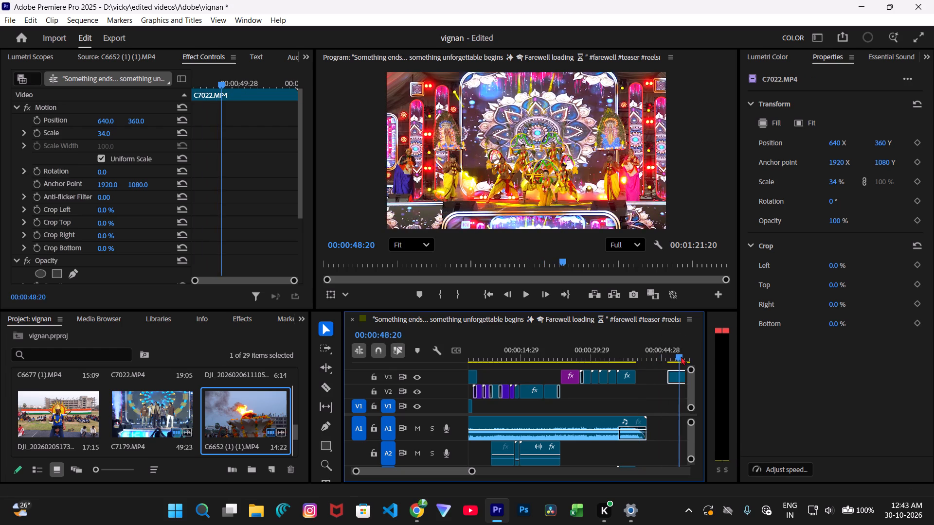
drag(681, 356, 496, 367)
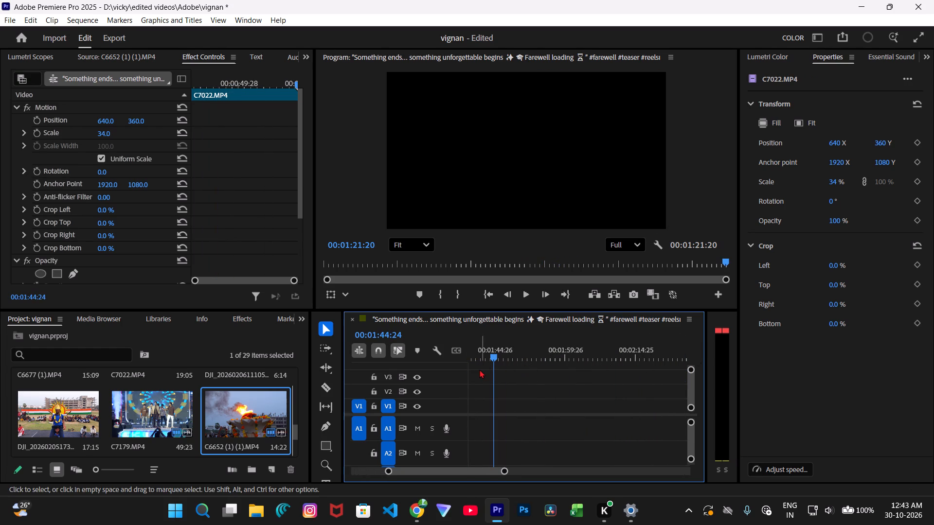
drag(493, 357, 477, 357)
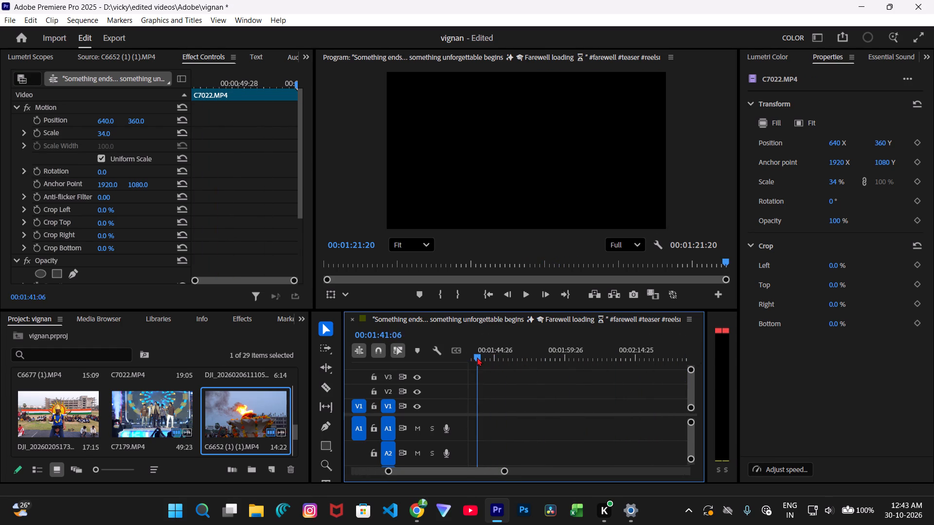
drag(477, 357, 479, 360)
click(502, 374)
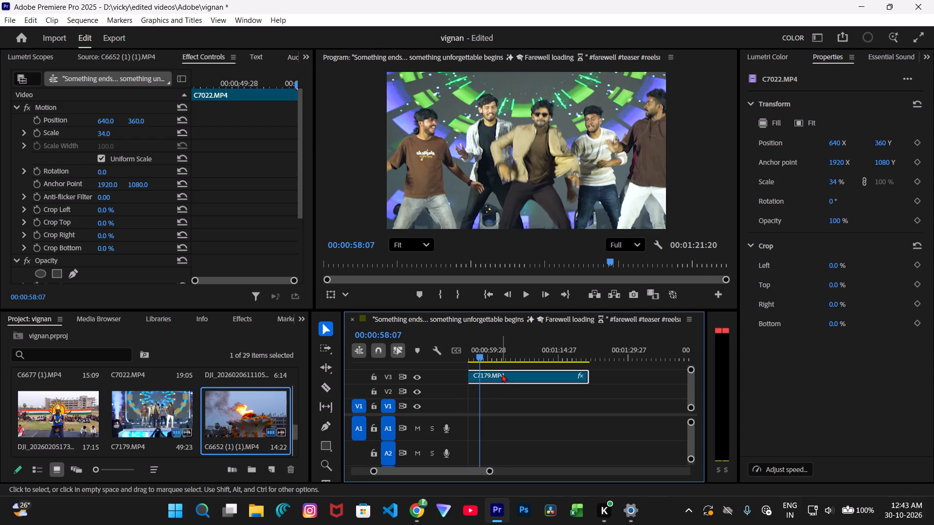
key(BackSpace)
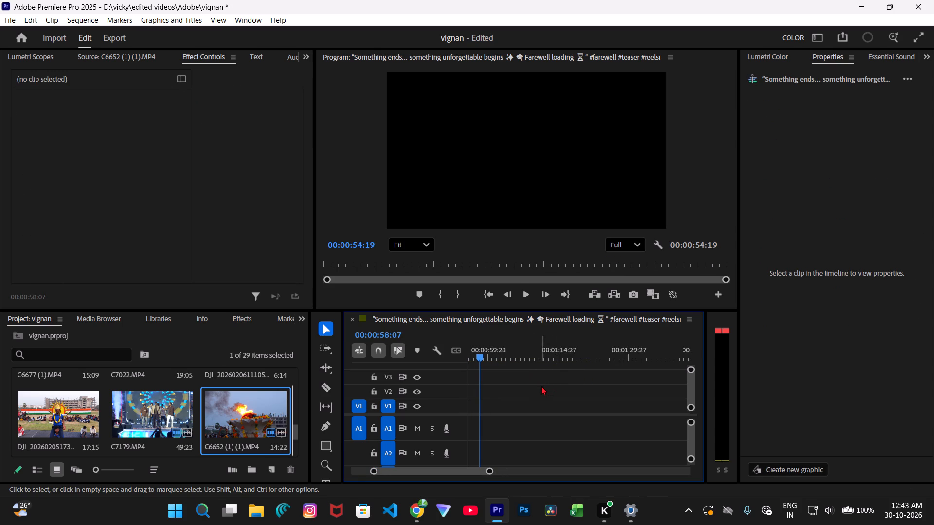
Delete the leftover C7022.MP4 clip on V3 that sits after the end of the music.
key(Left)
scroll(530, 384, up, 4)
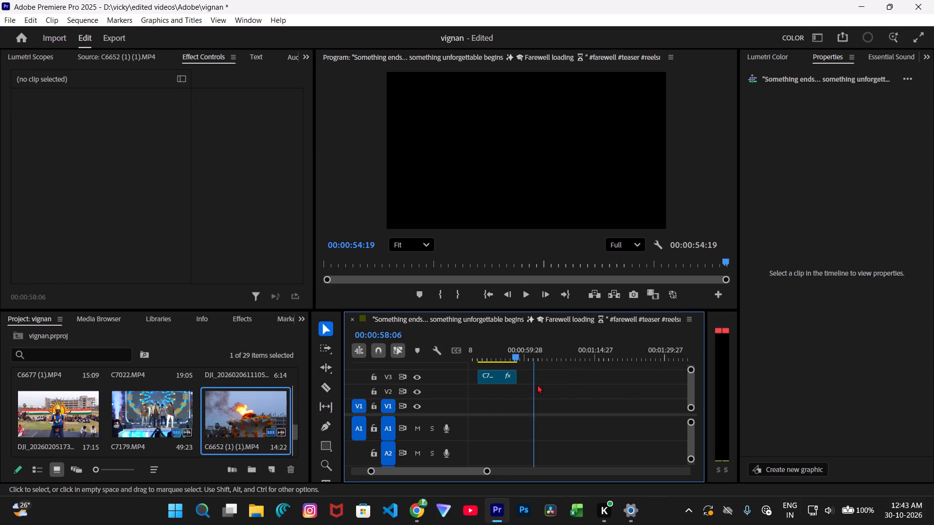
scroll(537, 385, up, 4)
drag(579, 357, 567, 357)
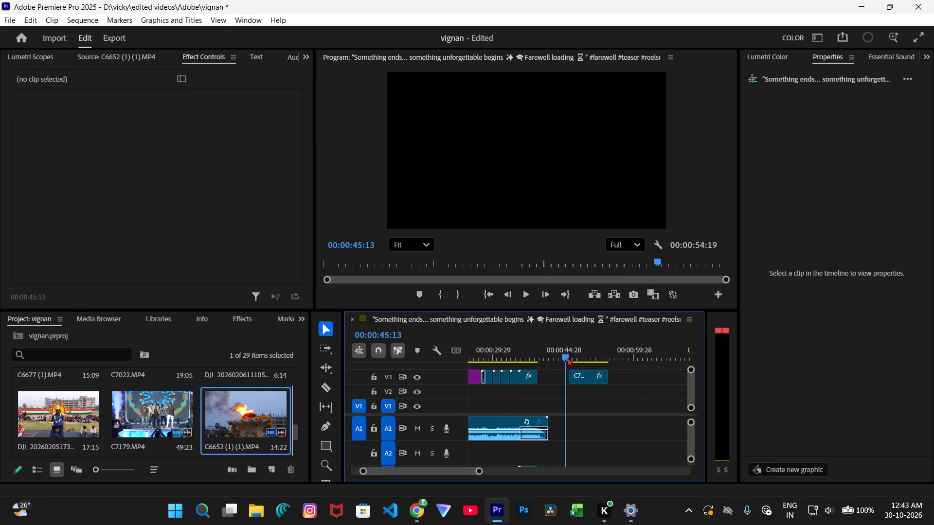
drag(567, 357, 574, 356)
click(585, 371)
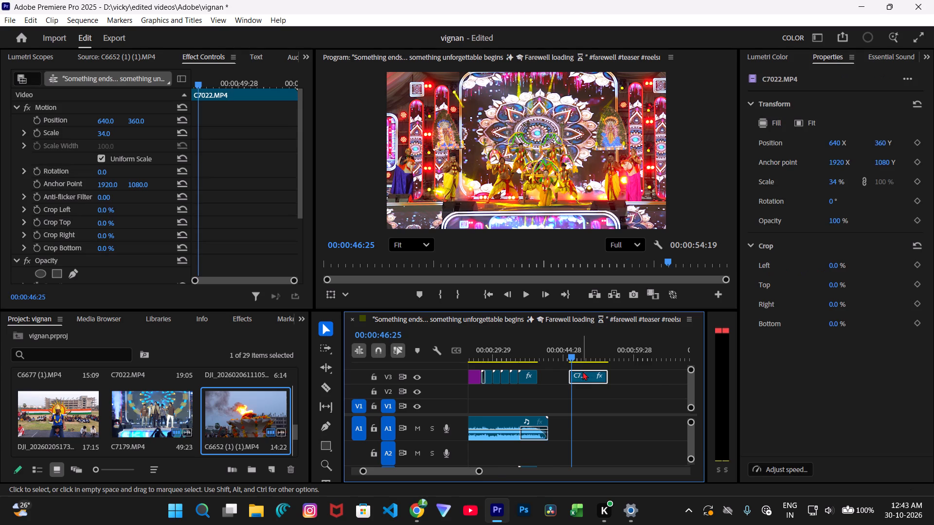
key(backslash)
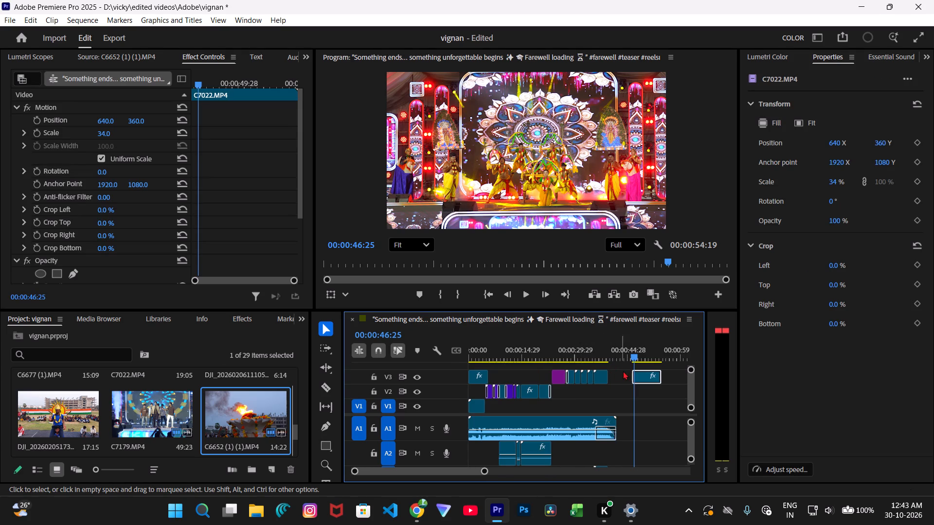
key(backslash)
click(604, 377)
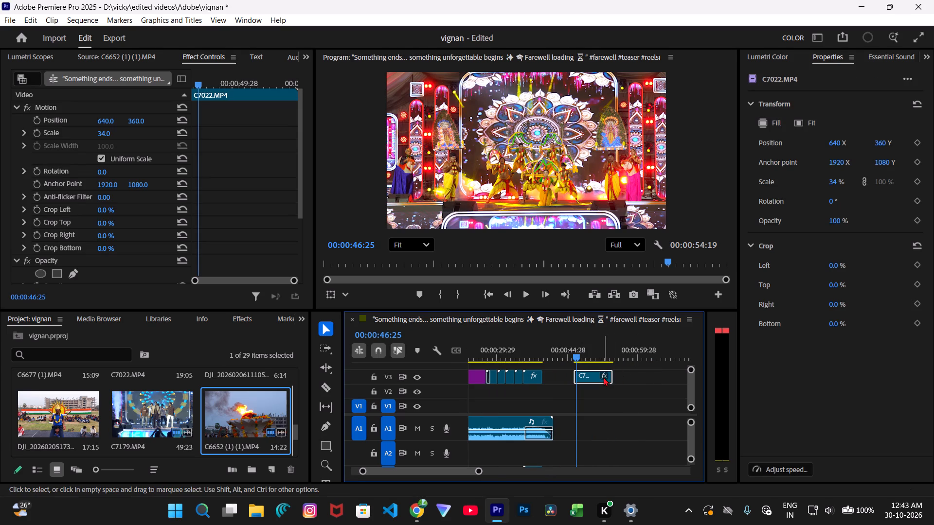
key(BackSpace)
click(596, 379)
key(BackSpace)
Play the sequence back from its start through the flame and taekwondo shots to review the edit.
drag(536, 359, 484, 355)
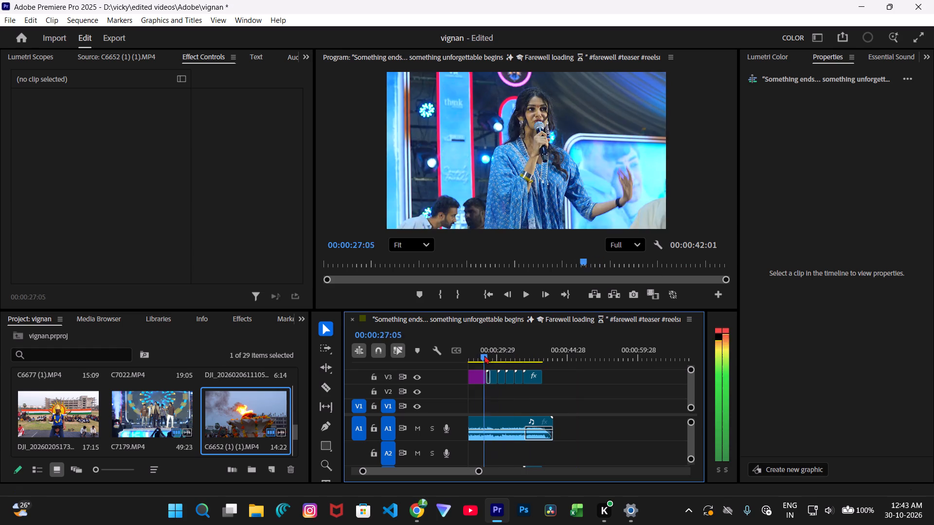
drag(484, 355, 456, 353)
key(BackSpace)
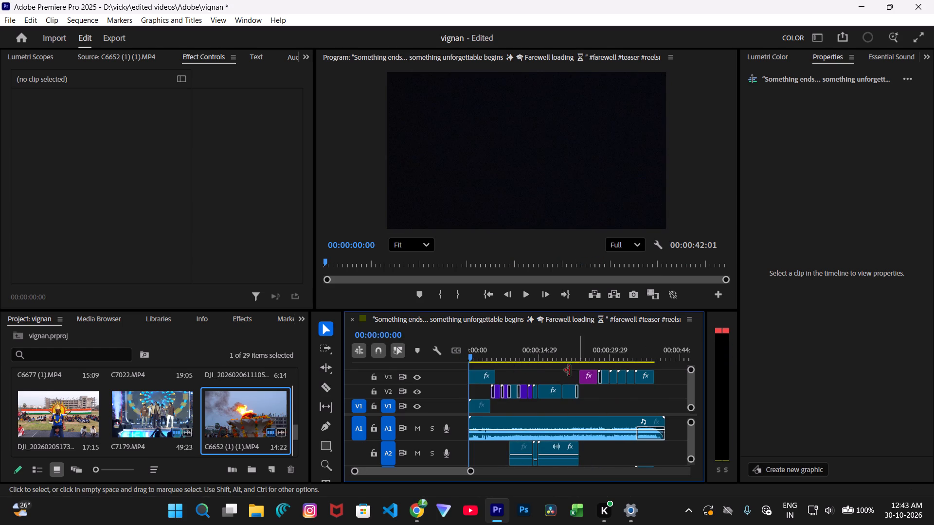
key(b)
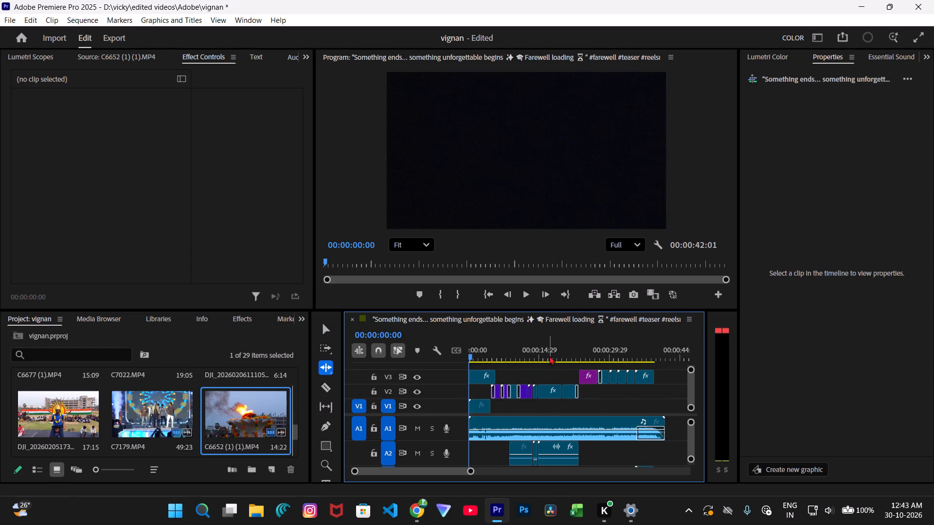
key(space)
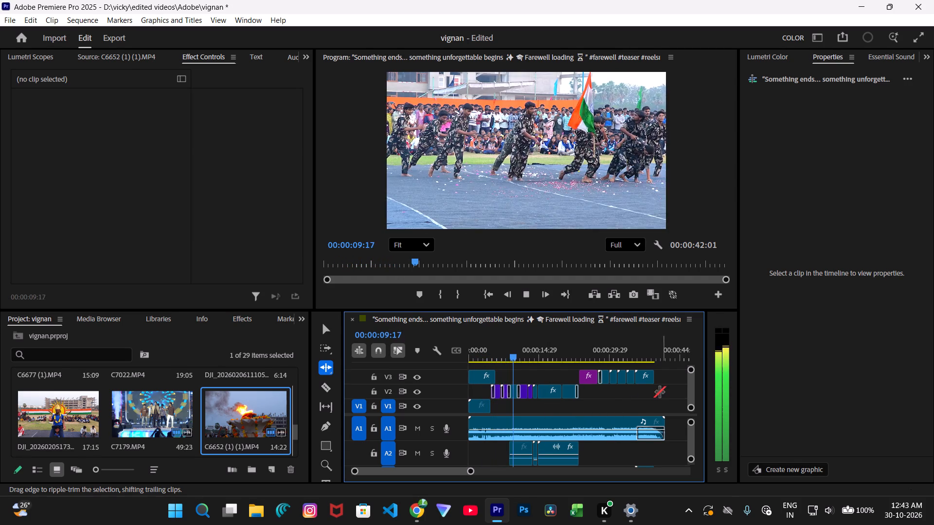
click(478, 356)
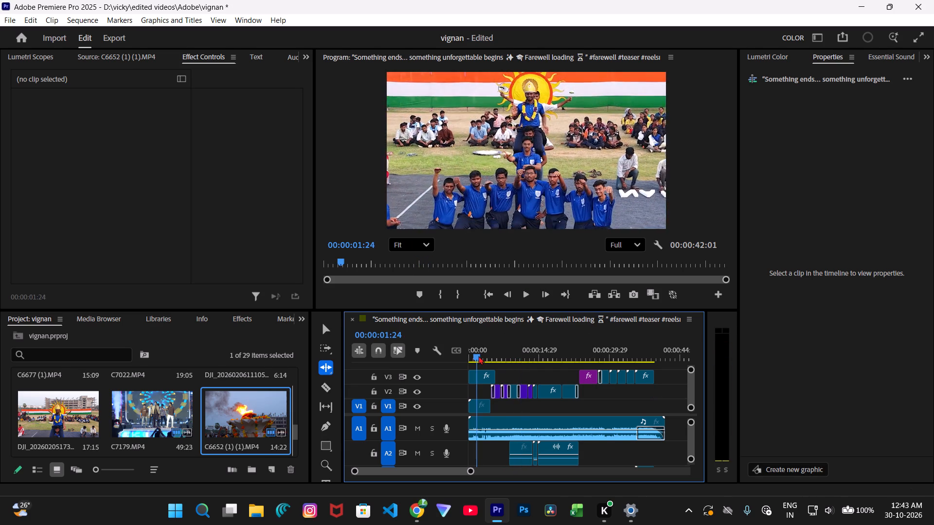
key(space)
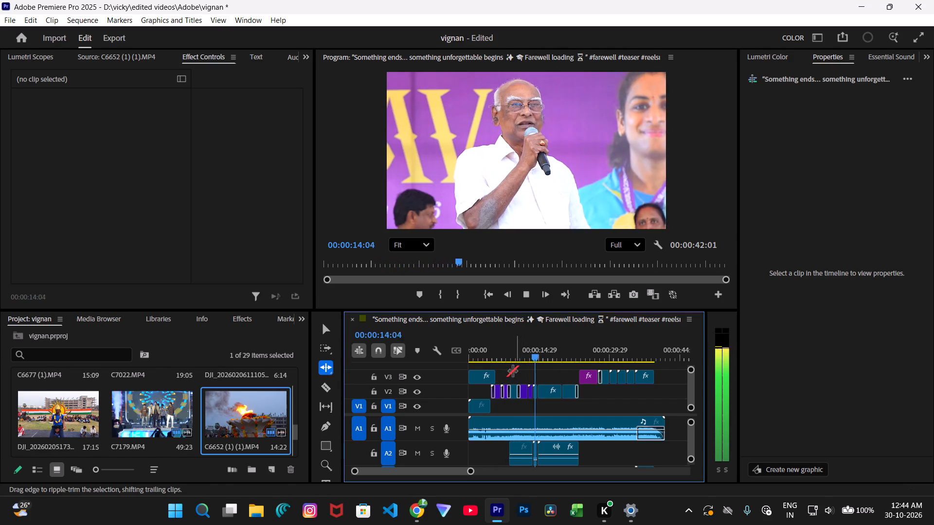
key(v)
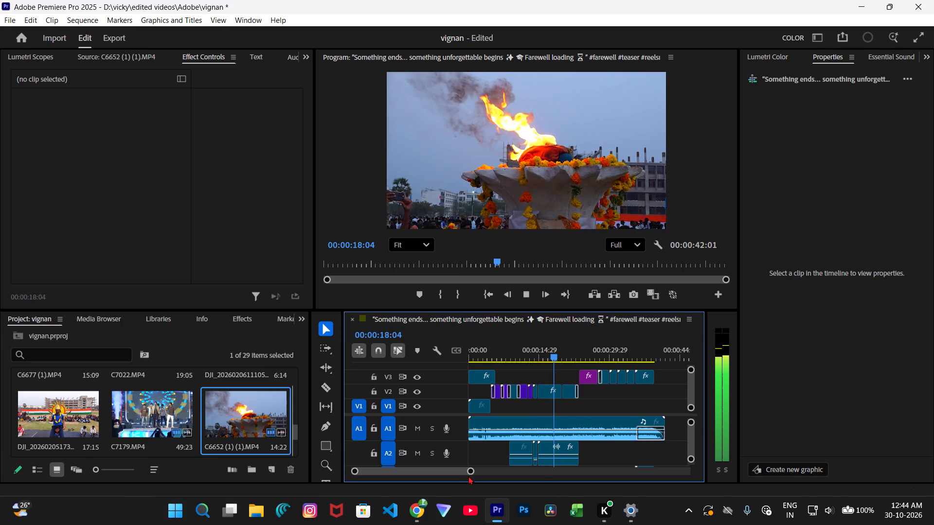
drag(467, 473, 446, 472)
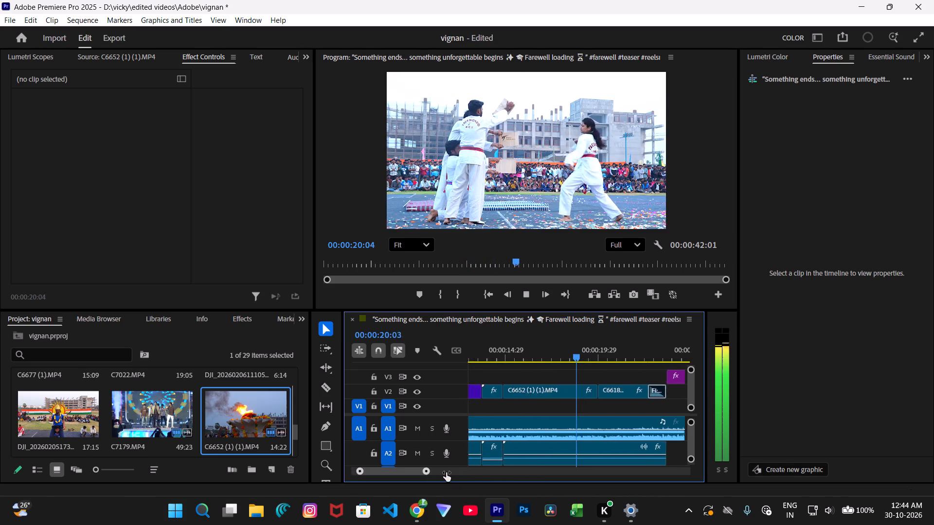
Play the rest of the sequence through the stage, crowd and speaker shots to review the edit.
drag(446, 472, 445, 472)
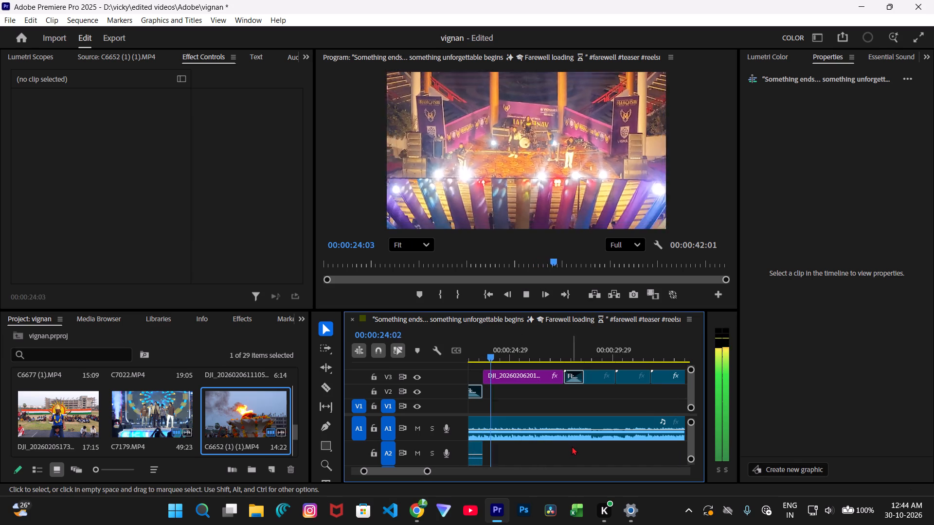
click(425, 471)
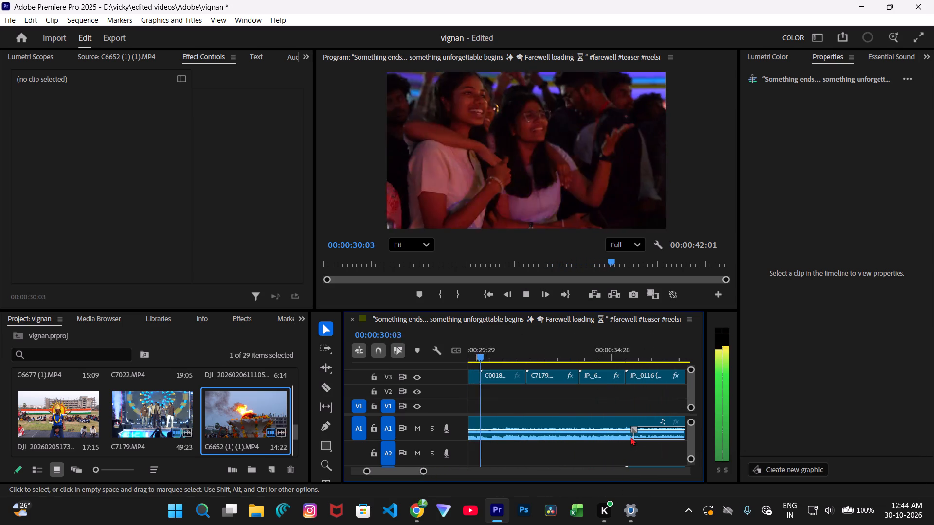
scroll(550, 458, up, 13)
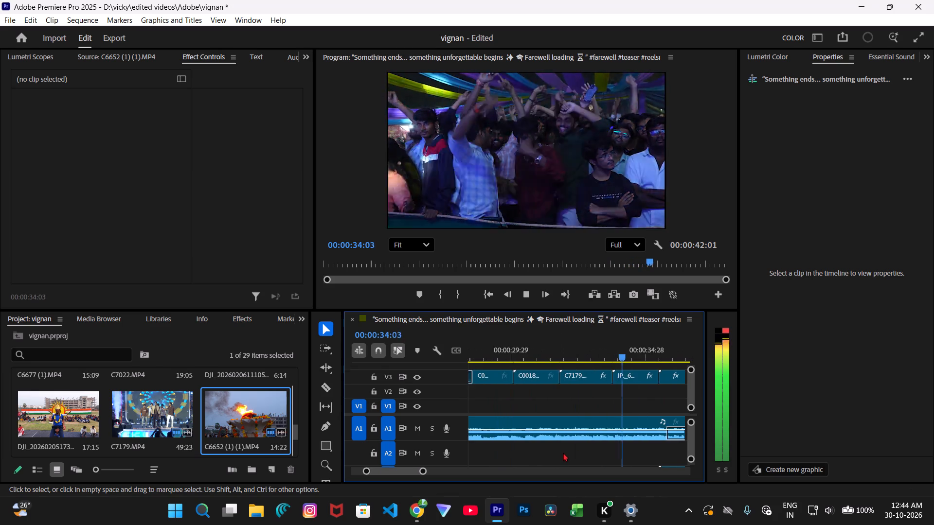
scroll(563, 453, up, 4)
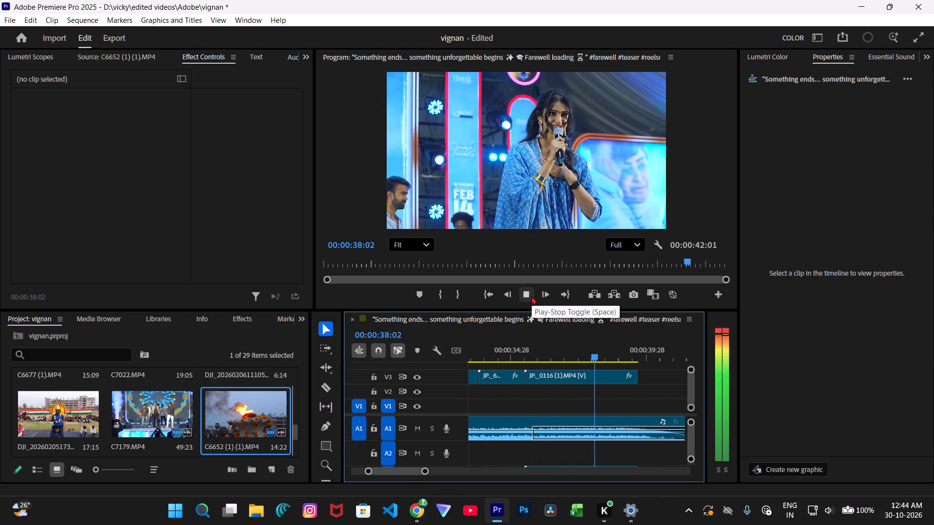
click(531, 296)
Play back the V2 transition from the basketball shot into the flag-run clip at about 8 seconds.
scroll(588, 402, up, 6)
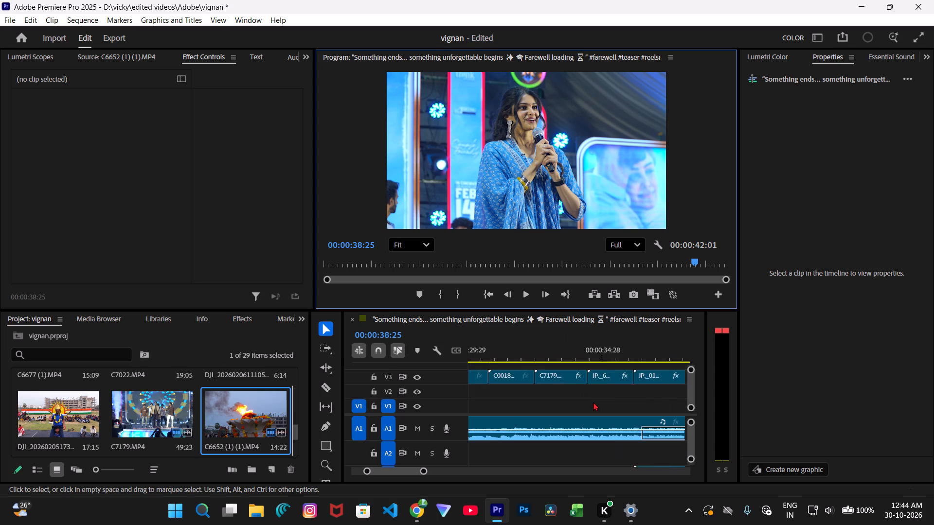
scroll(593, 402, up, 20)
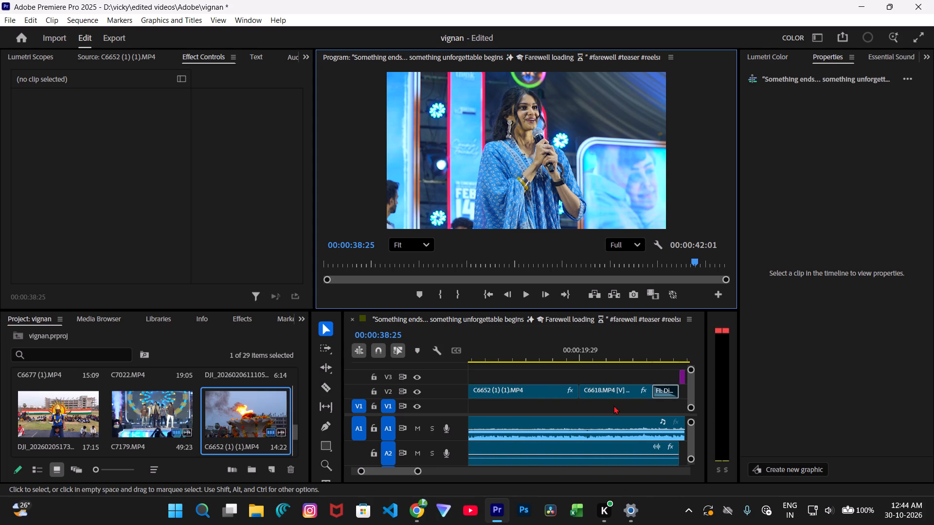
scroll(613, 405, up, 15)
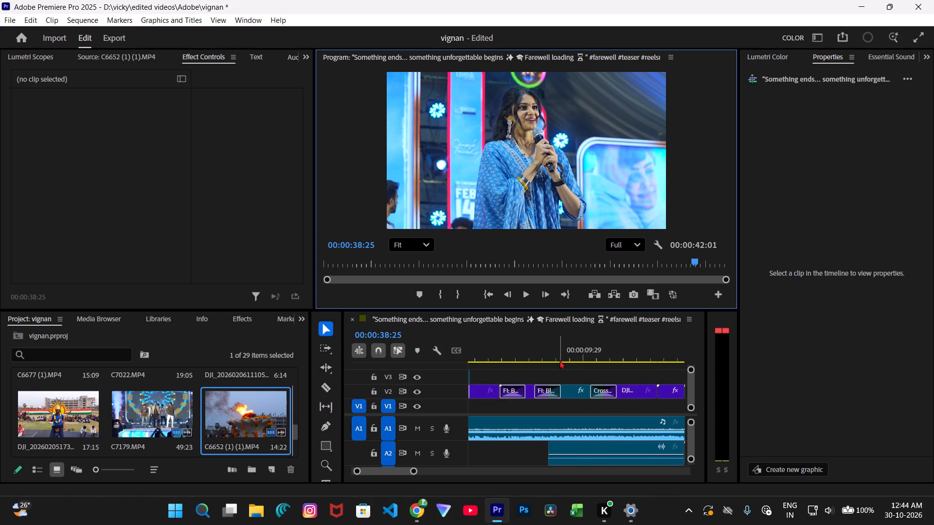
click(540, 358)
key(space)
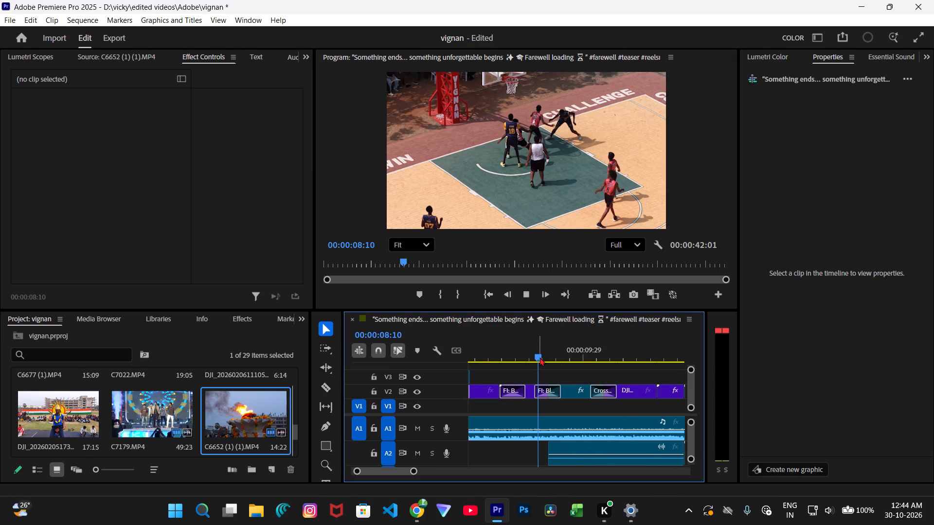
key(space)
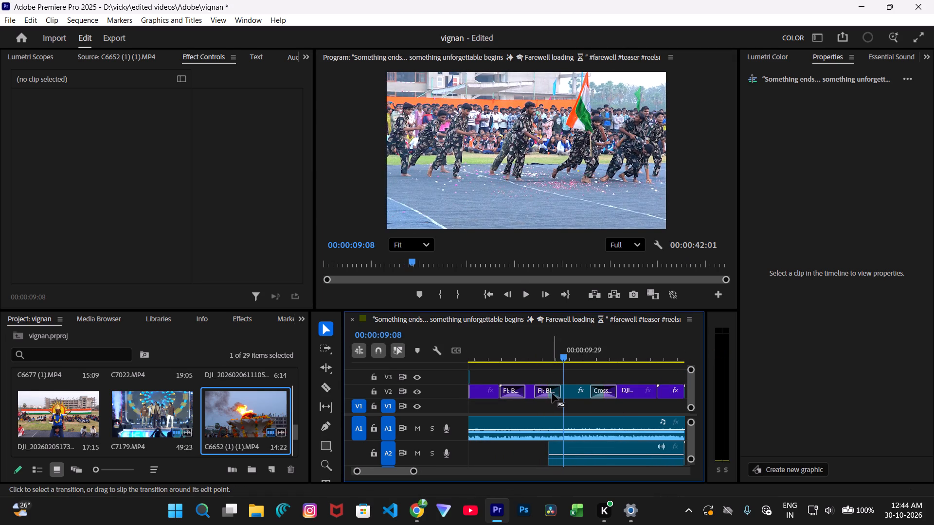
Examine the timing and curve graph settings of the Blur Dissolve Impacts transition between the basketball clip and C6606.MP4.
click(552, 393)
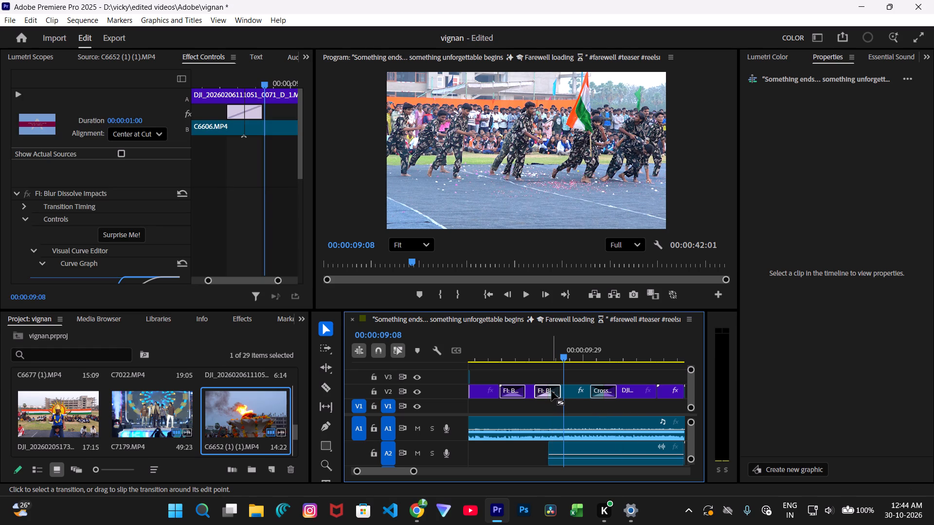
key(ctrl+c)
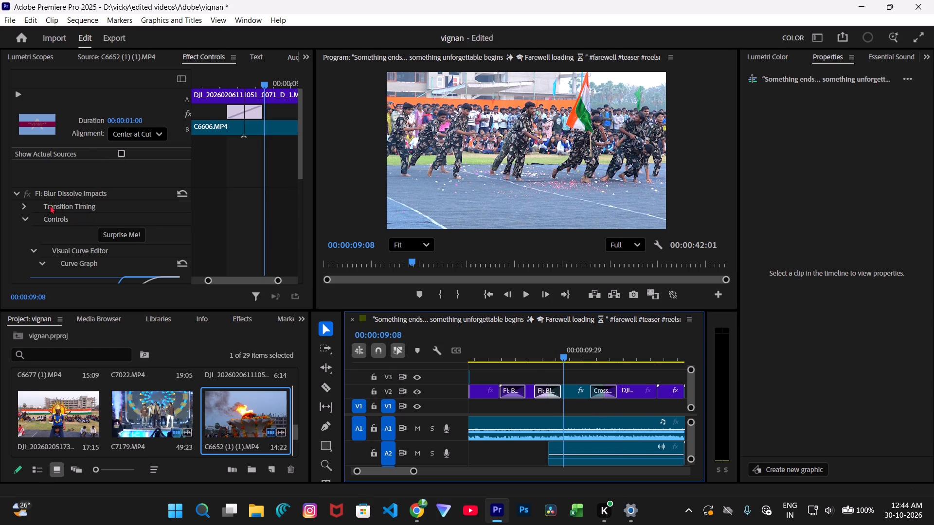
click(23, 206)
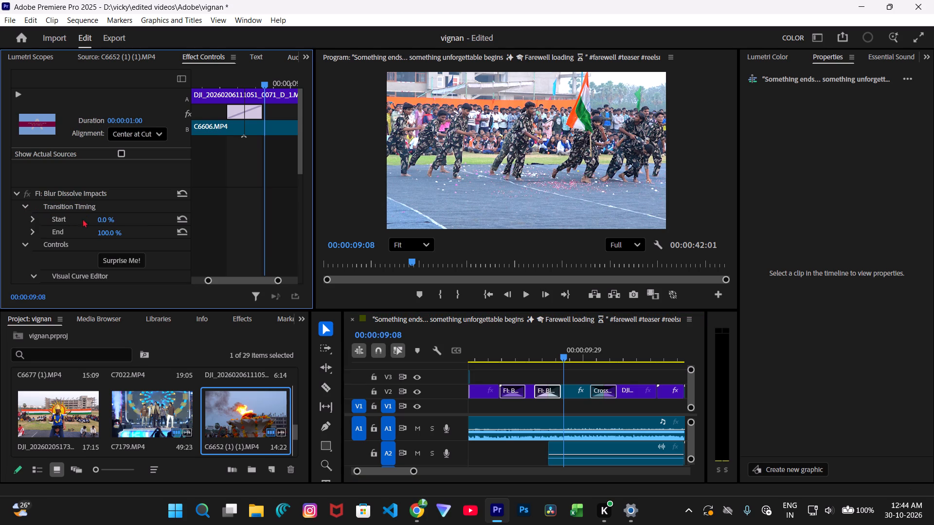
scroll(98, 222, down, 4)
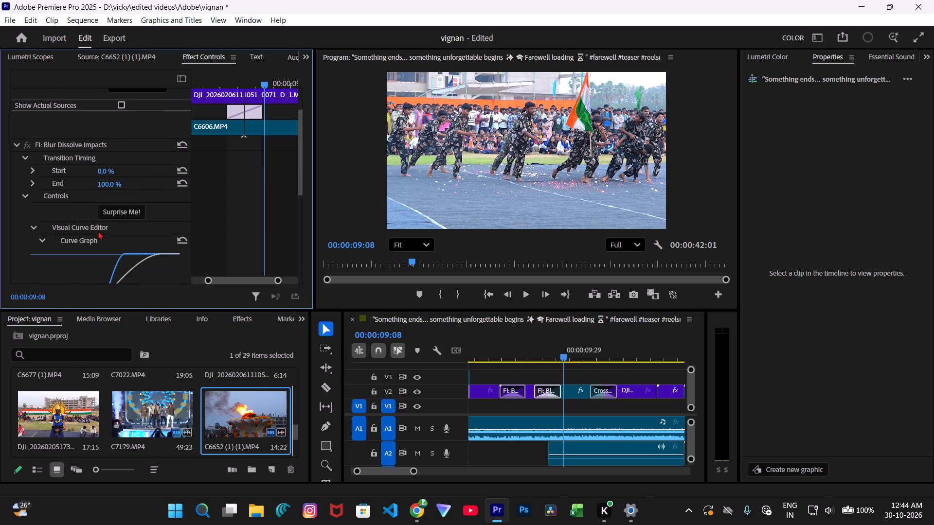
scroll(97, 231, down, 7)
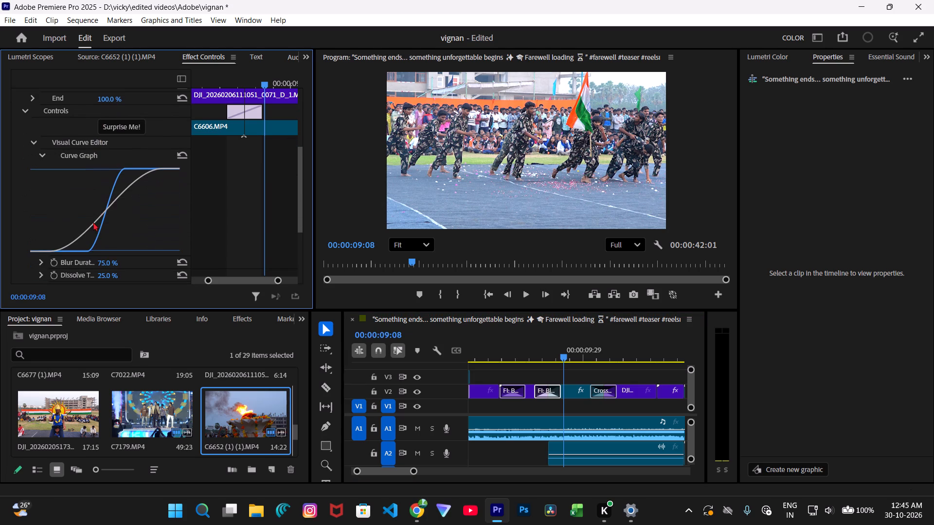
scroll(92, 219, down, 1)
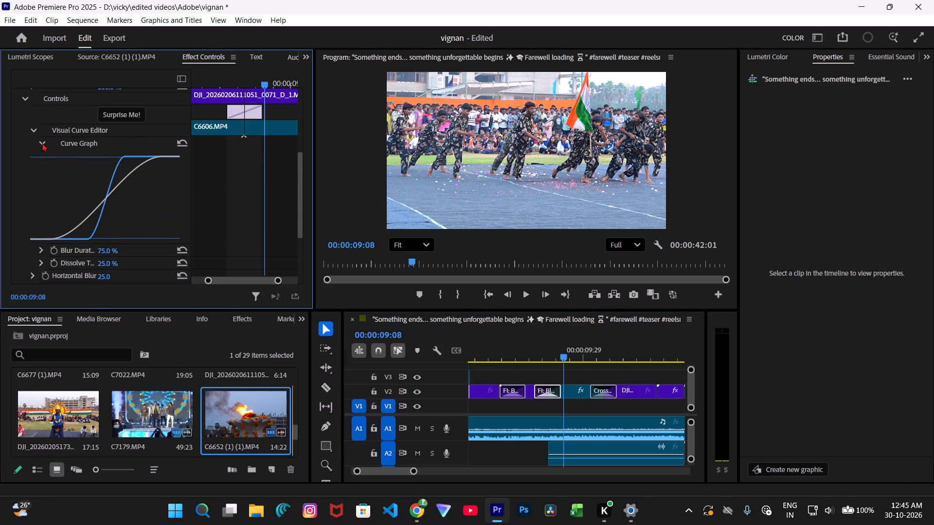
click(42, 143)
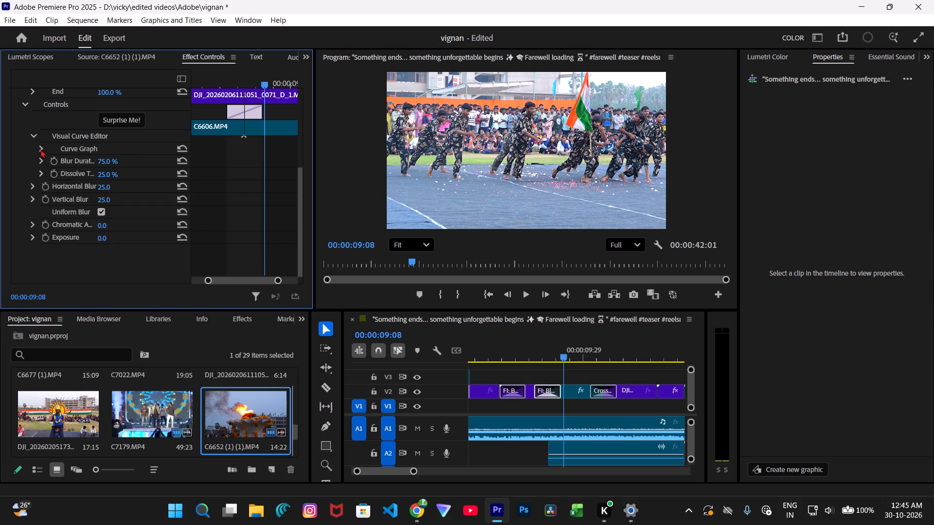
click(40, 149)
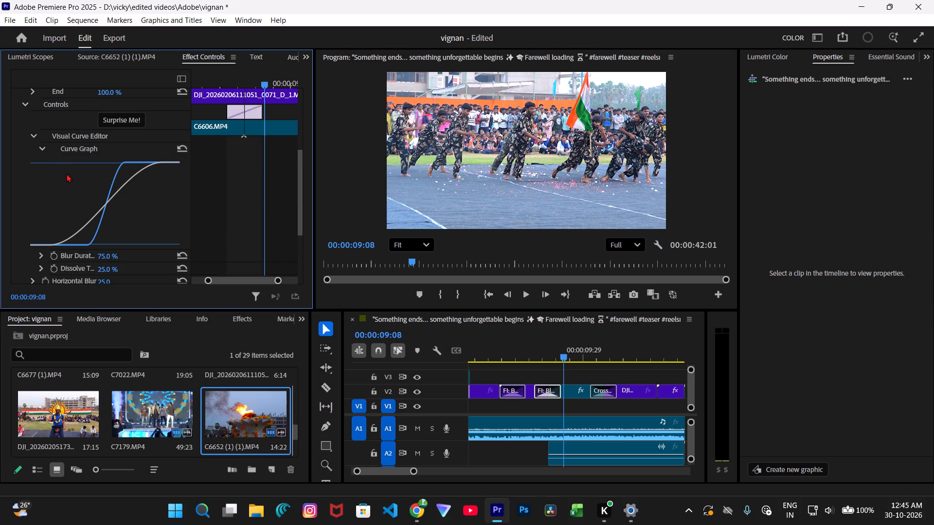
key(s)
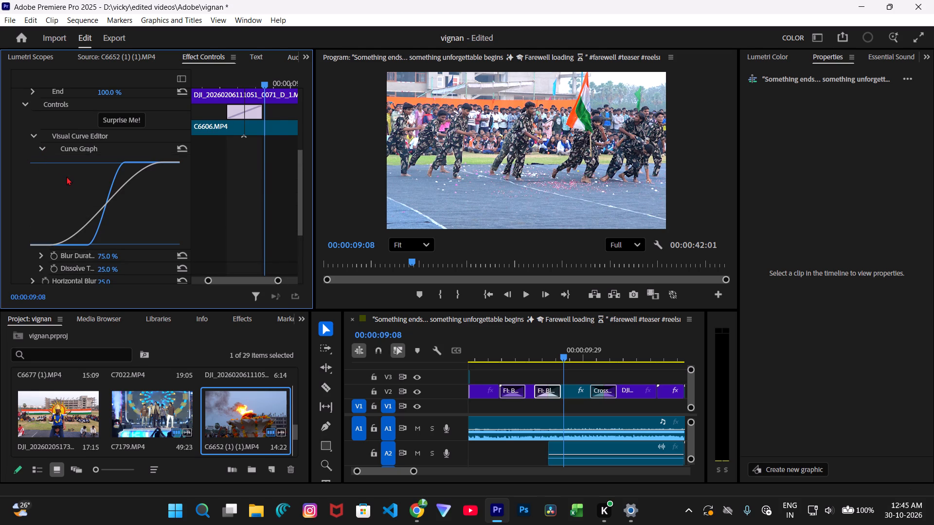
key(alt+s)
click(55, 175)
Save the project.
key(ctrl+s)
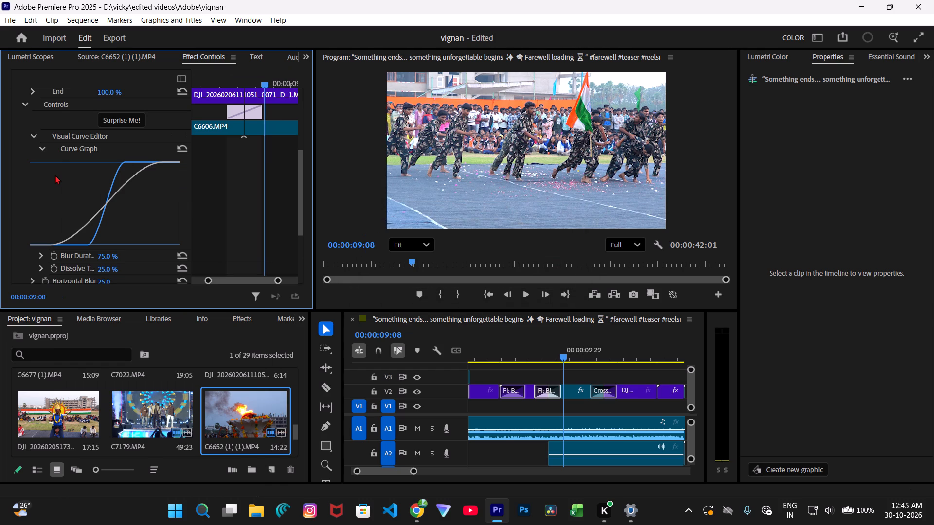
Examine the blur, chromatic aberration and exposure settings of the selected Blur Dissolve Impacts transition.
right_click(67, 177)
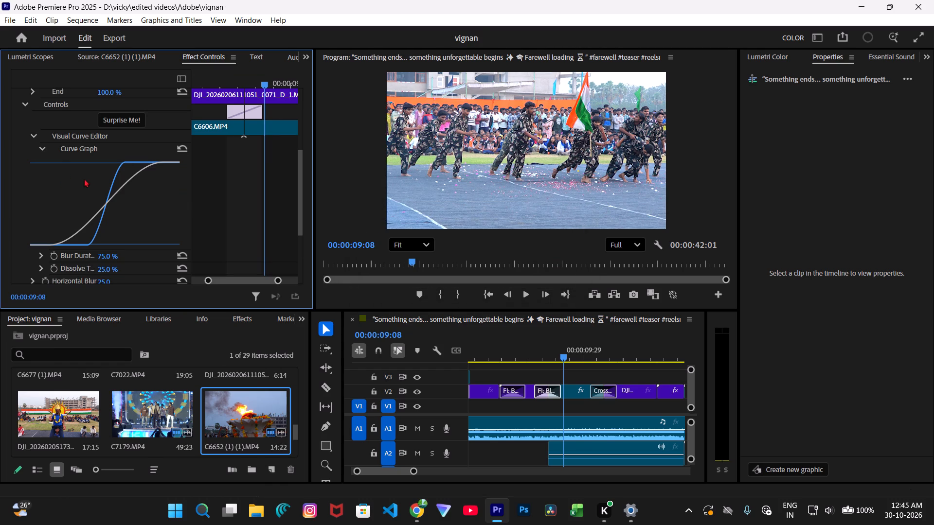
scroll(120, 220, down, 2)
scroll(84, 157, down, 3)
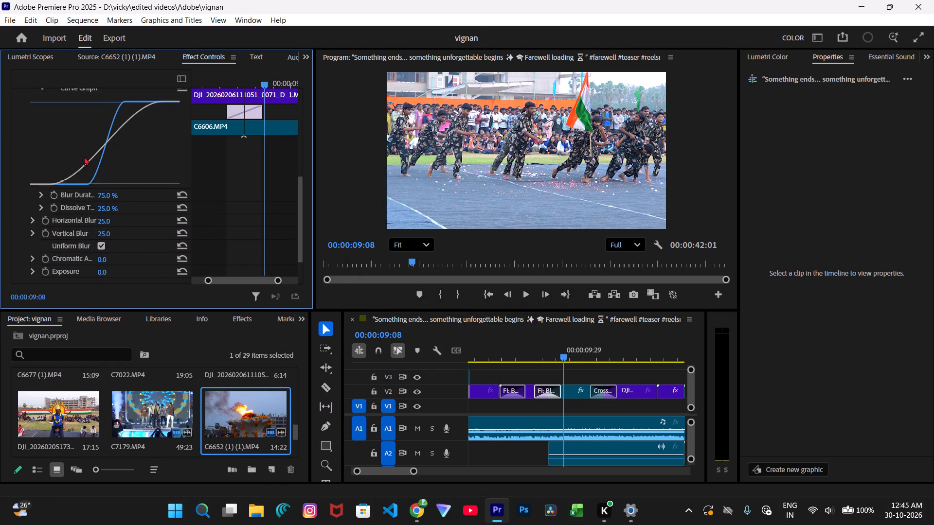
scroll(84, 157, down, 1)
scroll(107, 198, down, 6)
scroll(107, 180, up, 15)
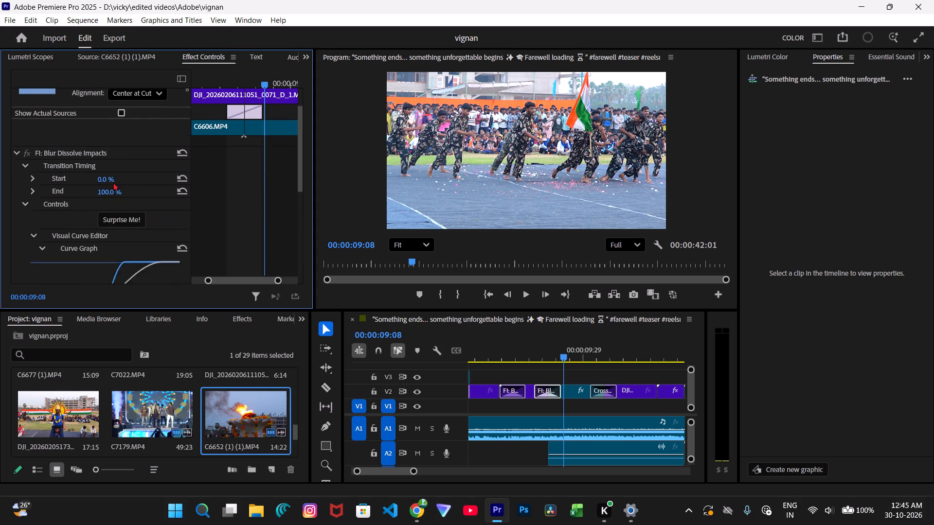
scroll(113, 182, up, 7)
Turn on Show Actual Sources for the Blur Dissolve Impacts transition and slightly widen its mini timeline.
click(118, 153)
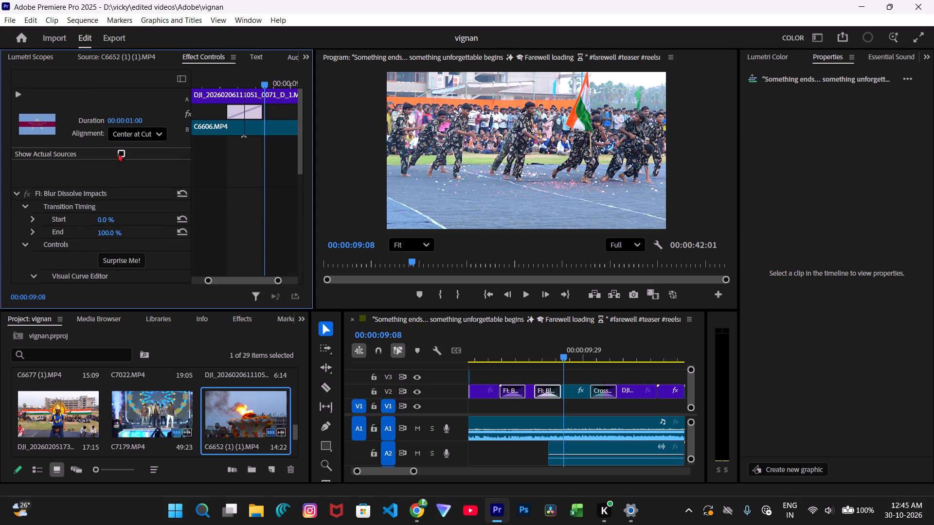
click(121, 152)
click(121, 152)
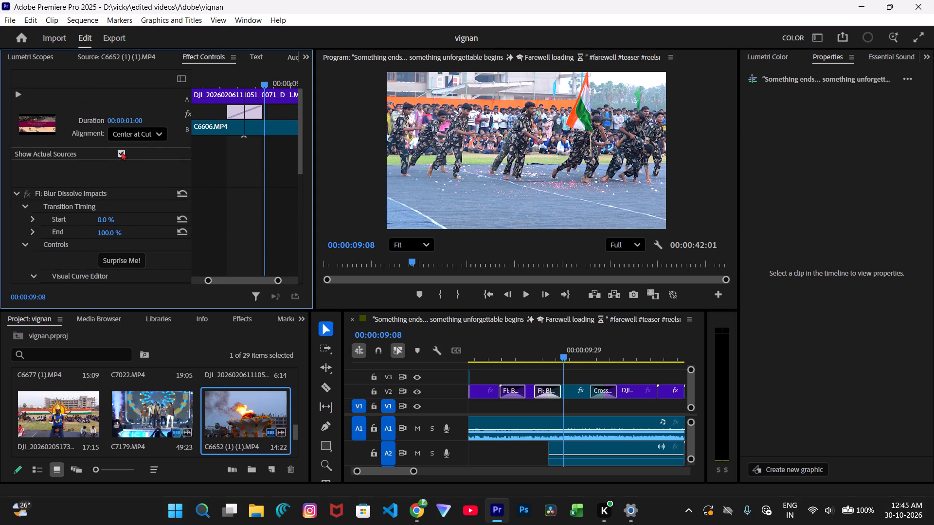
scroll(170, 121, up, 4)
scroll(171, 121, down, 4)
scroll(171, 121, up, 4)
drag(189, 123, 202, 123)
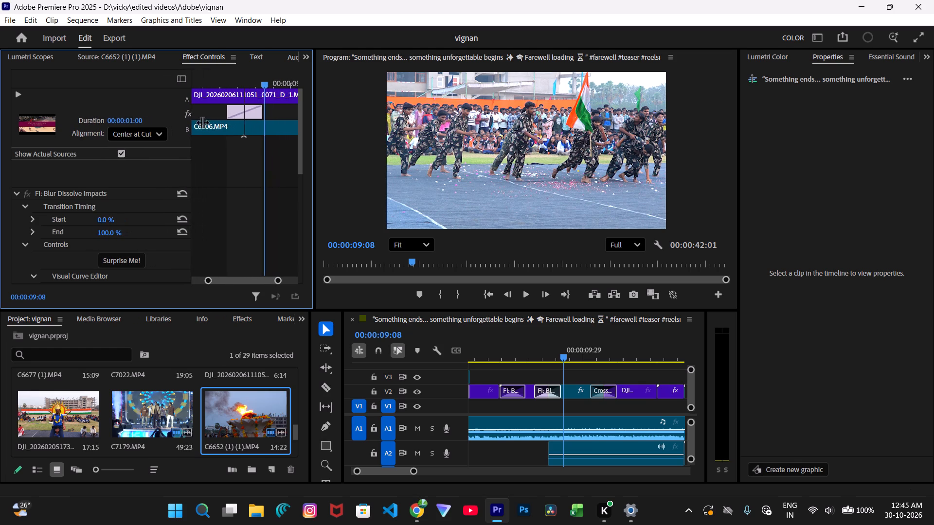
drag(202, 123, 198, 122)
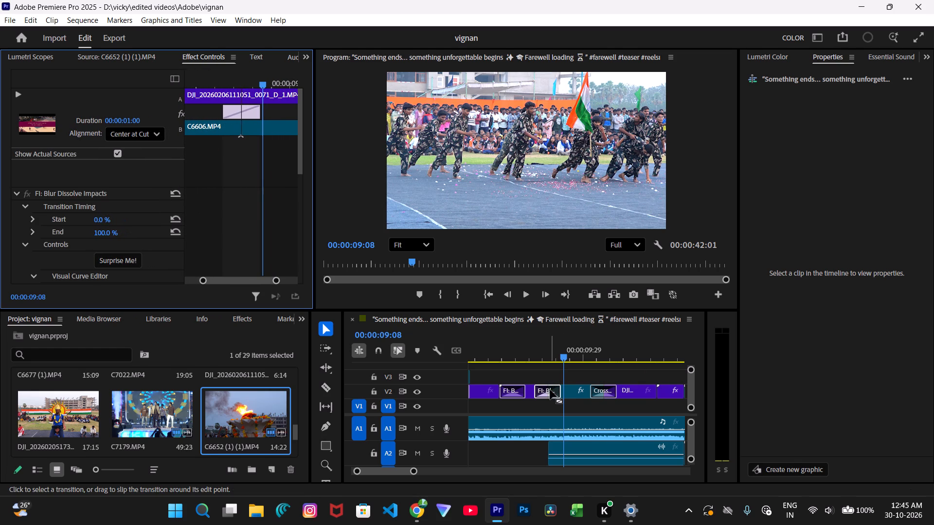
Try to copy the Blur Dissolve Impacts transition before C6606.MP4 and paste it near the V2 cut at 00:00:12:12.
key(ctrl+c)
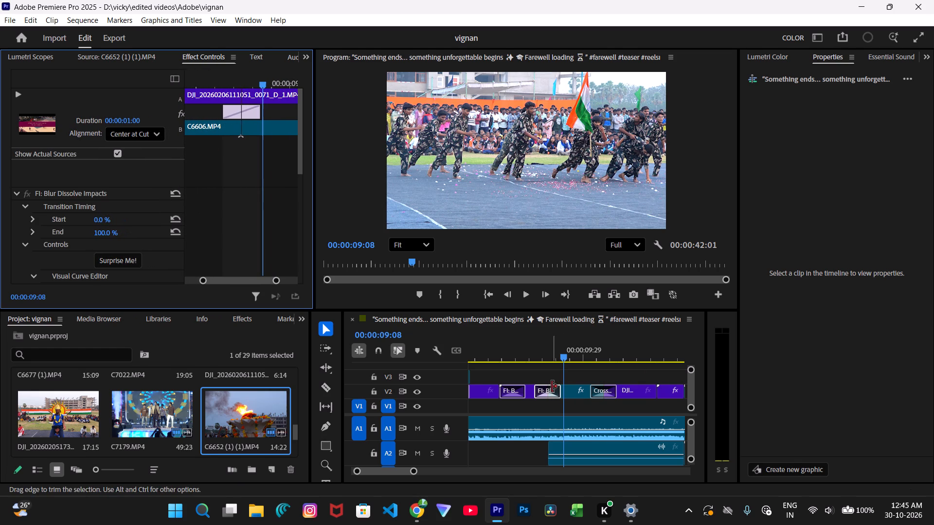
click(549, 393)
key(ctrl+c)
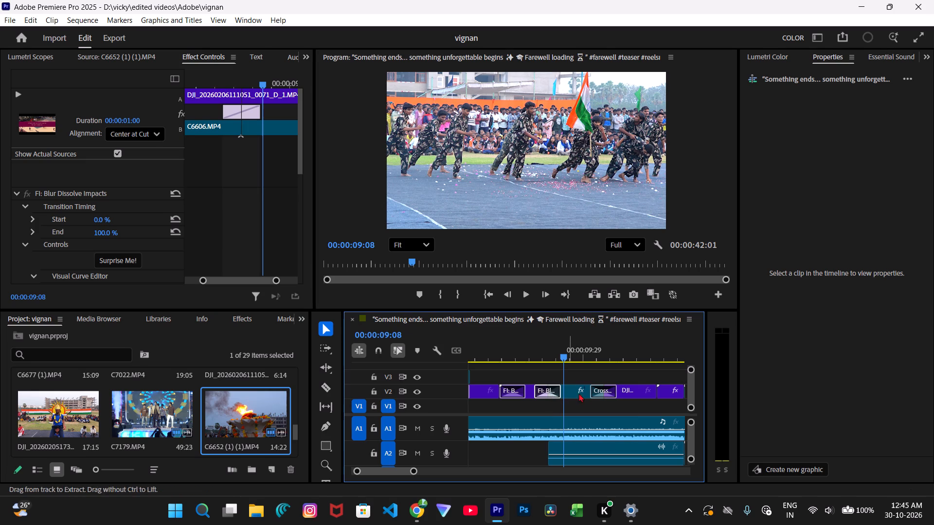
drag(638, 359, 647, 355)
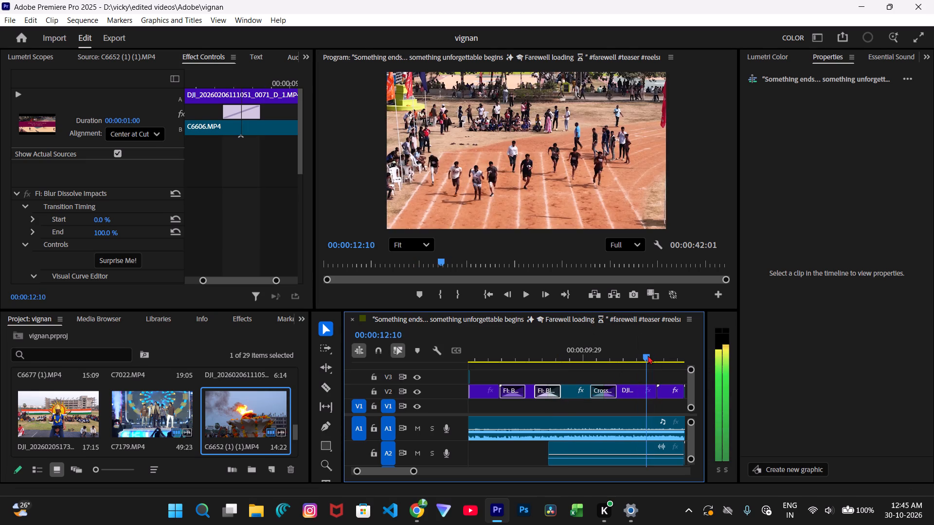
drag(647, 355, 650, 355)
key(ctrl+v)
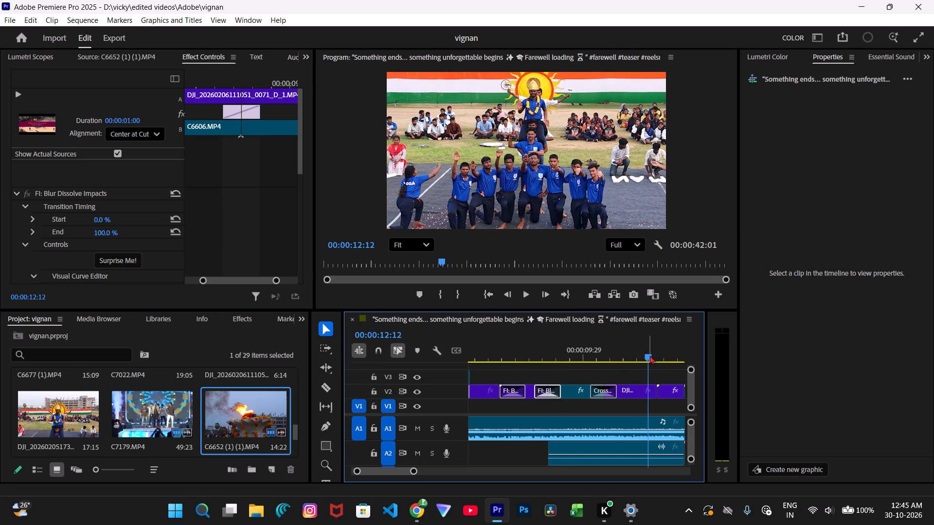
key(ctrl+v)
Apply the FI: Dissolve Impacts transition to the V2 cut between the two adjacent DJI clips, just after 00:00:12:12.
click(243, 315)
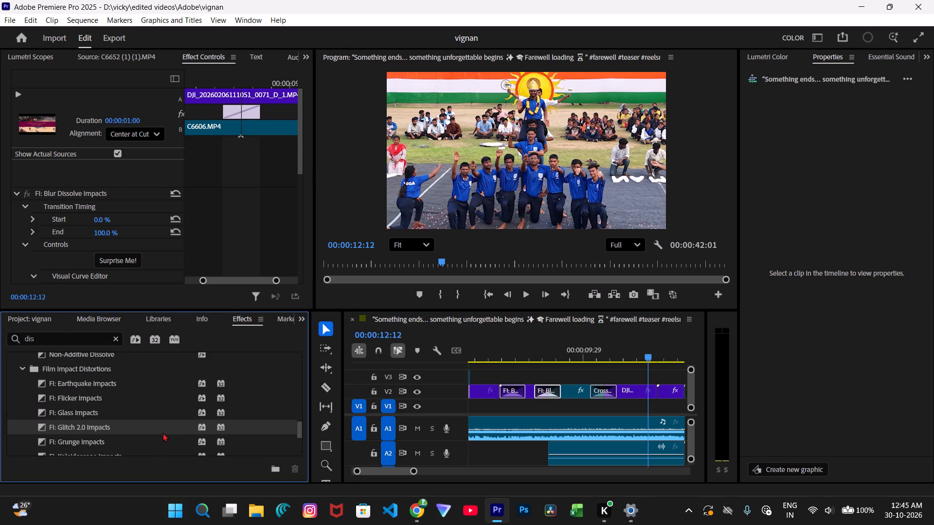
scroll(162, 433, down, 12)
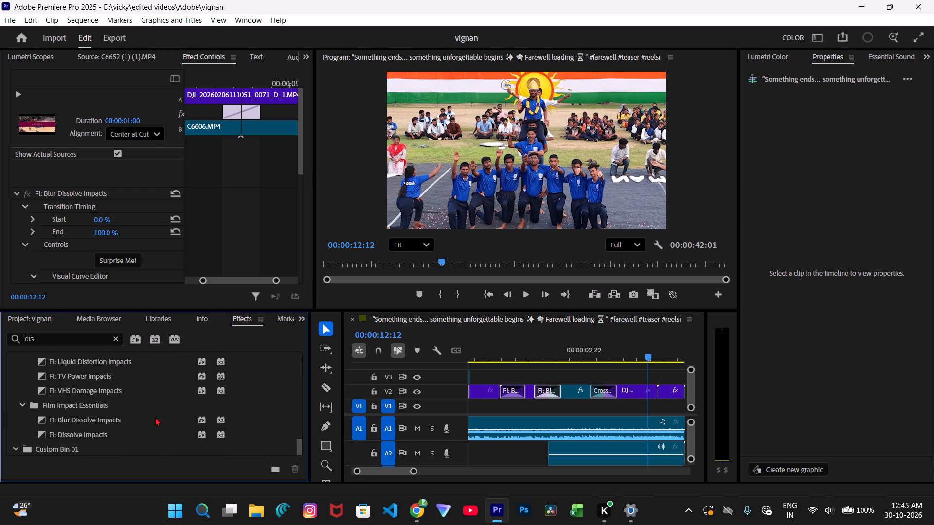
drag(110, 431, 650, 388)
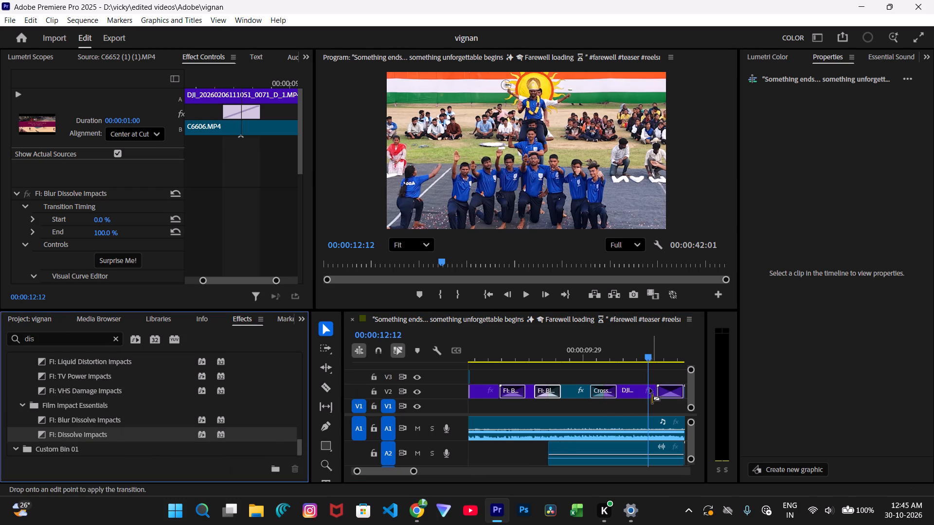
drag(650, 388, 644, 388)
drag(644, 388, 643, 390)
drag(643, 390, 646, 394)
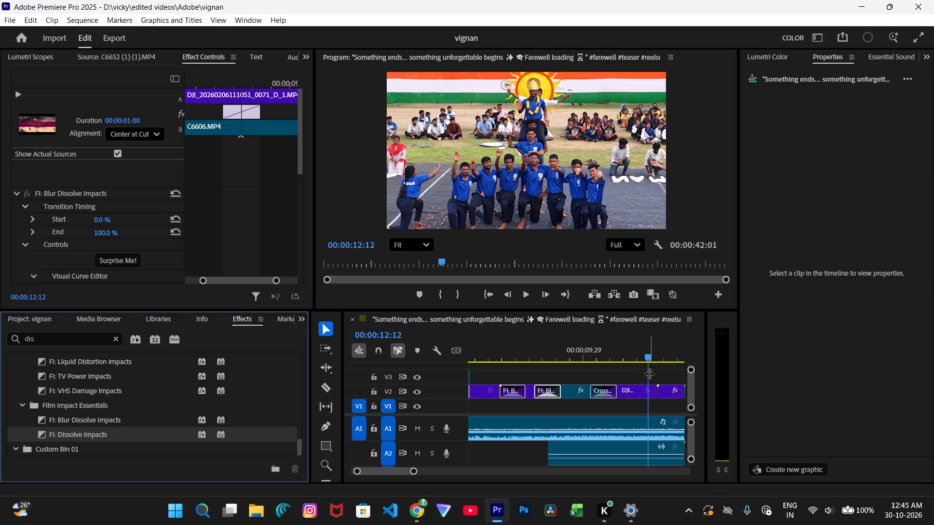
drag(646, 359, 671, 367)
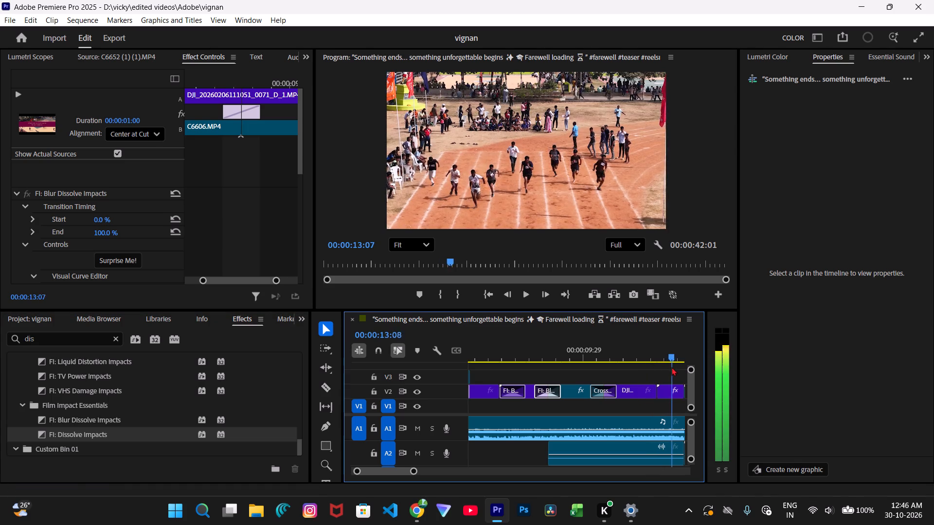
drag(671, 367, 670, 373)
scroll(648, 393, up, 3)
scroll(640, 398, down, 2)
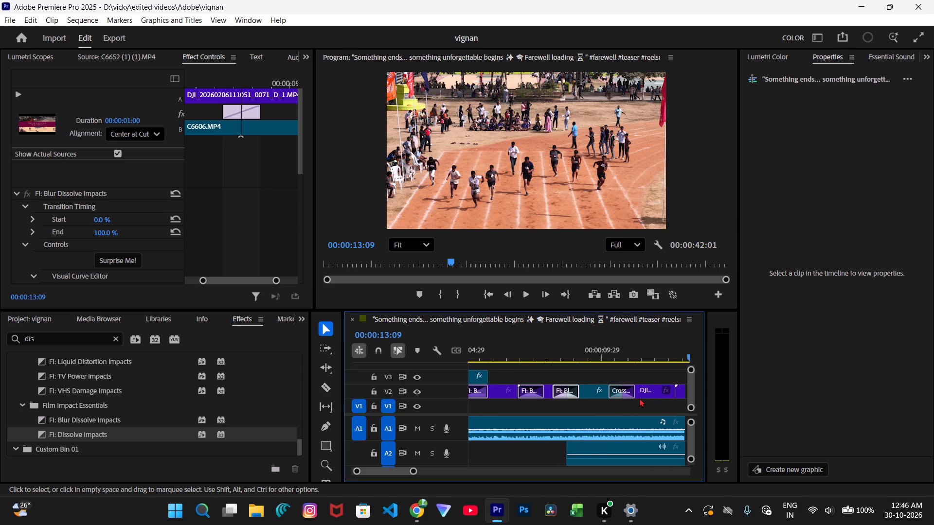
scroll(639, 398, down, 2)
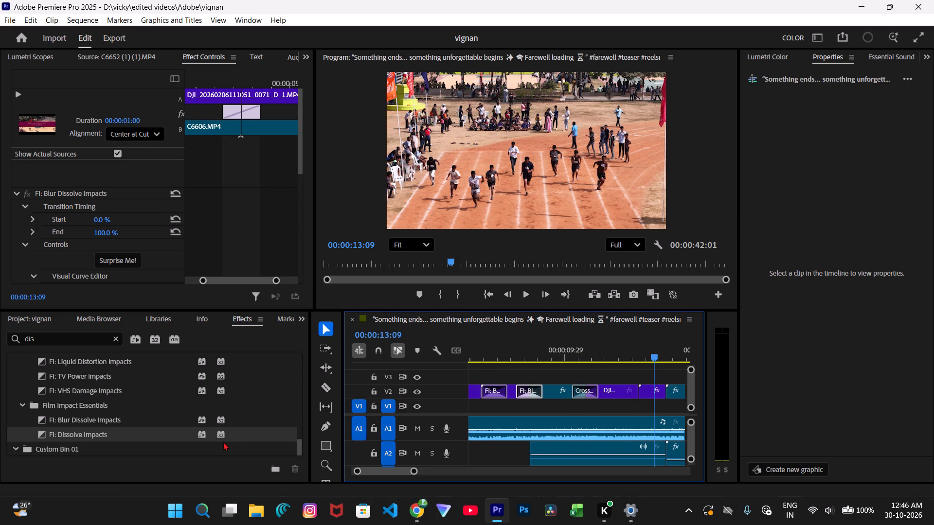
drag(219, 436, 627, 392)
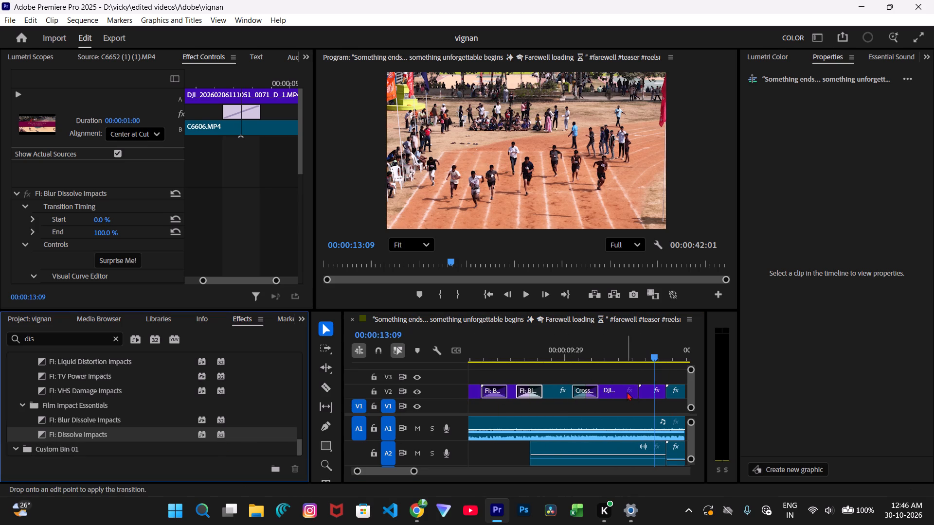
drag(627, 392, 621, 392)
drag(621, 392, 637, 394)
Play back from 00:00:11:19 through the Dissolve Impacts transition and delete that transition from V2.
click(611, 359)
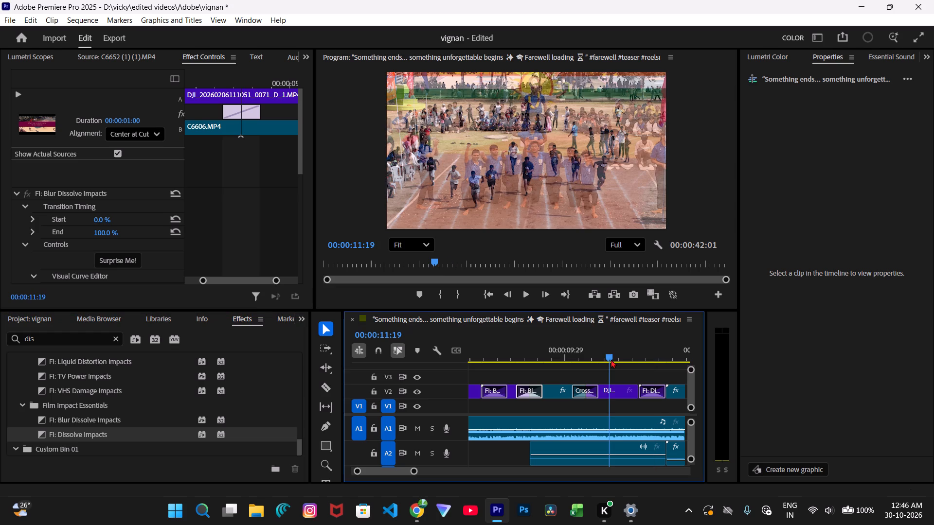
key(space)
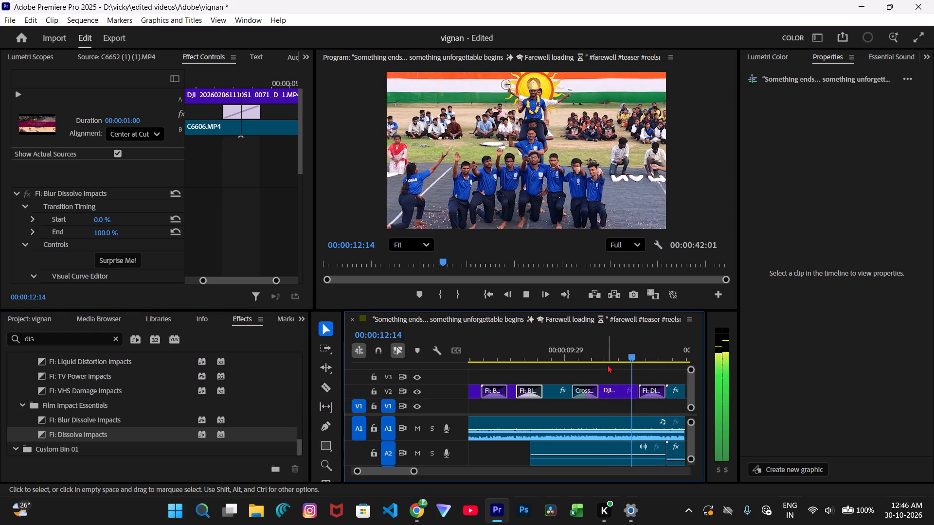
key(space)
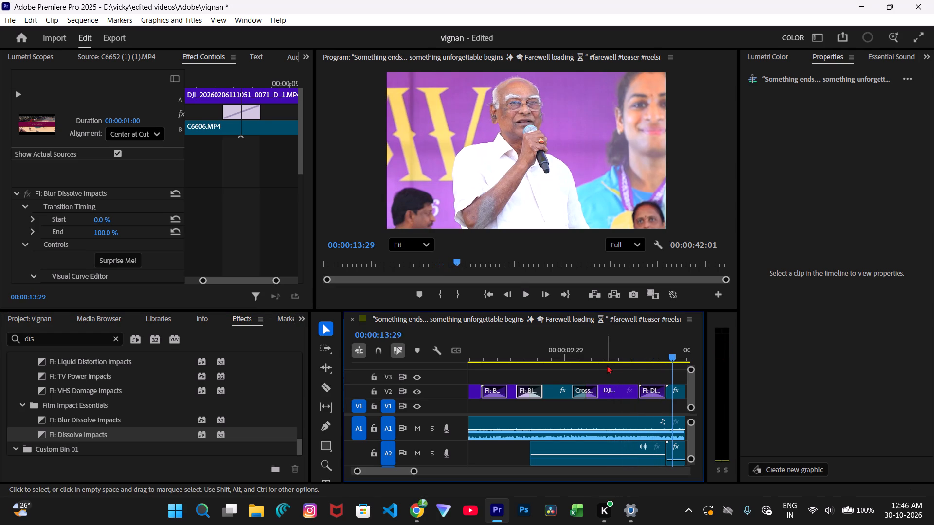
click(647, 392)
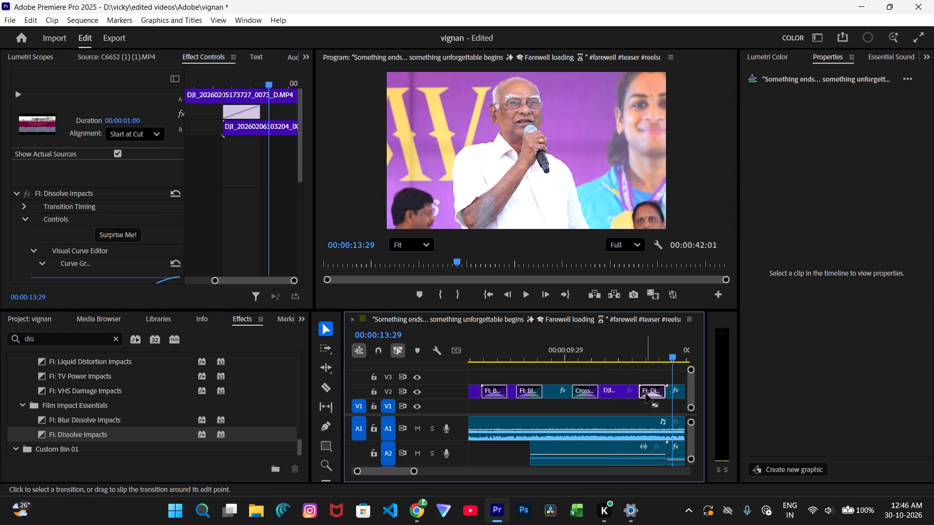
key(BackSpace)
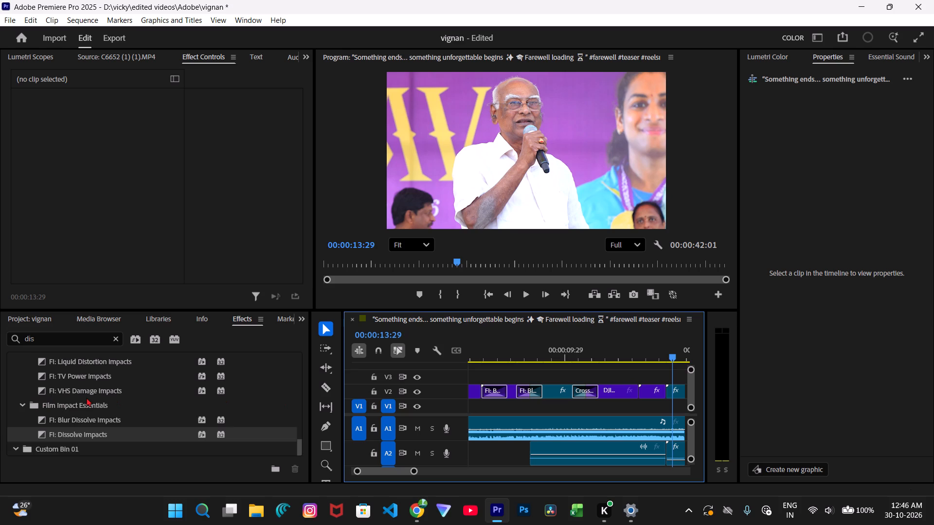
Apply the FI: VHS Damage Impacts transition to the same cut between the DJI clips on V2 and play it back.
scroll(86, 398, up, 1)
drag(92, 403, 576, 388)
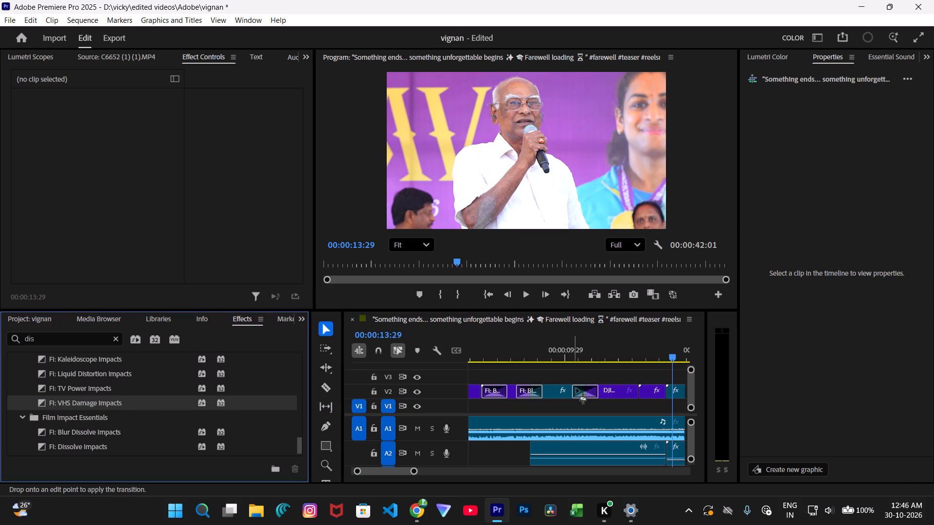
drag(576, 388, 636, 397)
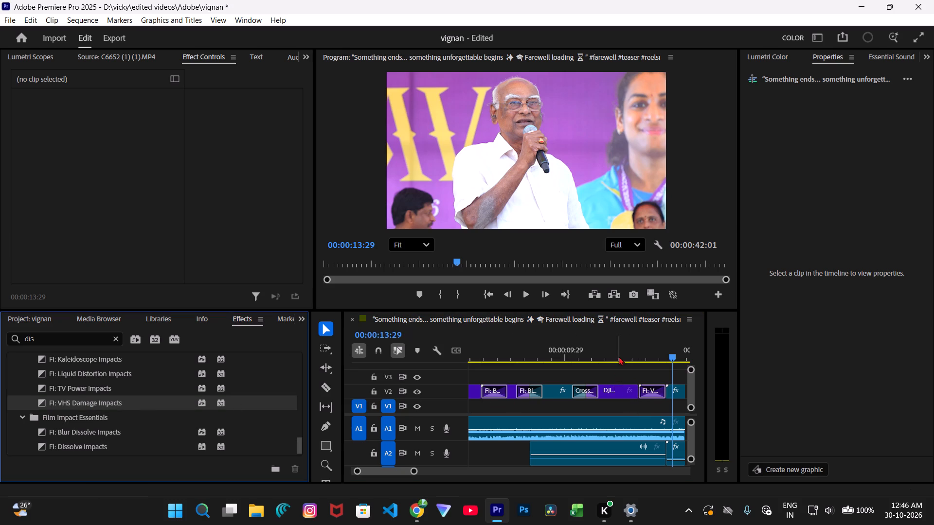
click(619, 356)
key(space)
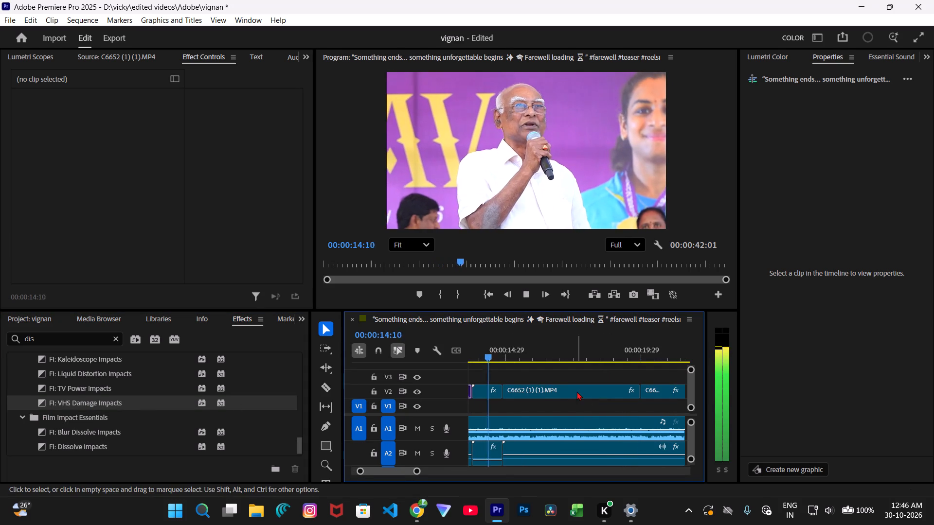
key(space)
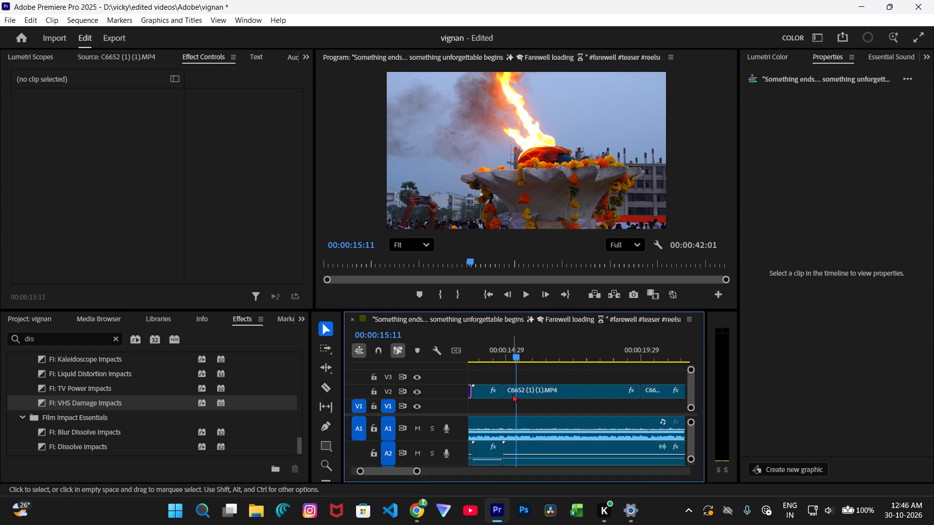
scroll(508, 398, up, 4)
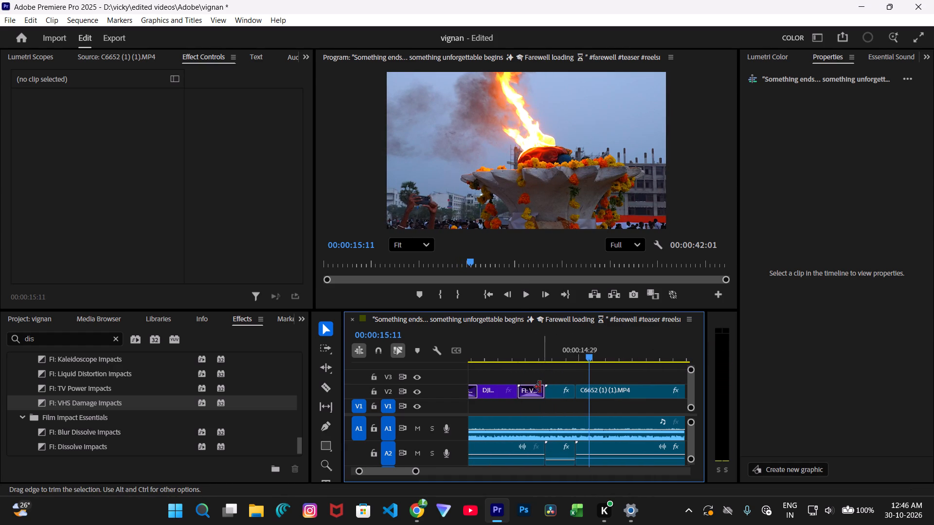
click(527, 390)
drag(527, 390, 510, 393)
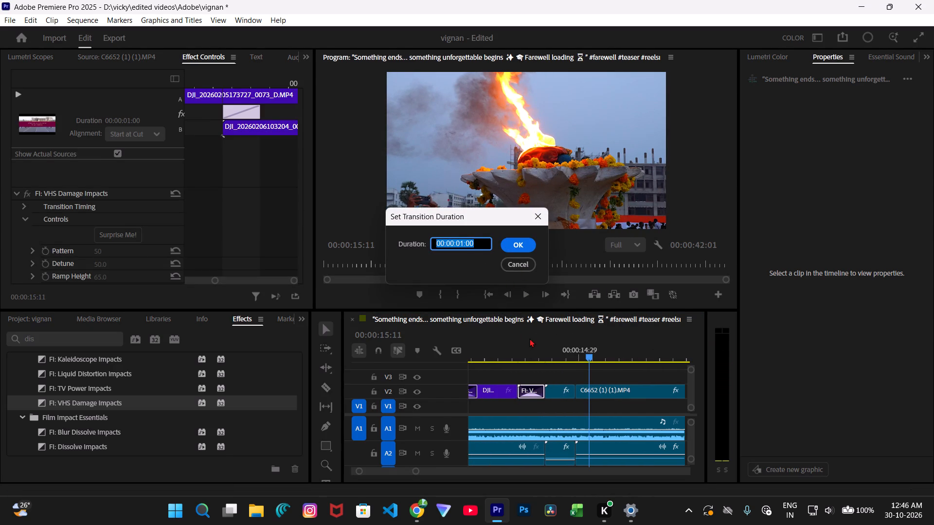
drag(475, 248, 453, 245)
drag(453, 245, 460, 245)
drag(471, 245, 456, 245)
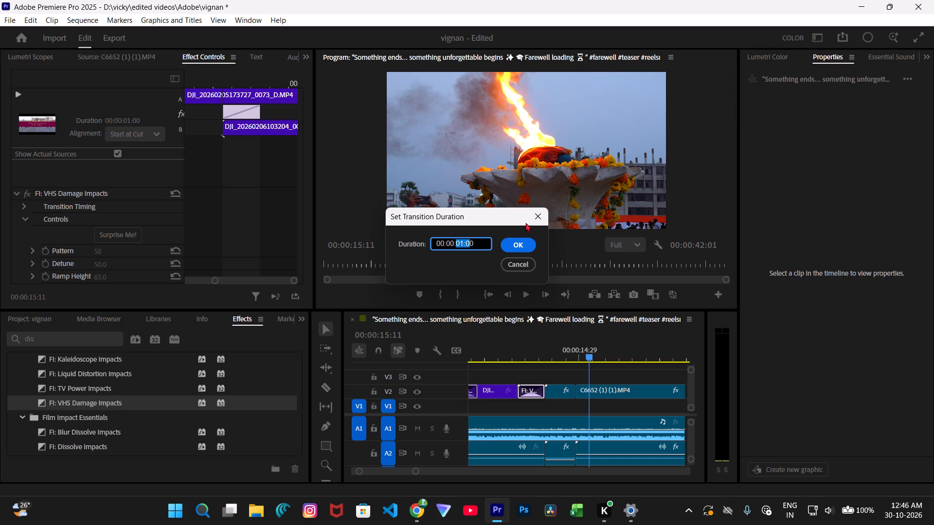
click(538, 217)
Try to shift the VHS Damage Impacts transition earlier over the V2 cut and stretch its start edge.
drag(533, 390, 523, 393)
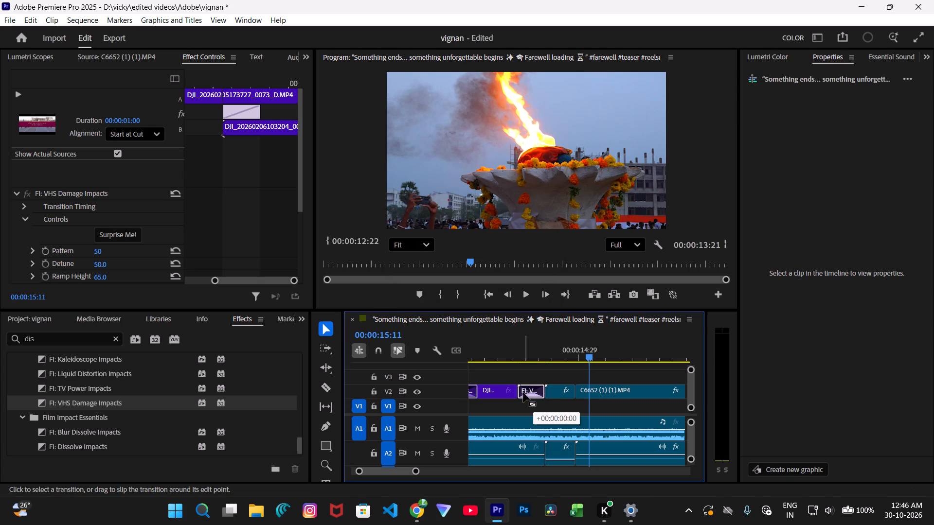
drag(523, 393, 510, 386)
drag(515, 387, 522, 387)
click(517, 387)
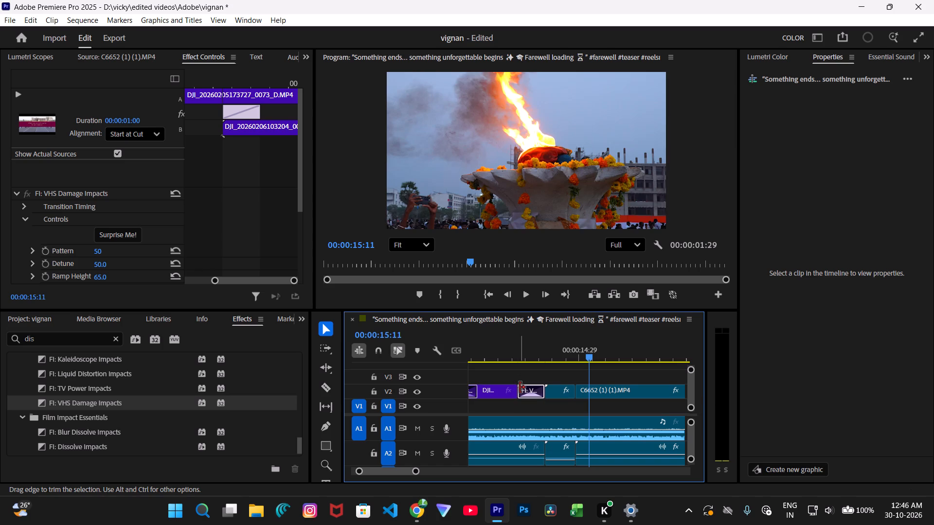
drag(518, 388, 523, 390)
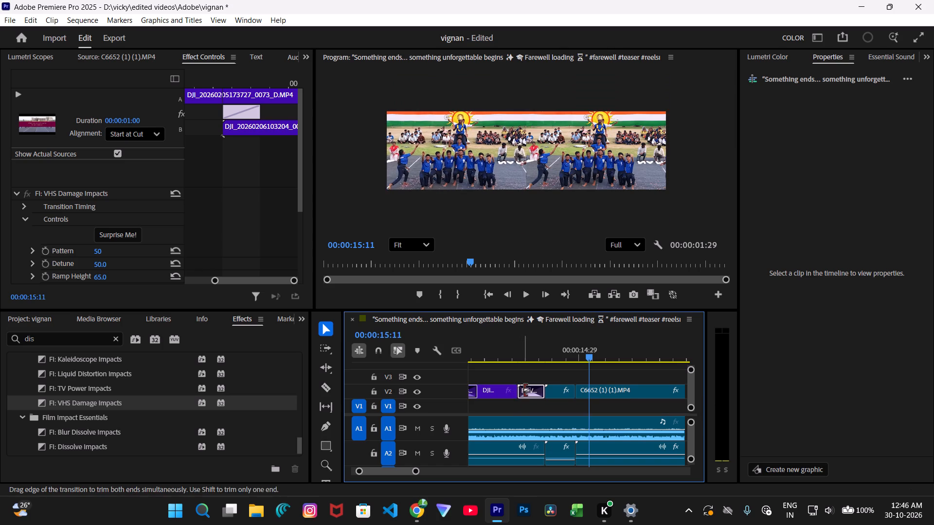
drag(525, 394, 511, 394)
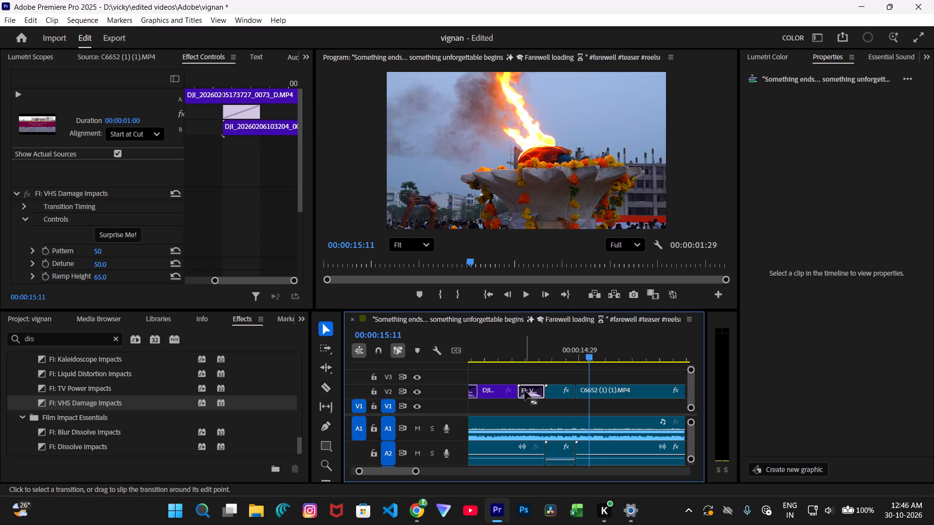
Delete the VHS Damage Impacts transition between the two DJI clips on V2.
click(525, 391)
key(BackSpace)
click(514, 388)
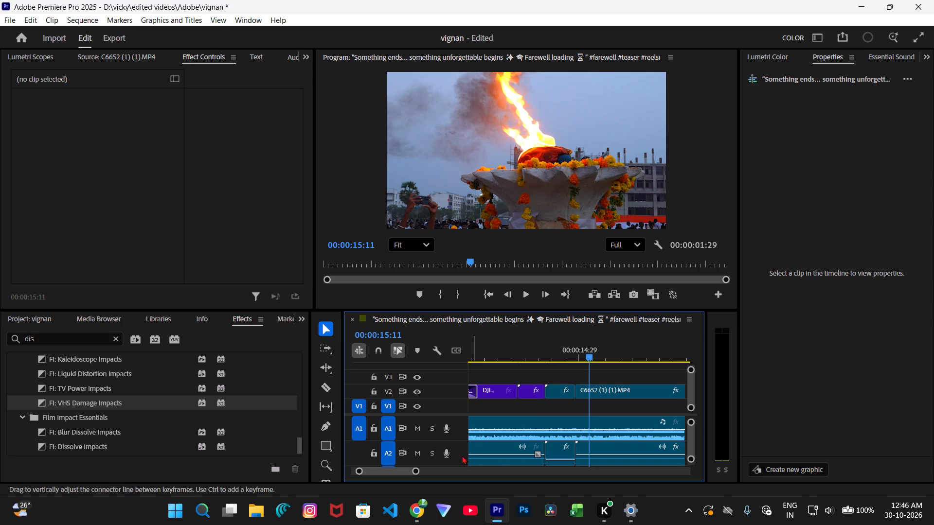
Look along the sequence at close zoom and move the playhead to the V3 cut between C0008.MP4 and C0018.MP4 at 00:00:30:03.
drag(413, 472, 366, 474)
scroll(545, 398, up, 4)
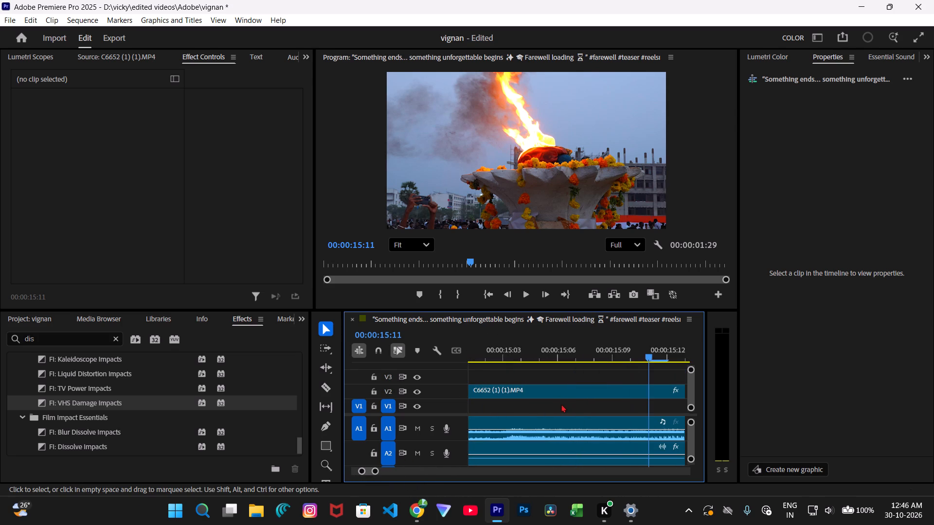
scroll(561, 404, up, 11)
scroll(575, 408, down, 17)
scroll(571, 413, down, 18)
scroll(564, 421, up, 1)
scroll(563, 421, down, 4)
scroll(563, 420, up, 1)
scroll(561, 414, down, 19)
scroll(561, 405, up, 1)
scroll(561, 405, down, 2)
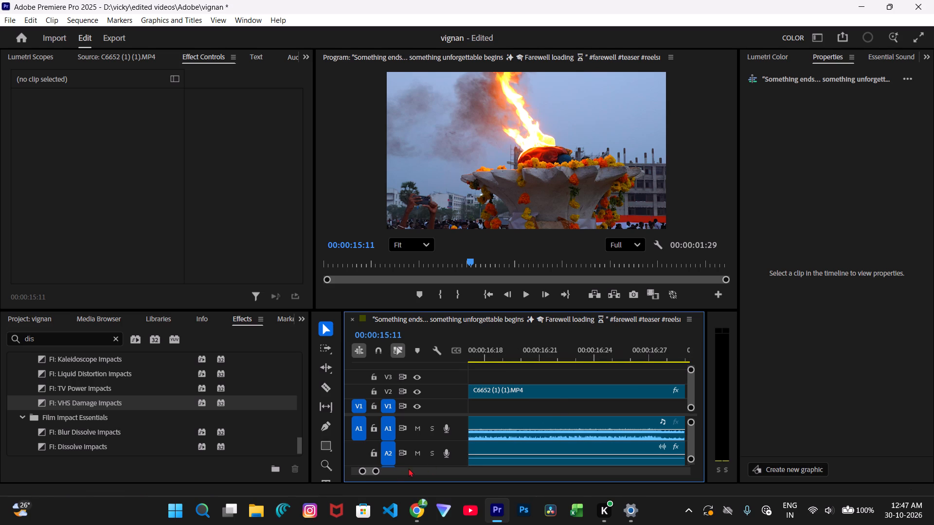
drag(371, 471, 362, 474)
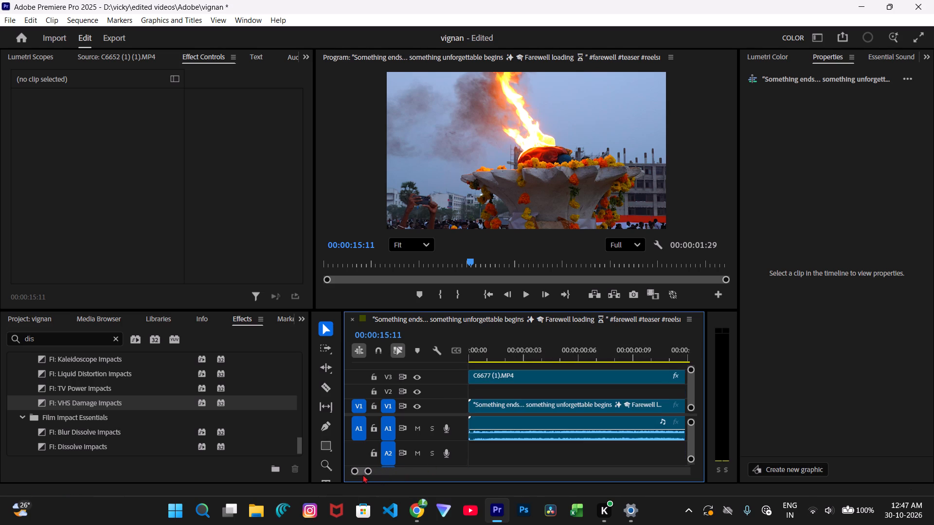
drag(362, 474, 384, 474)
scroll(517, 414, up, 4)
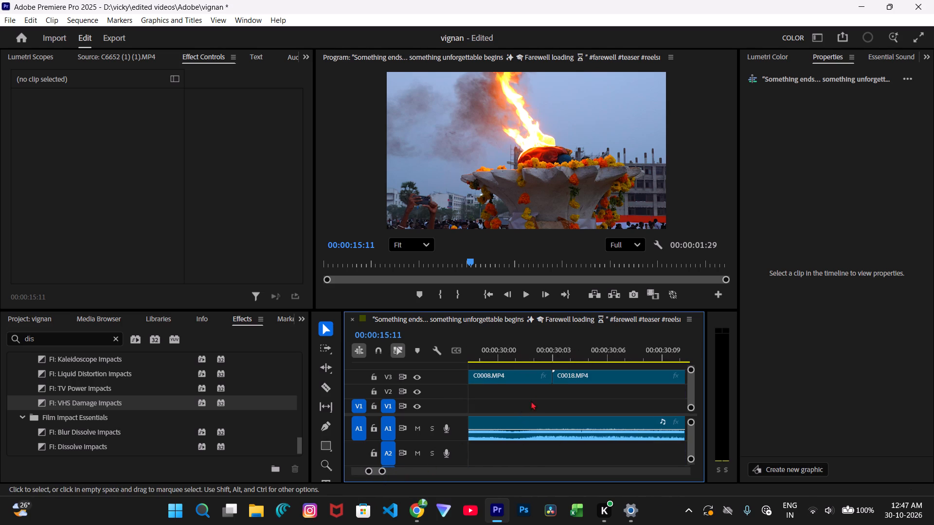
click(546, 354)
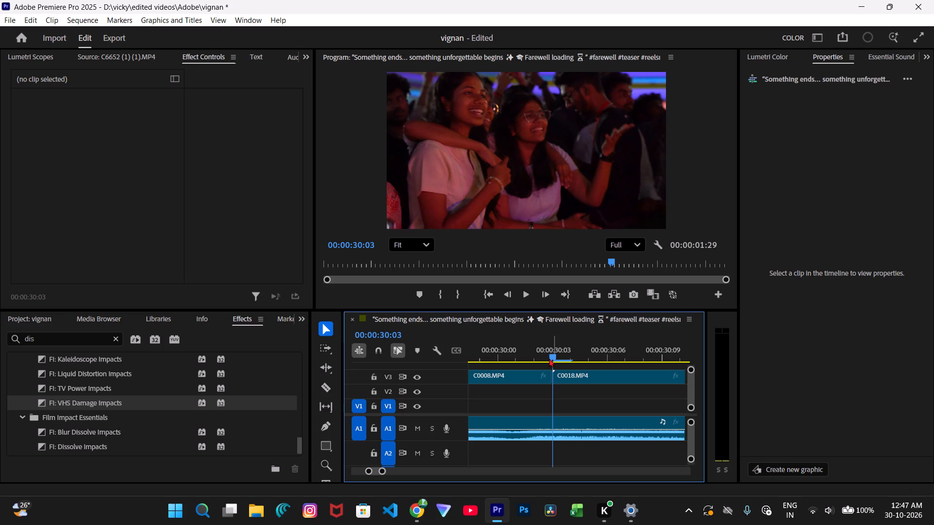
drag(549, 358, 474, 355)
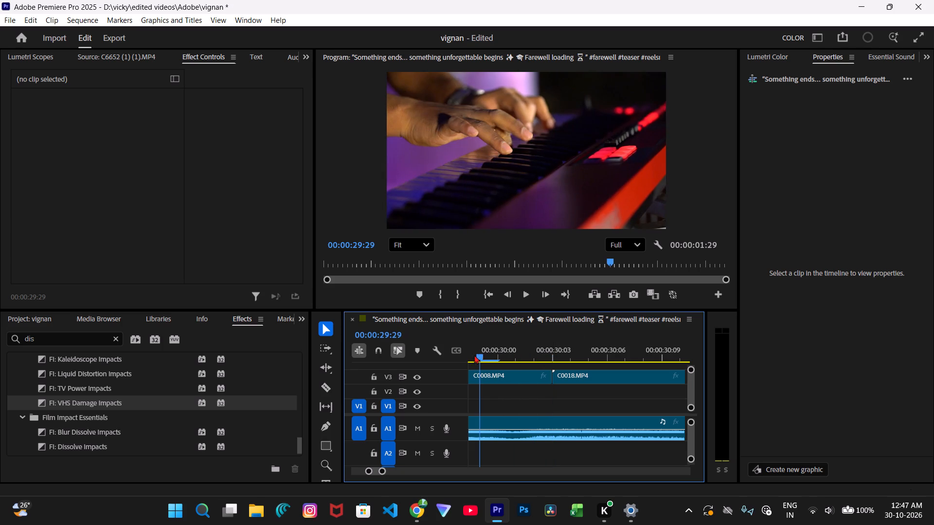
drag(474, 355, 461, 356)
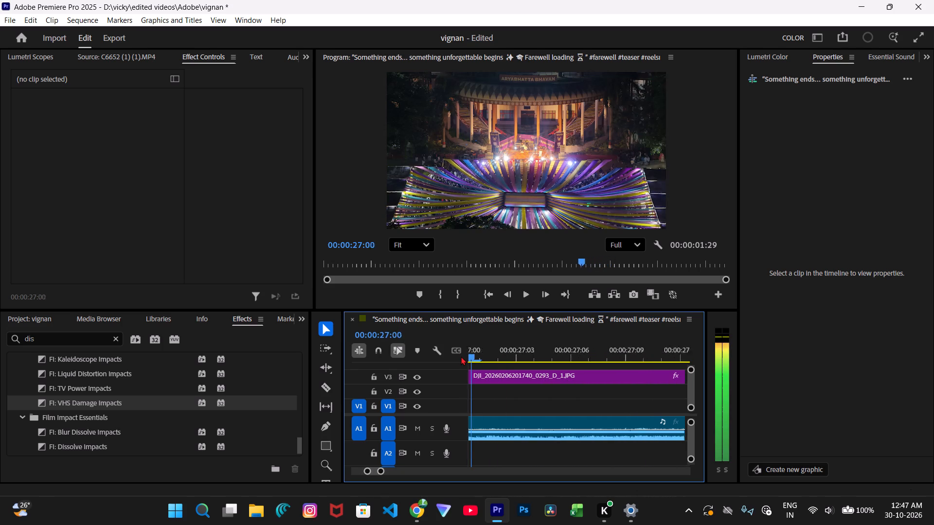
drag(461, 356, 468, 362)
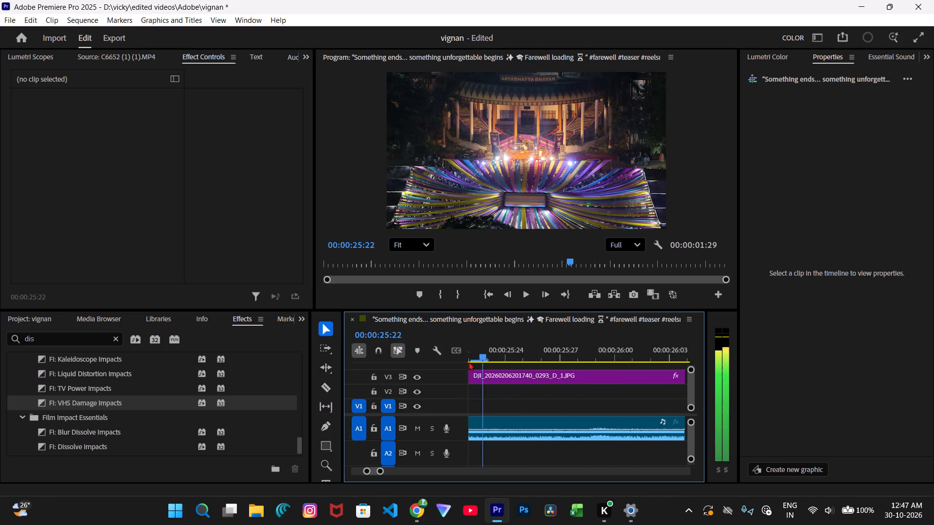
drag(468, 362, 467, 361)
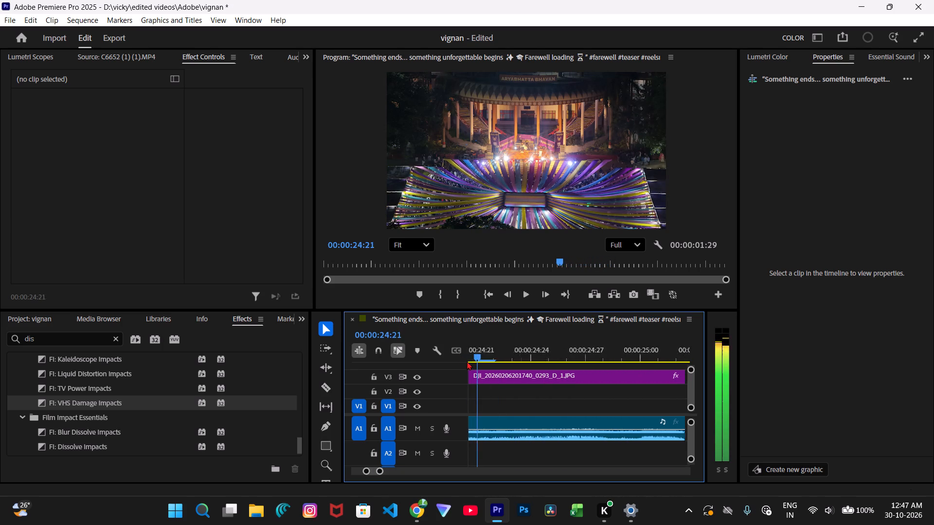
drag(467, 361, 456, 360)
click(456, 360)
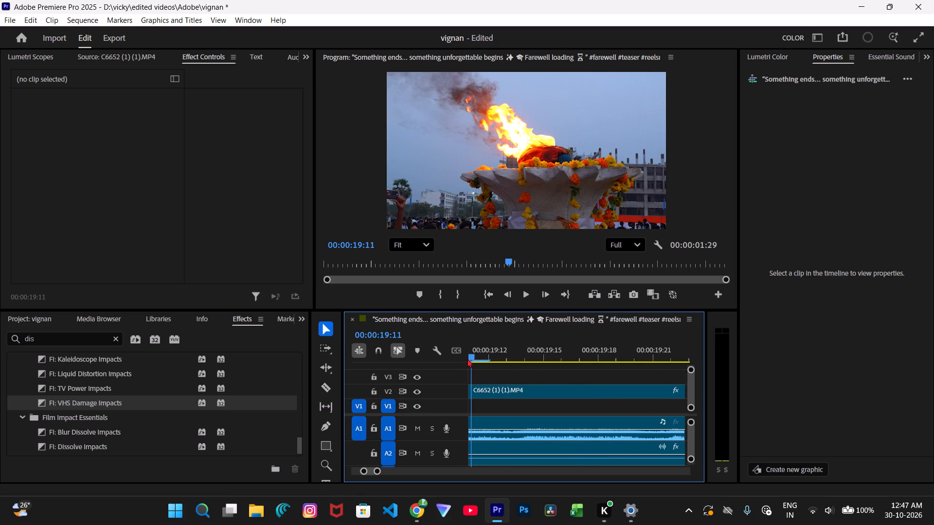
drag(468, 358, 445, 355)
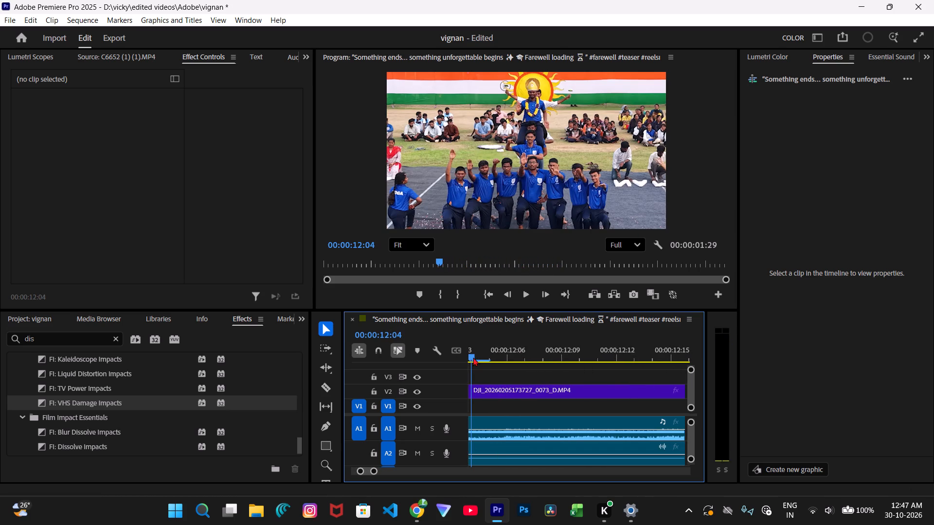
drag(473, 357, 646, 365)
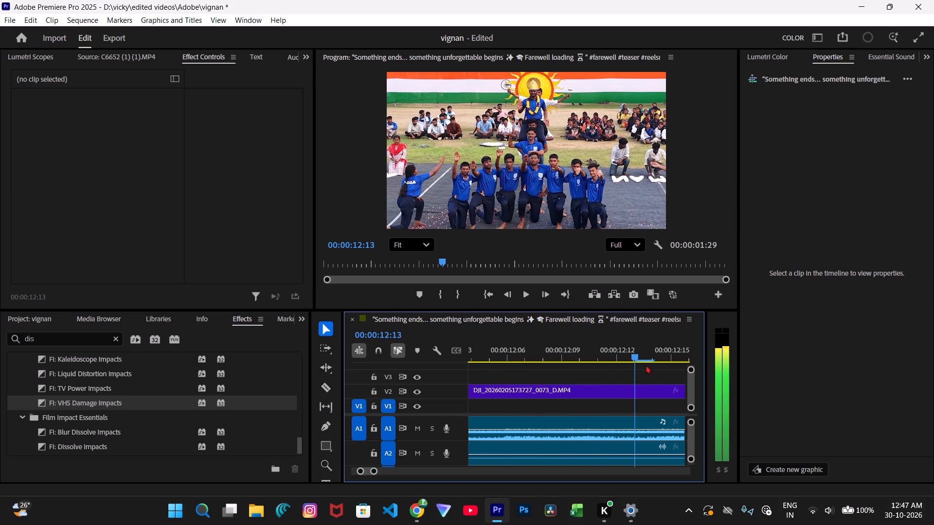
drag(646, 365, 669, 370)
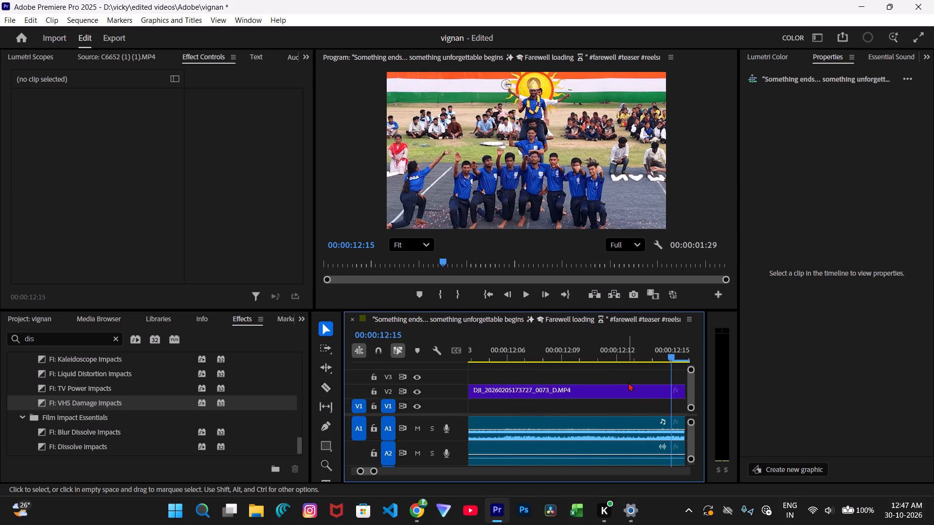
scroll(634, 391, up, 5)
scroll(624, 392, down, 13)
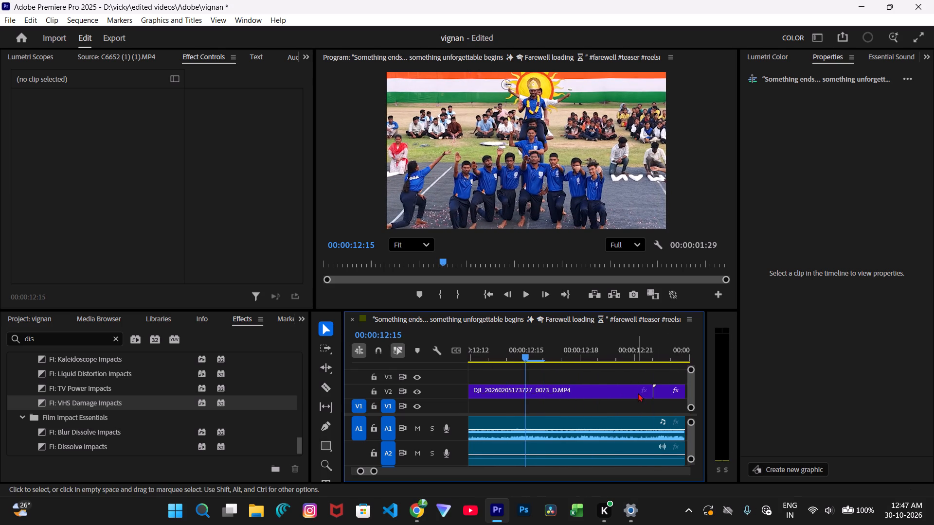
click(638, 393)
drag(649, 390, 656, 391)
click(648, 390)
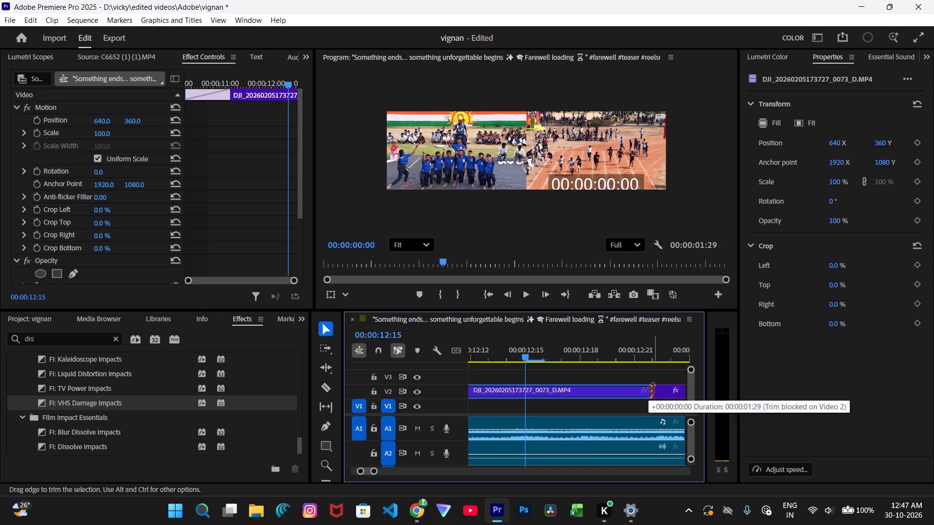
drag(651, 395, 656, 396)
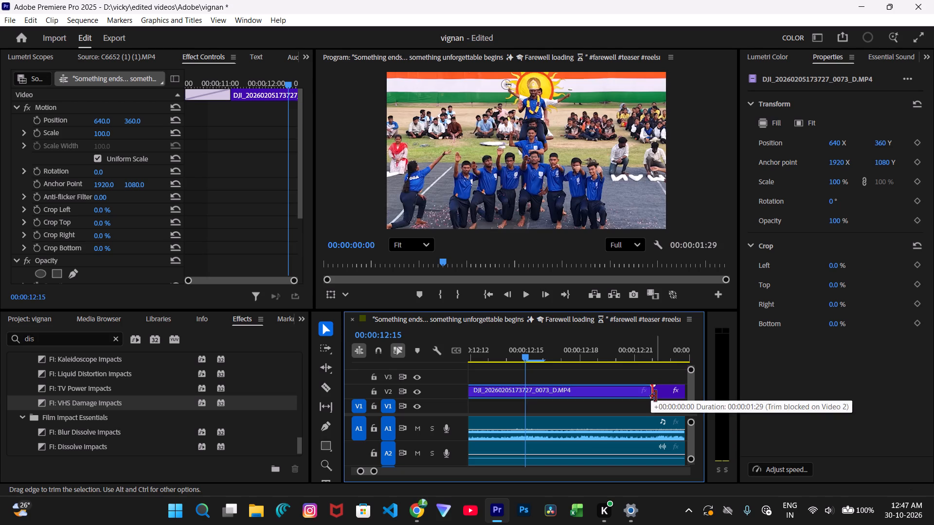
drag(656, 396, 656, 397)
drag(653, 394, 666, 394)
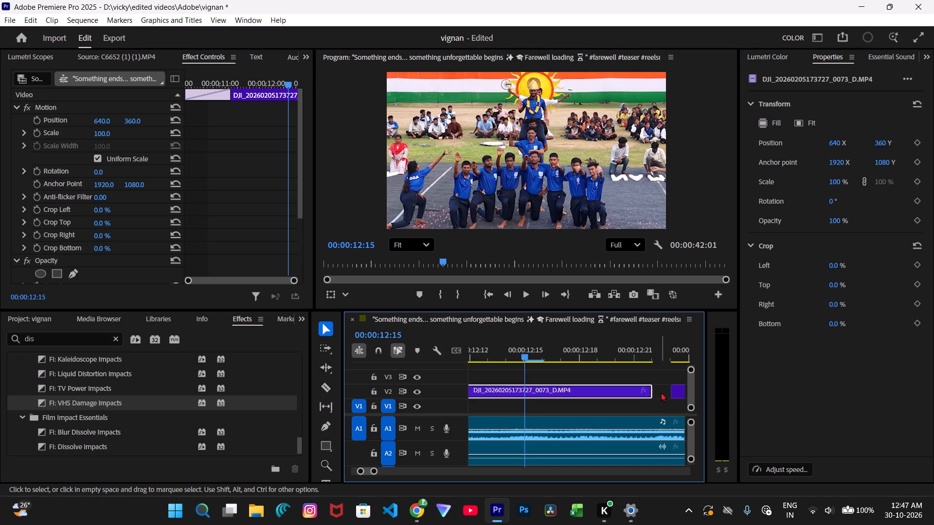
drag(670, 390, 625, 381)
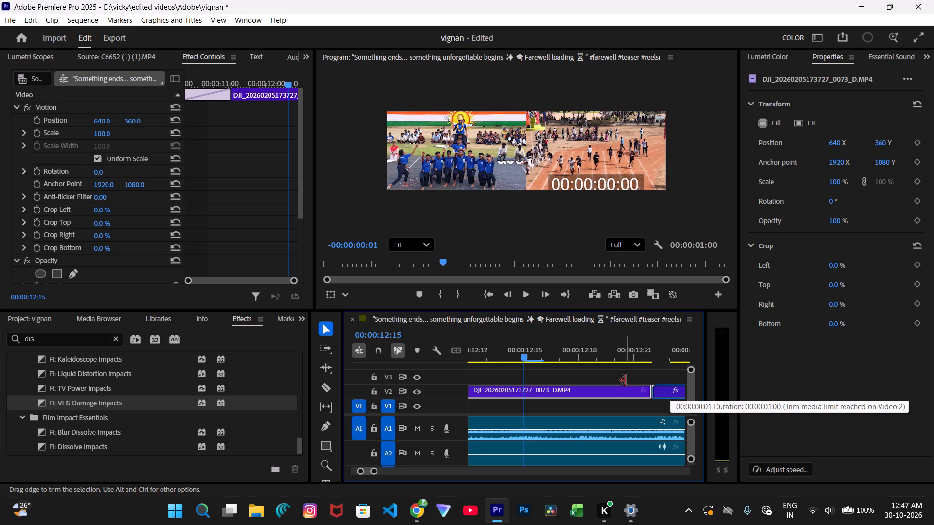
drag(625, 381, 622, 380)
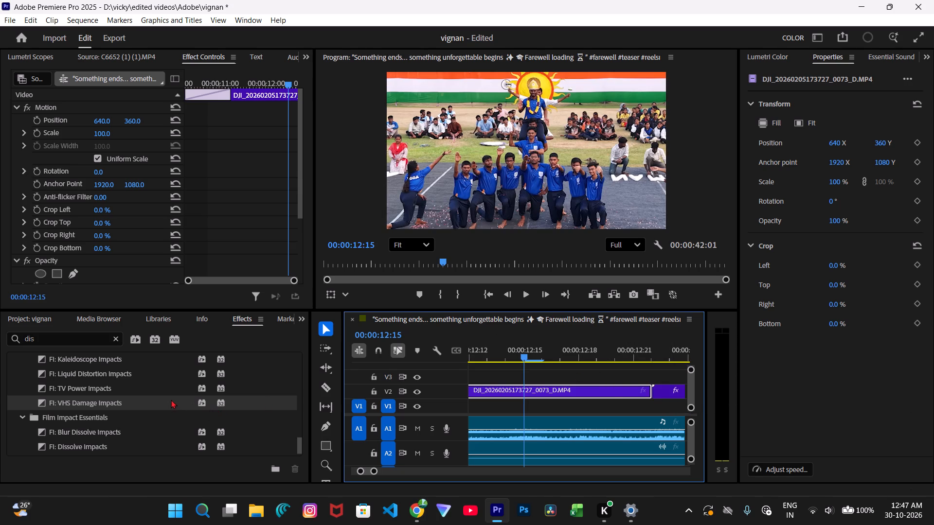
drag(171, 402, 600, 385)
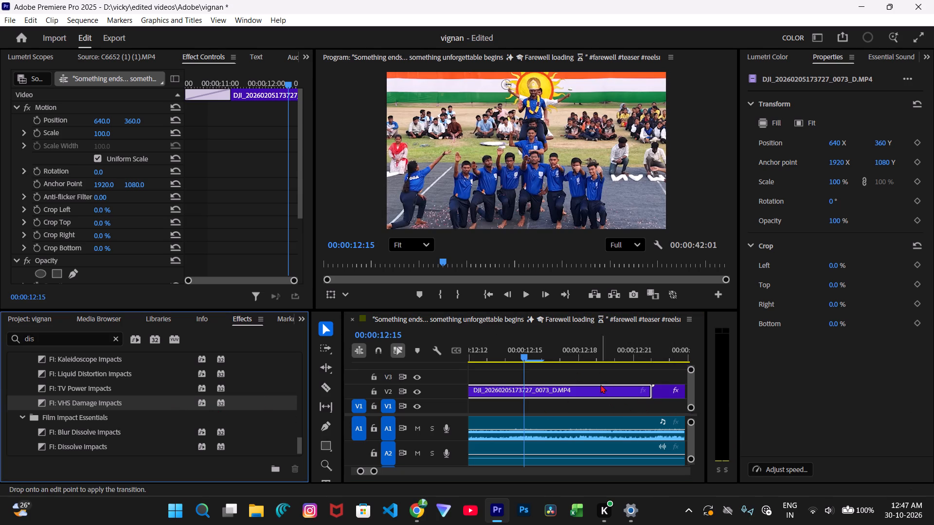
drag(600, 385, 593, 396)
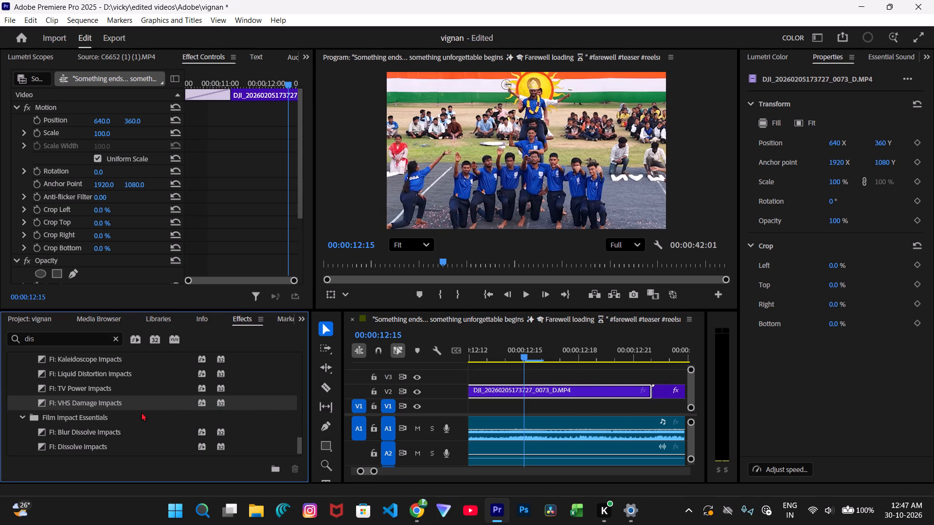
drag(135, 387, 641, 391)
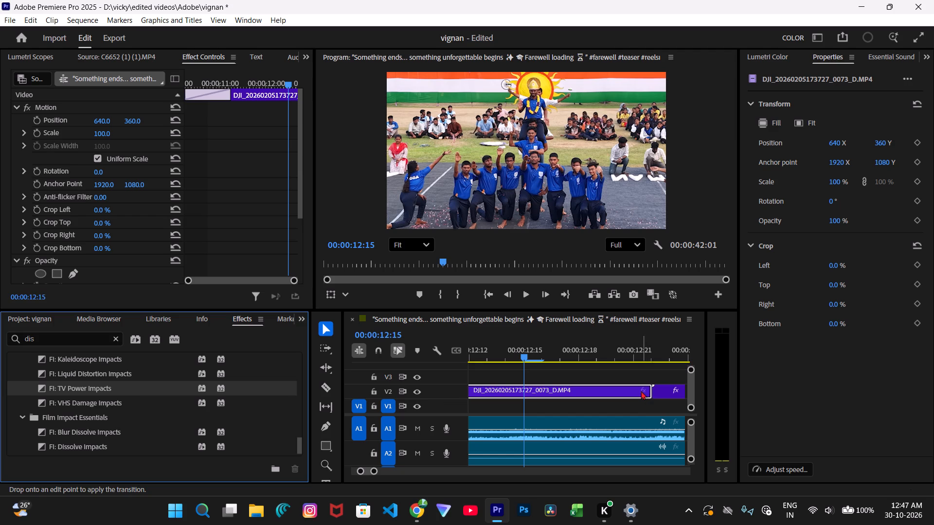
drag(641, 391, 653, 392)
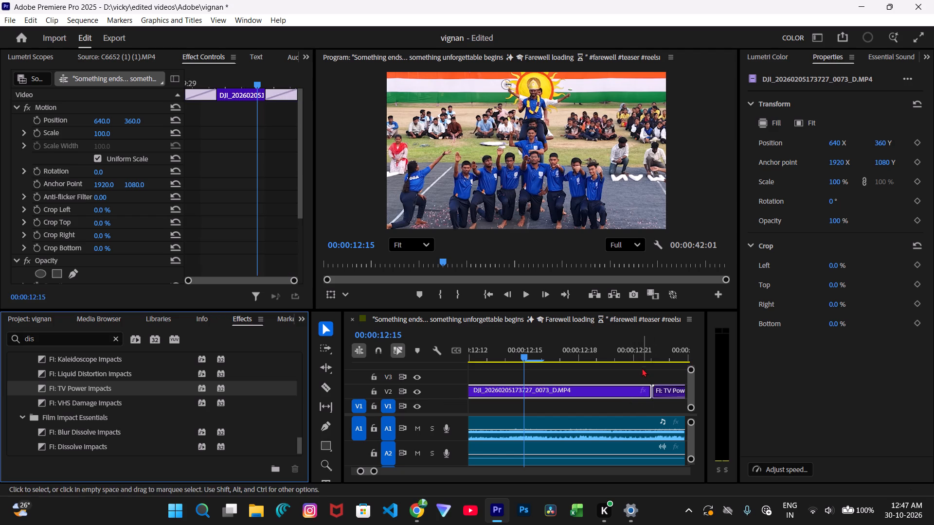
Play back the TV Power Impacts transition on V2 from shortly before the cut.
click(637, 361)
click(635, 358)
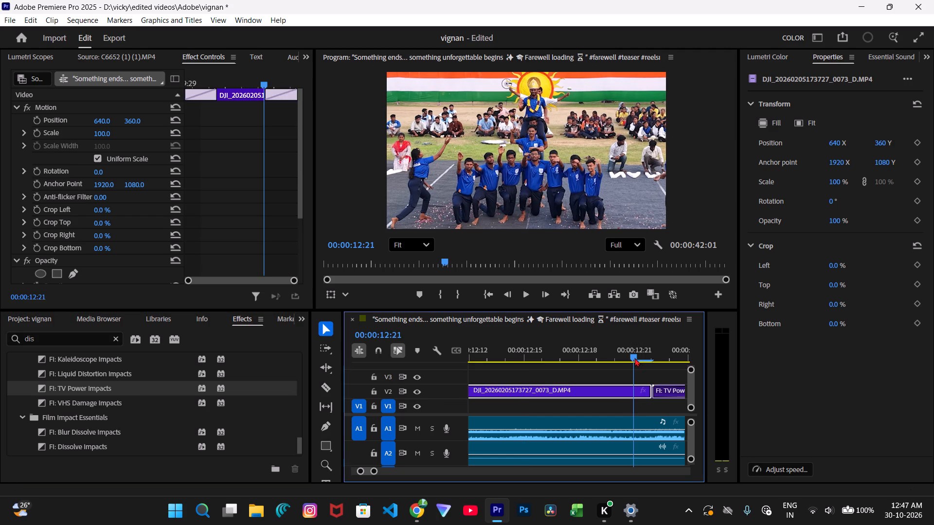
key(space)
key(space)
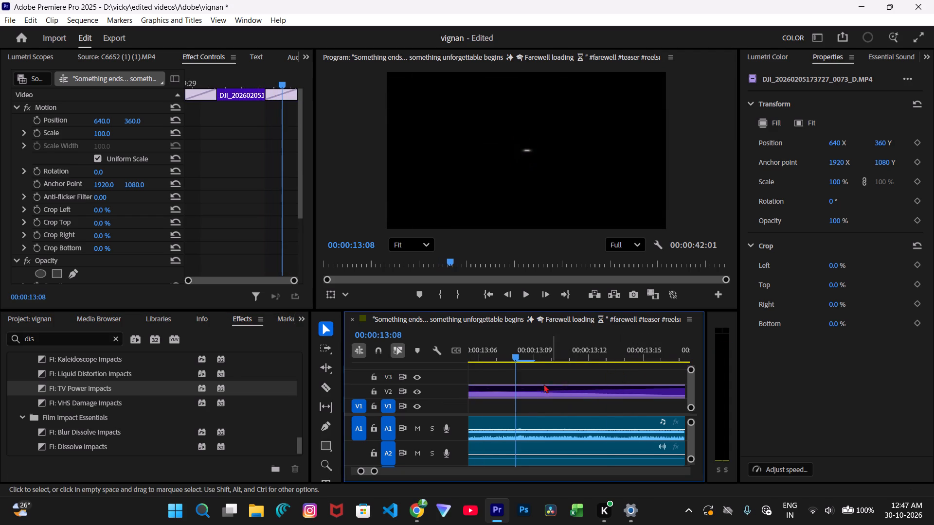
drag(374, 472, 416, 472)
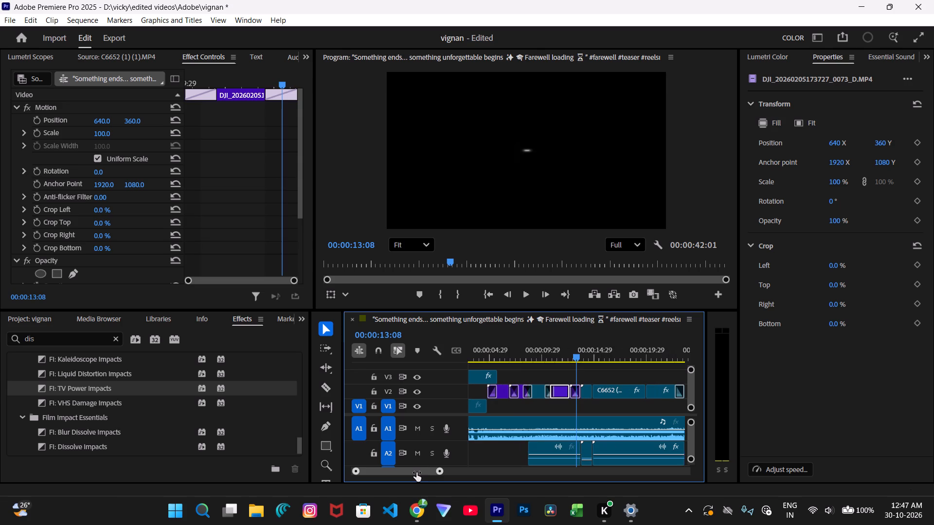
drag(416, 472, 417, 472)
click(561, 358)
key(space)
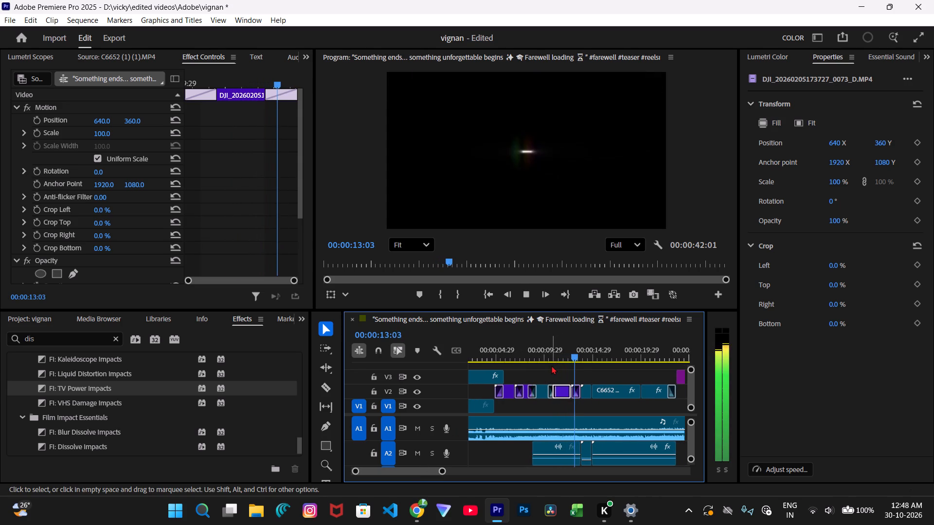
key(space)
key(space)
key(space)
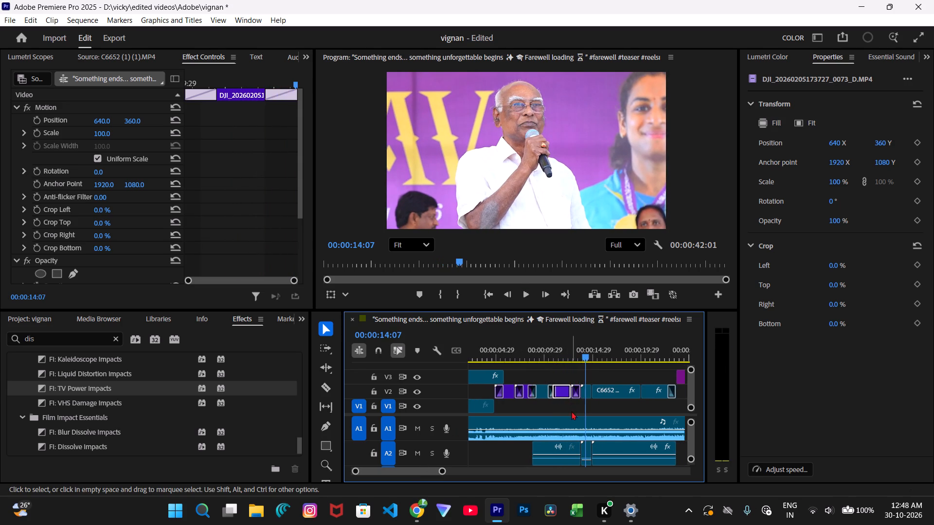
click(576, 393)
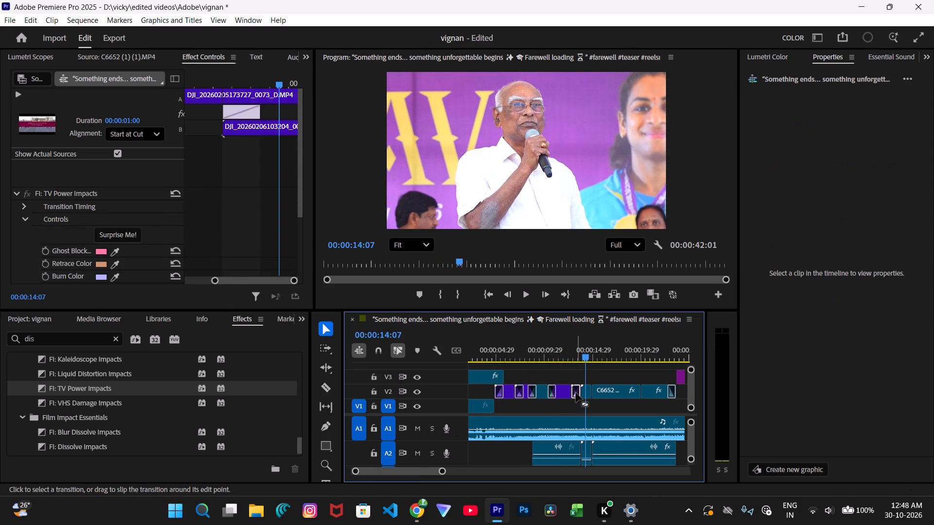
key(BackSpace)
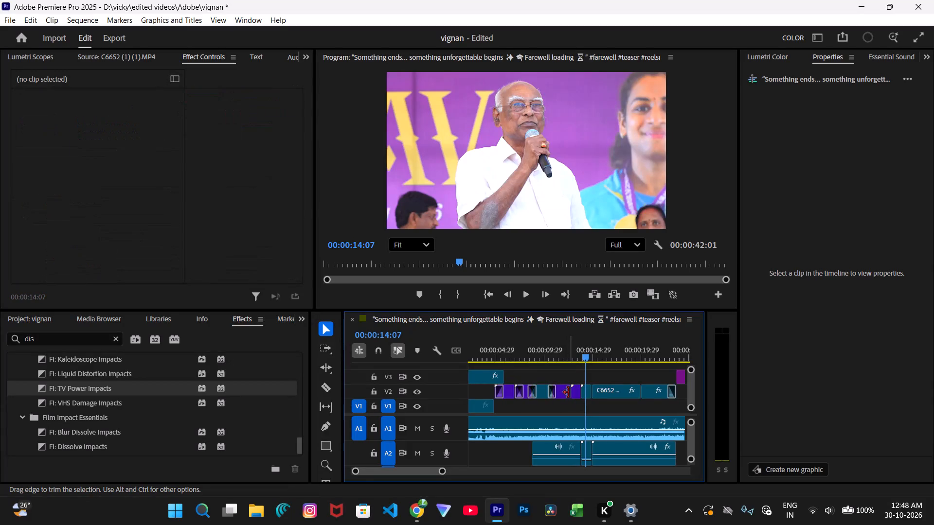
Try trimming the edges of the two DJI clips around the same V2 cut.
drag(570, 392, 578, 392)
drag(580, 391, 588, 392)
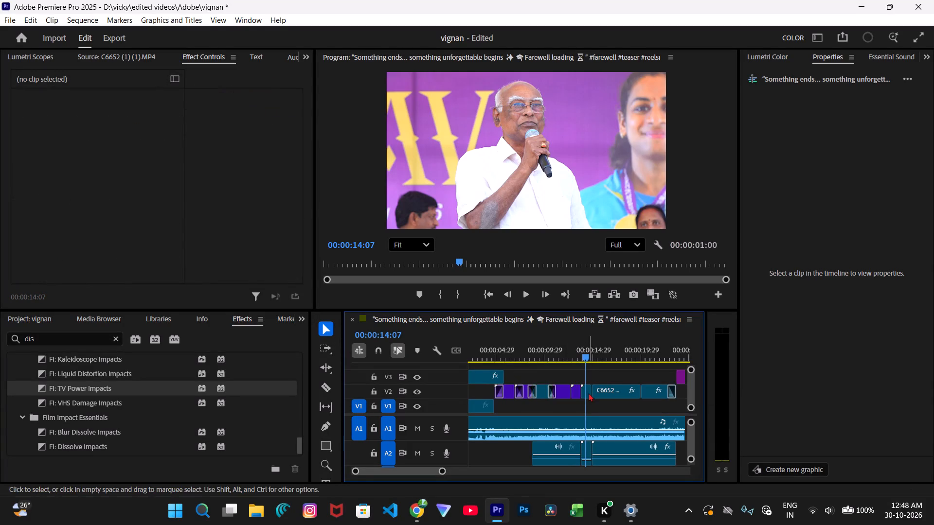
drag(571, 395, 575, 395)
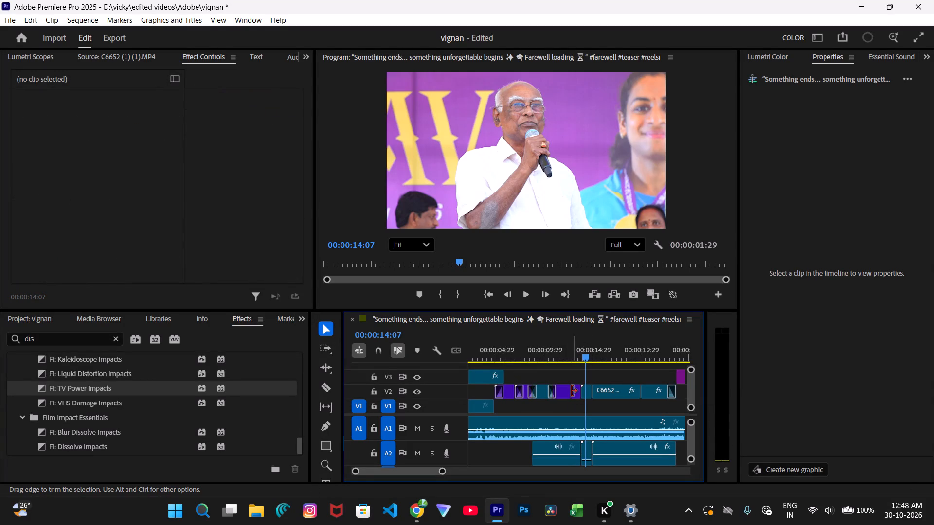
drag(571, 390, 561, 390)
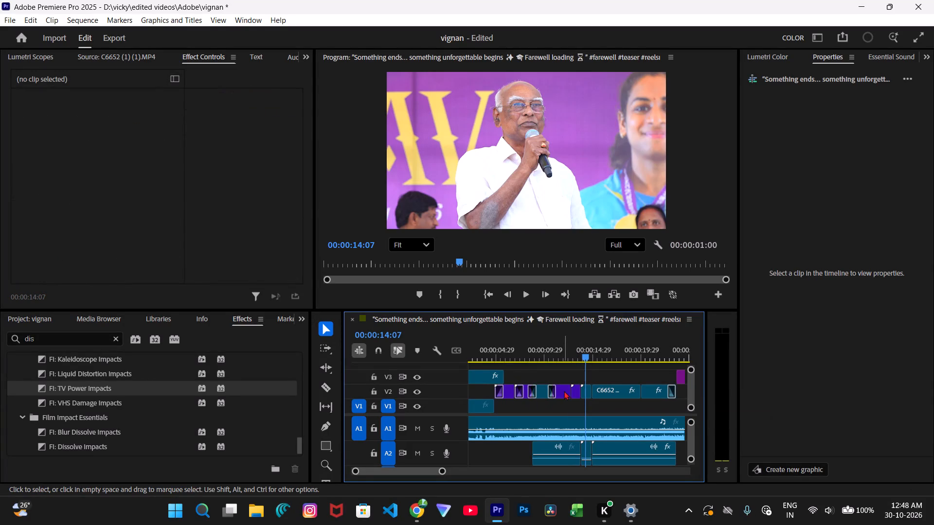
click(570, 388)
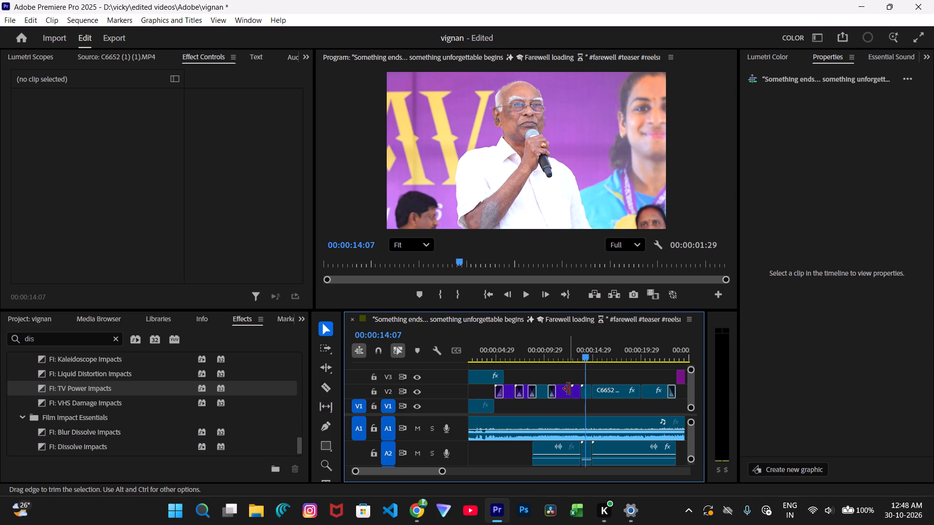
right_click(571, 390)
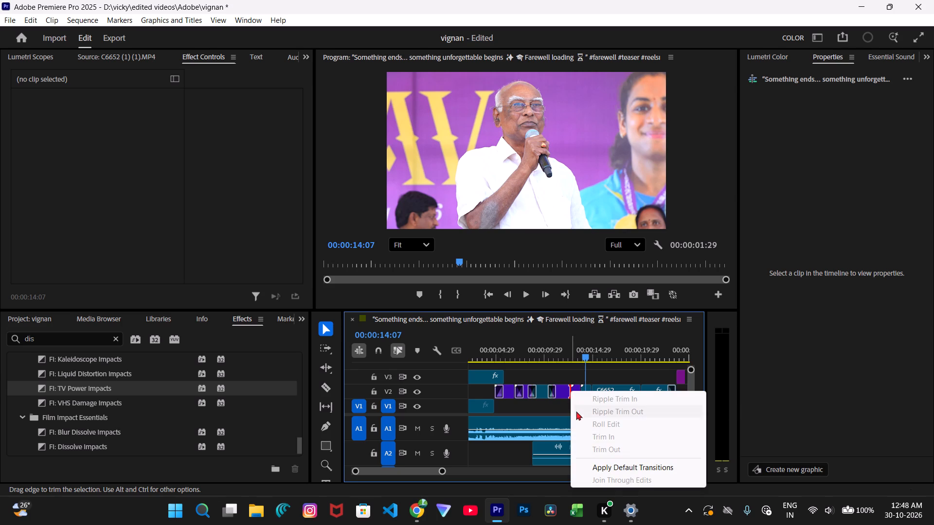
click(612, 467)
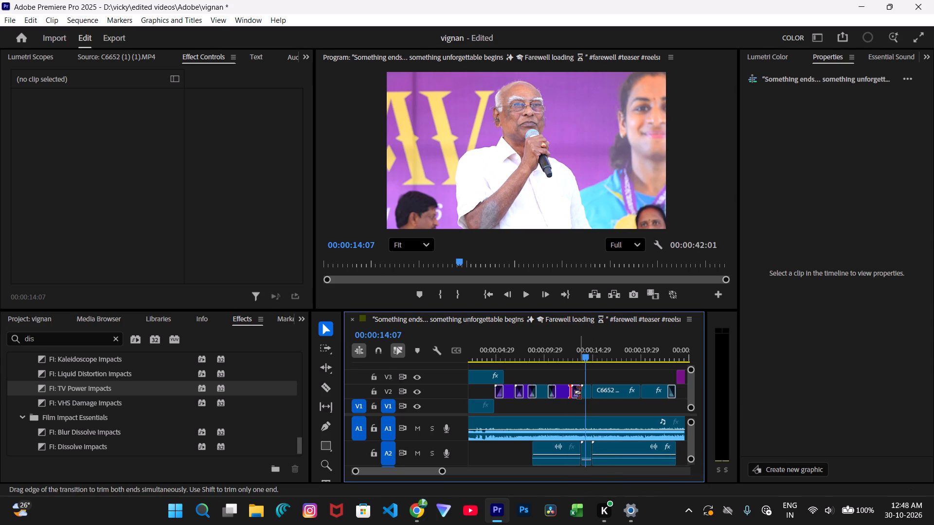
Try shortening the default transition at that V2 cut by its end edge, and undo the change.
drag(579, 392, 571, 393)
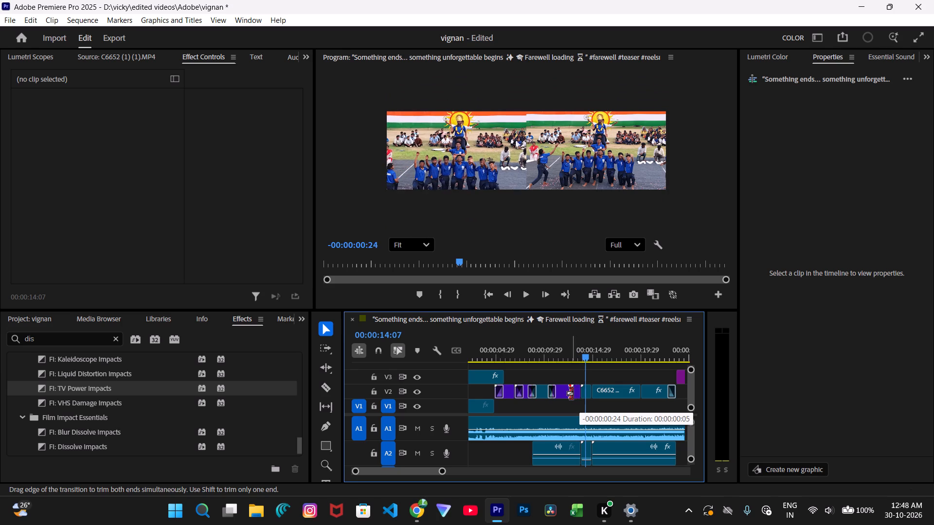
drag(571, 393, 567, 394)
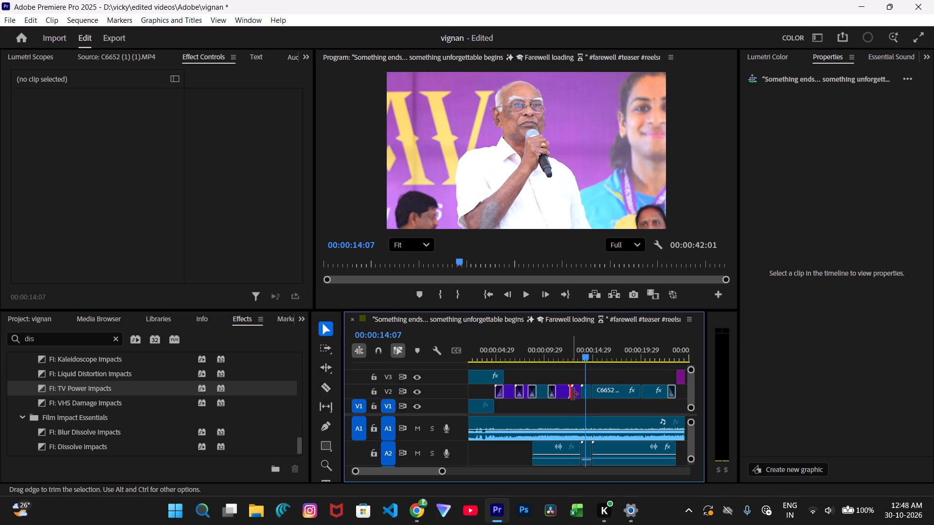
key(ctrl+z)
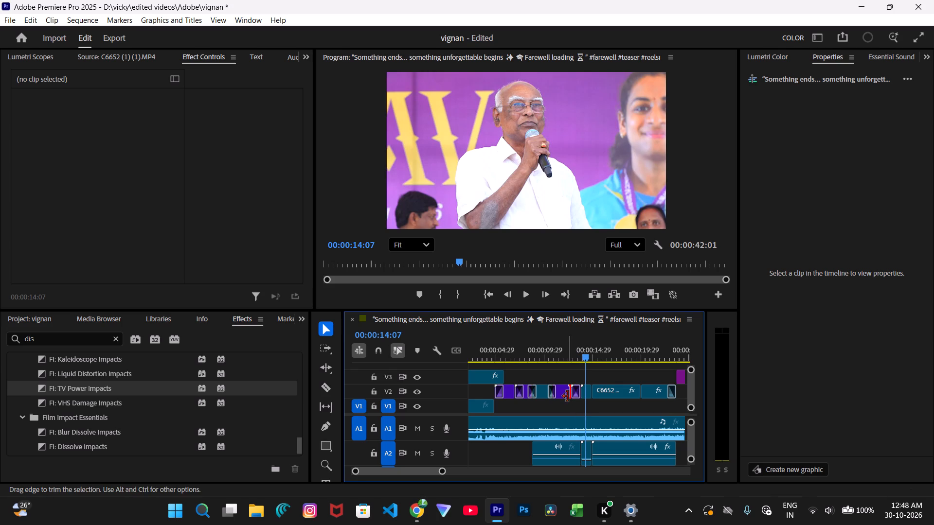
click(574, 395)
click(574, 395)
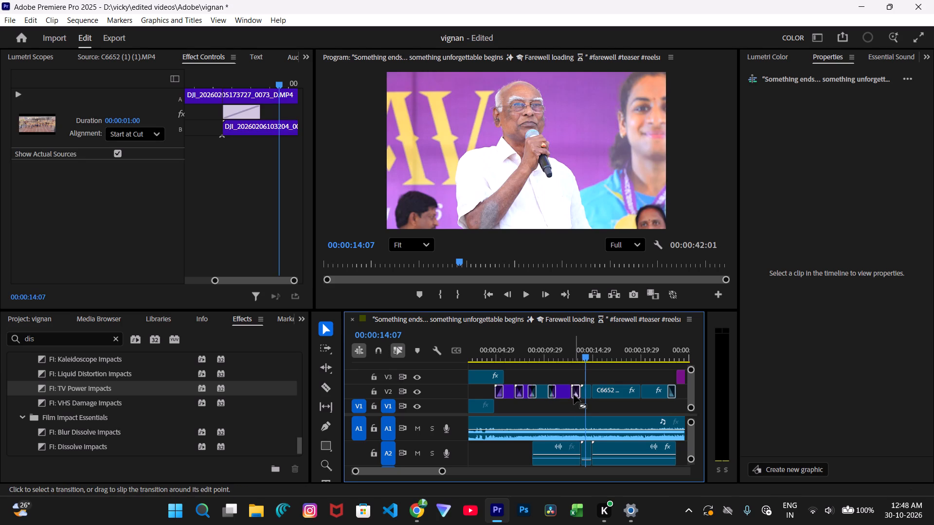
key(BackSpace)
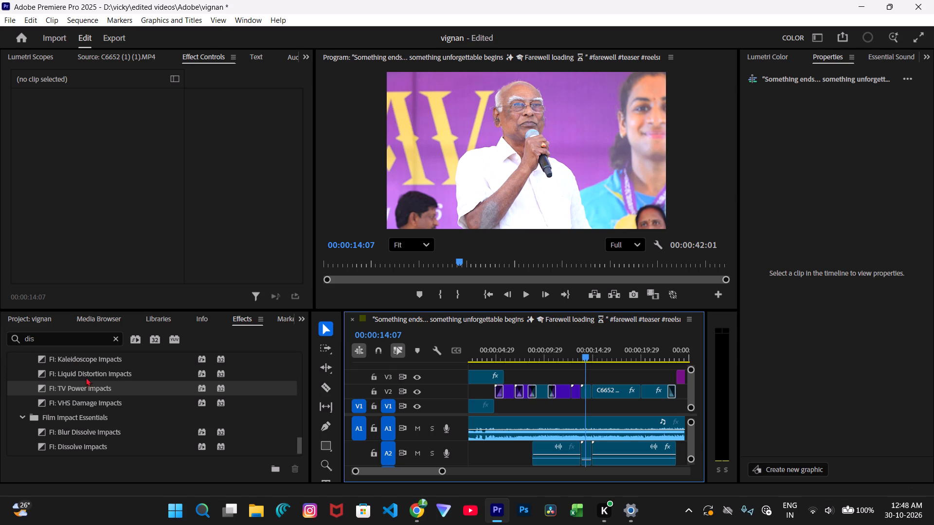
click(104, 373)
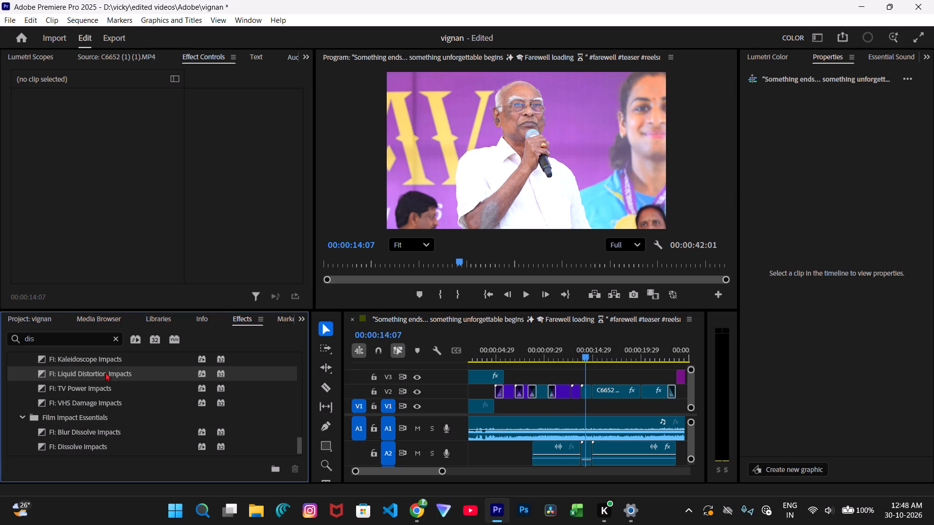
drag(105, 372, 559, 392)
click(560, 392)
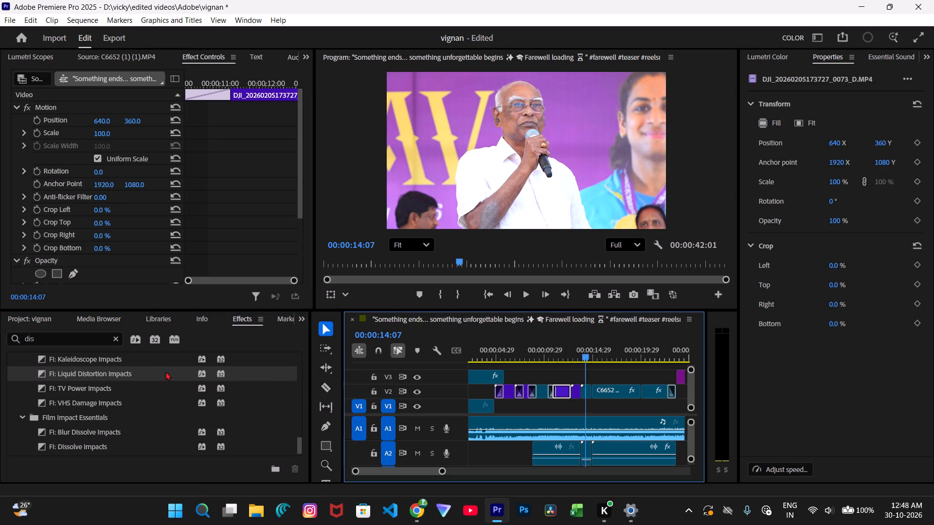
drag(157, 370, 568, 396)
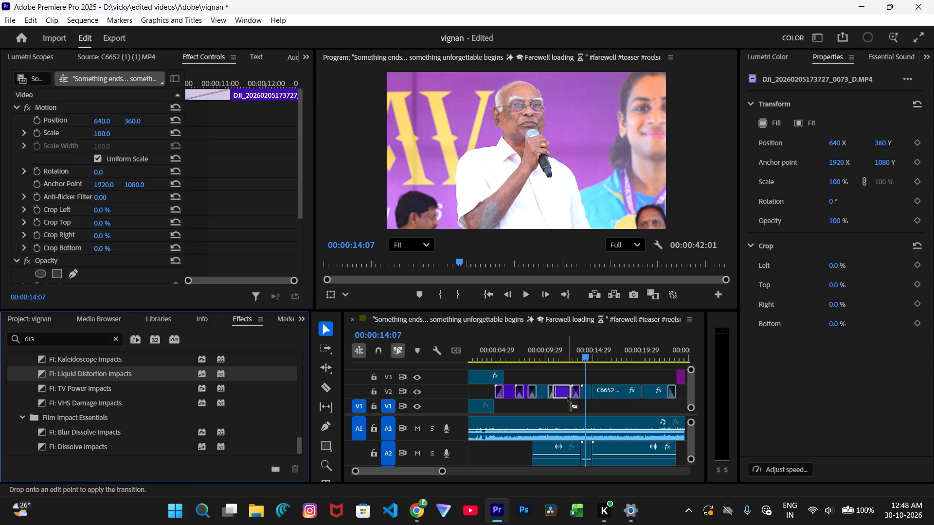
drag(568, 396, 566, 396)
click(562, 356)
key(m)
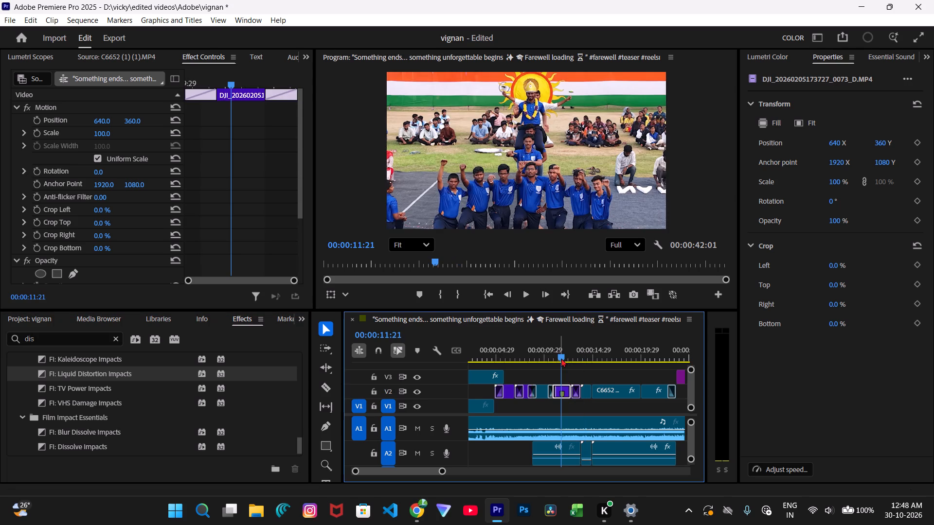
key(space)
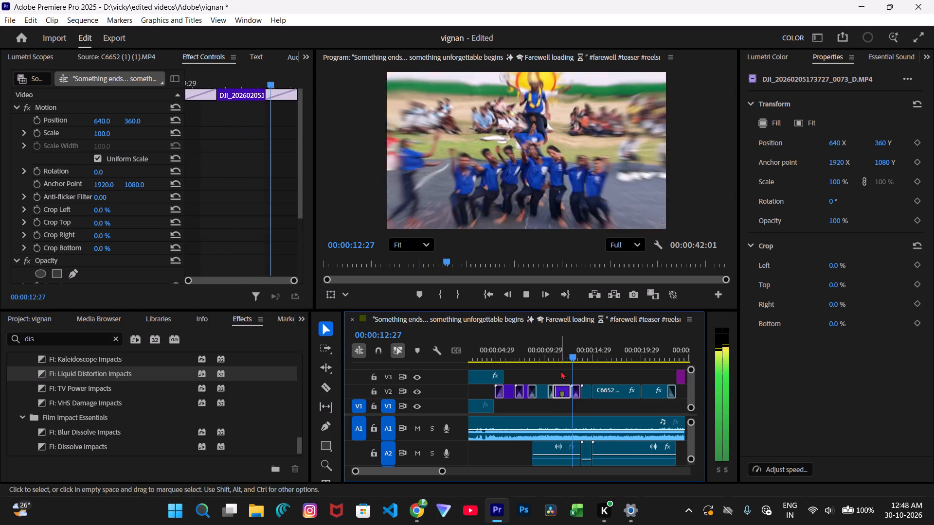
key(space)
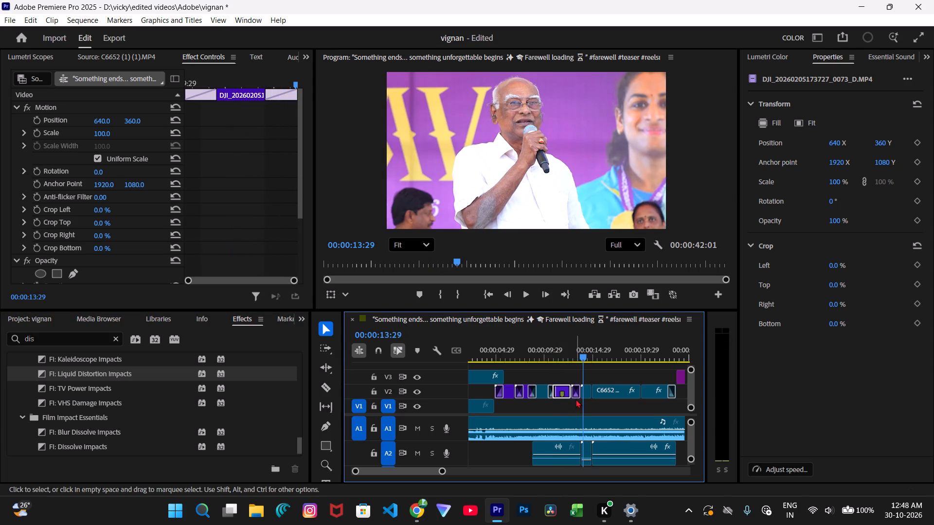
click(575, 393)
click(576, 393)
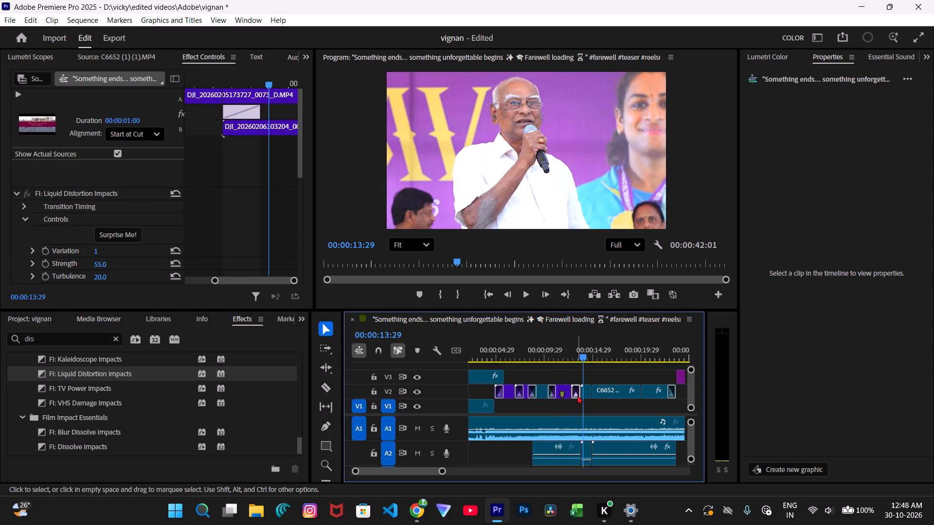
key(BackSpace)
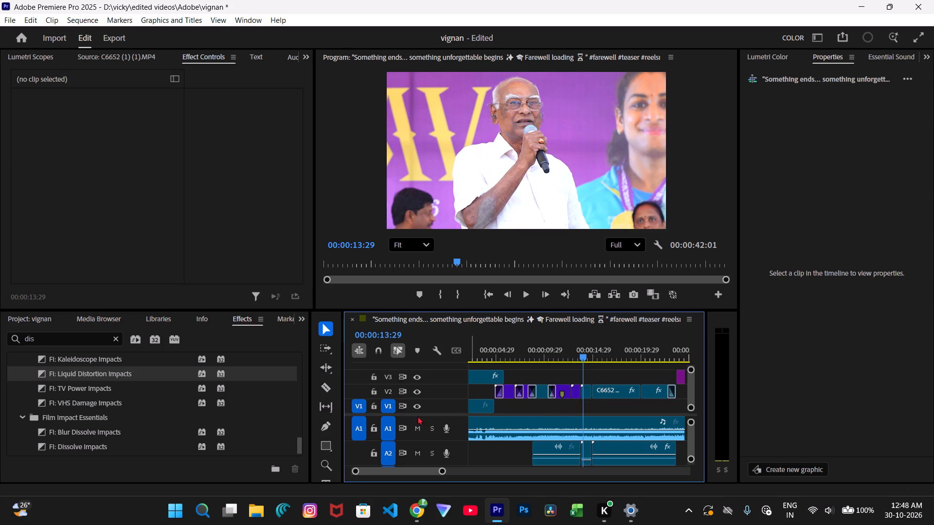
drag(140, 431, 501, 413)
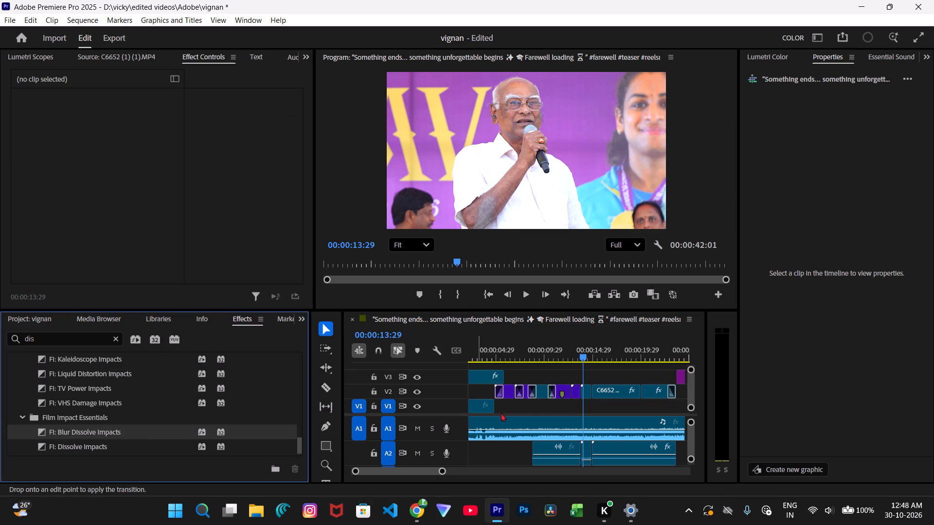
drag(501, 413, 570, 389)
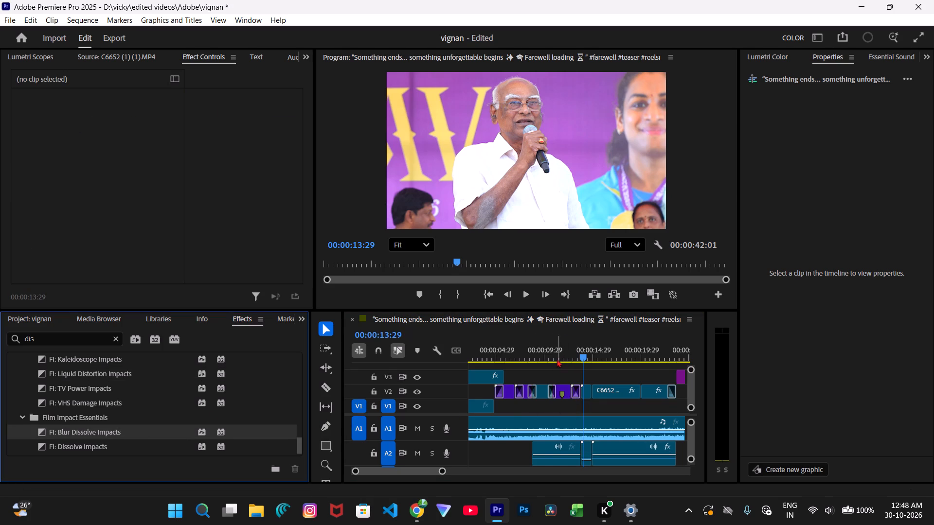
click(555, 360)
key(space)
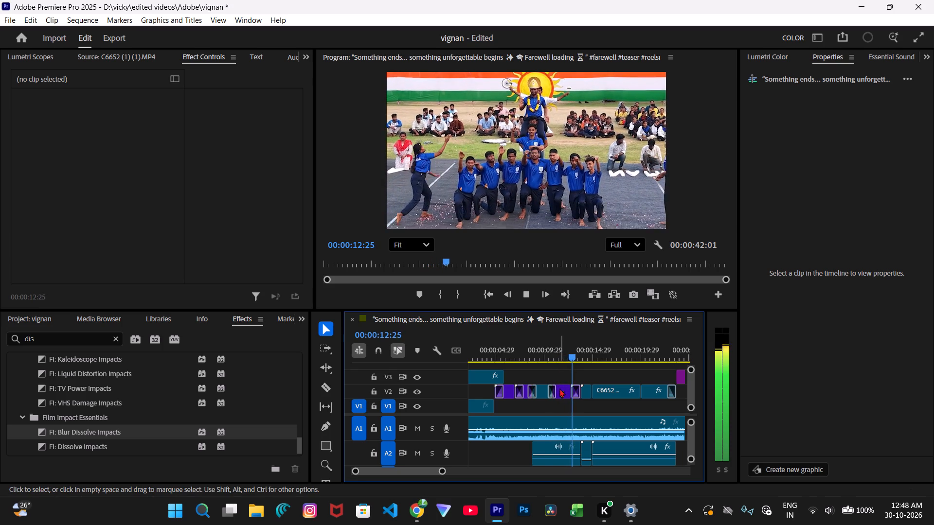
key(space)
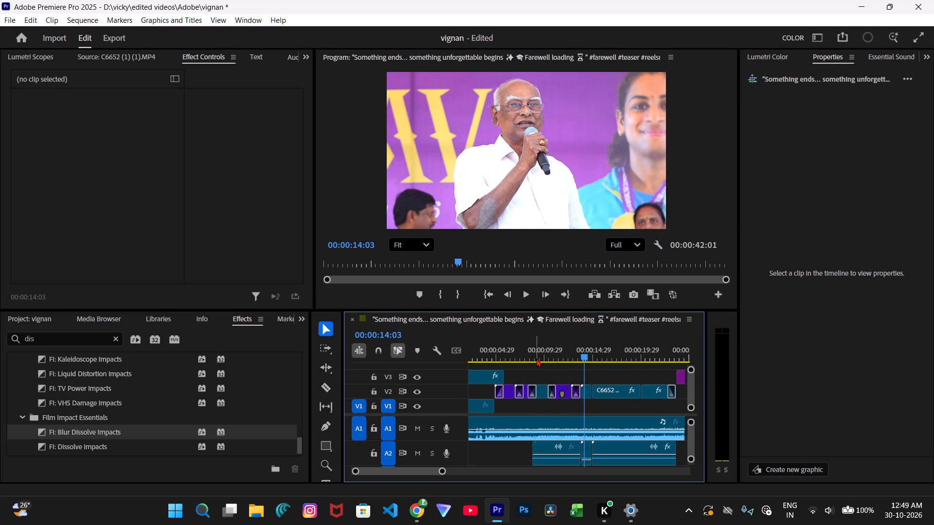
click(536, 358)
key(space)
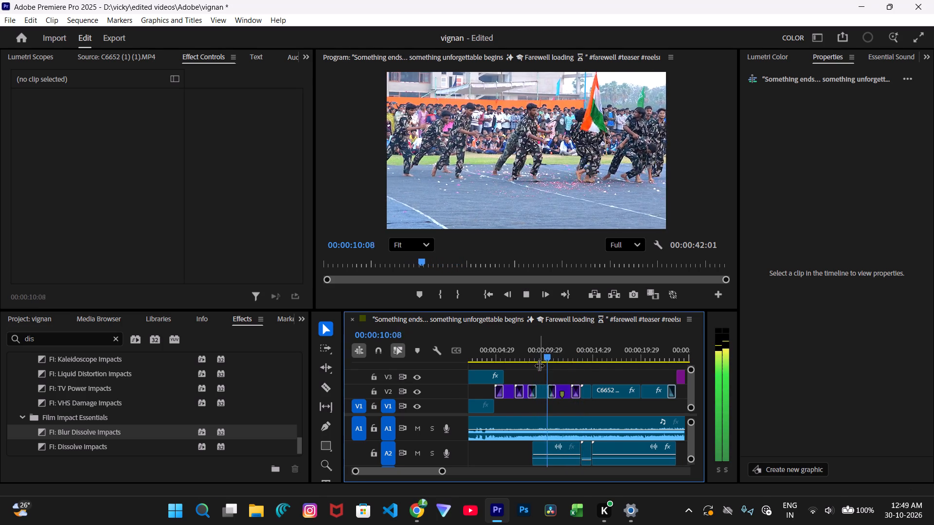
key(space)
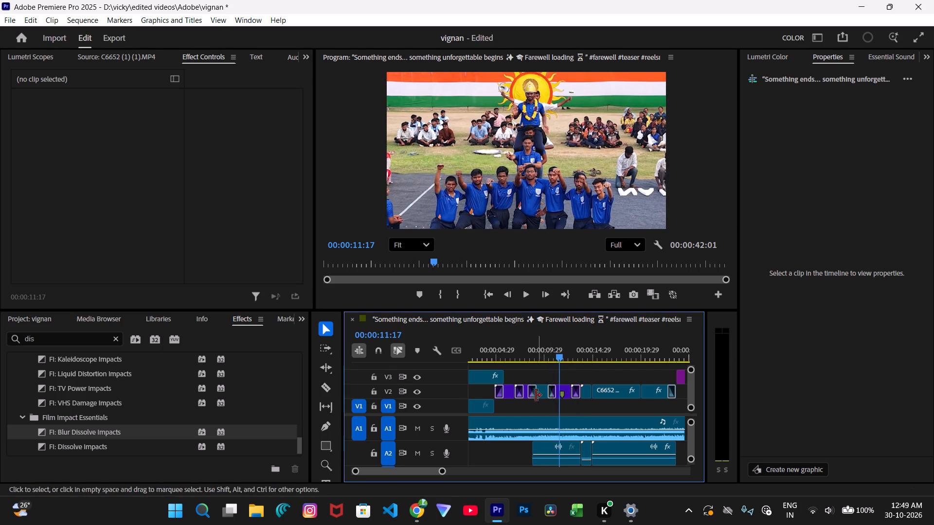
click(525, 357)
key(space)
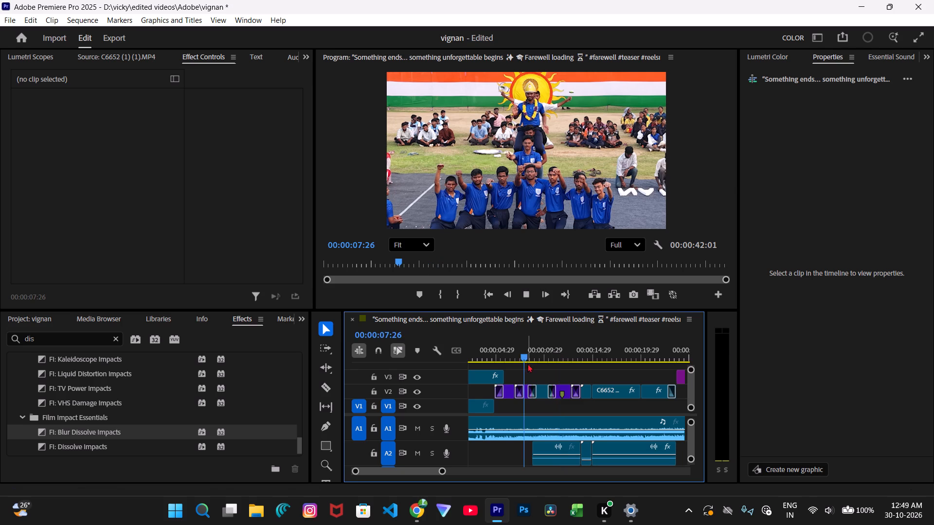
key(space)
click(554, 395)
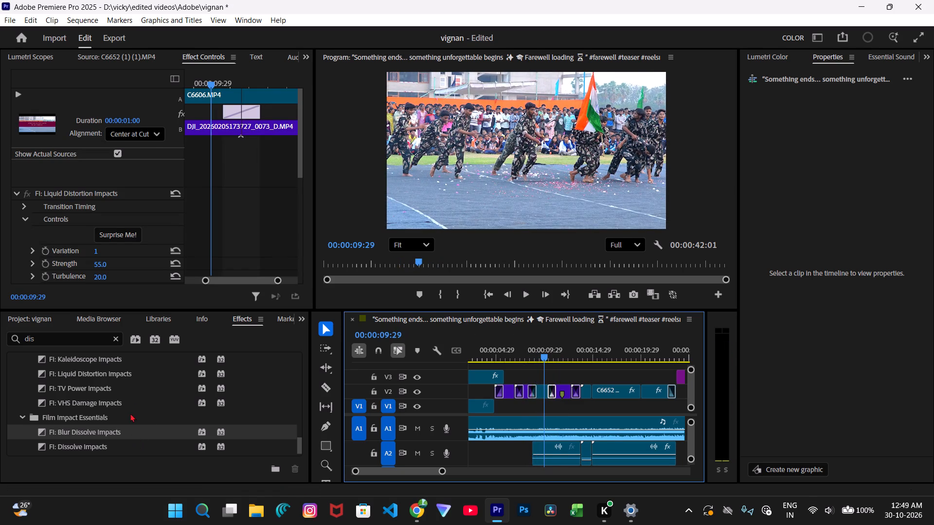
scroll(146, 376, up, 5)
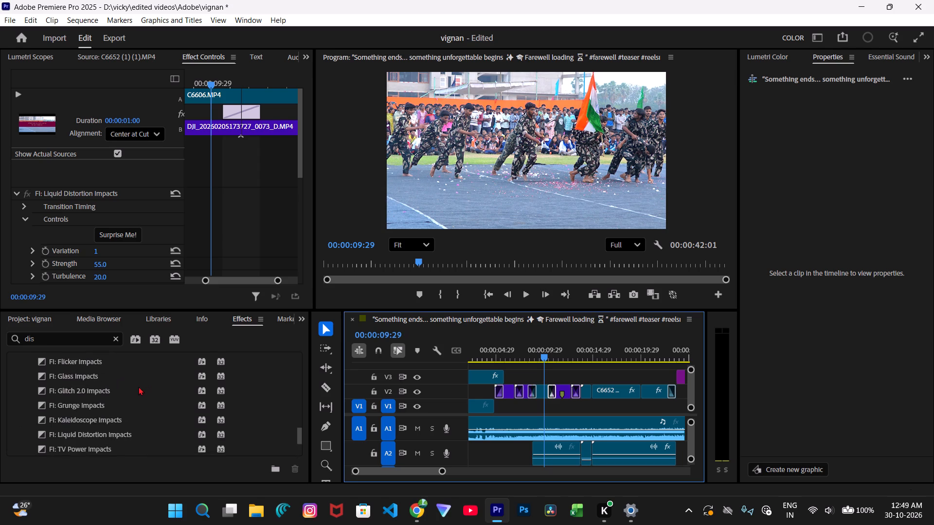
scroll(137, 385, up, 2)
drag(98, 385, 541, 390)
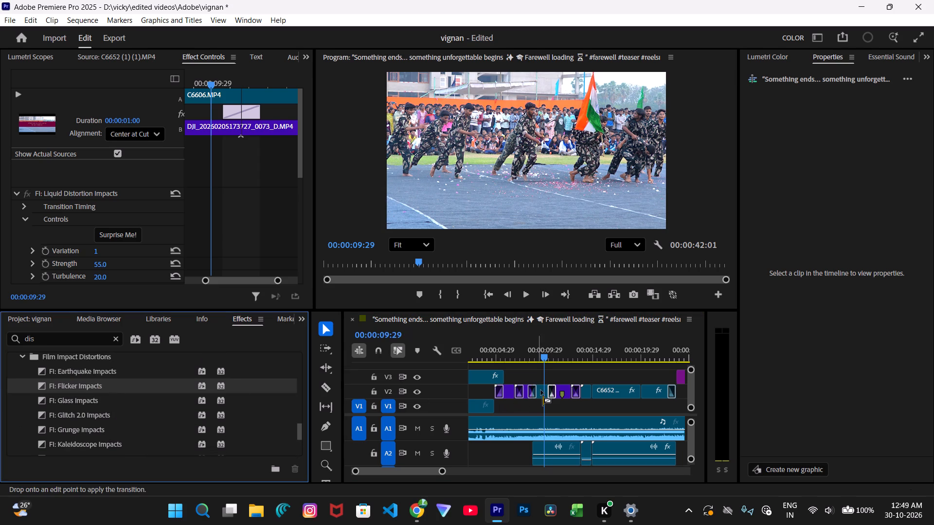
drag(541, 390, 553, 389)
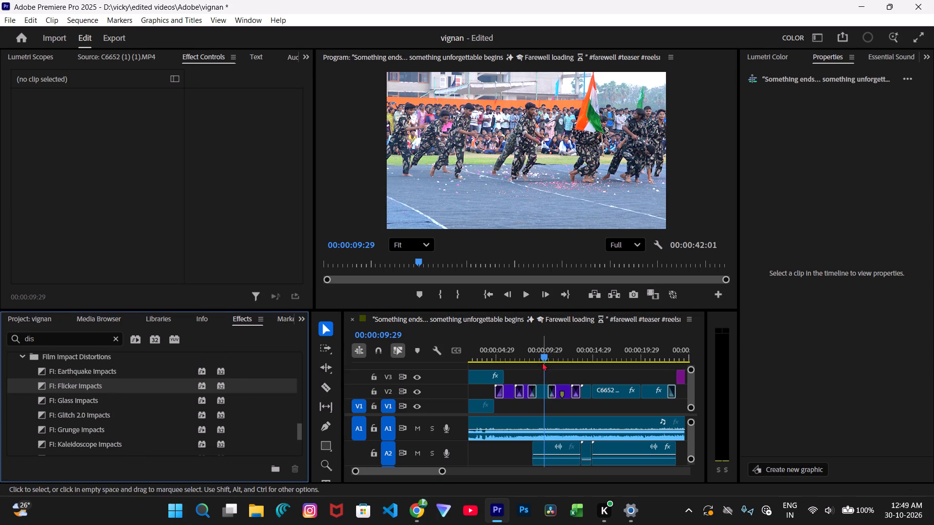
key(space)
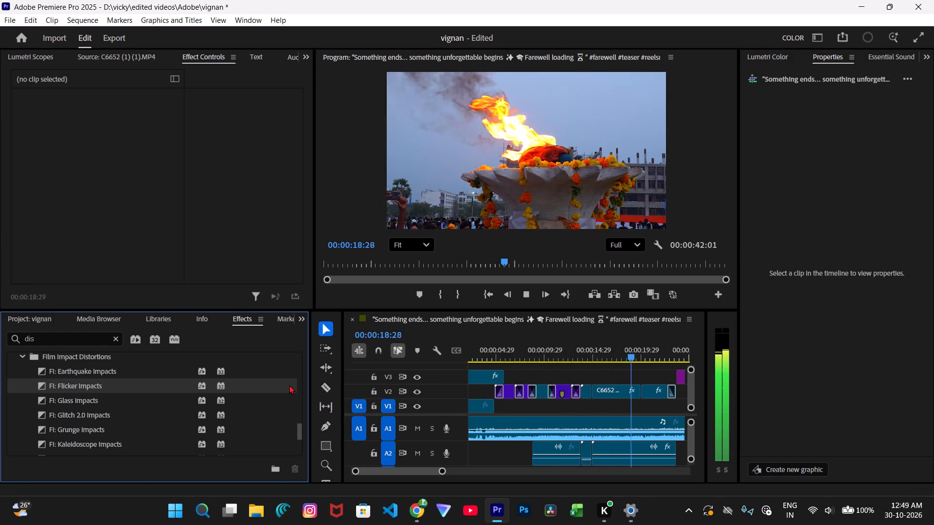
key(space)
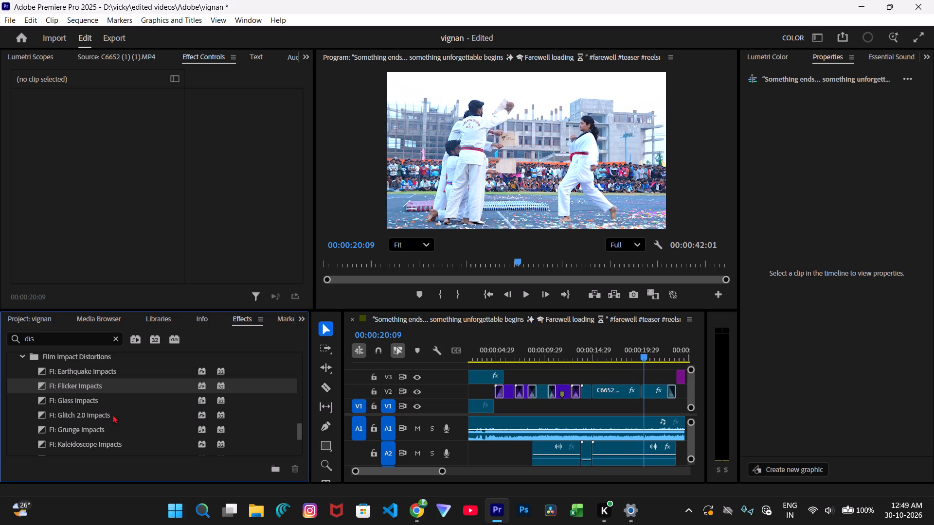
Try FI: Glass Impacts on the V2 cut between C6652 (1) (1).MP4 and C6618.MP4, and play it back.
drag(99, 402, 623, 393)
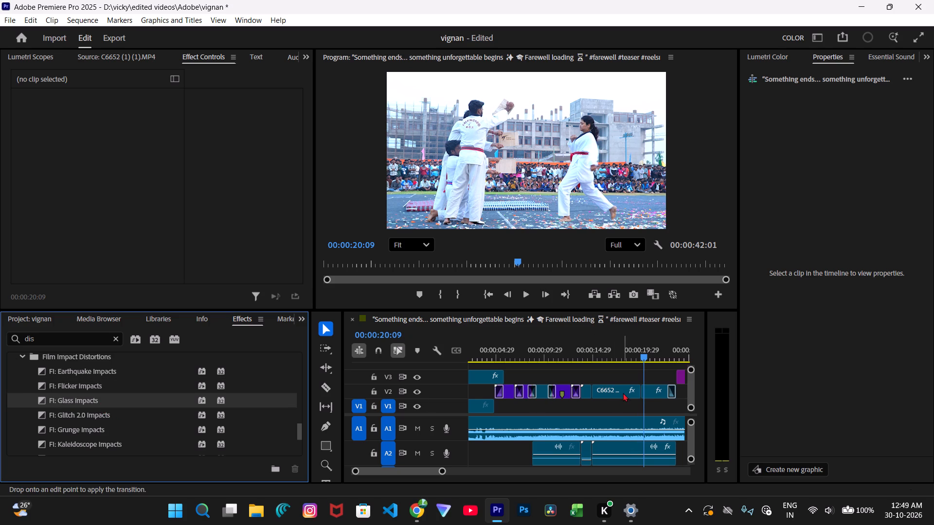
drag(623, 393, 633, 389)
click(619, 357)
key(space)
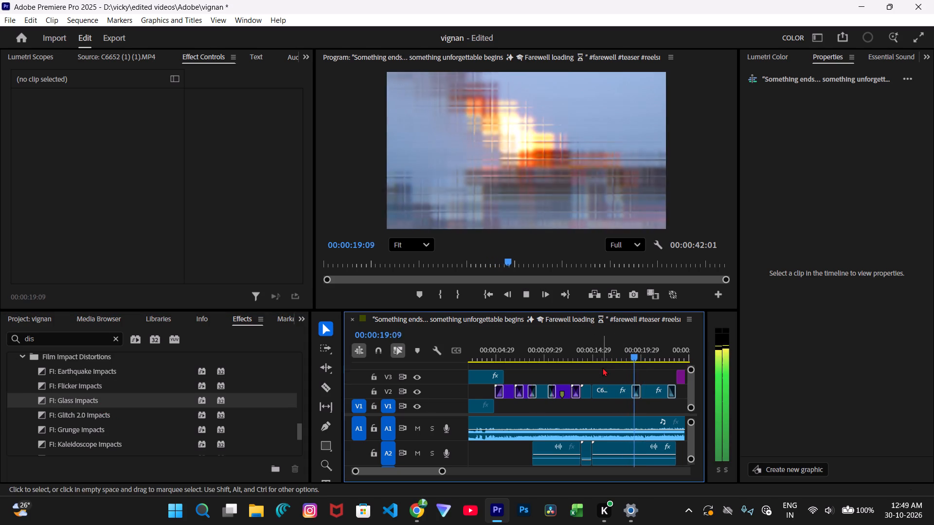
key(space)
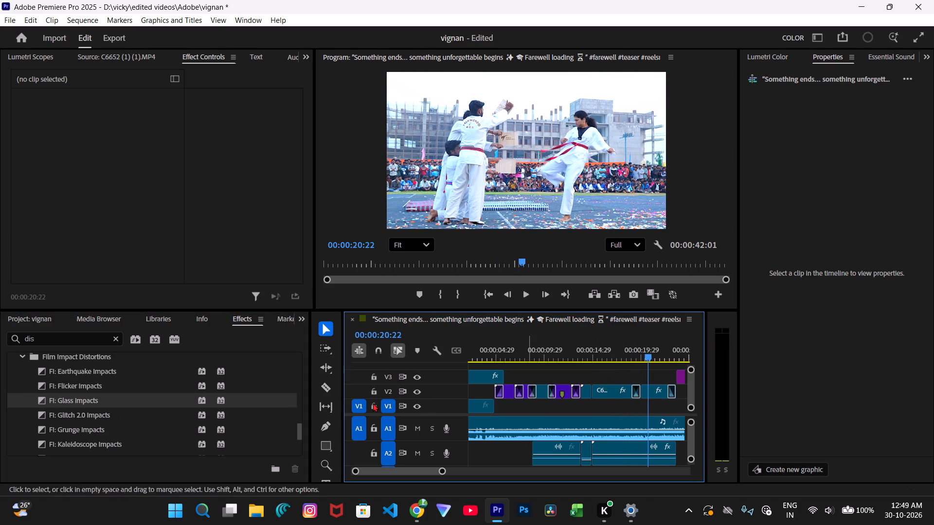
Apply FI: Grunge Impacts to the V2 cut between C6652 (1) (1).MP4 and C6618.MP4, and play it back.
drag(131, 427, 533, 407)
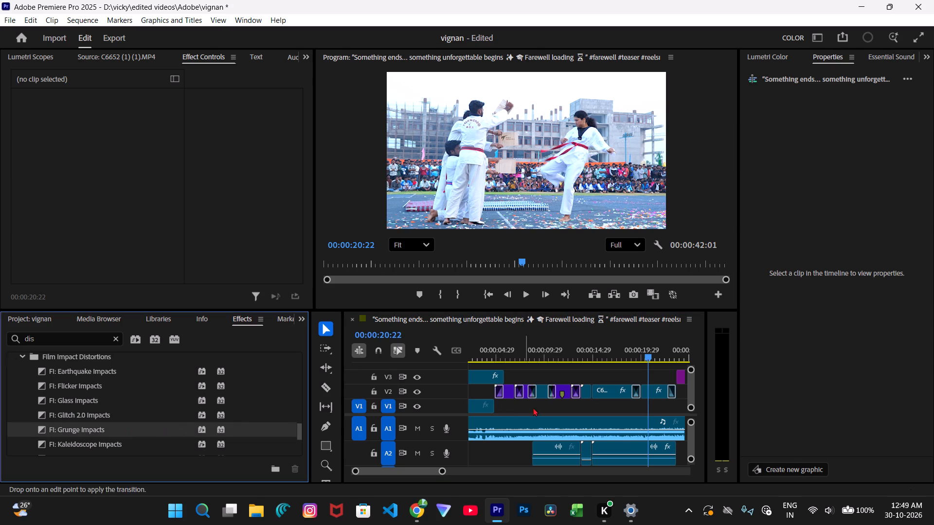
drag(533, 407, 634, 395)
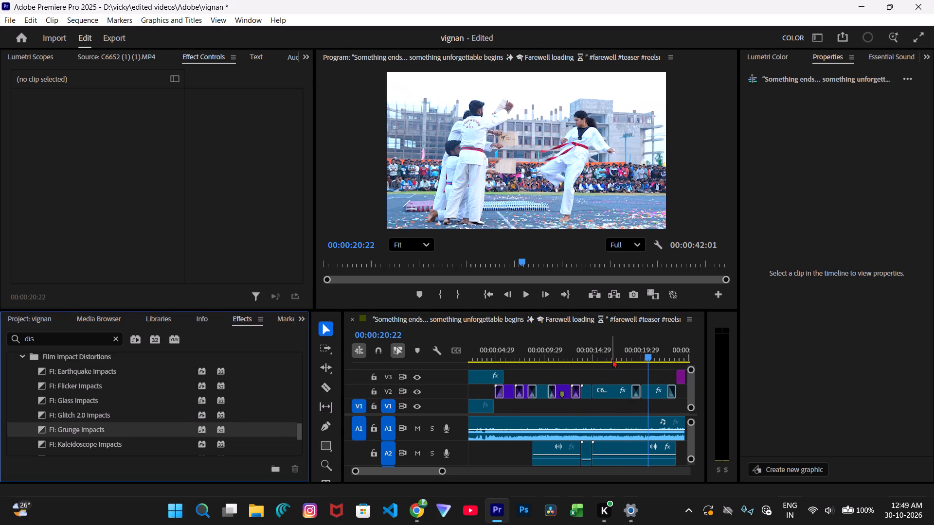
click(612, 359)
key(space)
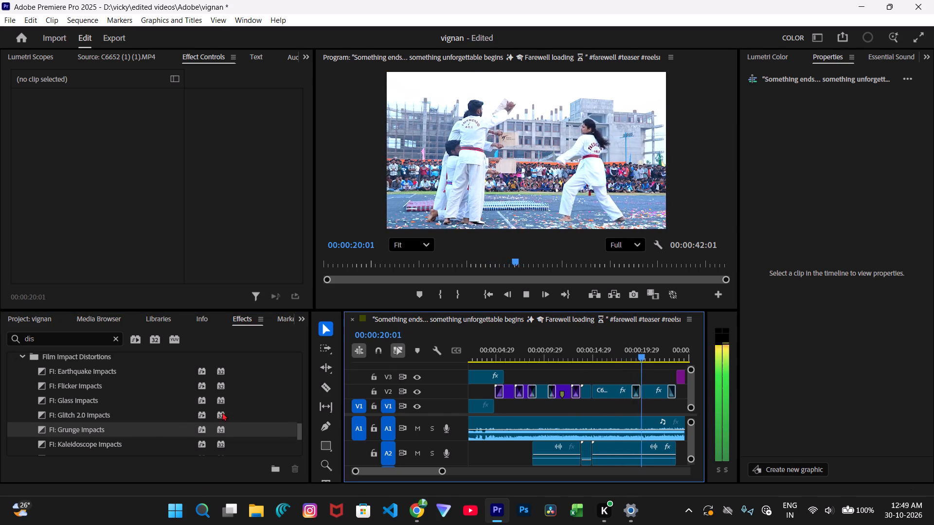
key(space)
click(614, 358)
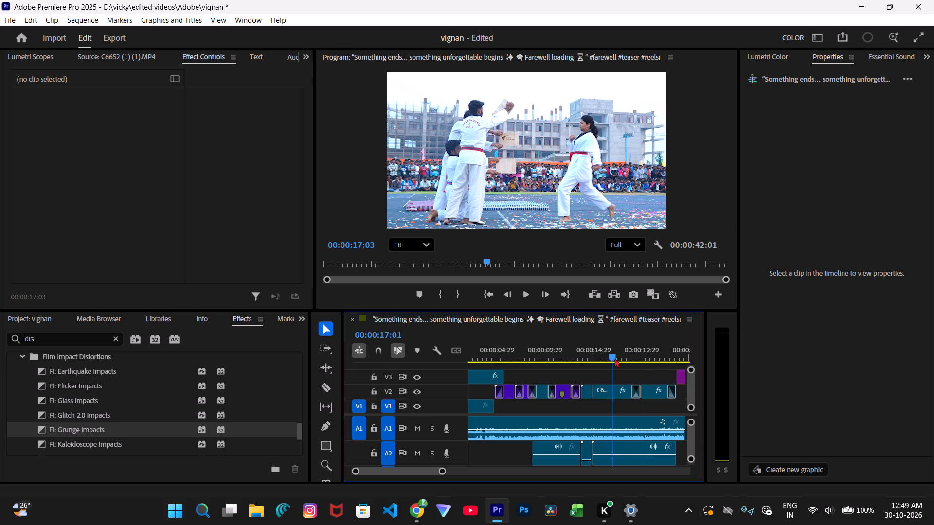
key(space)
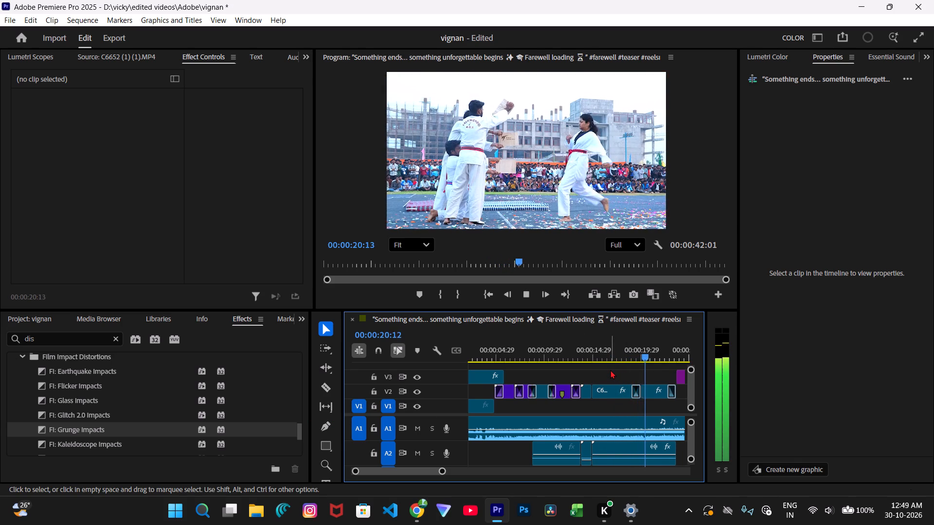
key(space)
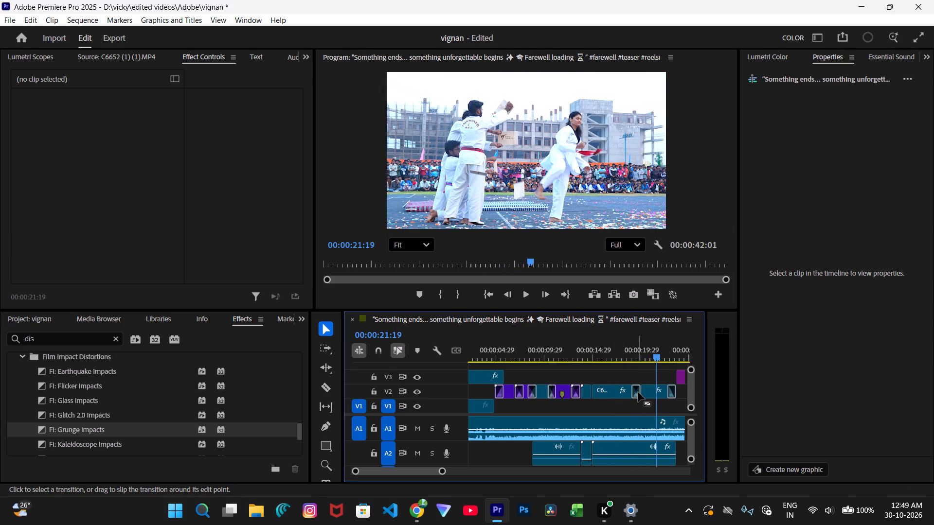
Lengthen the Grunge Impacts transition before C6618.MP4 to 00:00:02:15 across the cut and play the sequence through it.
click(639, 392)
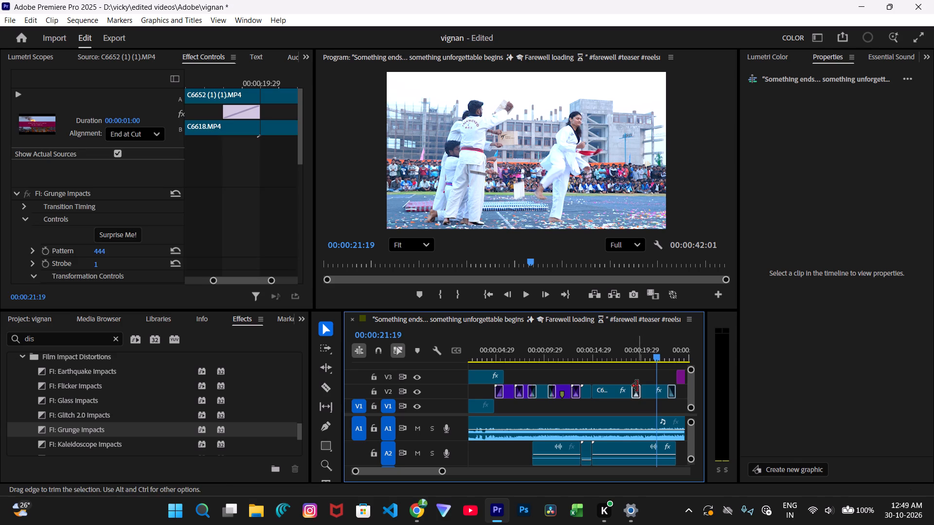
drag(640, 388, 647, 388)
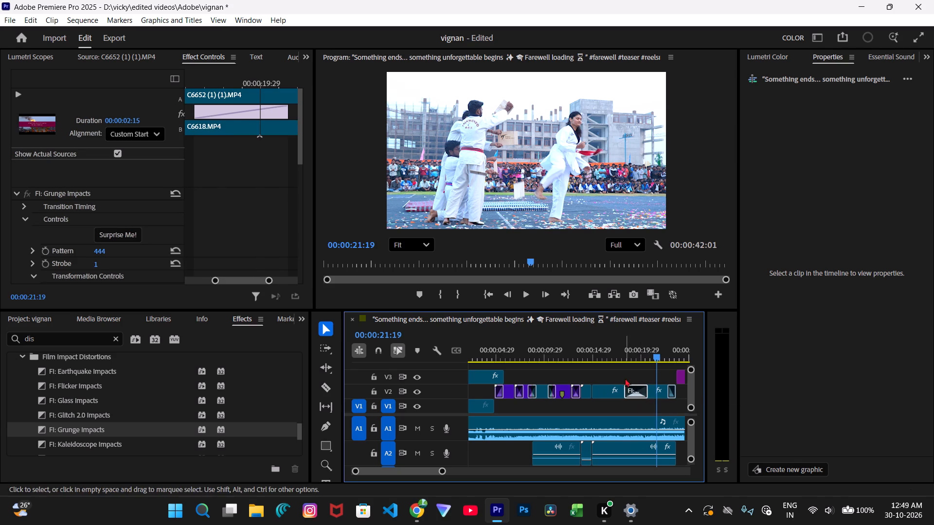
click(620, 358)
key(space)
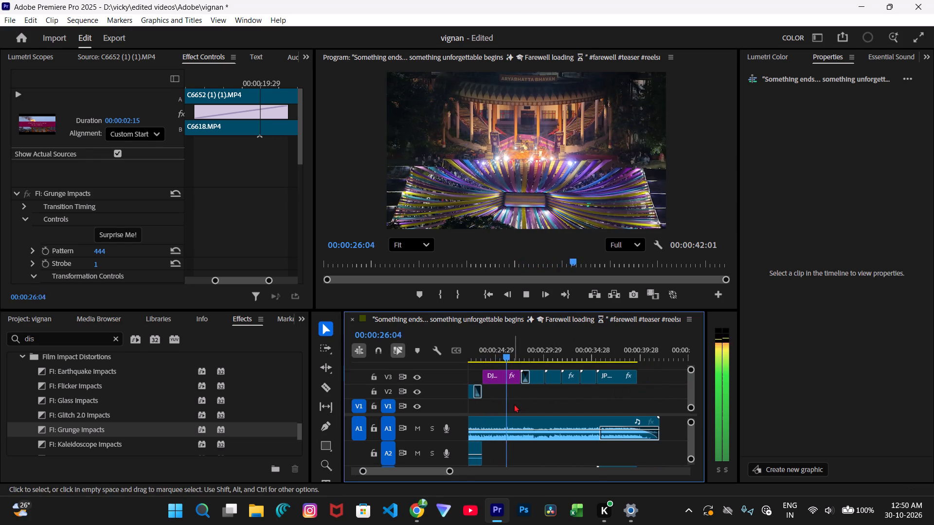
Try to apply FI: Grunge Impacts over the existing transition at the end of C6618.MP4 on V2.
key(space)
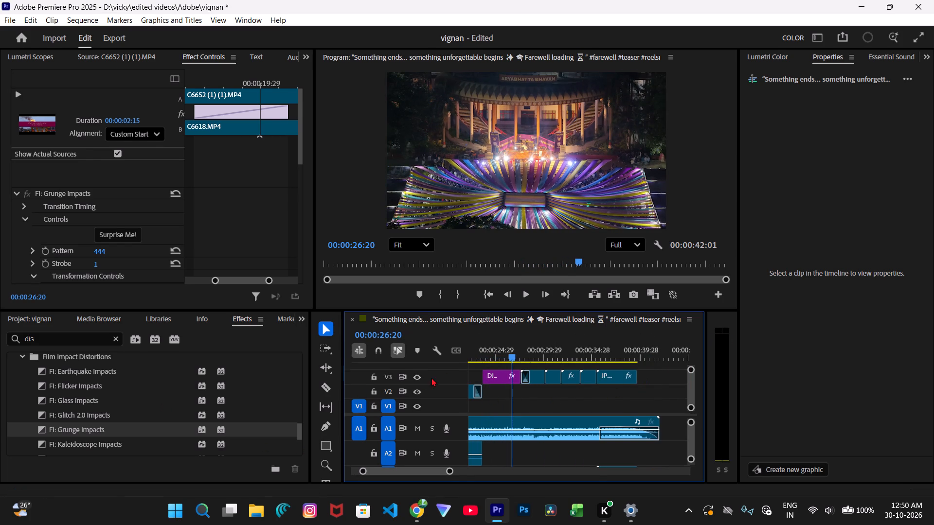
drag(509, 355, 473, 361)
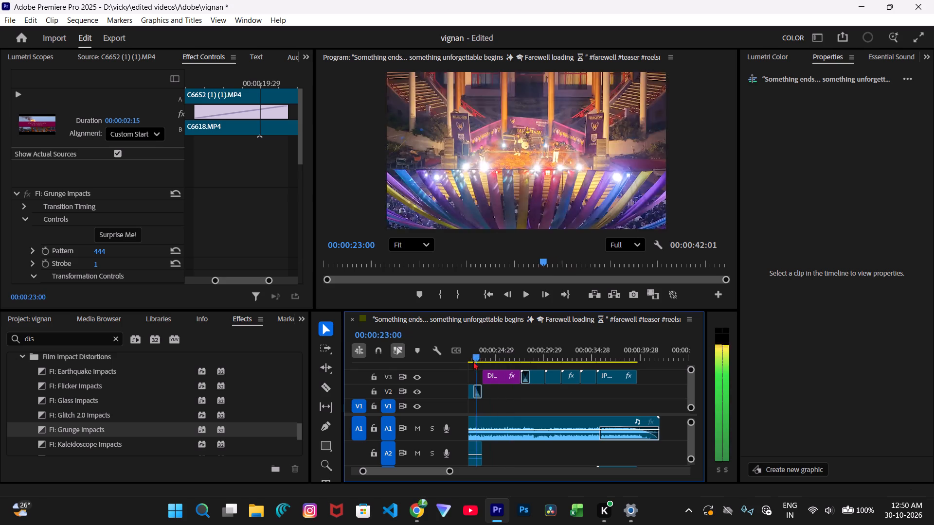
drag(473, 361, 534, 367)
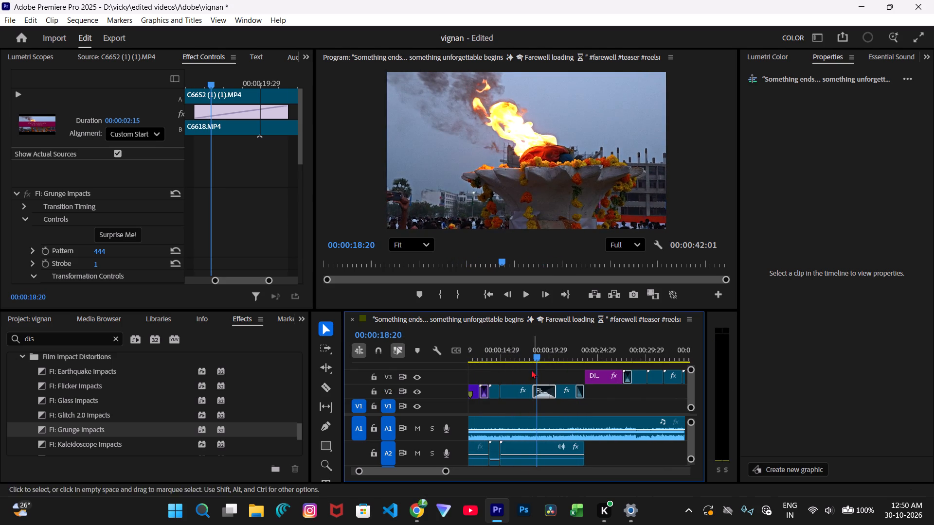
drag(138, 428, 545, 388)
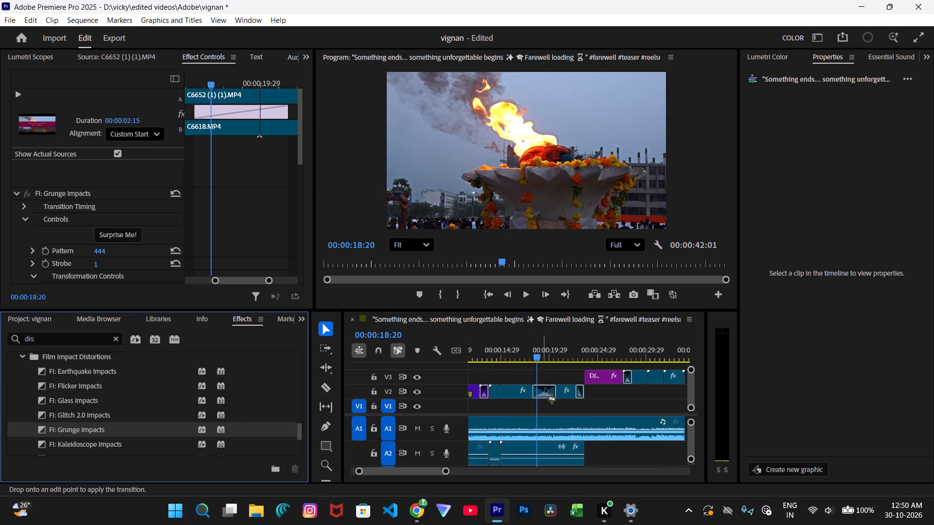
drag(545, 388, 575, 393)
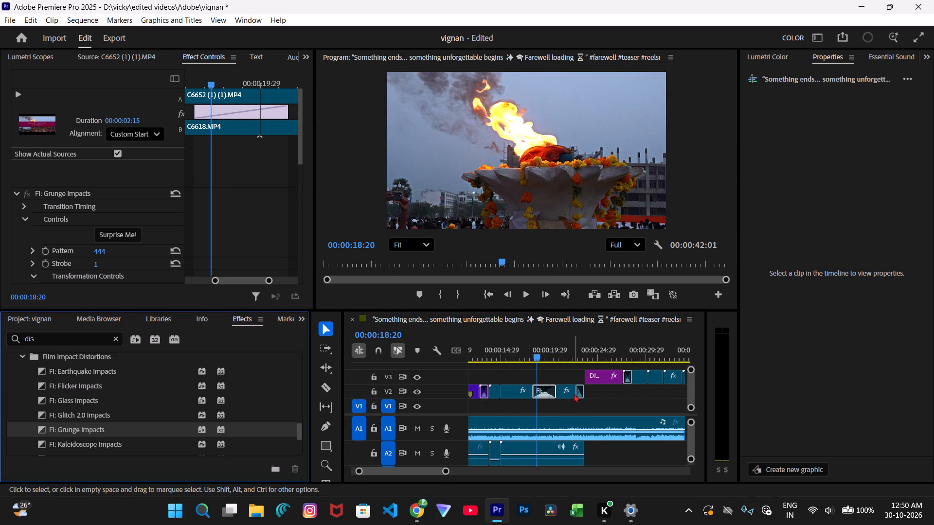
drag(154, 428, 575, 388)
Lengthen the transition at the end of C6618.MP4 on V2 back to the preceding Grunge Impacts transition and play through it.
drag(576, 390, 565, 391)
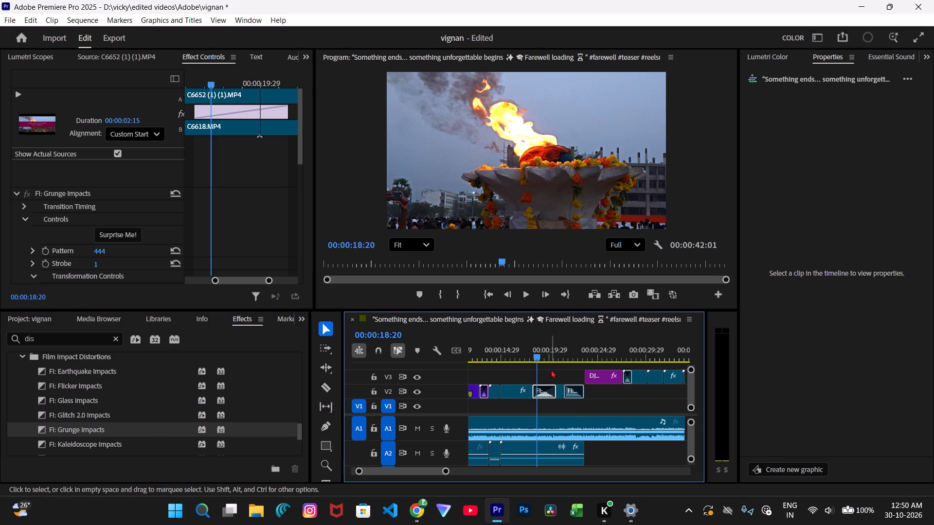
click(526, 355)
key(space)
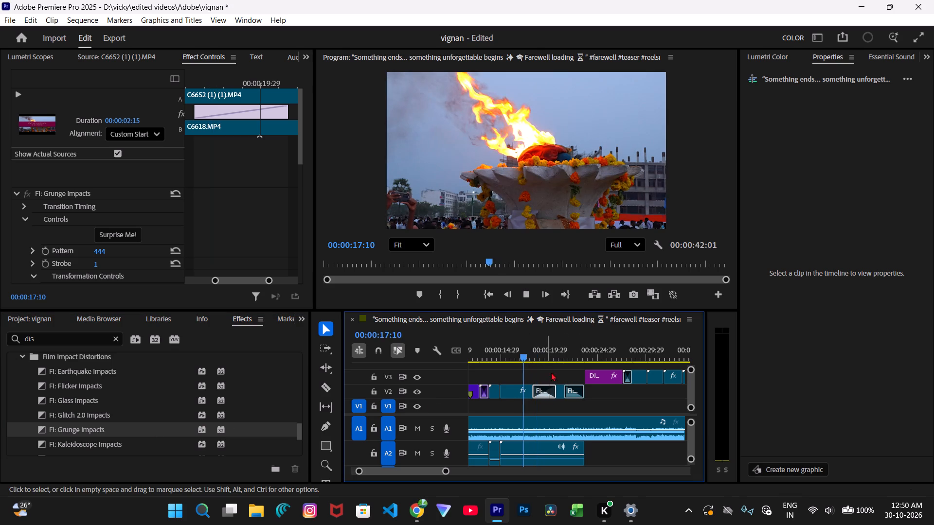
drag(566, 389, 553, 391)
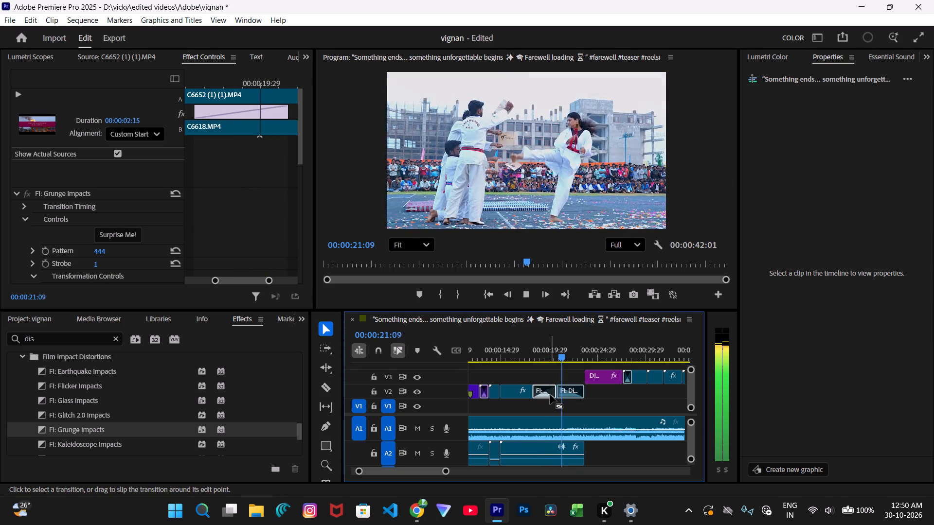
key(space)
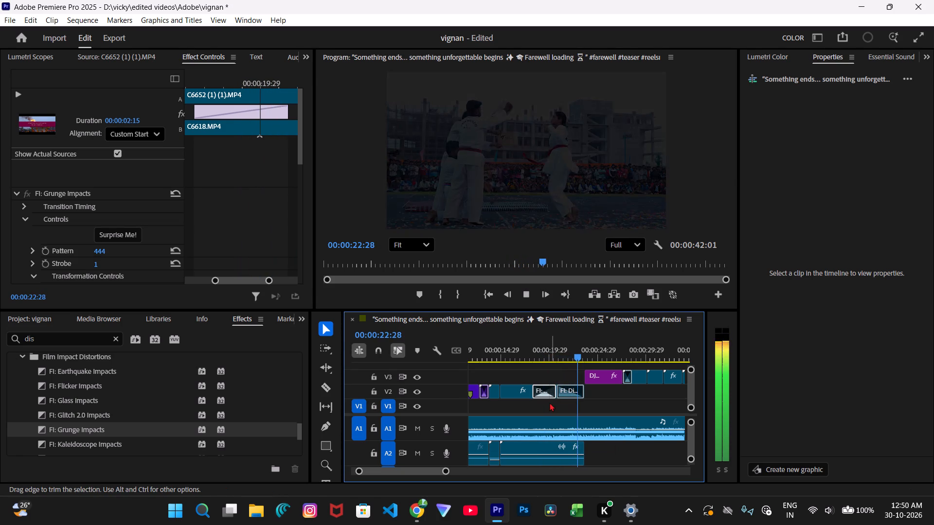
Replace the transition at the end of C6618.MP4 on V2 with FI: Grunge Impacts and play the sequence through it.
drag(251, 432, 604, 390)
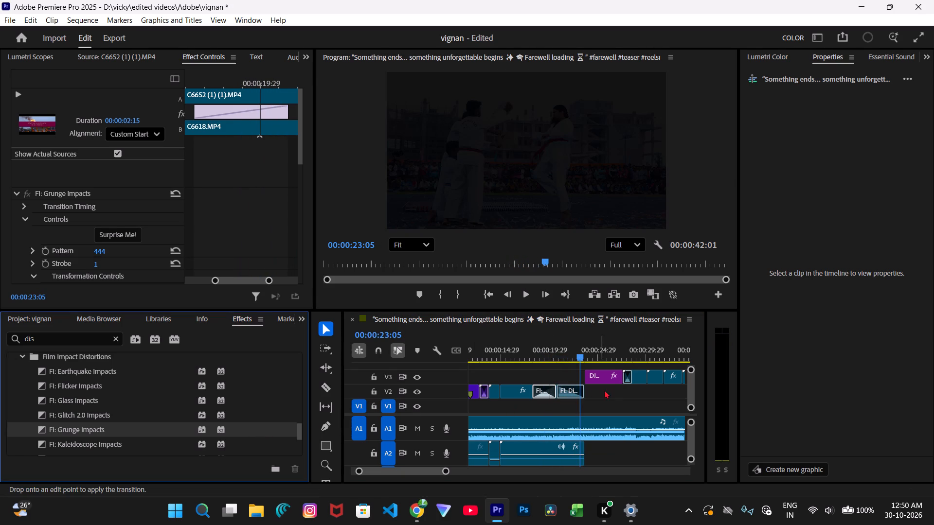
drag(604, 390, 570, 394)
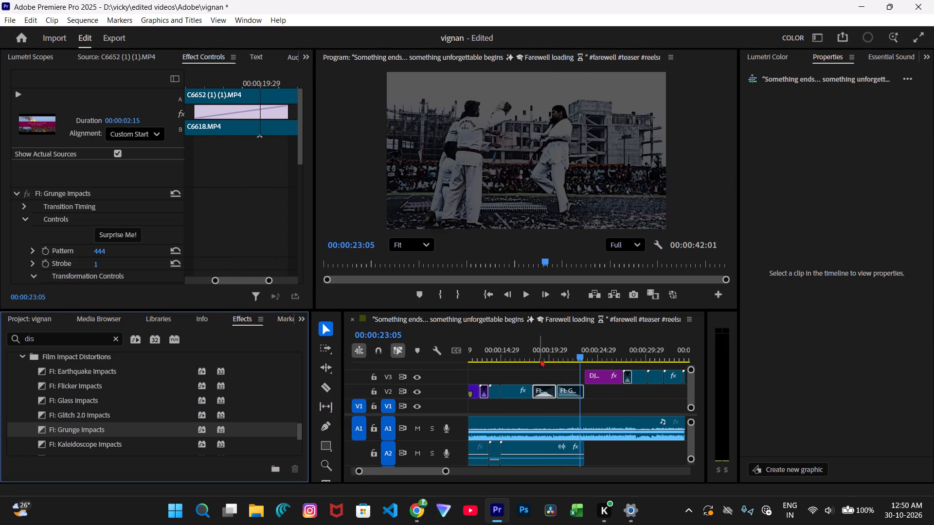
click(540, 359)
key(space)
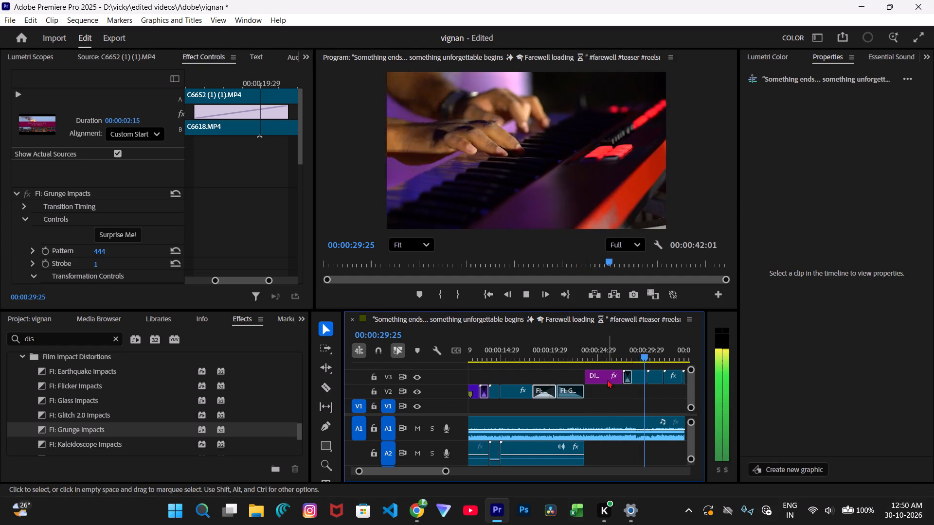
click(521, 294)
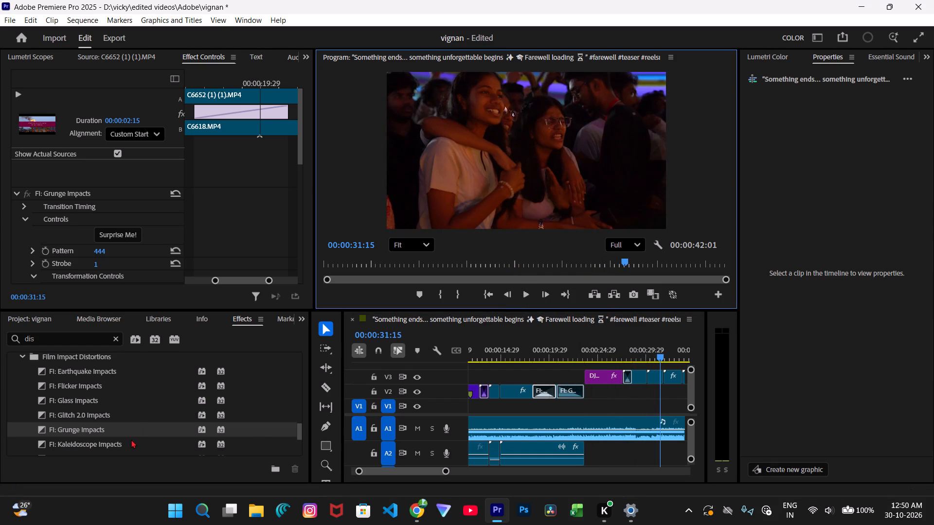
Apply FI: Kaleidoscope Impacts to the V3 cut after the keyboard shot, at about 00:00:30, and play it back.
drag(131, 440, 638, 373)
click(636, 356)
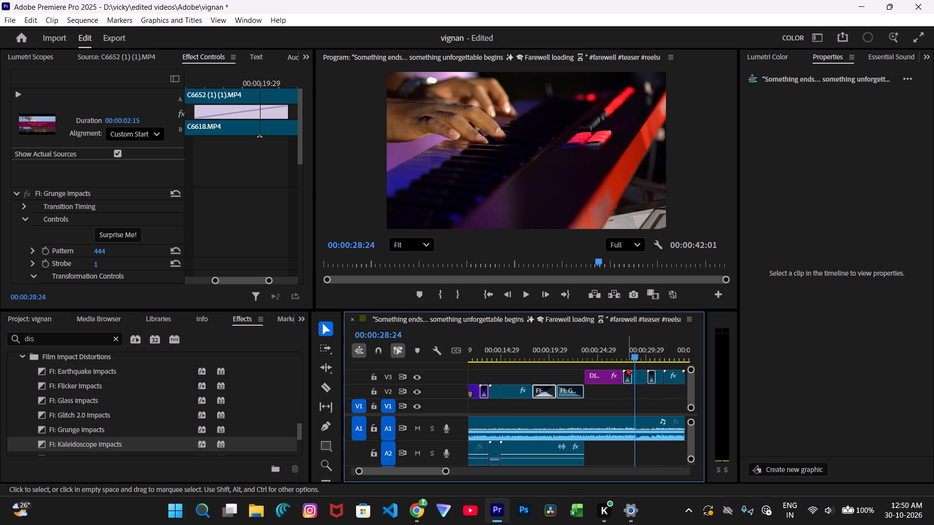
key(space)
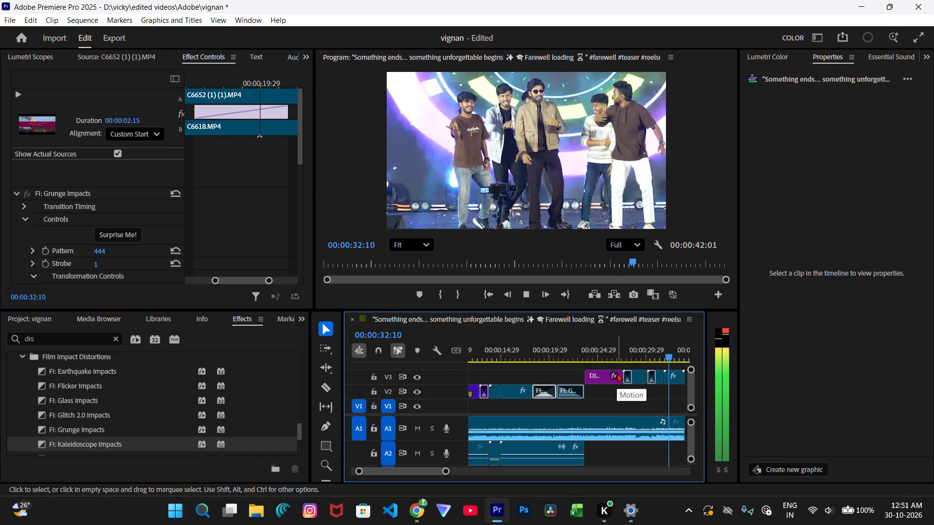
key(space)
Apply FI: Earthquake Impacts to the V3 cut before the dancing group shot, at about 00:00:32, and play it back.
scroll(111, 415, down, 1)
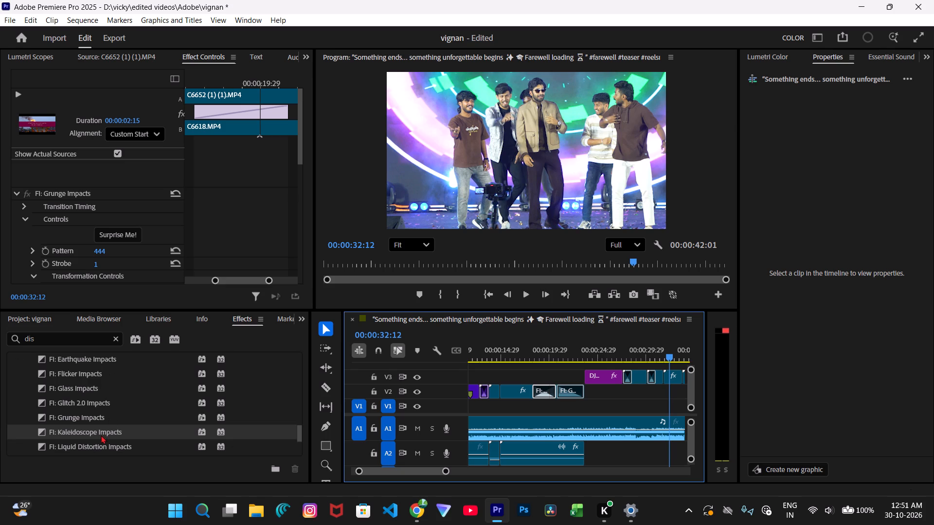
scroll(106, 446, down, 1)
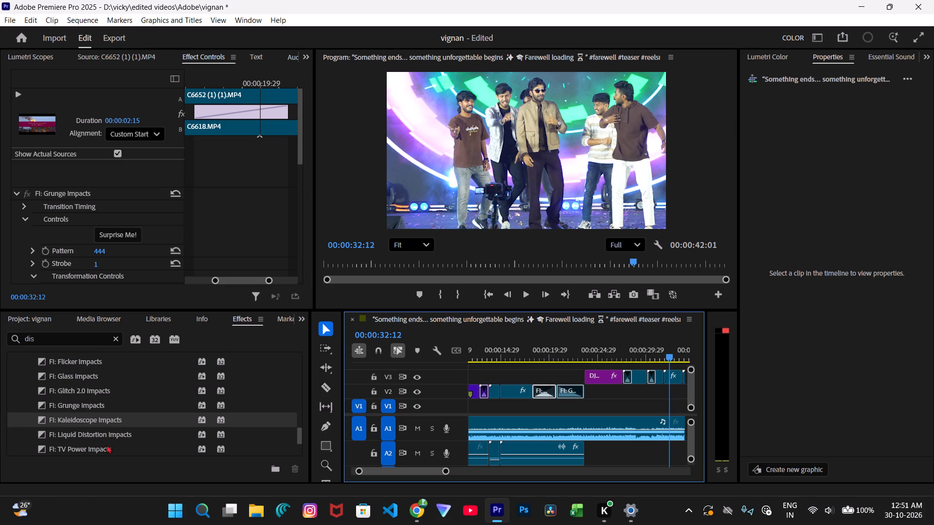
scroll(118, 425, down, 2)
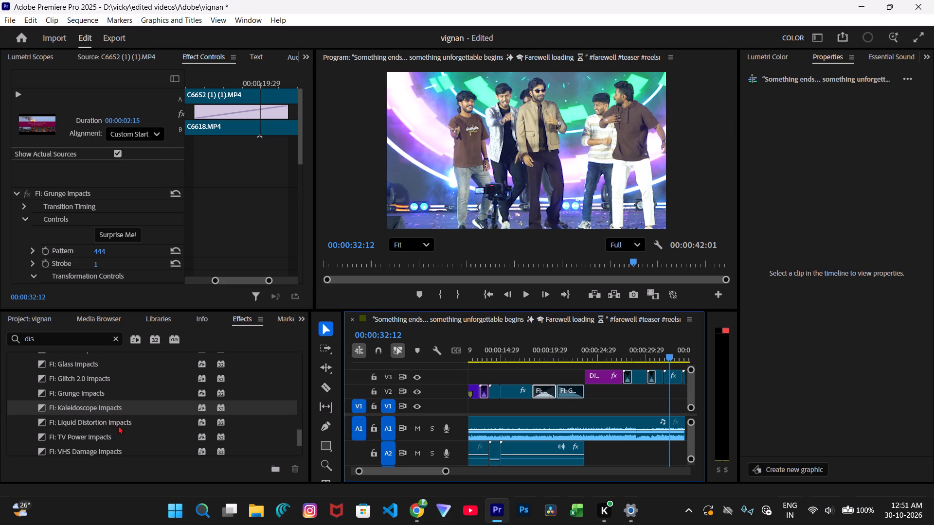
click(117, 425)
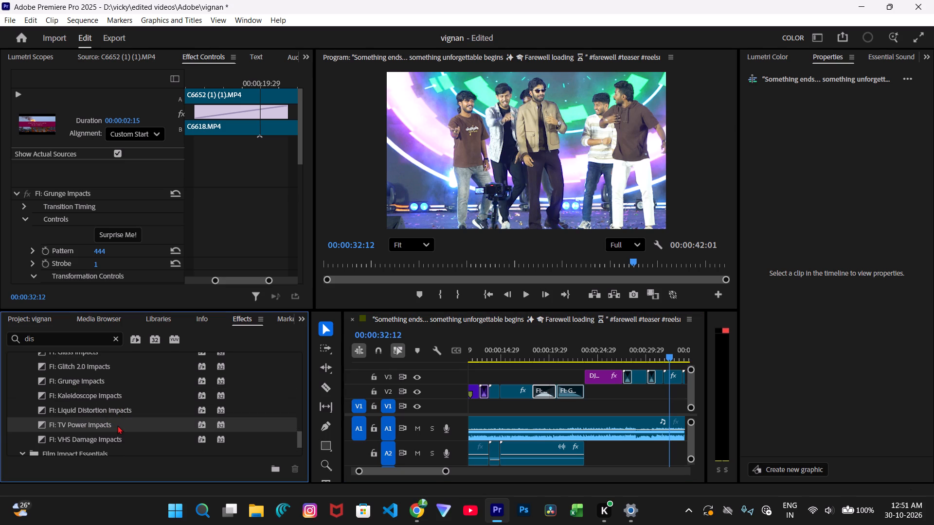
scroll(117, 425, down, 4)
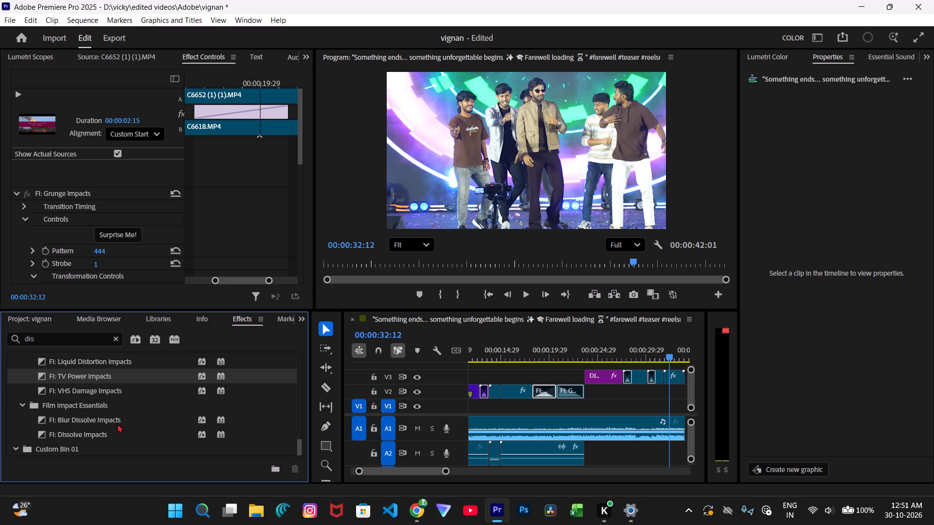
scroll(119, 420, up, 11)
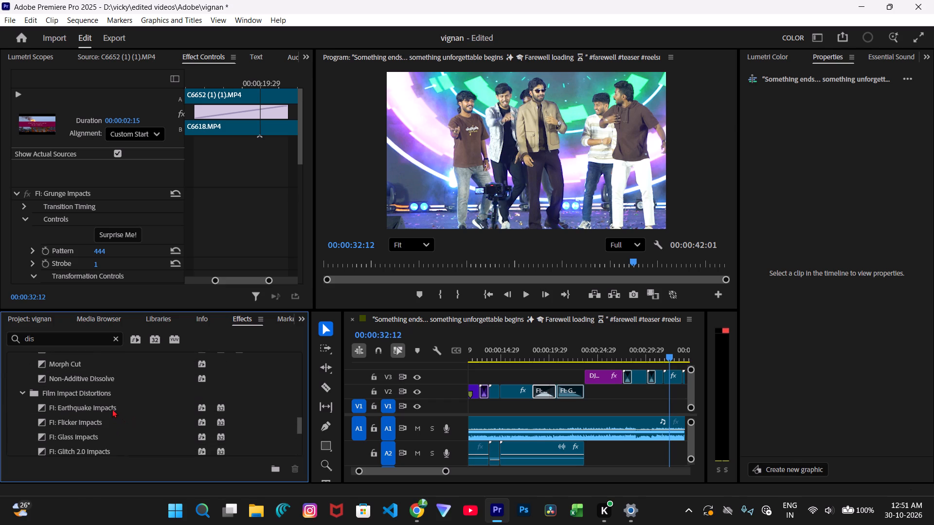
drag(112, 408, 647, 377)
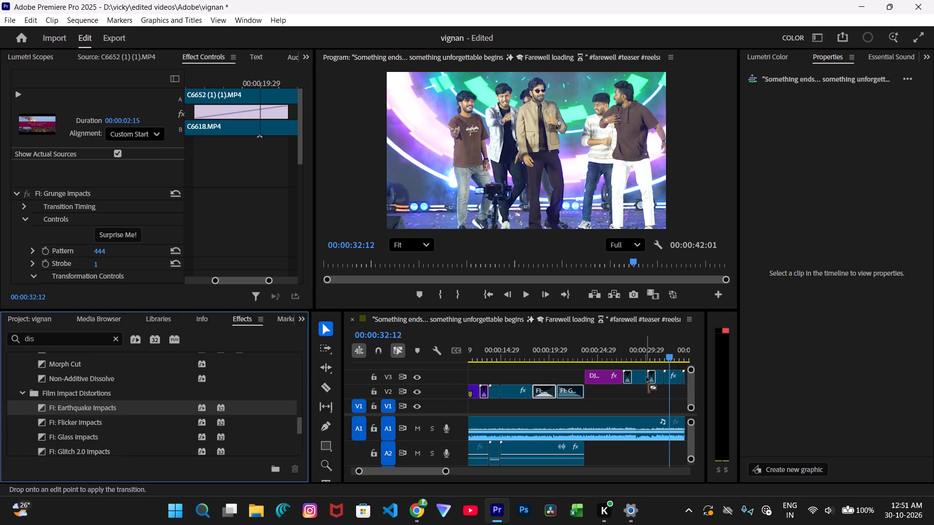
drag(647, 377, 659, 374)
click(650, 360)
key(space)
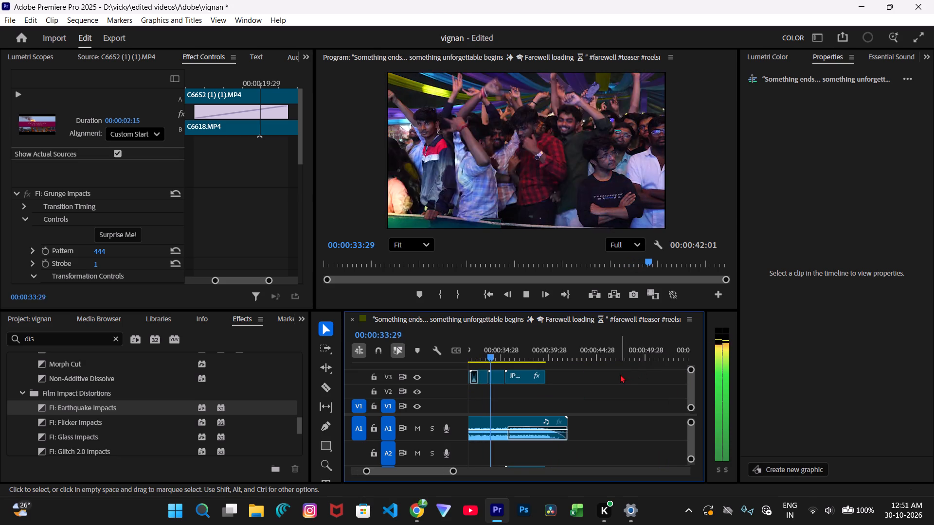
key(space)
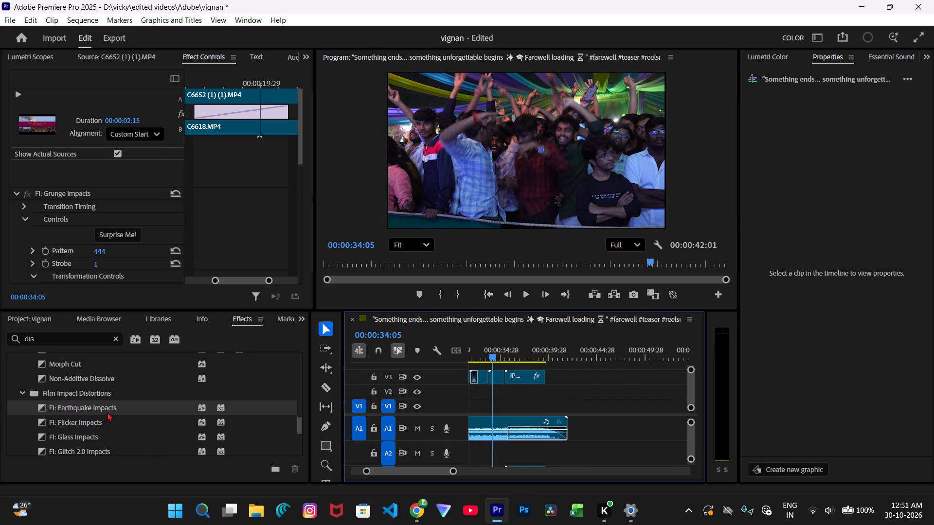
Apply FI: Earthquake Impacts to the V3 cut between the dancing group and cheering crowd shots, and play it back.
drag(108, 411, 487, 379)
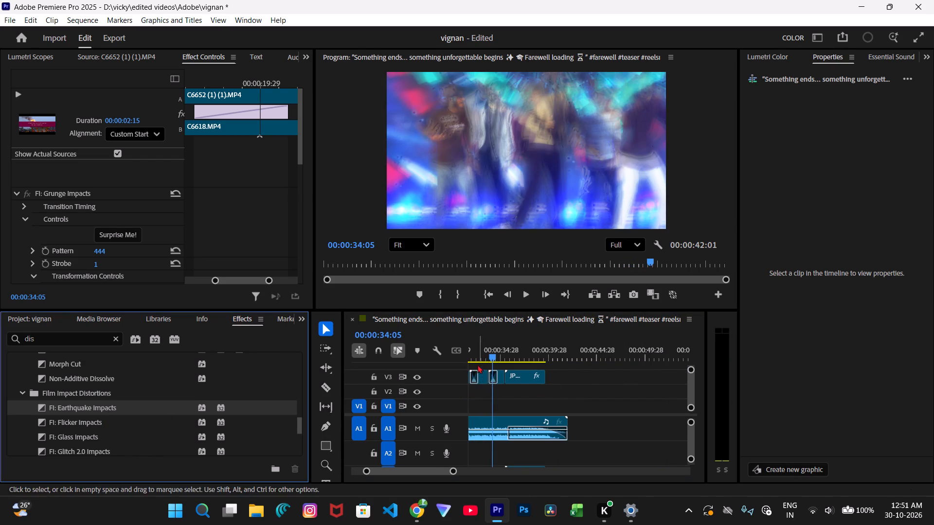
click(477, 360)
key(space)
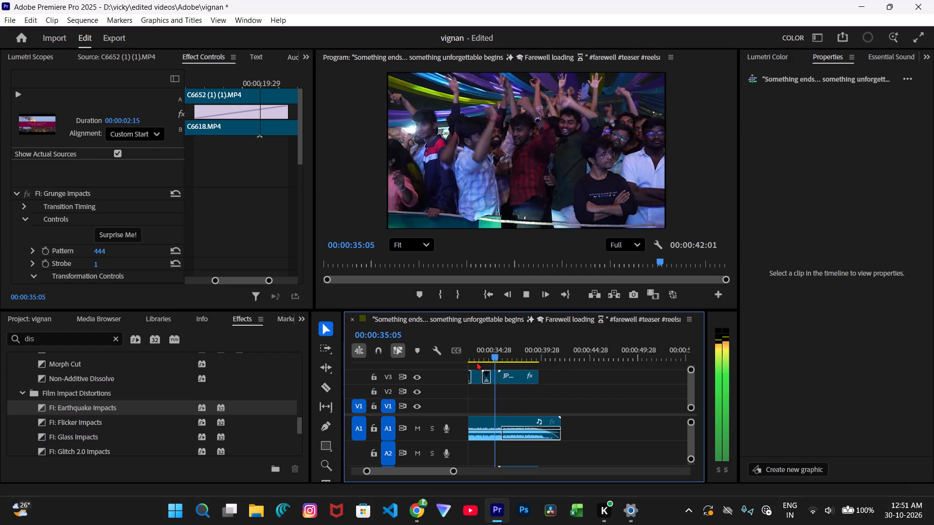
key(space)
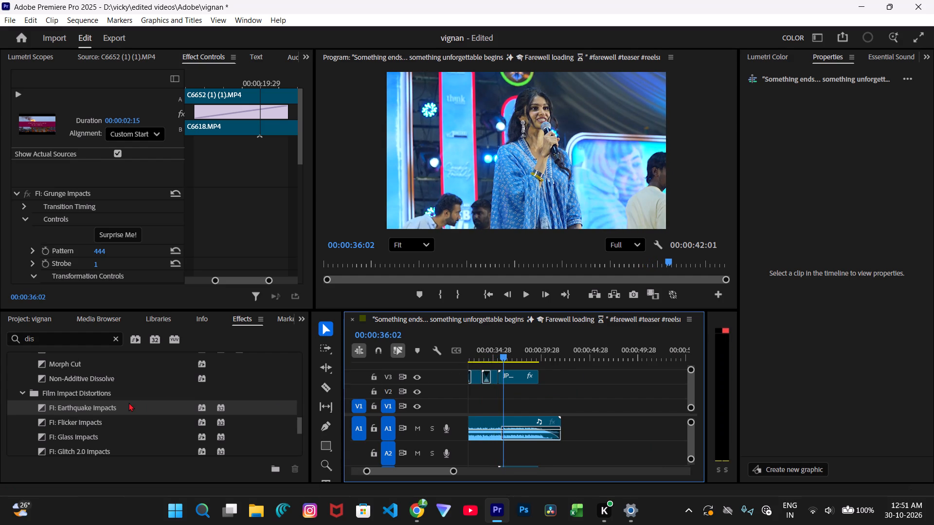
Apply FI: Earthquake Impacts to the V3 cut before the final clip of the woman with a microphone, and play it back.
drag(128, 403, 501, 383)
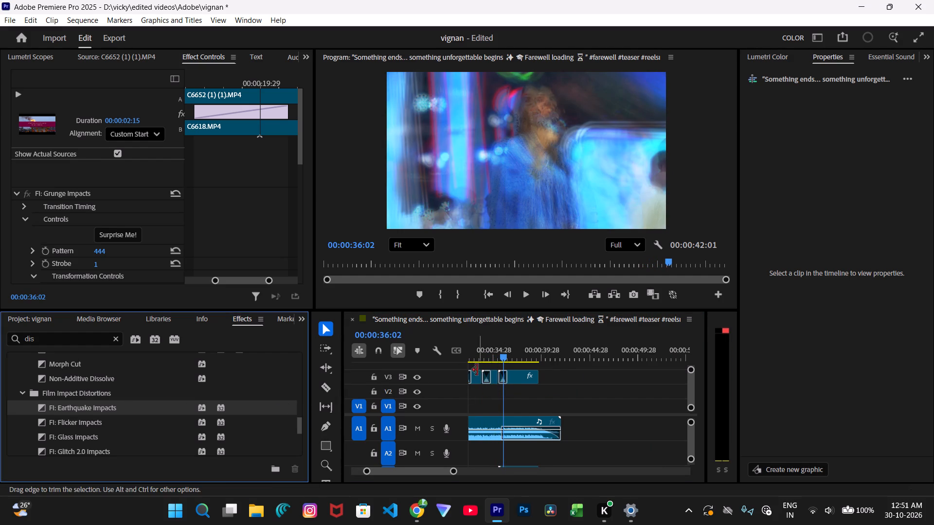
click(486, 362)
click(486, 358)
key(space)
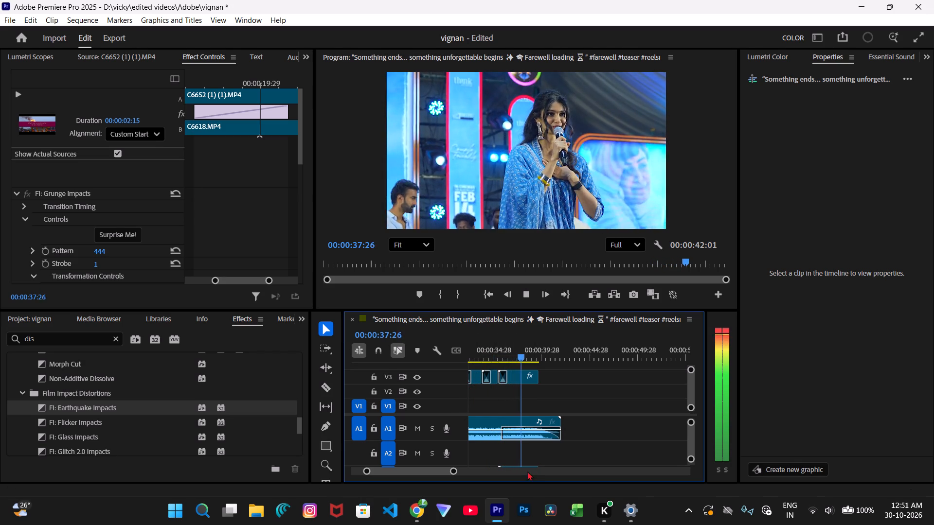
key(space)
key(space)
key(space)
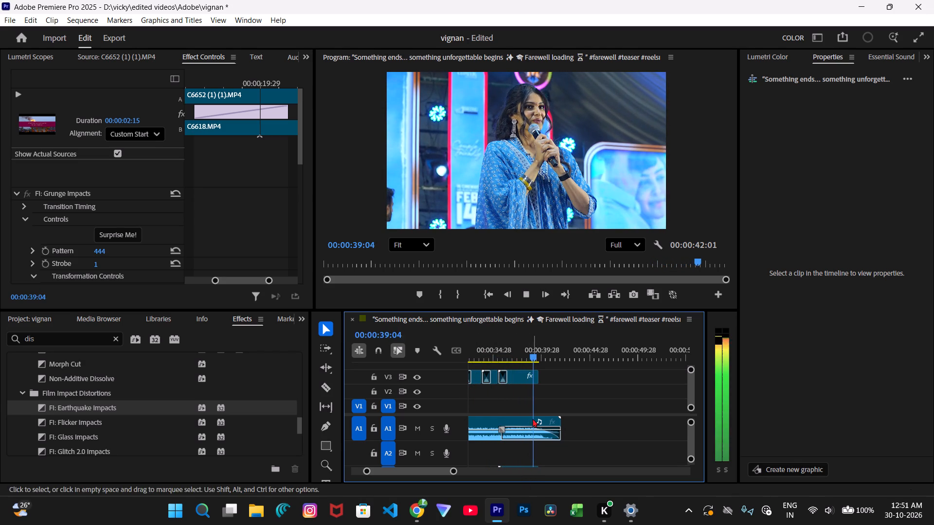
Trim the end of the final V3 clip back to about 00:00:38.
drag(540, 378, 520, 378)
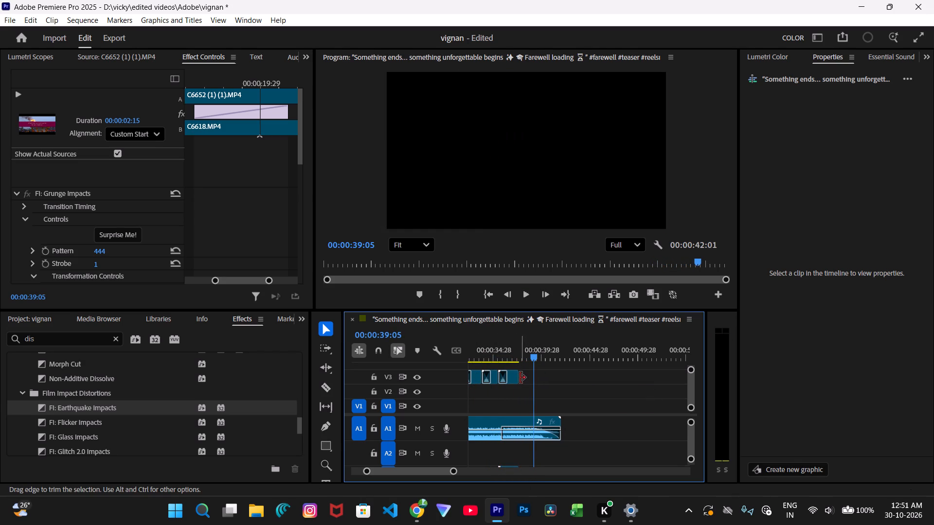
drag(520, 375, 526, 375)
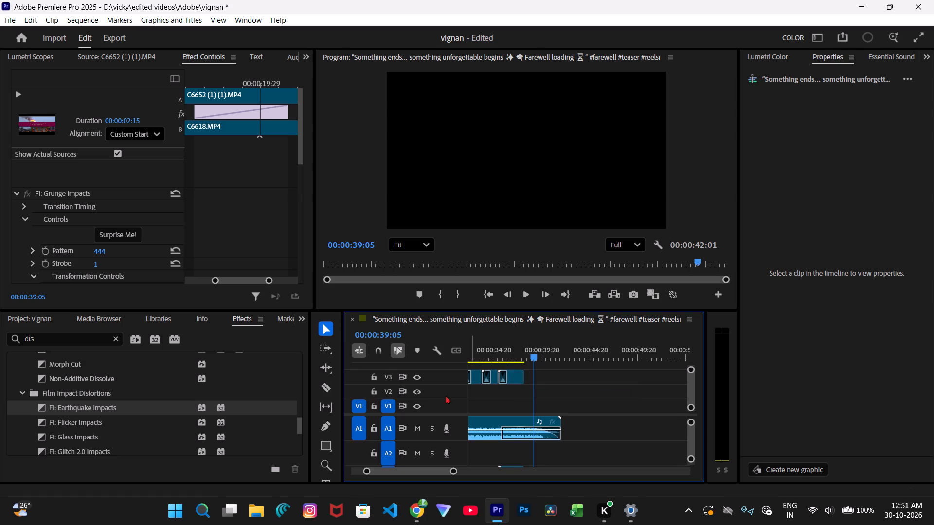
Browse the Dissolve and Film Impact Distortions transitions in the effects list.
scroll(186, 388, up, 9)
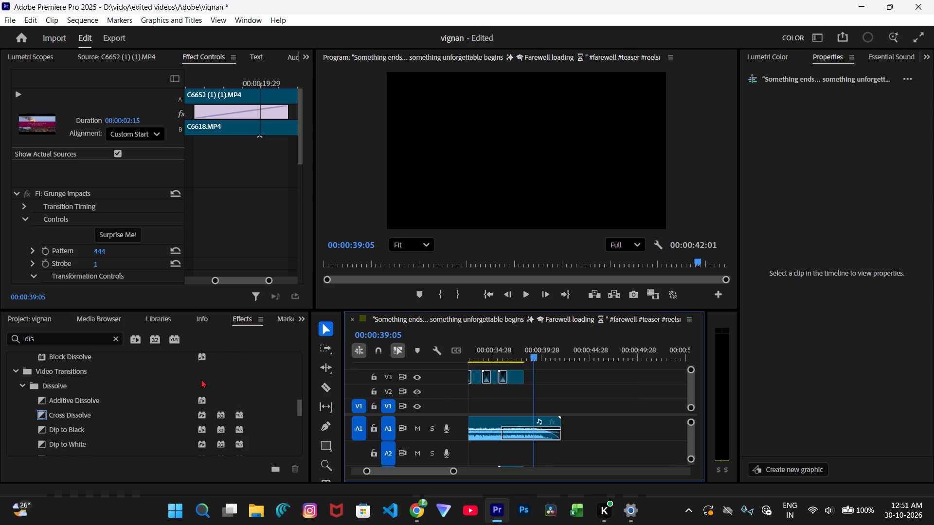
scroll(200, 378, up, 2)
scroll(106, 429, up, 1)
scroll(109, 429, down, 4)
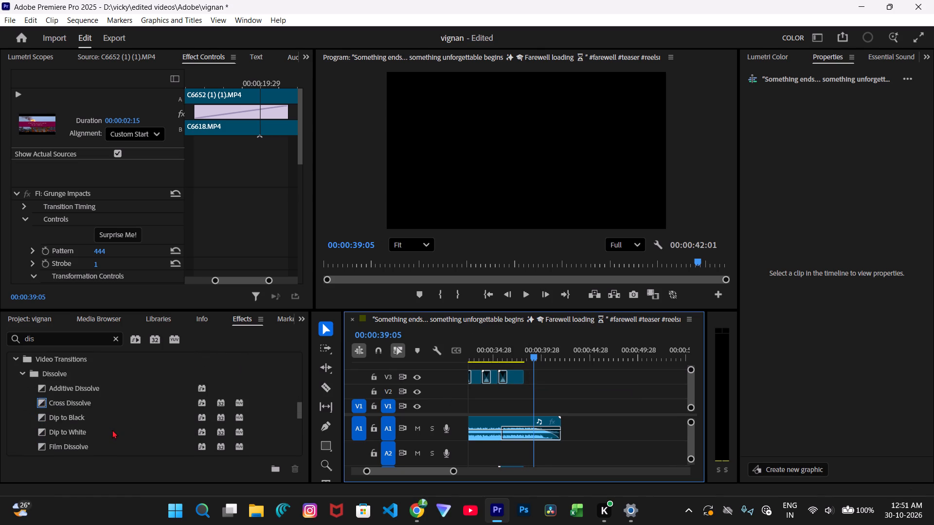
scroll(113, 430, down, 9)
scroll(146, 376, up, 2)
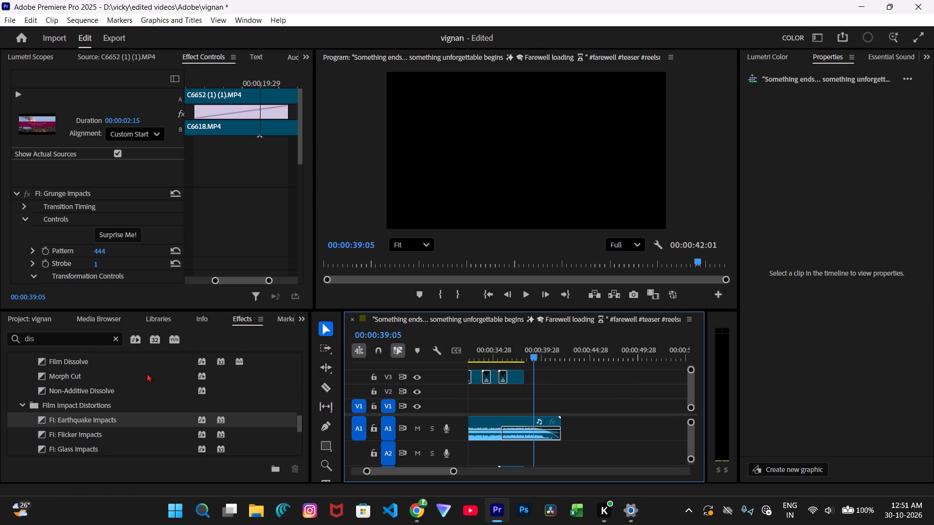
scroll(139, 387, up, 3)
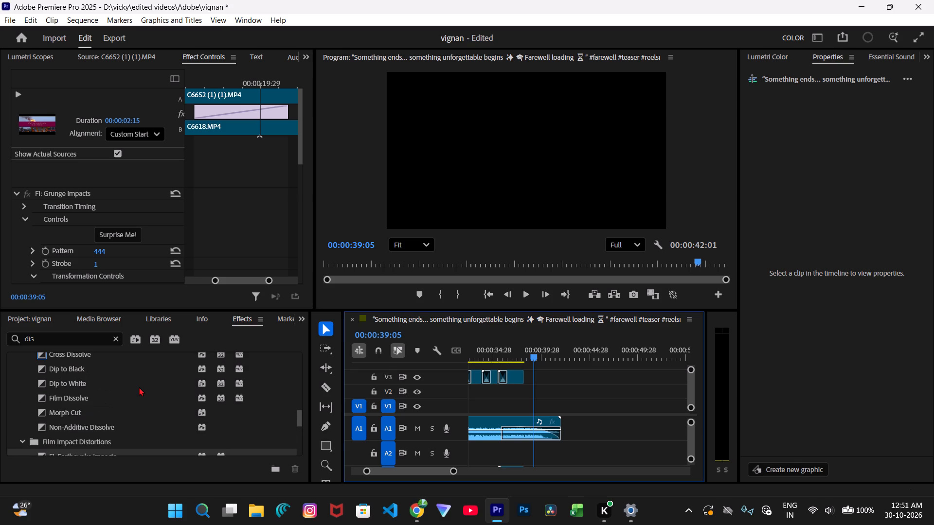
scroll(139, 387, up, 2)
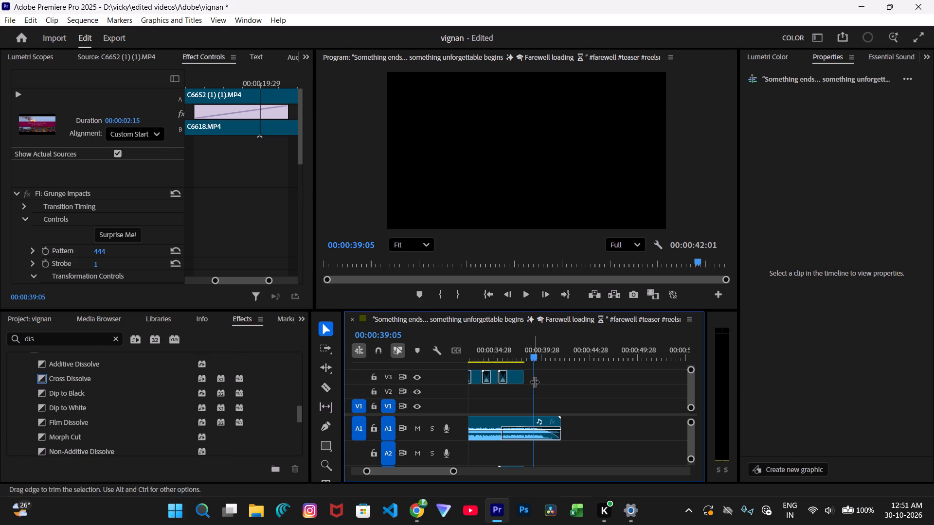
Play back the sequence from its start through the flags and basketball shots, then recheck the opening around 00:00:03.
drag(535, 364, 452, 388)
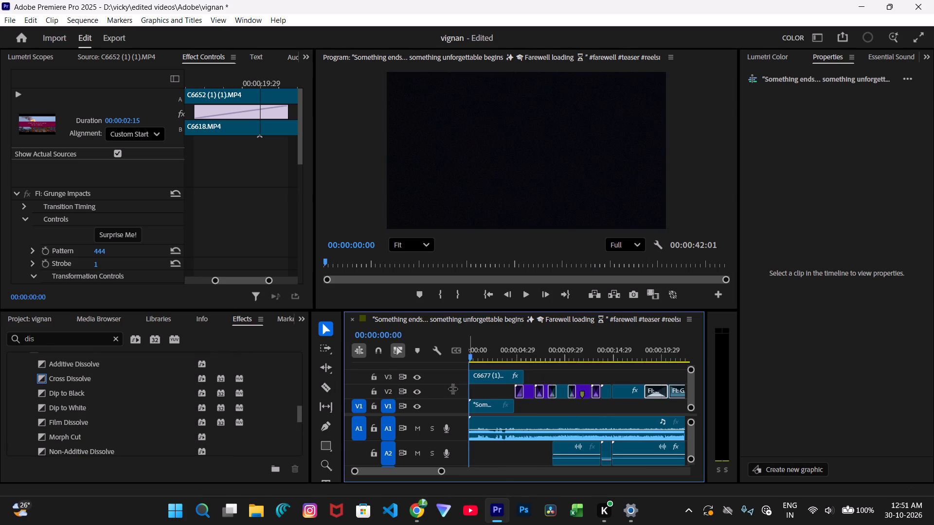
key(space)
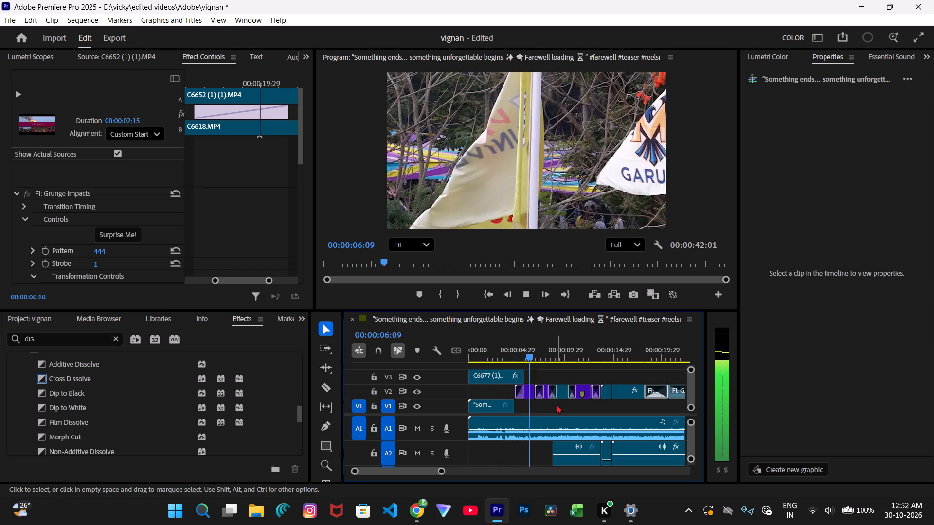
key(space)
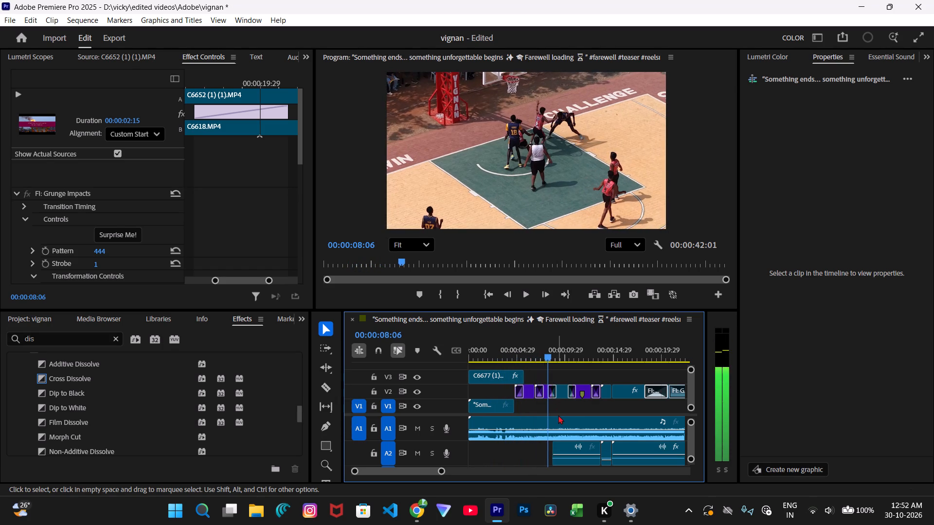
drag(548, 353, 507, 353)
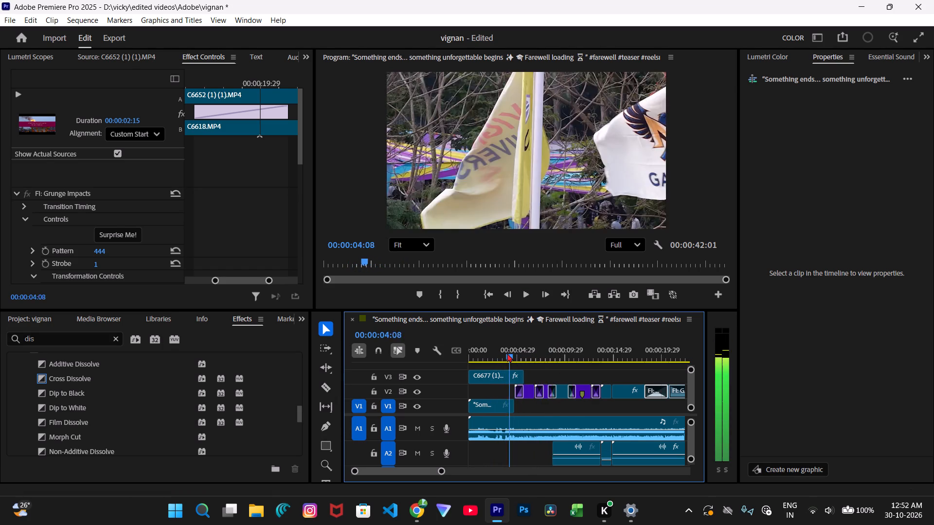
drag(507, 353, 501, 351)
key(space)
key(space)
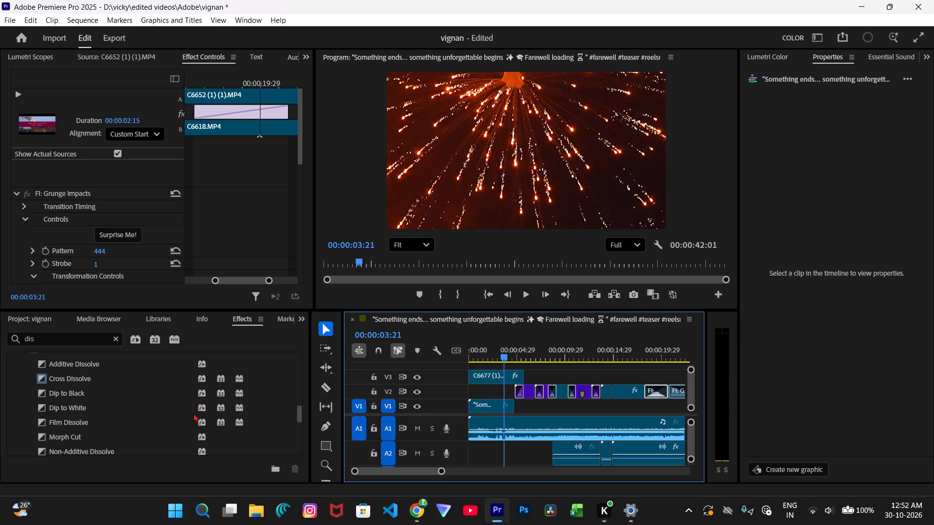
Apply FI: Earthquake Impacts to the start of the first V2 clip, at about 00:00:05, and play it back.
scroll(196, 413, down, 6)
drag(169, 405, 360, 409)
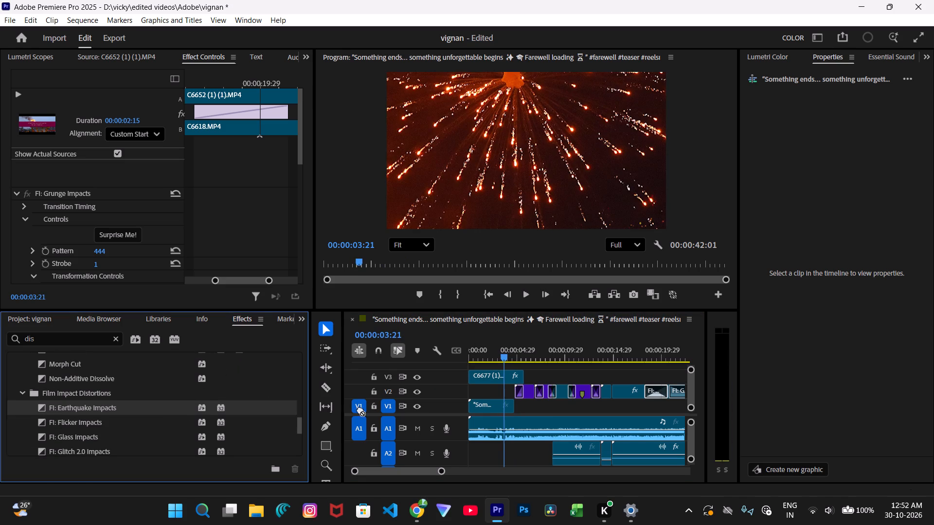
drag(360, 409, 518, 392)
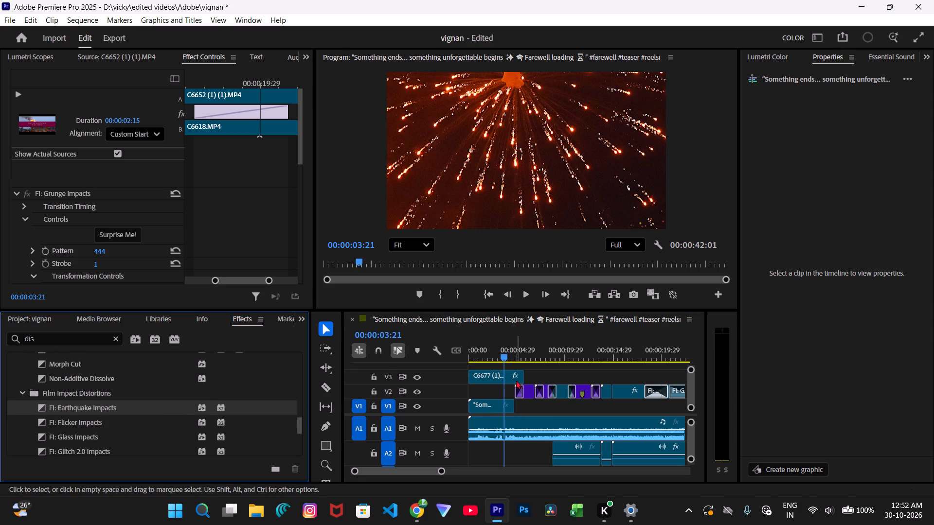
key(space)
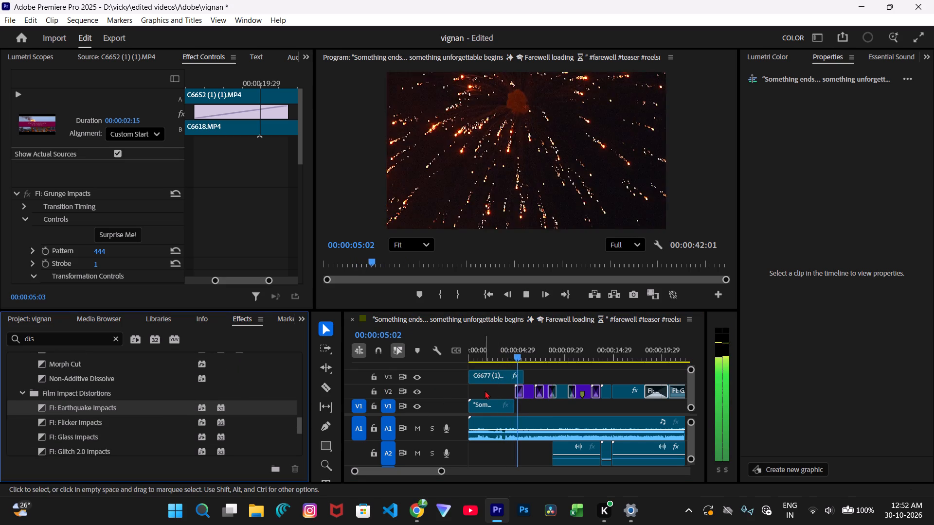
key(space)
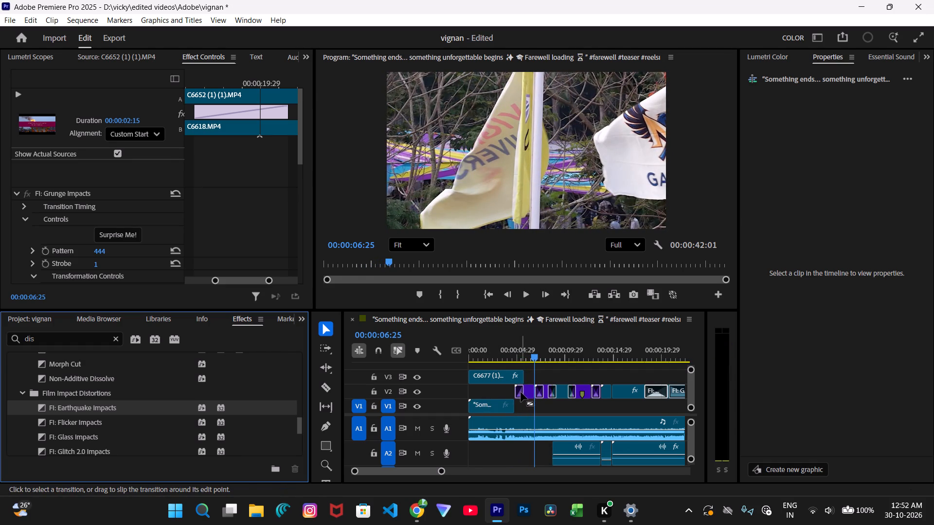
Lengthen the transition at the start of the first V2 clip to about 00:00:01:09 and play it back.
drag(523, 389, 526, 389)
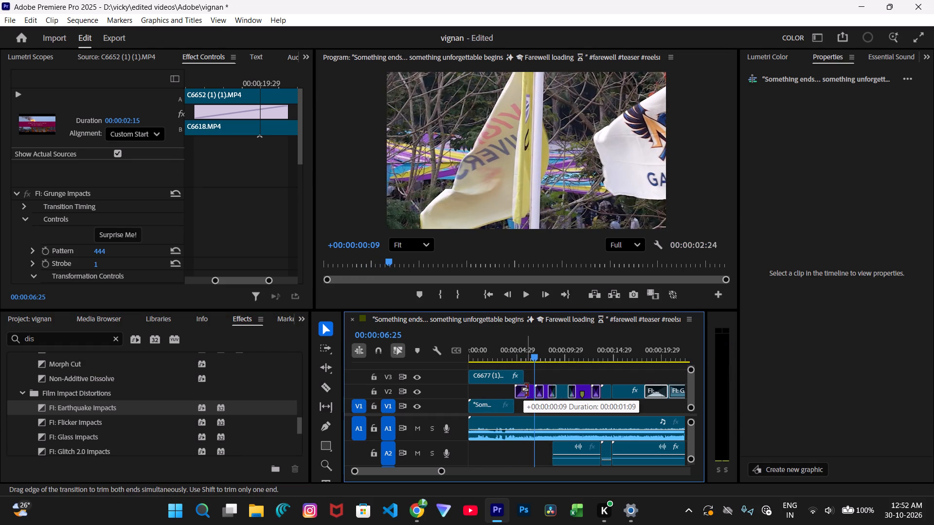
drag(526, 389, 529, 389)
click(508, 357)
key(space)
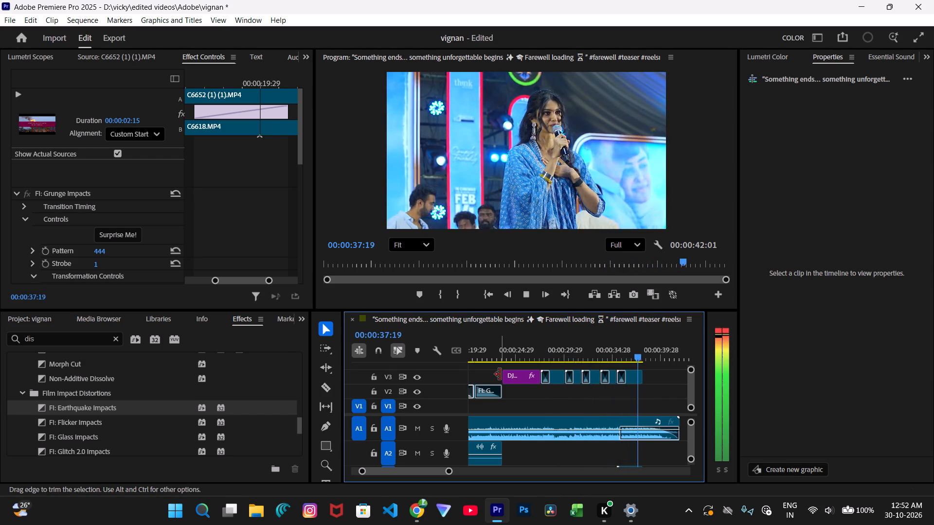
Stop the sequence playback at about 00:00:38:26, past the last V3 clip.
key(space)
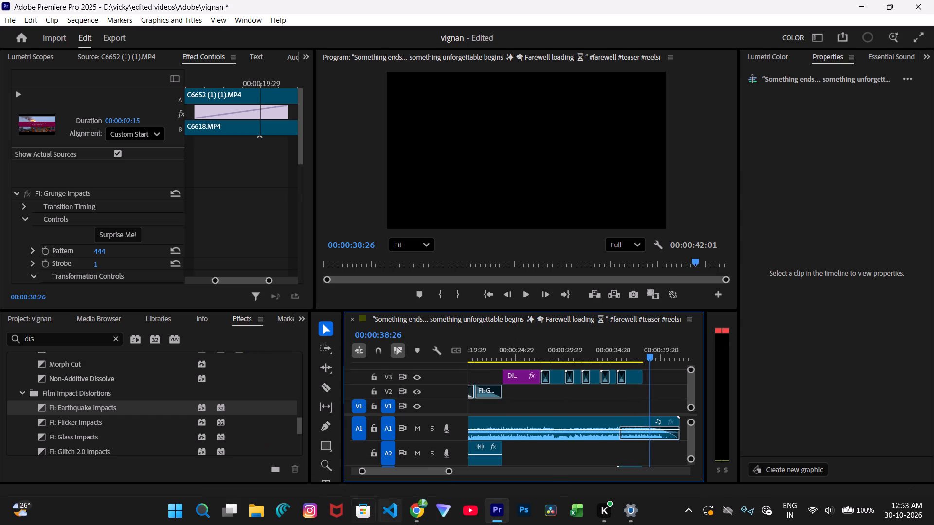
Switch to YouTube and open its video search.
click(413, 508)
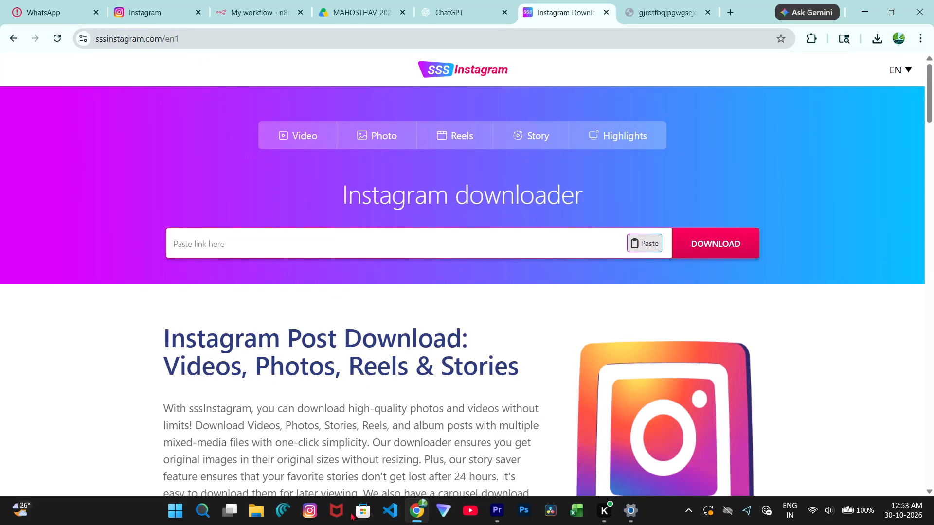
click(465, 513)
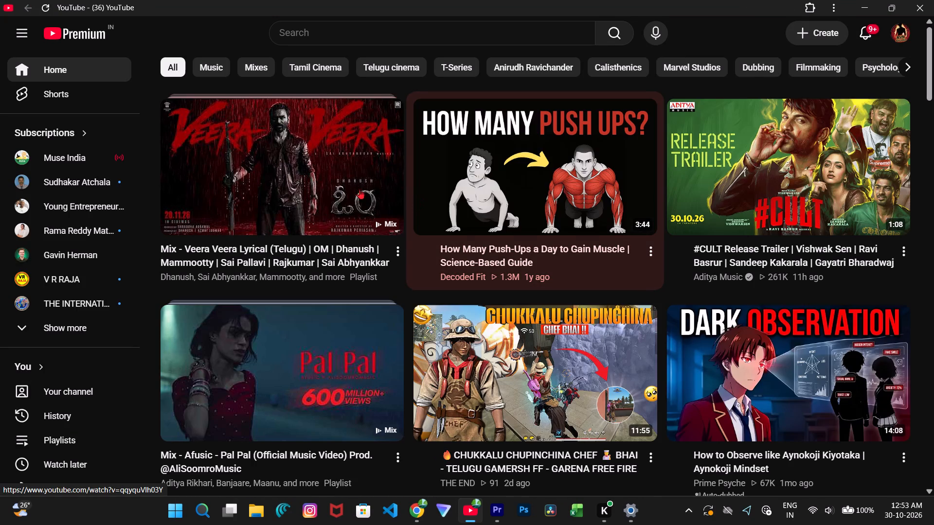
click(529, 40)
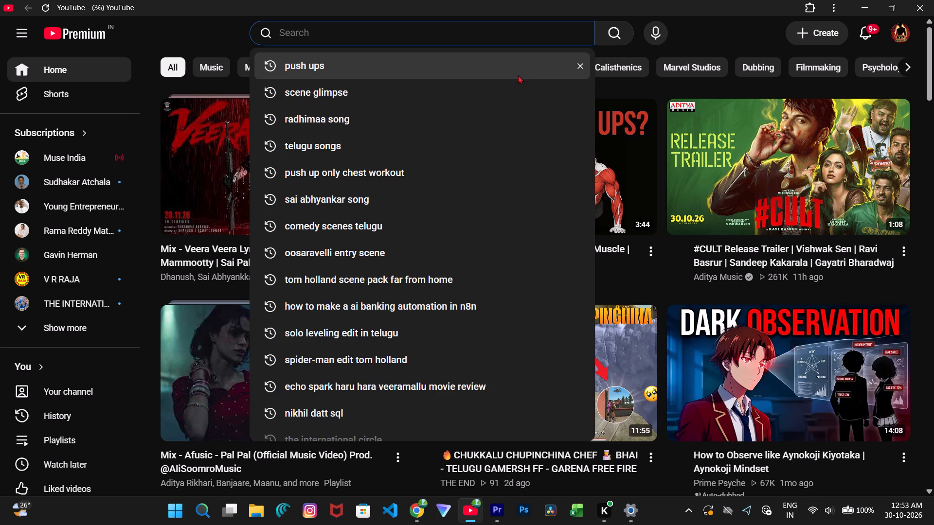
Switch to YouTube and search for mahotsav.
key(m)
key(o)
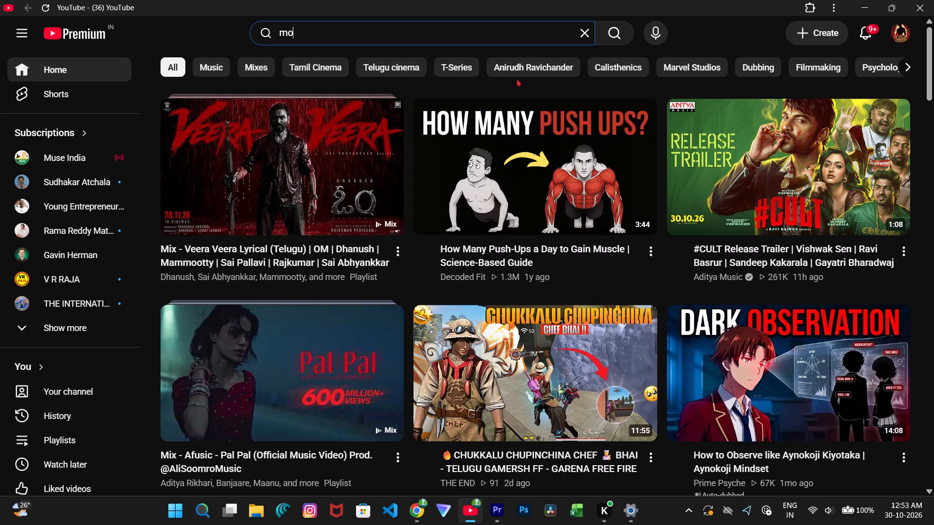
key(h)
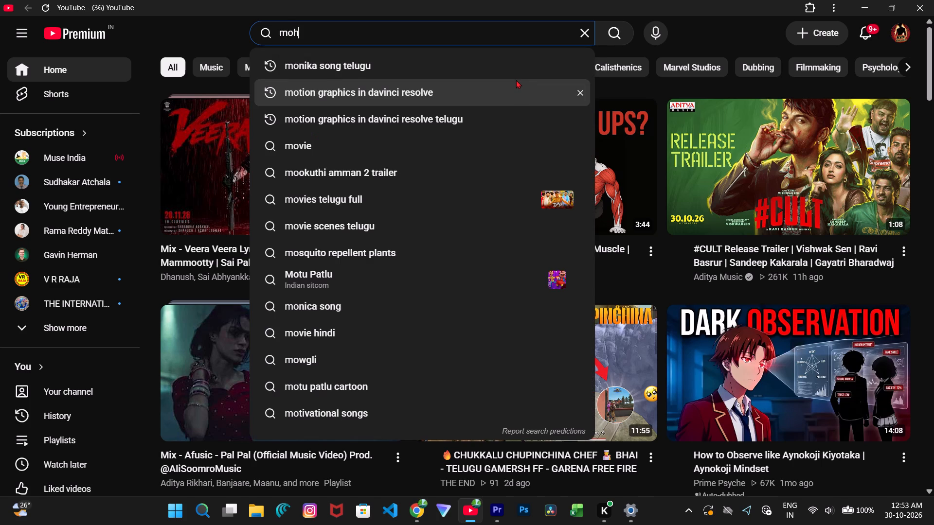
key(o)
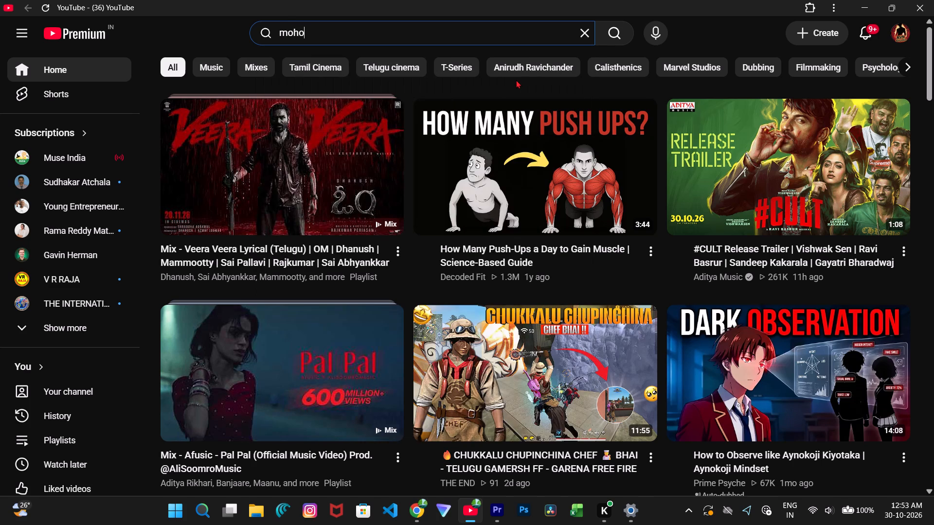
text(ch)
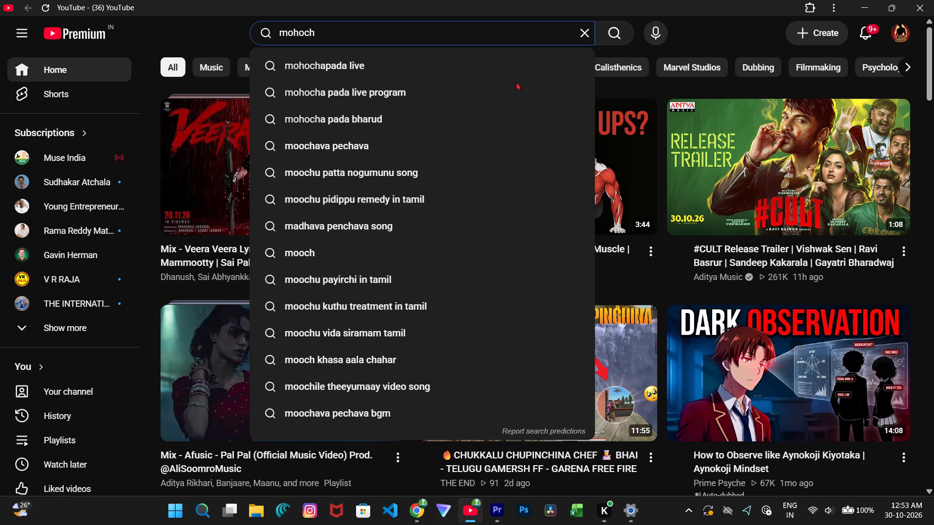
key(a)
key(v)
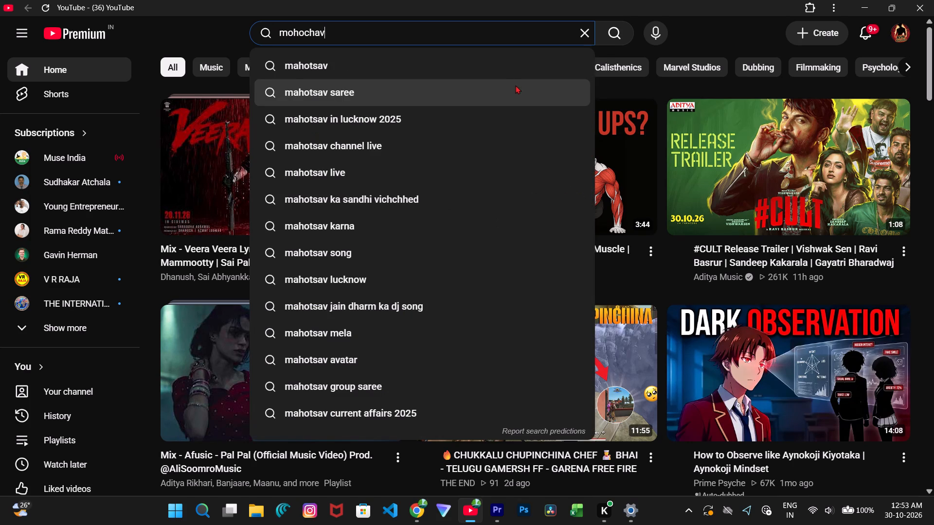
click(429, 47)
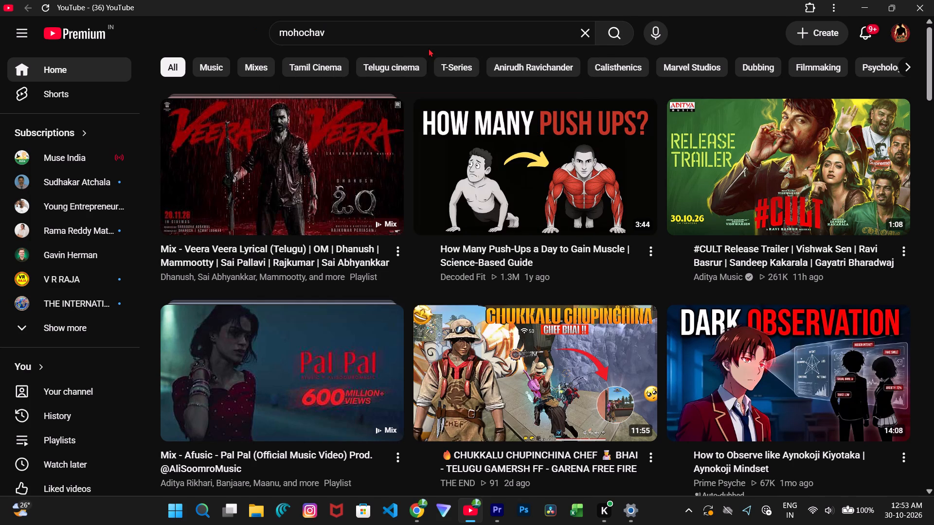
click(430, 29)
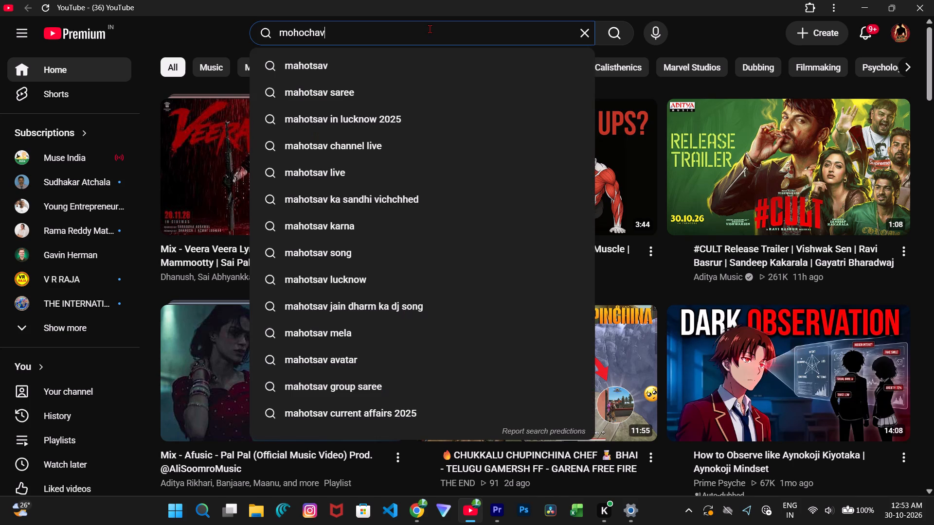
click(407, 68)
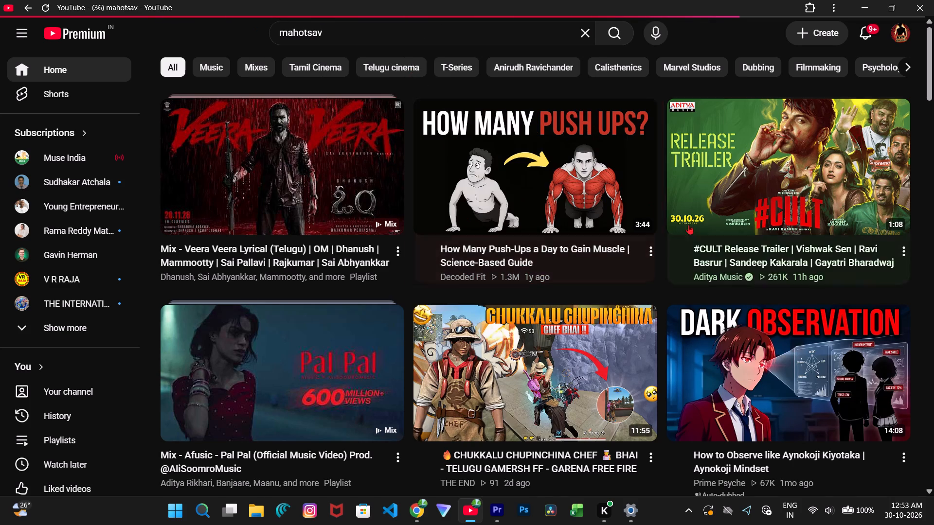
Look through the mahotsav search results for Vignan Mahotsav videos.
scroll(554, 326, down, 3)
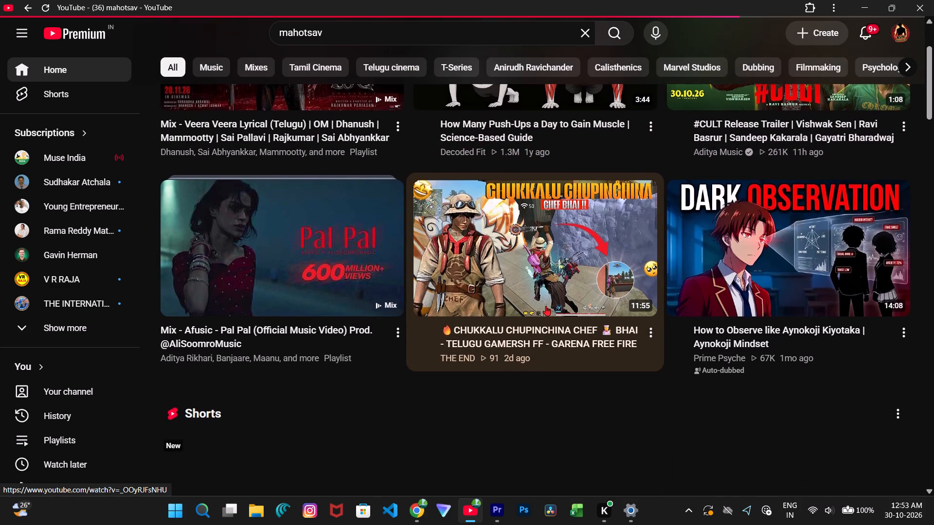
scroll(546, 306, down, 1)
scroll(545, 302, up, 5)
scroll(545, 299, down, 4)
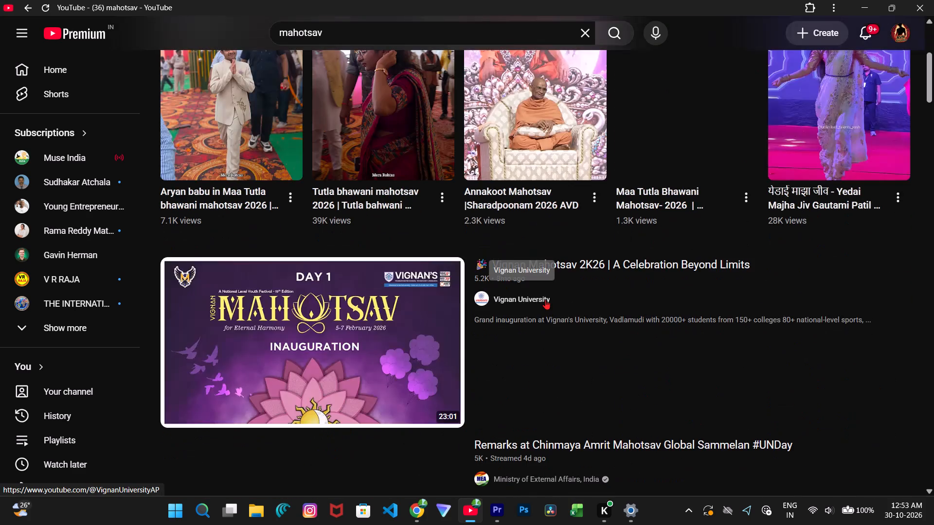
scroll(545, 298, up, 4)
scroll(402, 293, down, 5)
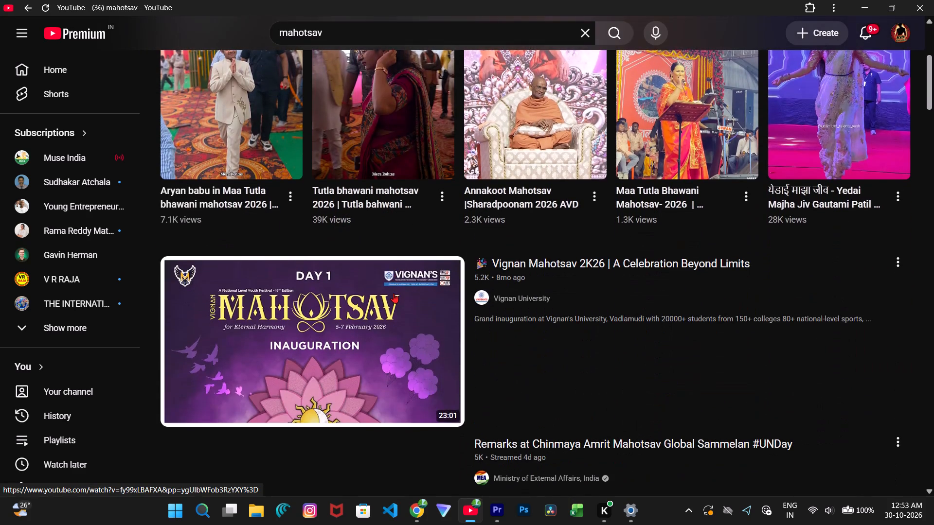
scroll(394, 293, down, 2)
scroll(322, 219, down, 2)
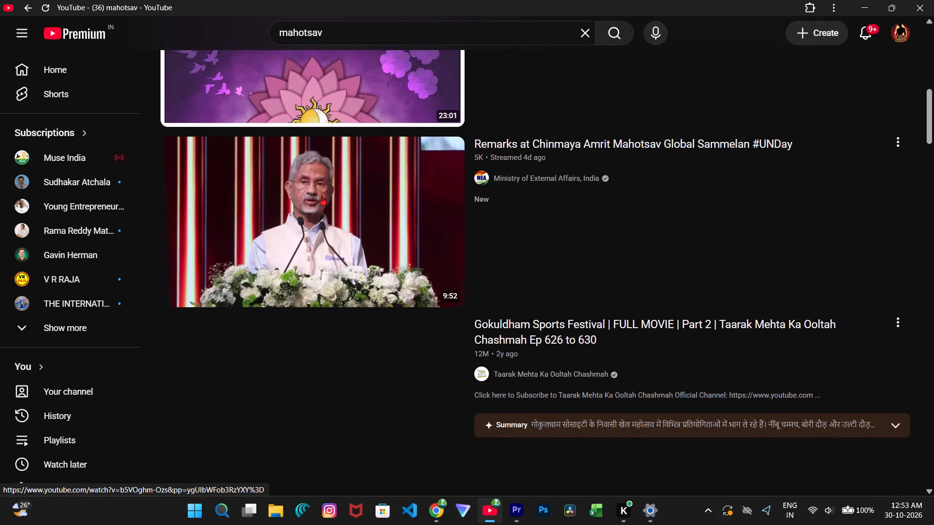
Search YouTube for mahotsav loga animation.
click(373, 36)
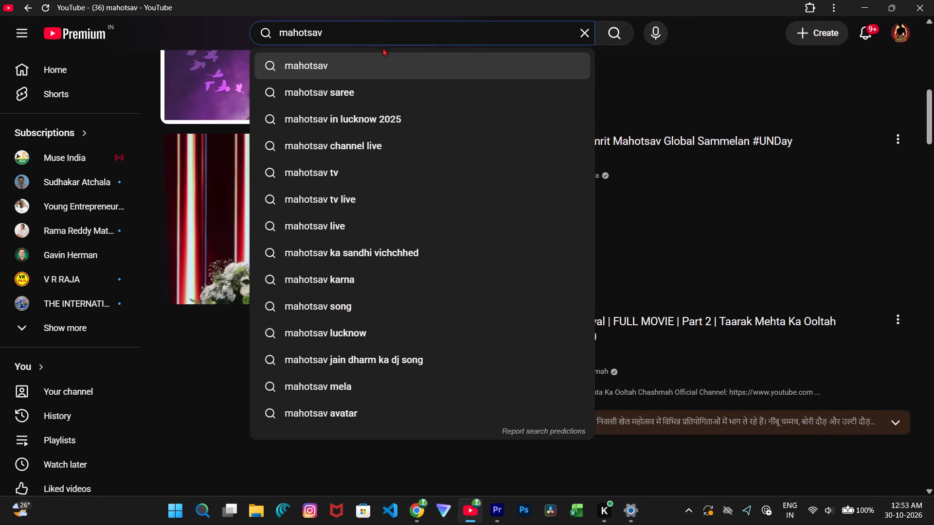
key(space)
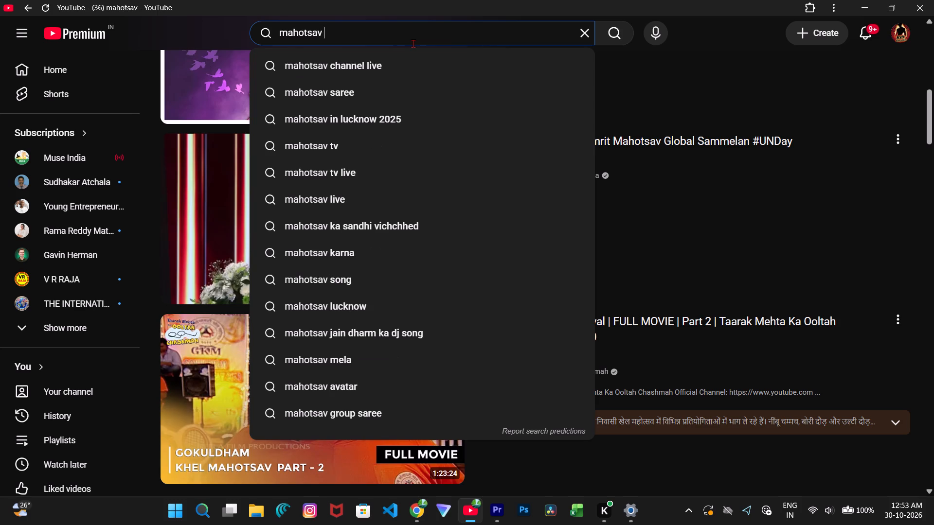
text(lo)
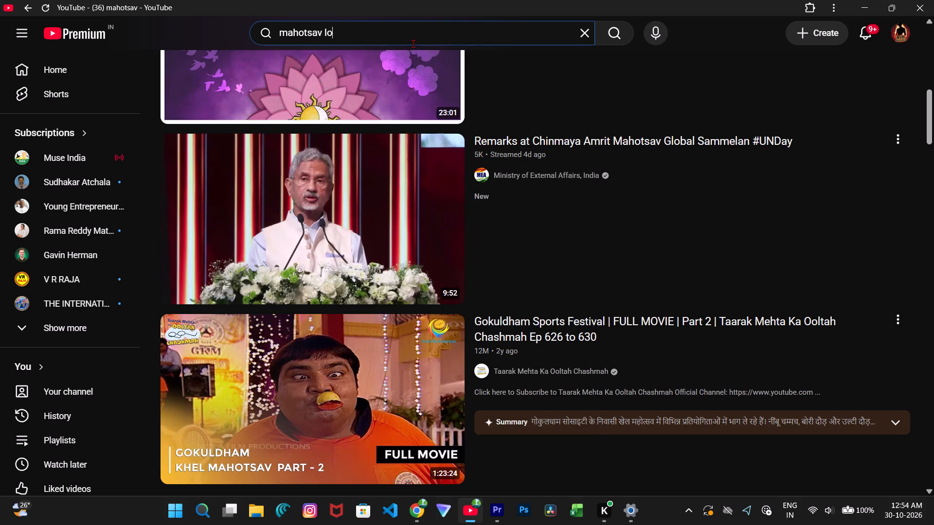
key(g)
text(a)
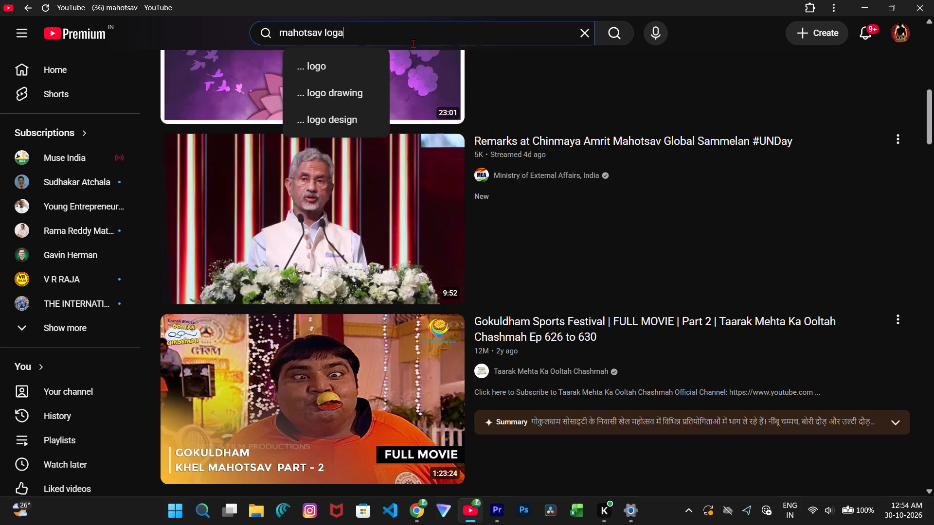
key(space)
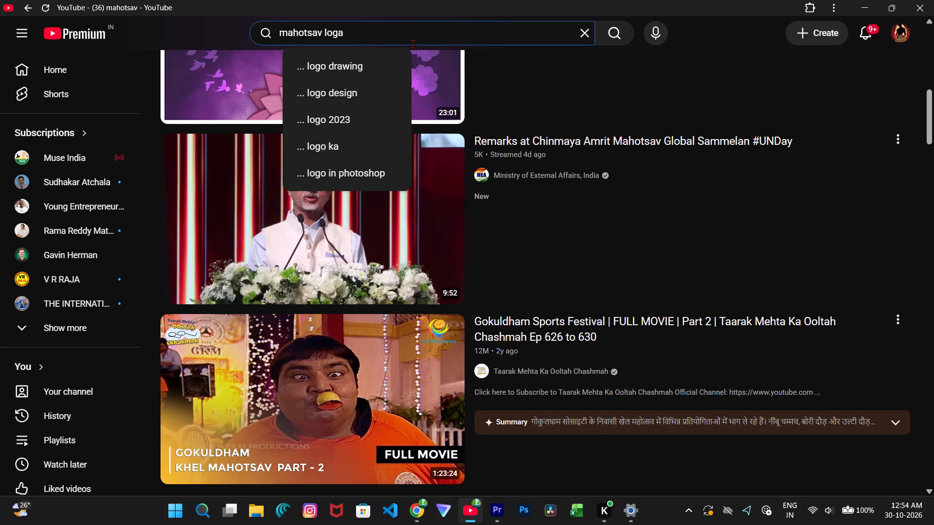
key(a)
key(n)
key(i)
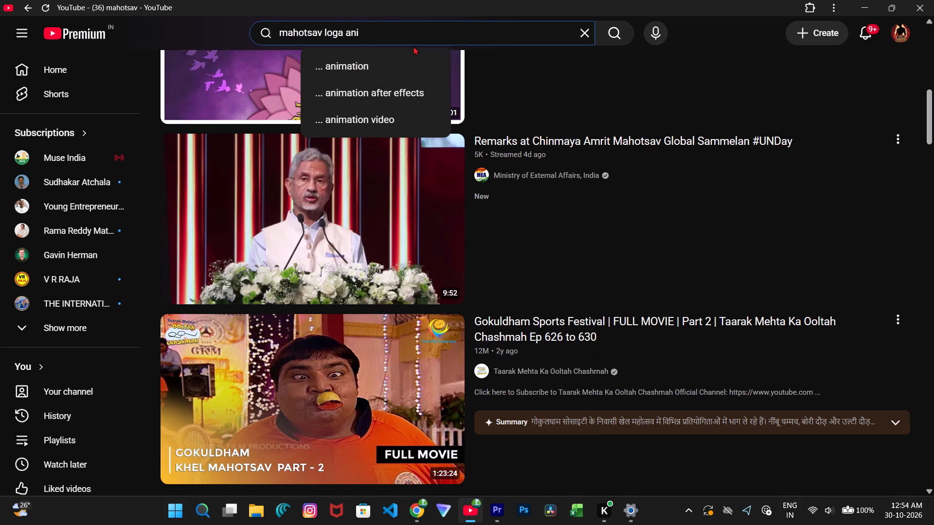
click(385, 60)
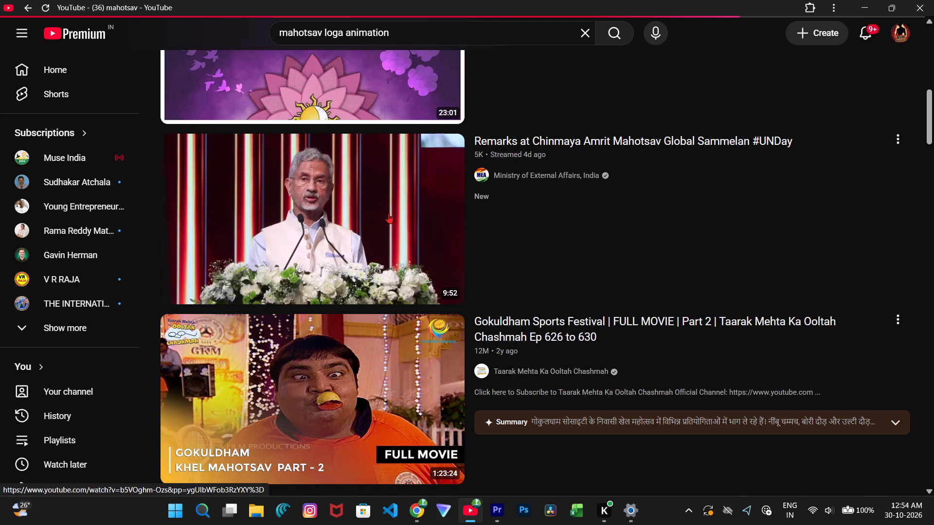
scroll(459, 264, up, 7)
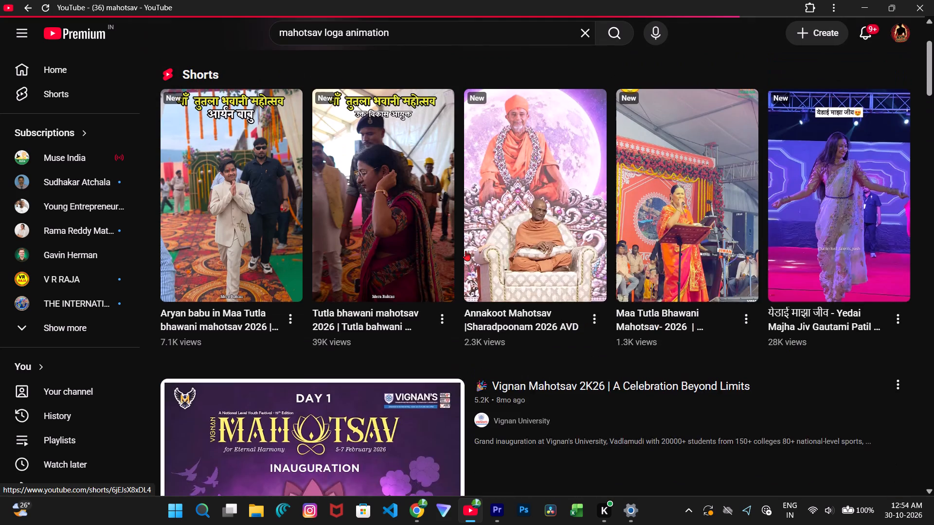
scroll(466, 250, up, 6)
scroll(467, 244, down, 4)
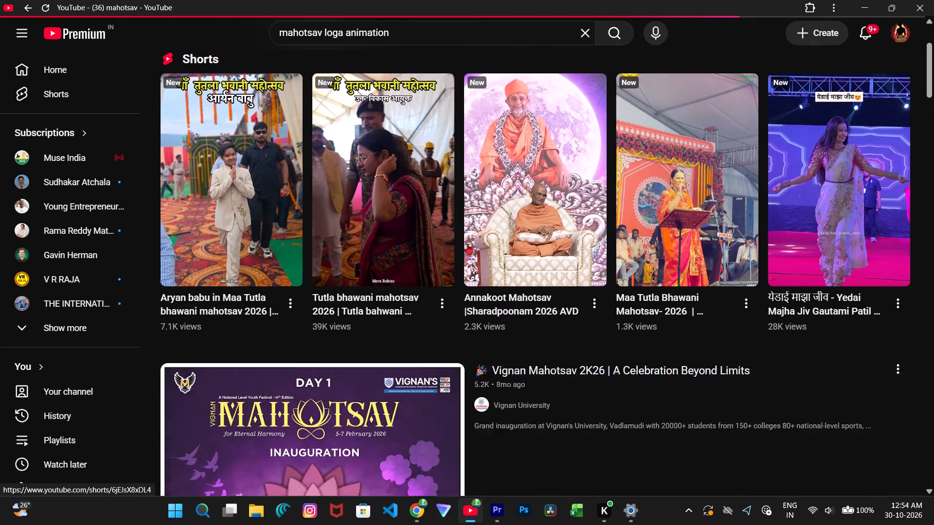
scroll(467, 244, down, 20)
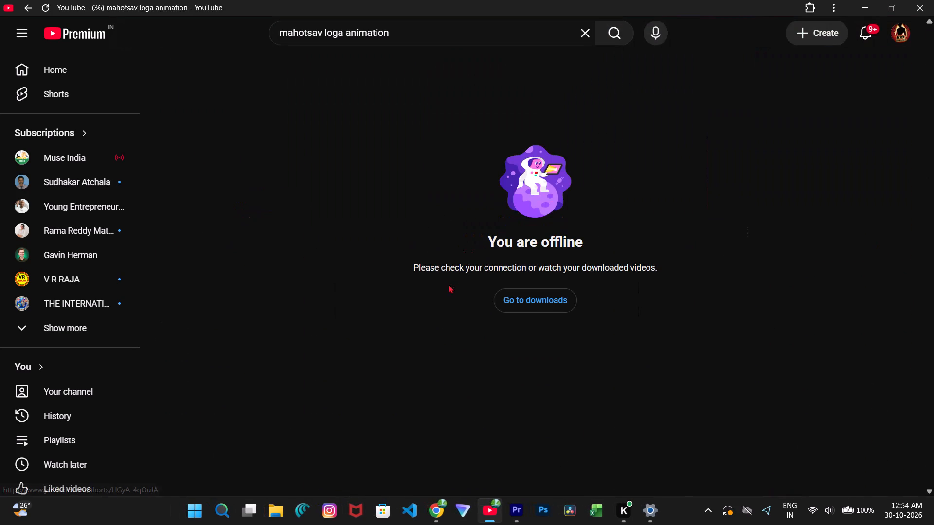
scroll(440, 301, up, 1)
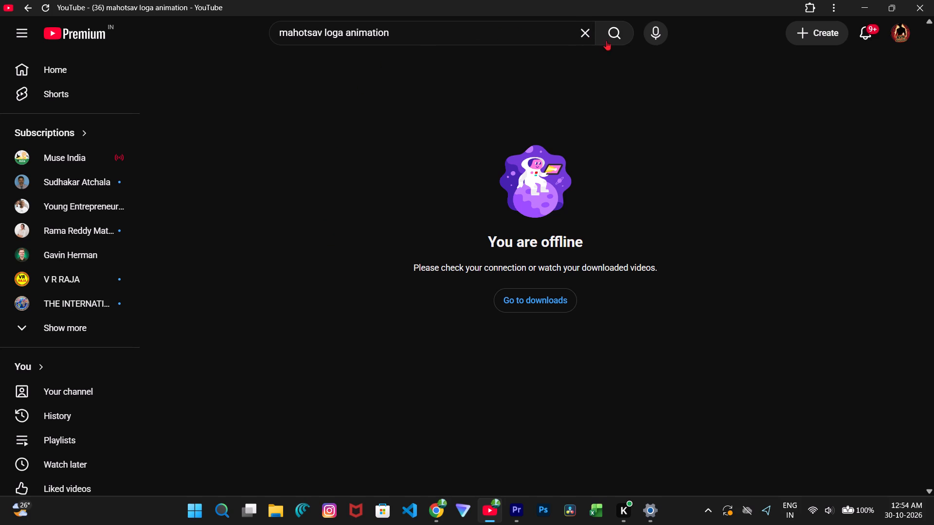
Rerun the mahotsav loga animation search and look through the results for a suitable Mahotsav logo animation.
click(631, 33)
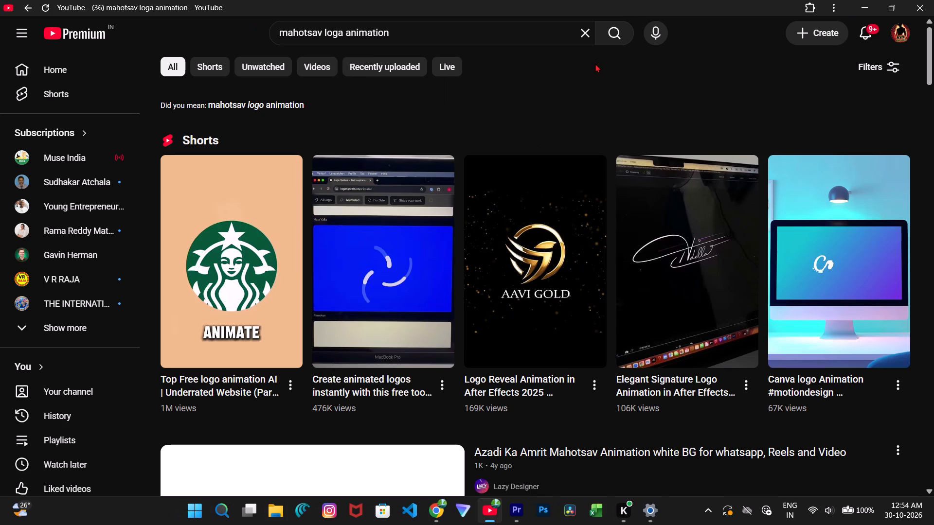
scroll(286, 394, down, 5)
scroll(389, 337, down, 4)
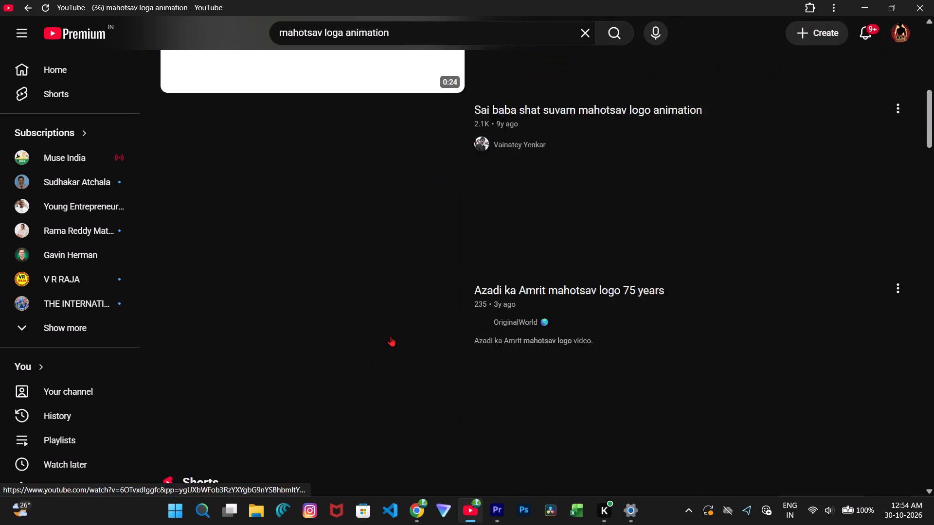
scroll(391, 336, up, 4)
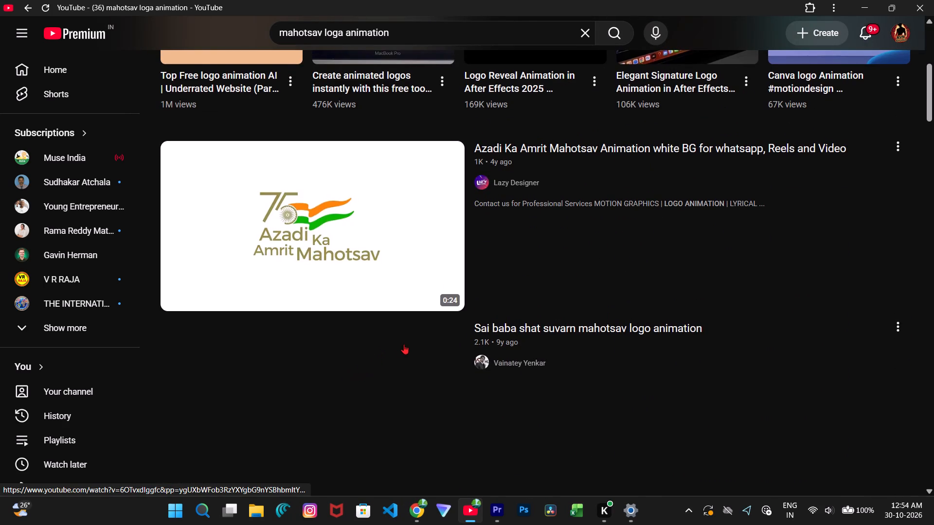
scroll(408, 342, down, 6)
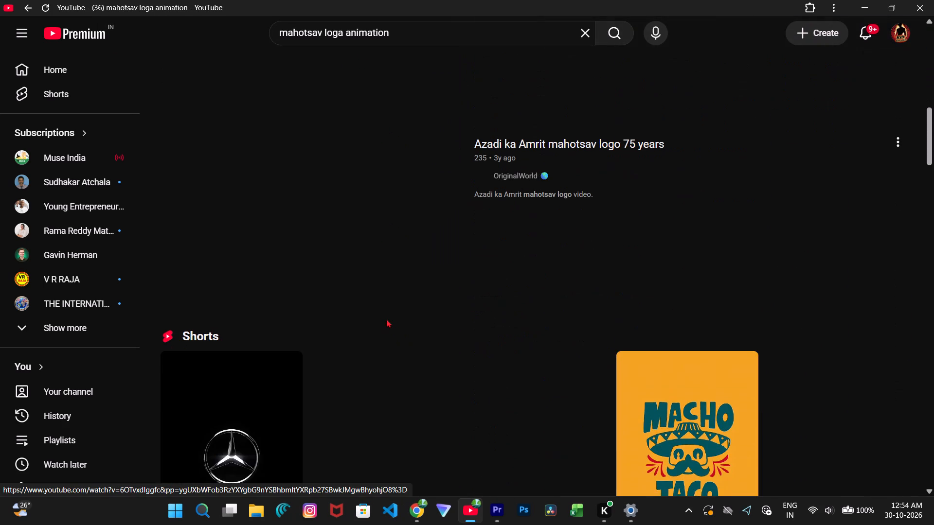
scroll(398, 320, down, 9)
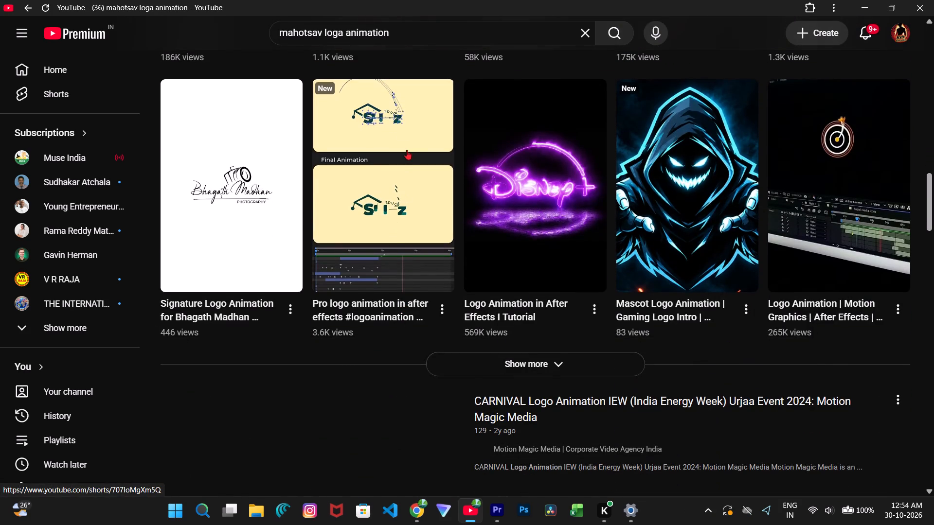
Extend the search query to vignan mahotsav loga animation video and run it.
click(275, 31)
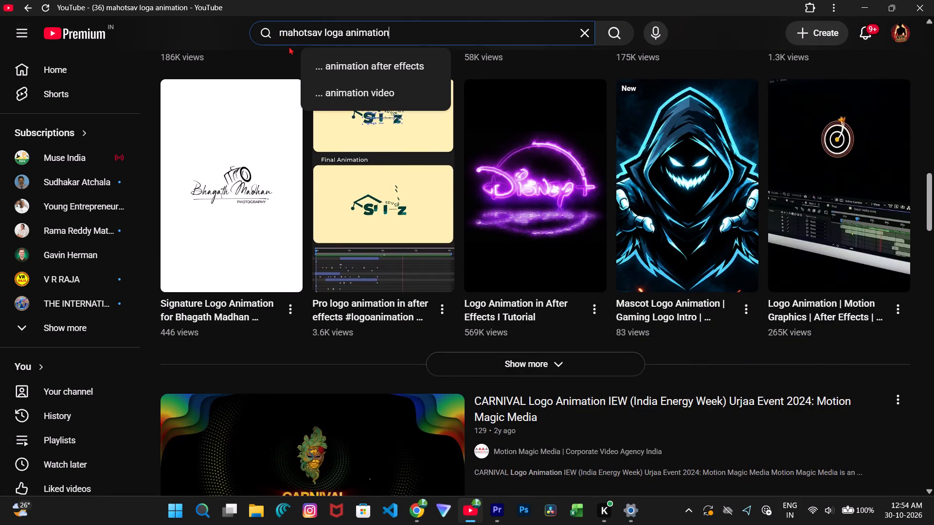
key(Up)
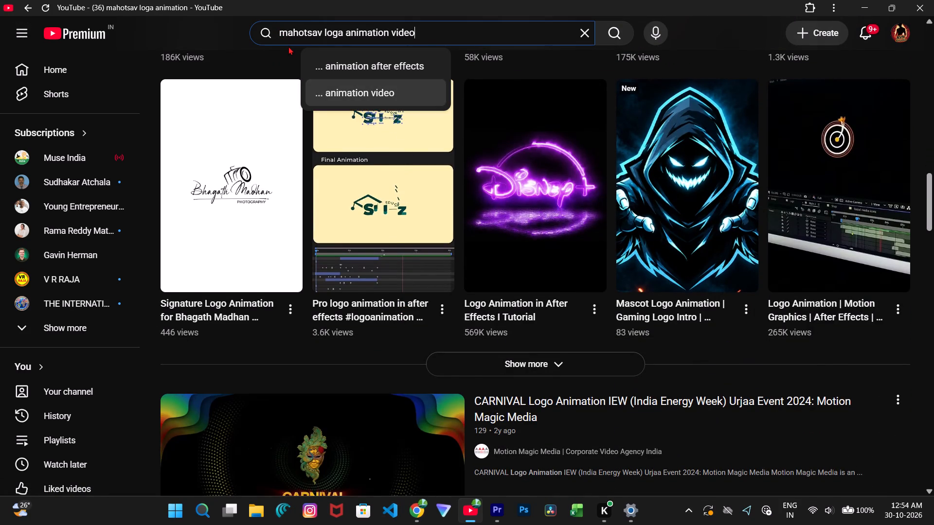
key(Up)
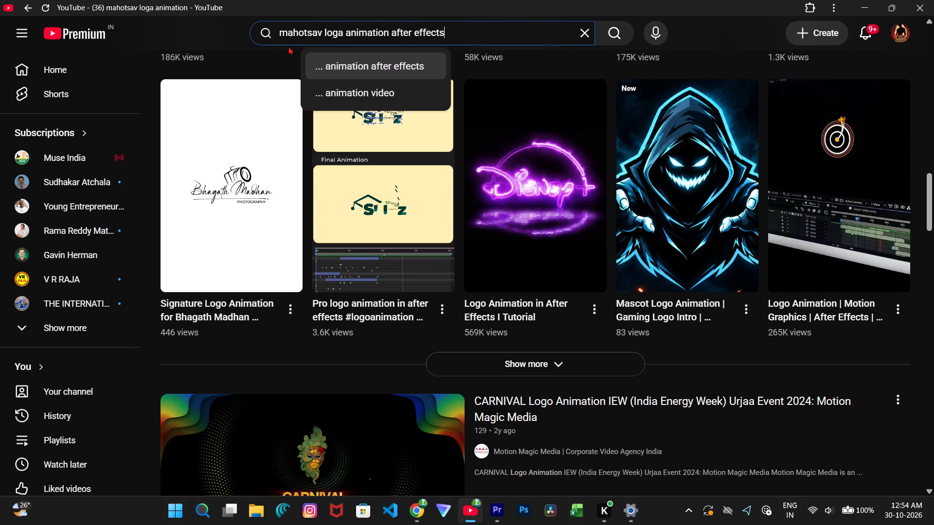
key(Down)
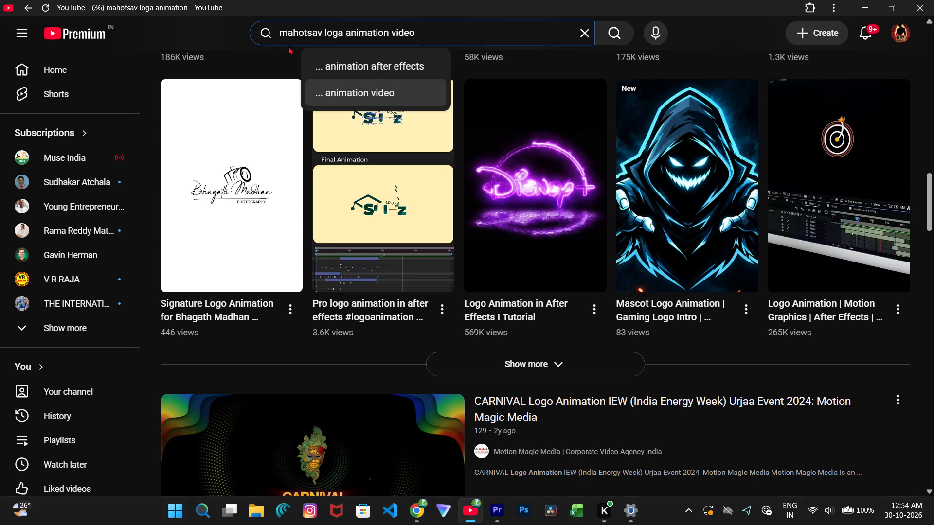
key(Left)
key(Left)
key(Left)
key(Left)
key(Left)
key(Left)
key(Left)
key(Left)
key(Left)
key(Left)
key(Left)
key(Left)
key(Left)
key(Left)
key(Left)
key(Left)
key(Left)
key(Left)
key(Left)
key(Left)
text(vi)
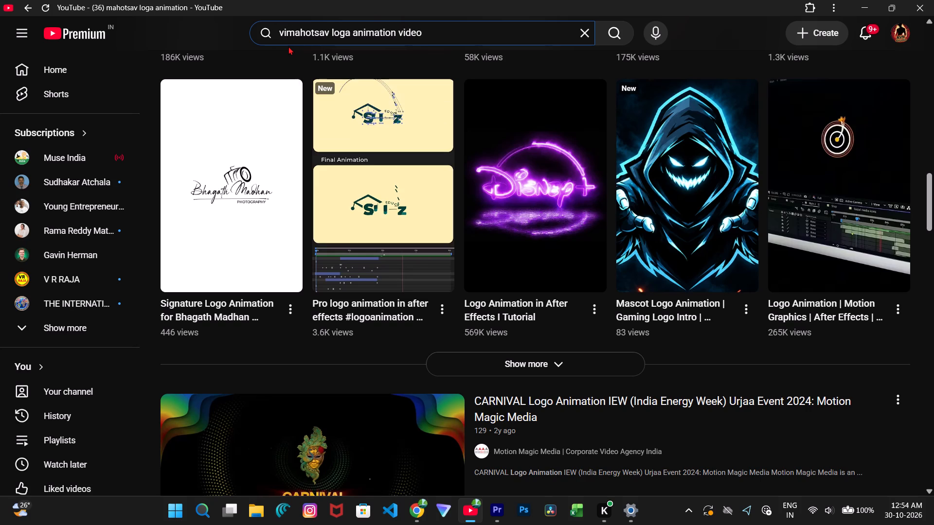
key(n)
key(BackSpace)
text(gnan)
key(space)
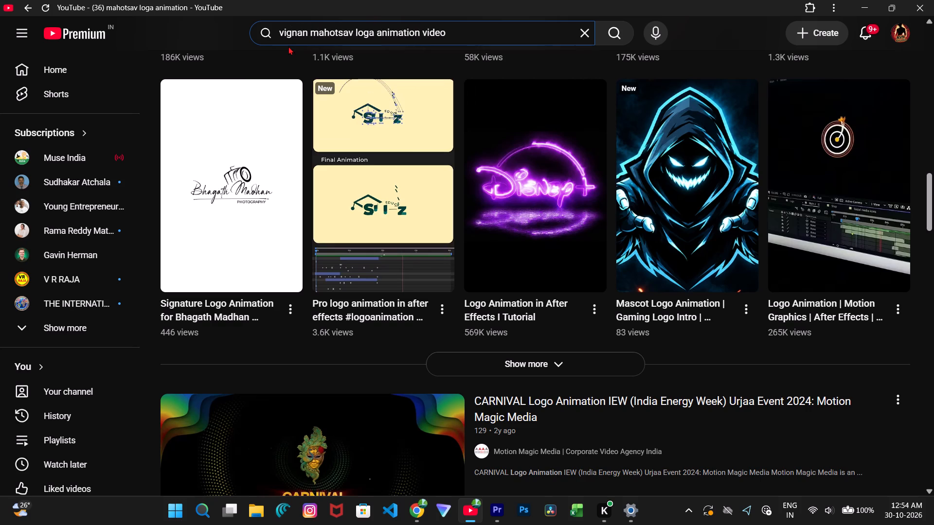
key(Return)
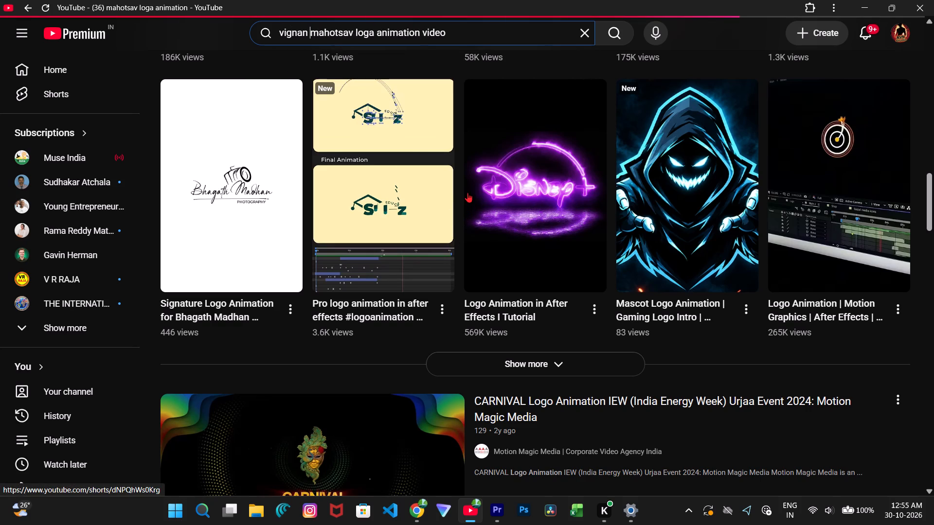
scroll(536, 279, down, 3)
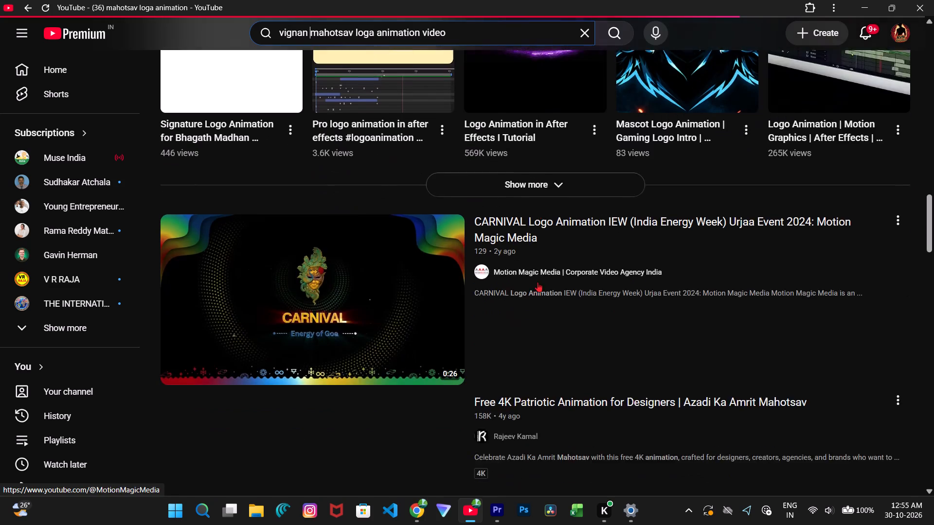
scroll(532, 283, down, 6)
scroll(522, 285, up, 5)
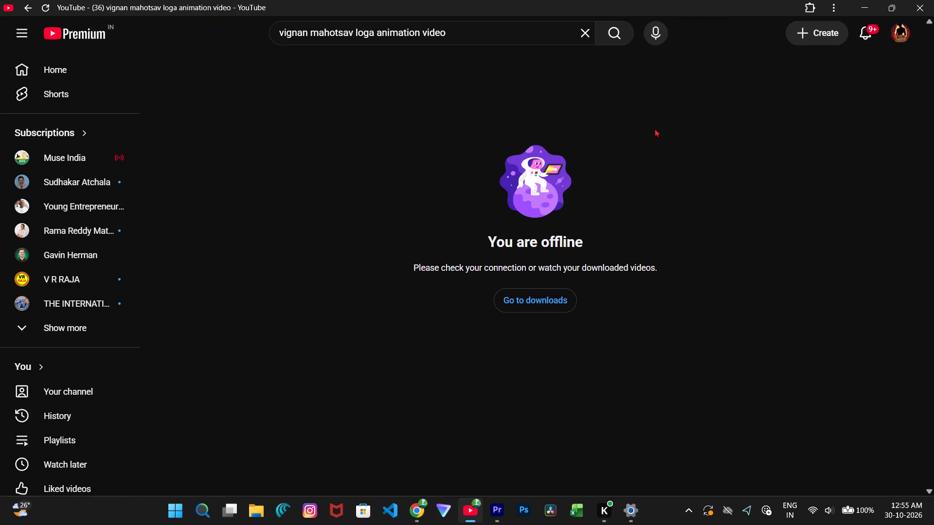
Rerun the YouTube search for vignan mahotsav loga animation video.
click(617, 32)
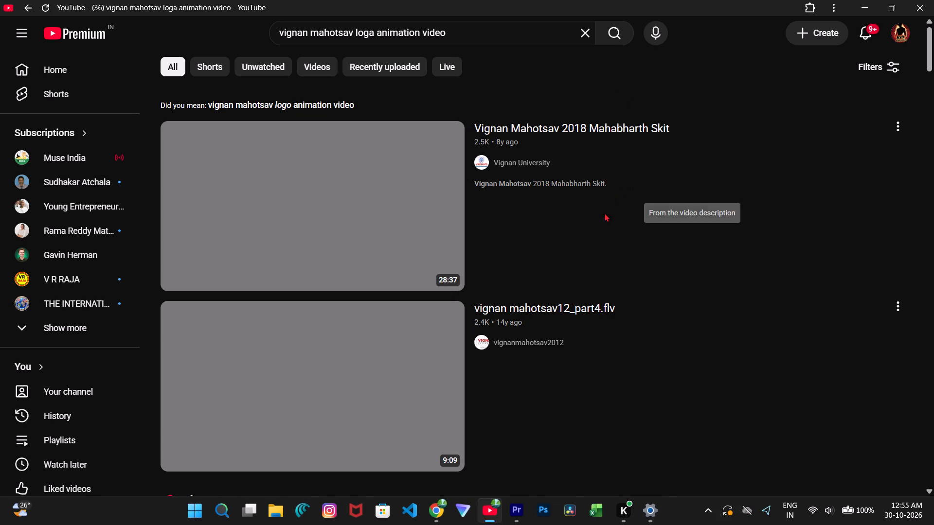
Look through the first search results and Shorts for a Vignan Mahotsav logo animation video.
scroll(623, 301, down, 2)
scroll(581, 297, up, 2)
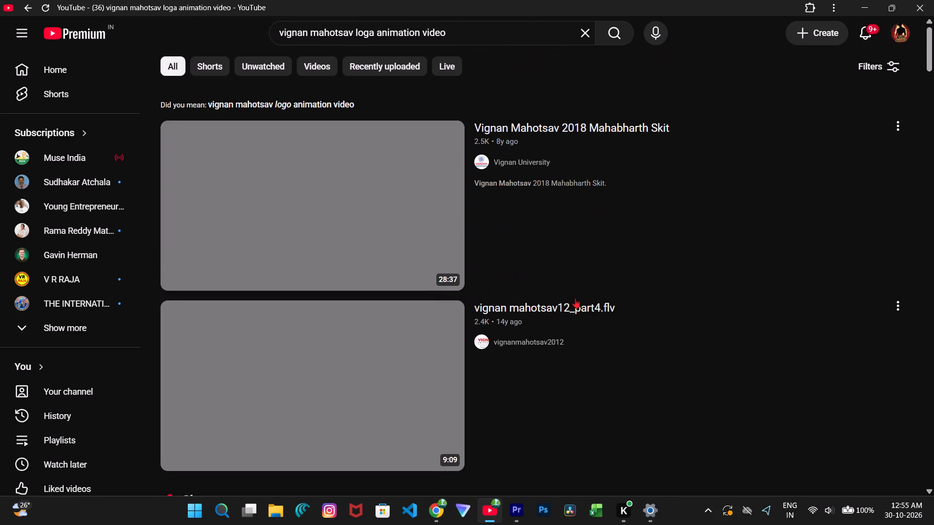
scroll(575, 298, up, 2)
scroll(573, 303, down, 3)
scroll(572, 305, up, 3)
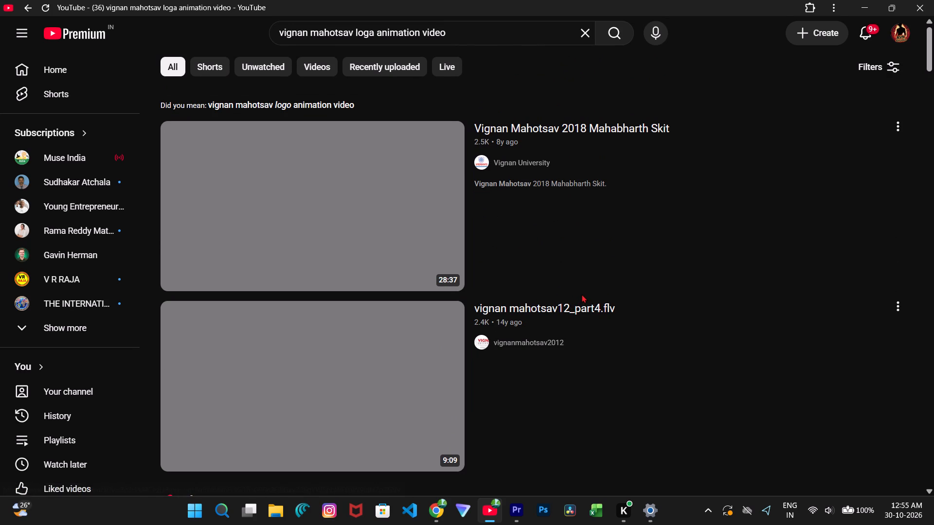
scroll(581, 294, up, 2)
scroll(581, 294, down, 9)
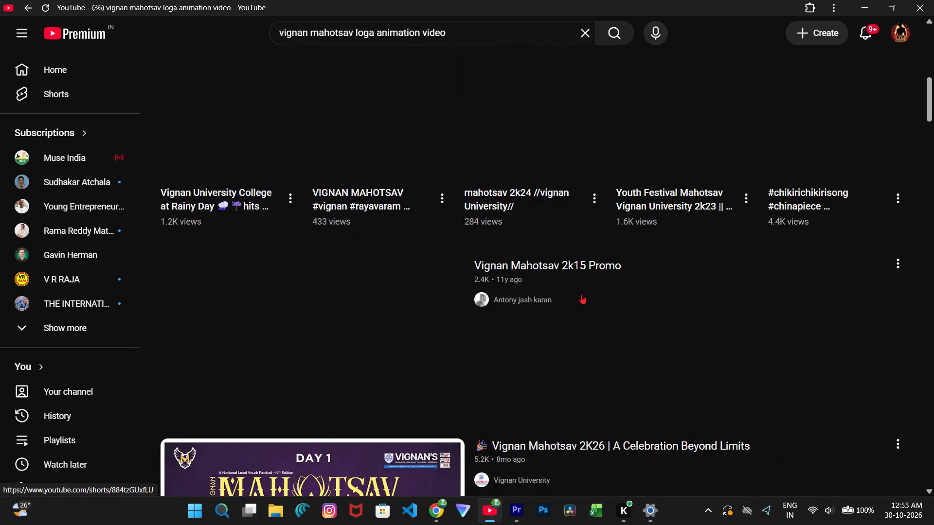
scroll(581, 294, up, 4)
scroll(581, 294, down, 10)
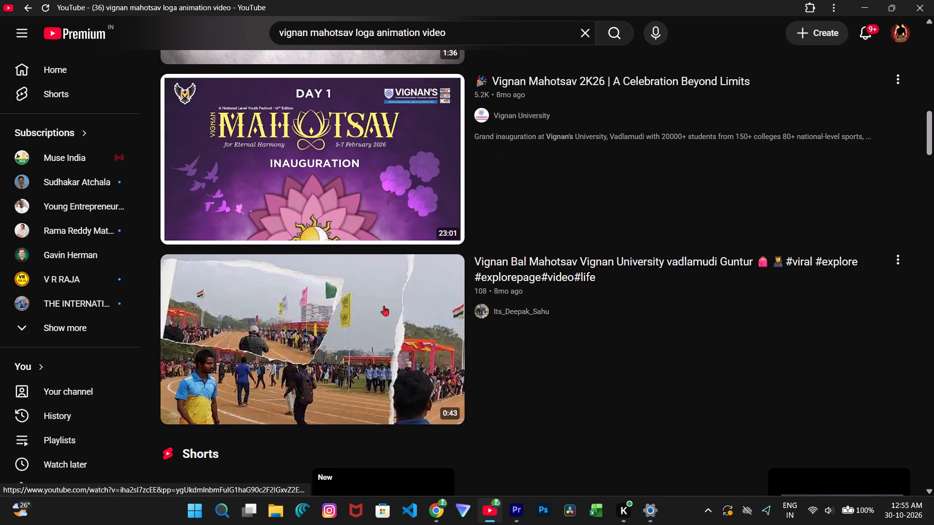
scroll(399, 354, up, 4)
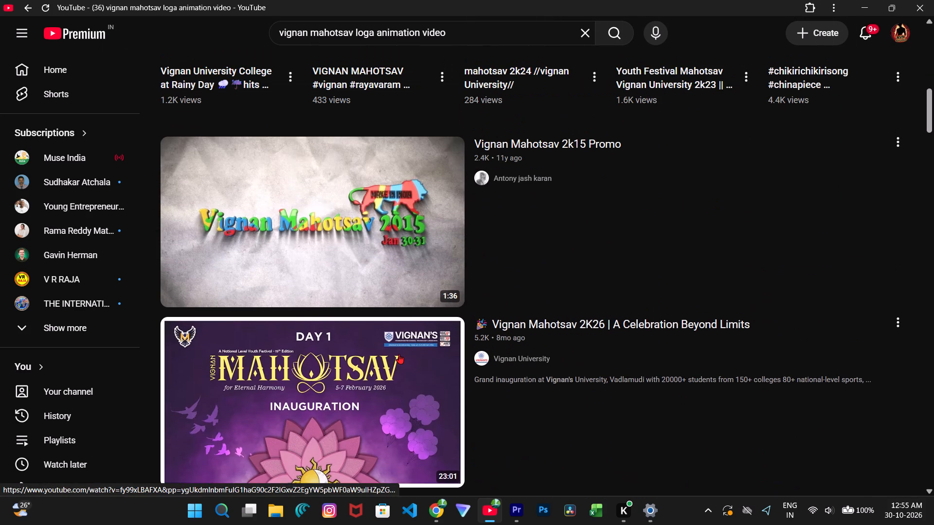
scroll(399, 354, up, 16)
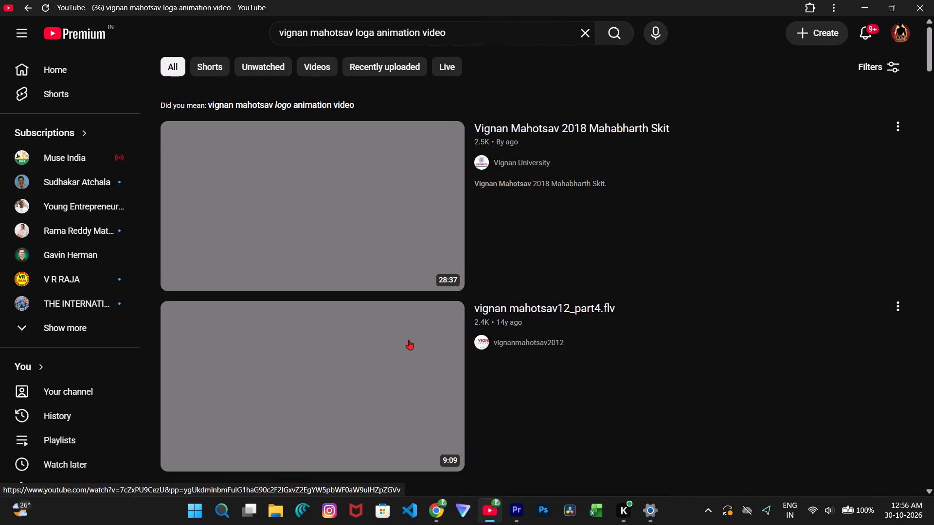
Examine the search results further down, past the second Shorts group, for a usable Vignan Mahotsav logo animation.
scroll(409, 340, down, 9)
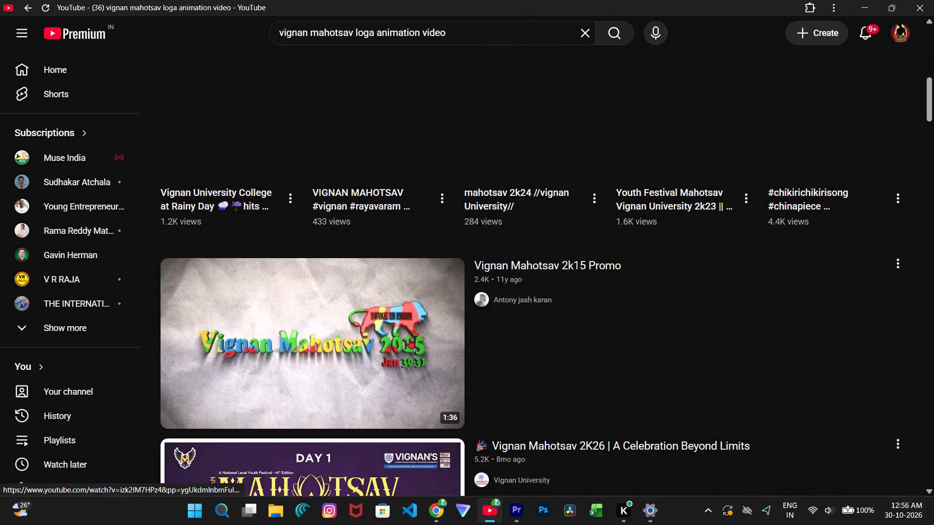
scroll(410, 337, down, 9)
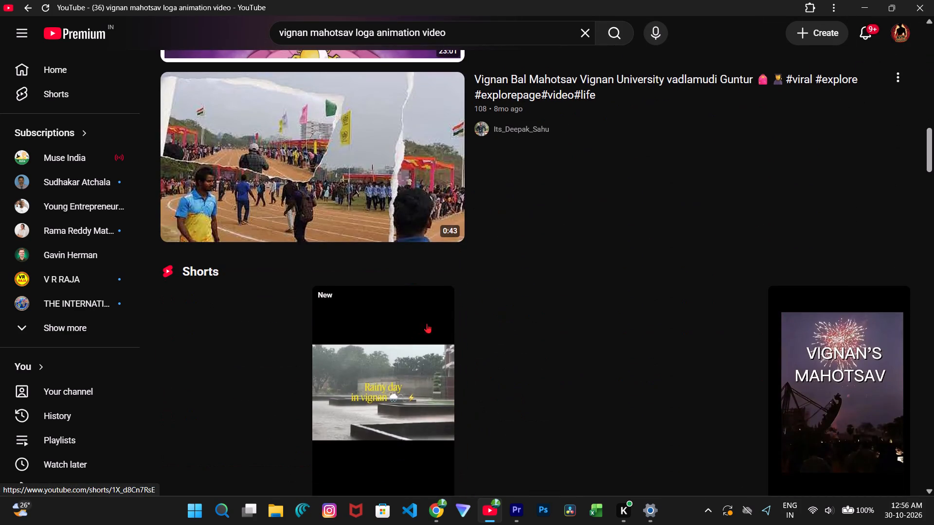
scroll(435, 315, down, 7)
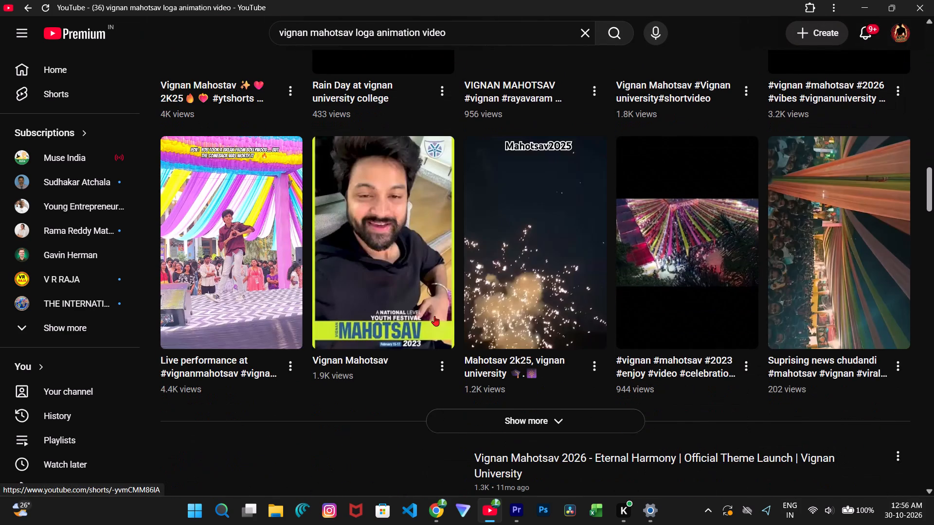
scroll(434, 316, up, 2)
scroll(434, 316, down, 7)
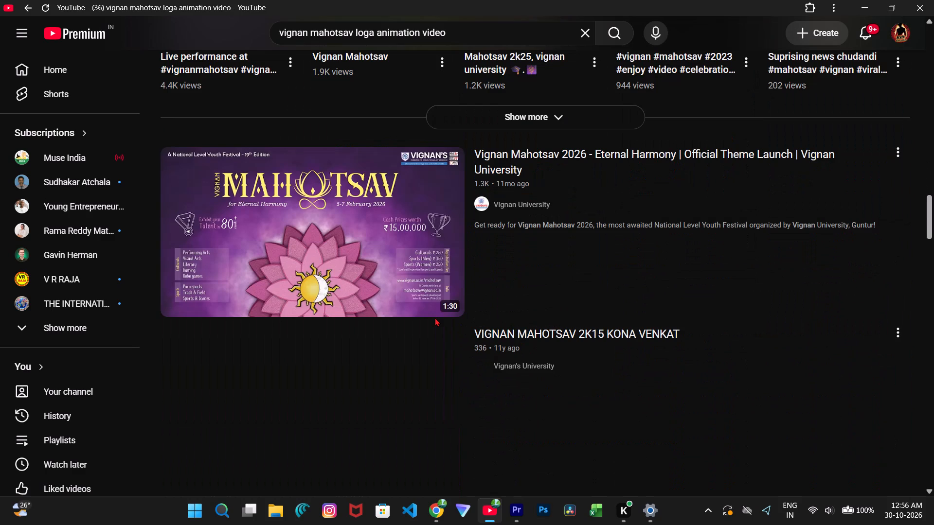
scroll(434, 317, down, 1)
scroll(434, 317, up, 5)
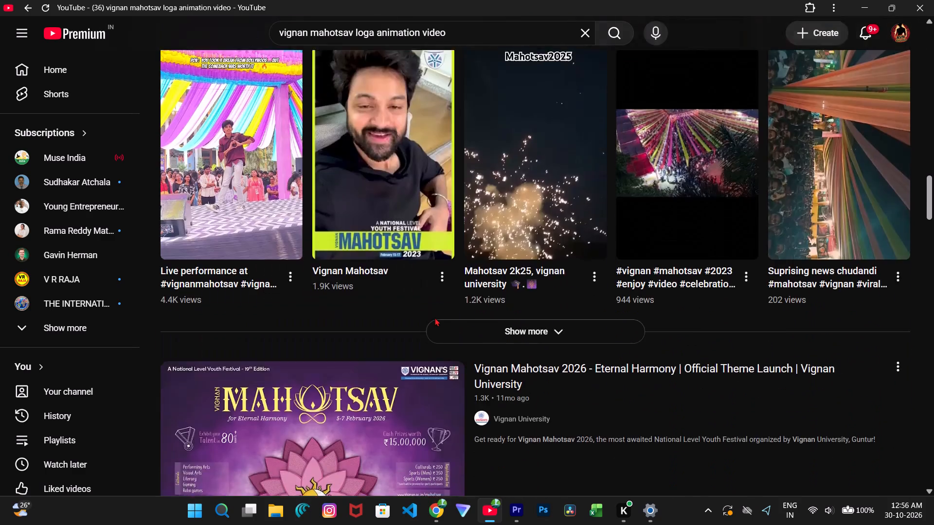
scroll(434, 317, up, 10)
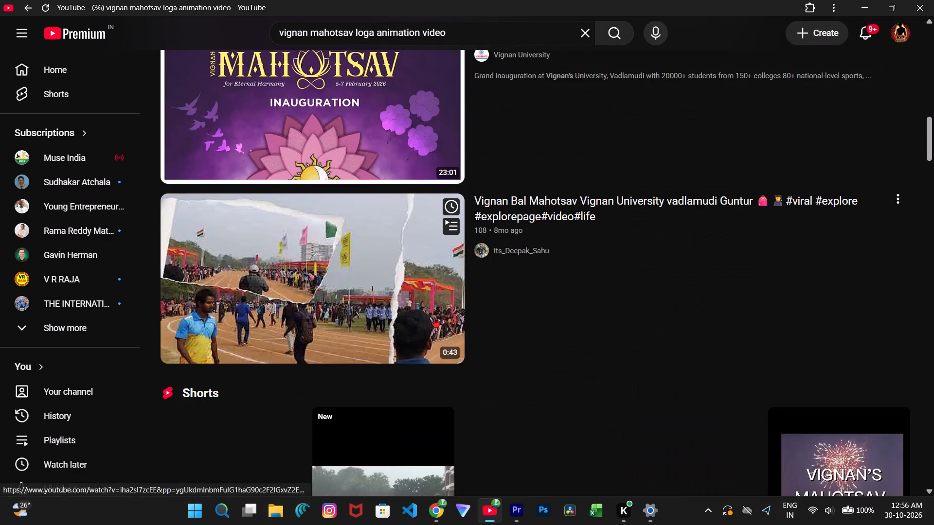
scroll(434, 317, up, 5)
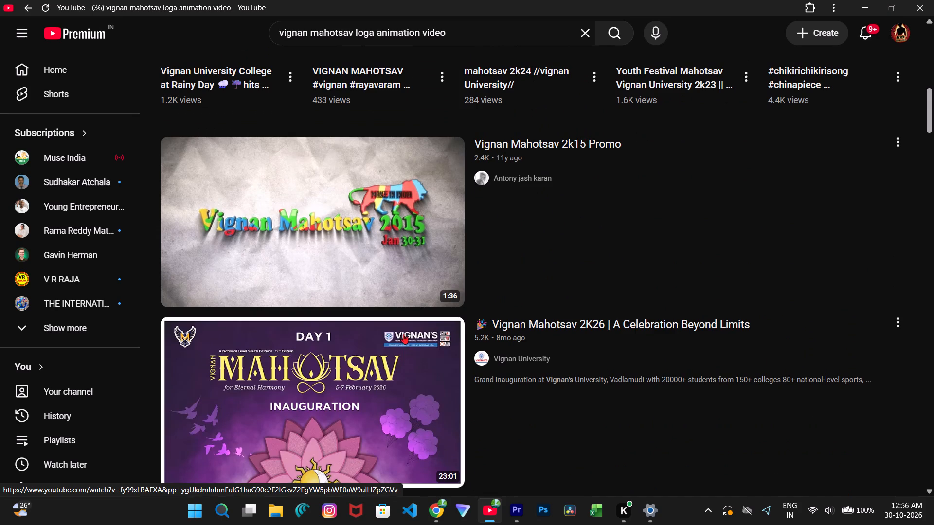
scroll(405, 331, up, 1)
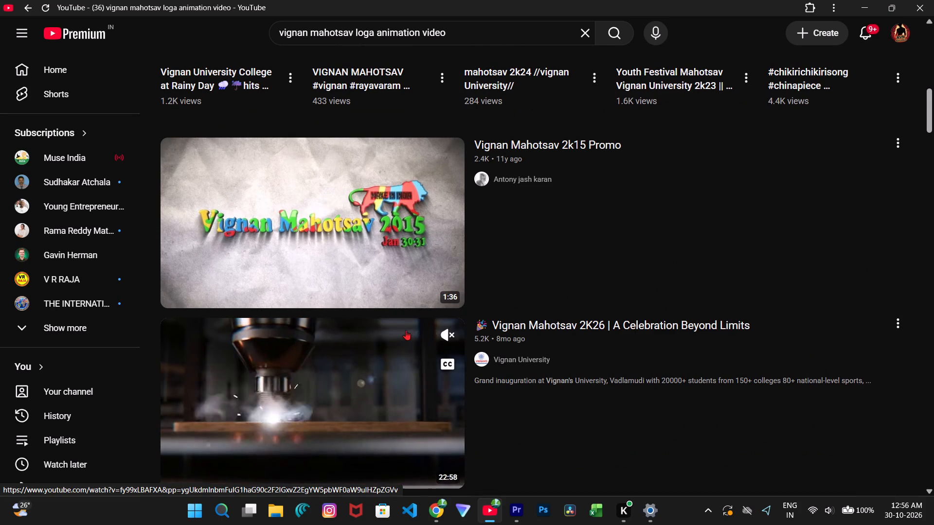
Recheck the upper search results around the Vignan Mahotsav 2K26 video for a suitable logo animation.
scroll(406, 330, down, 2)
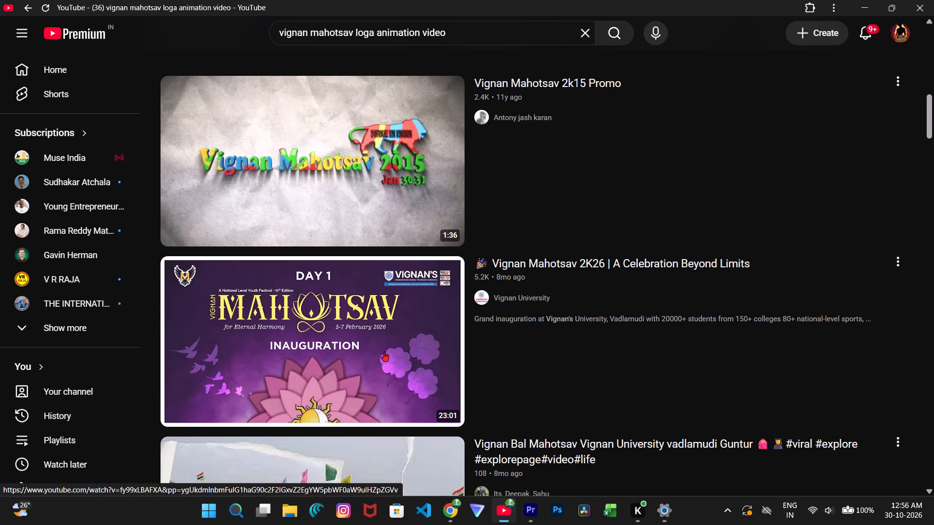
scroll(384, 351, down, 2)
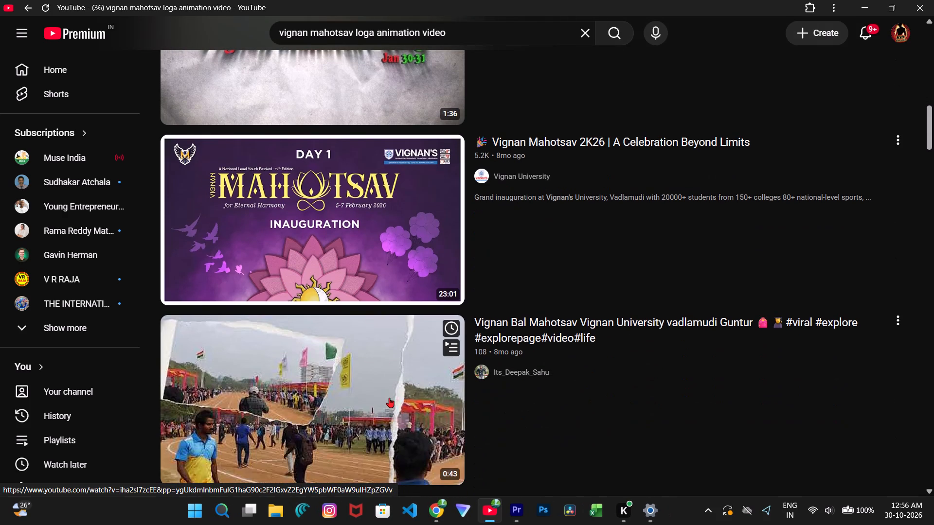
scroll(387, 396, up, 10)
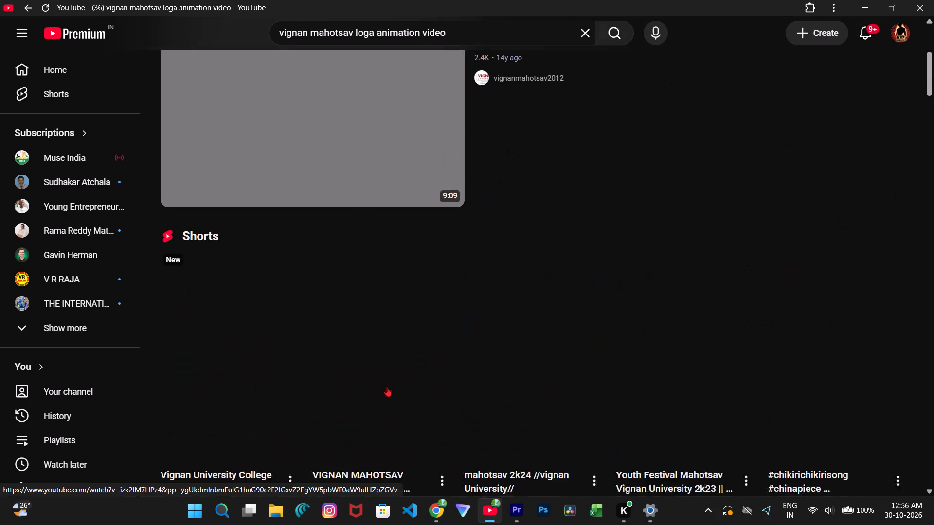
scroll(387, 385, up, 10)
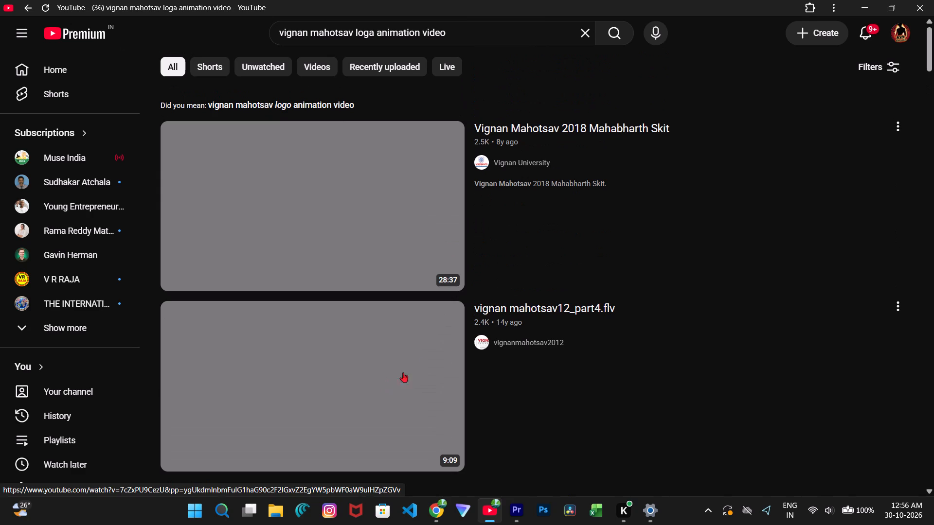
scroll(433, 355, up, 2)
scroll(349, 349, down, 4)
scroll(352, 350, up, 5)
scroll(463, 391, down, 3)
scroll(393, 320, down, 2)
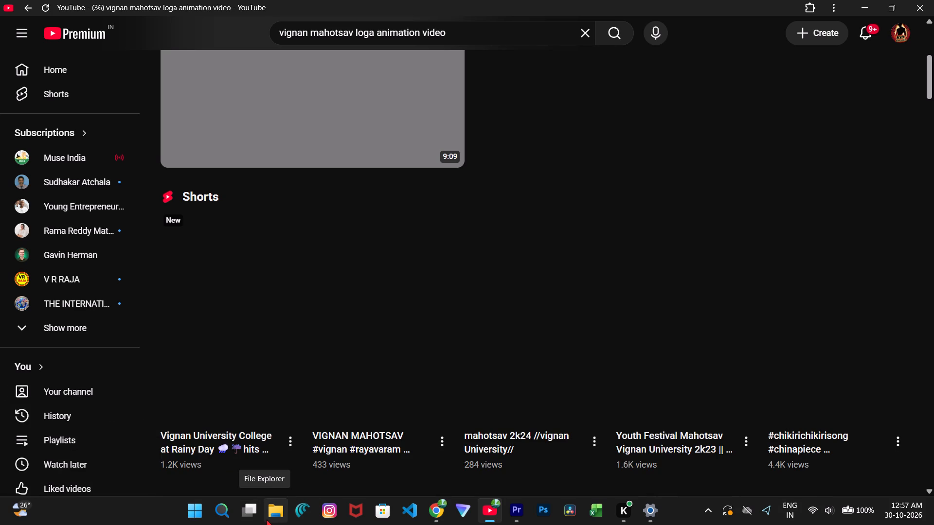
scroll(254, 507, up, 1)
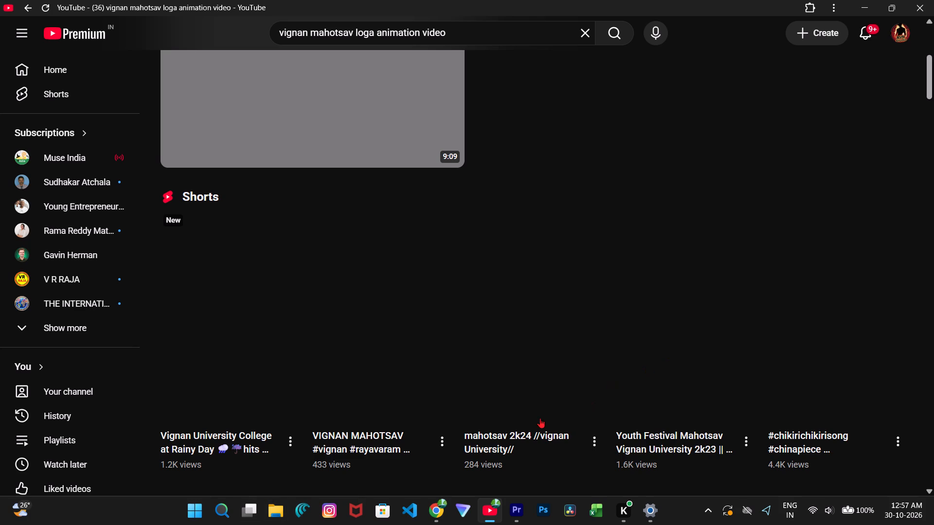
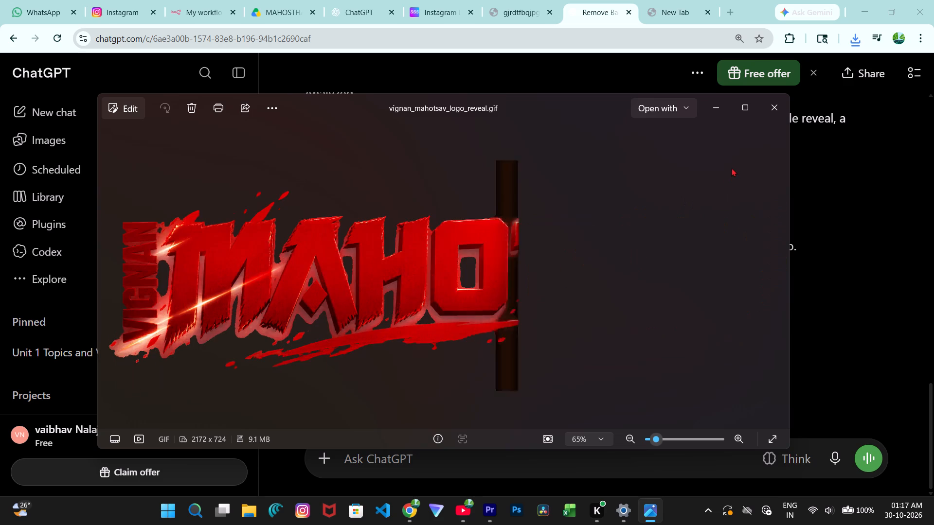
click(766, 115)
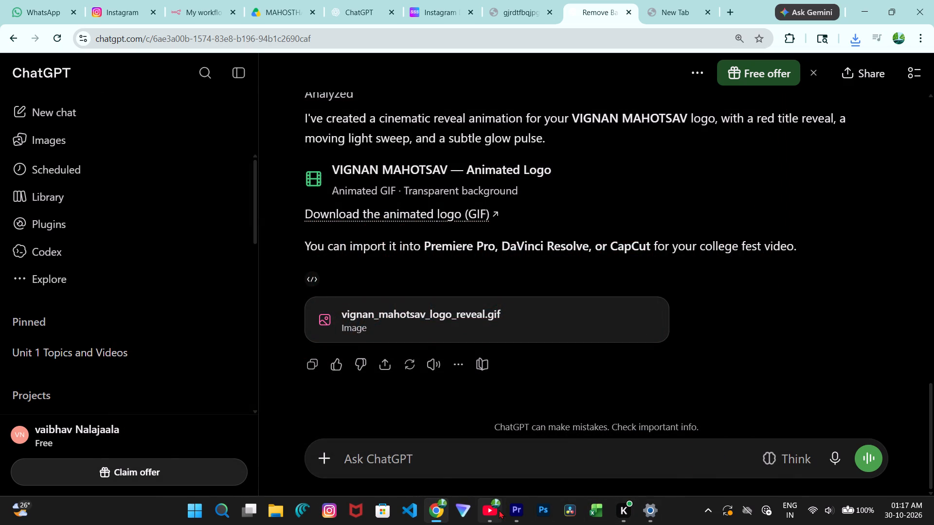
Switch to Premiere Pro and import vignan_mahotsav_logo_reveal from the Downloads folder into the vignan project.
click(520, 510)
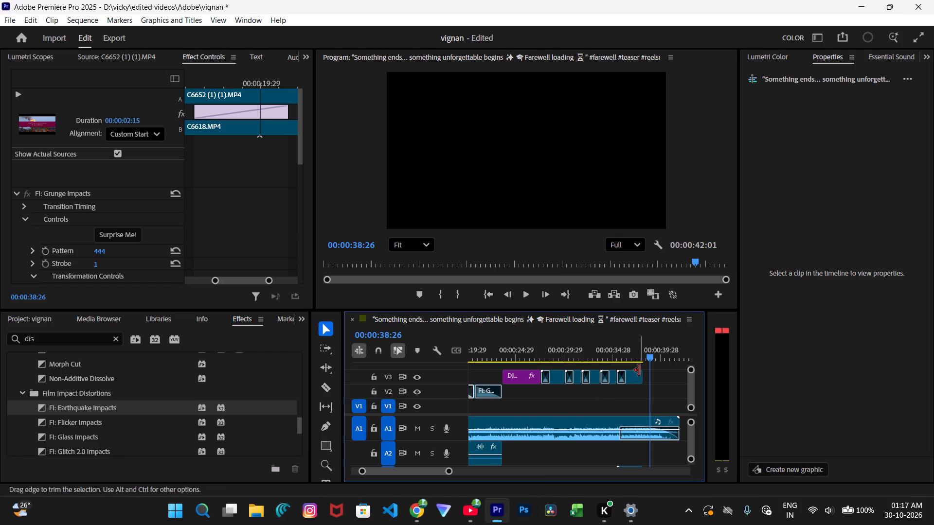
drag(650, 358, 645, 358)
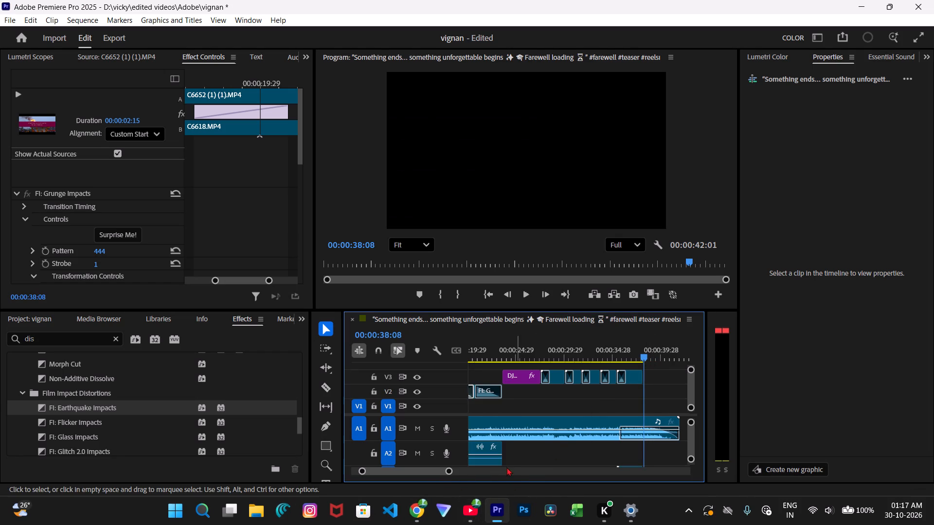
key(ctrl+i)
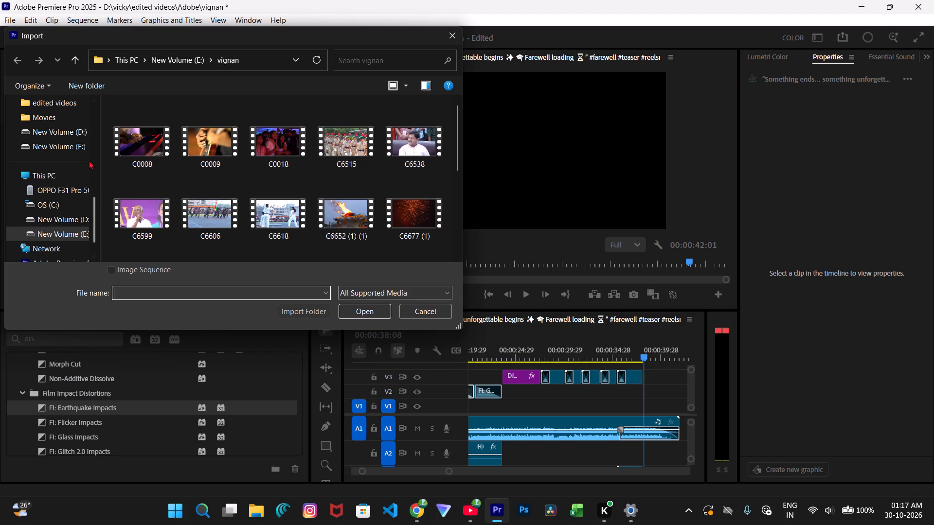
scroll(76, 154, up, 3)
click(71, 131)
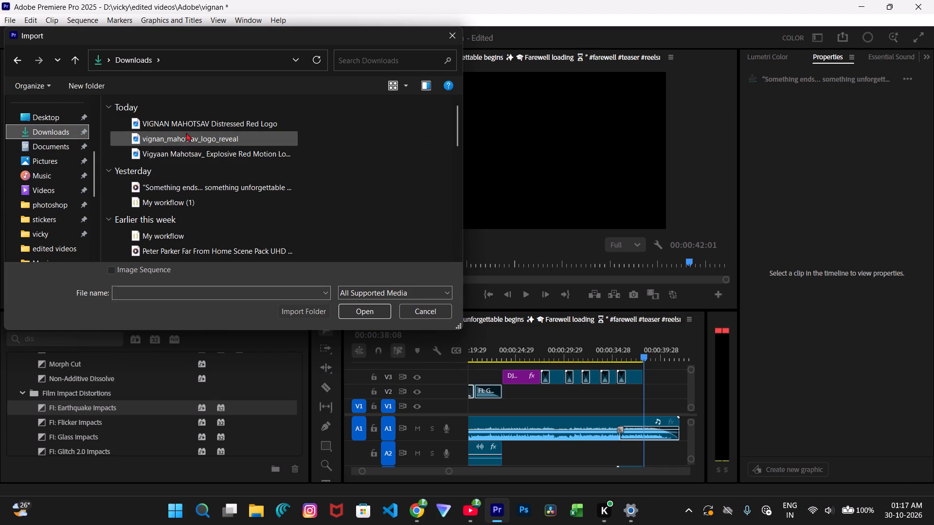
click(186, 133)
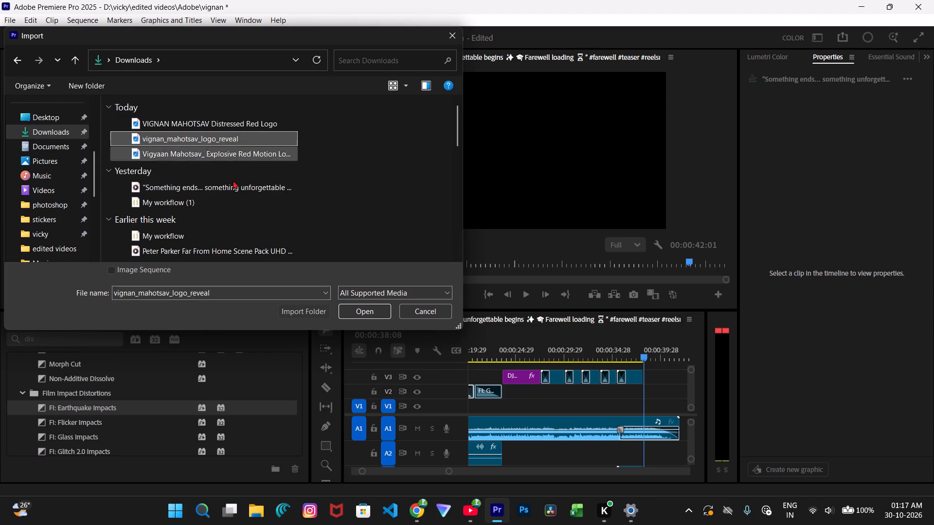
click(374, 312)
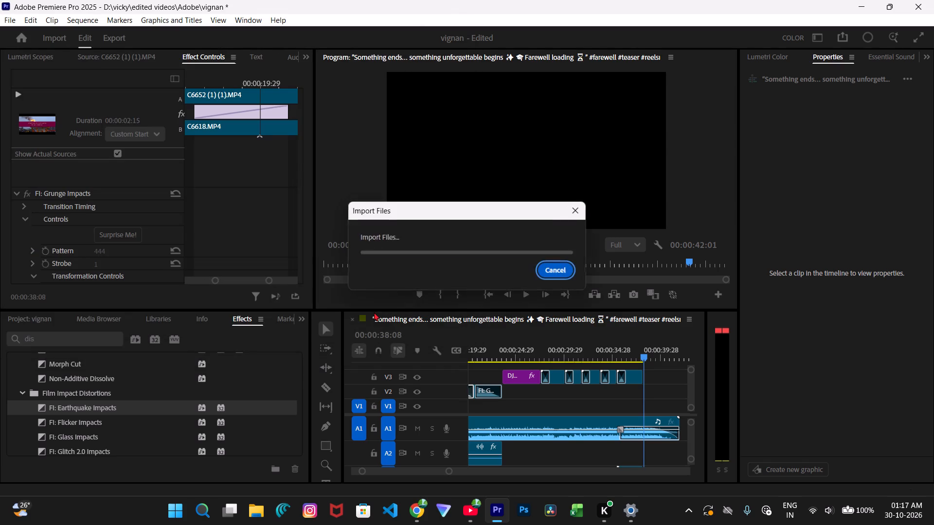
Place the vignan_mahotsav_logo_reveal clip on track V3 directly after the last video clip.
drag(248, 415, 567, 392)
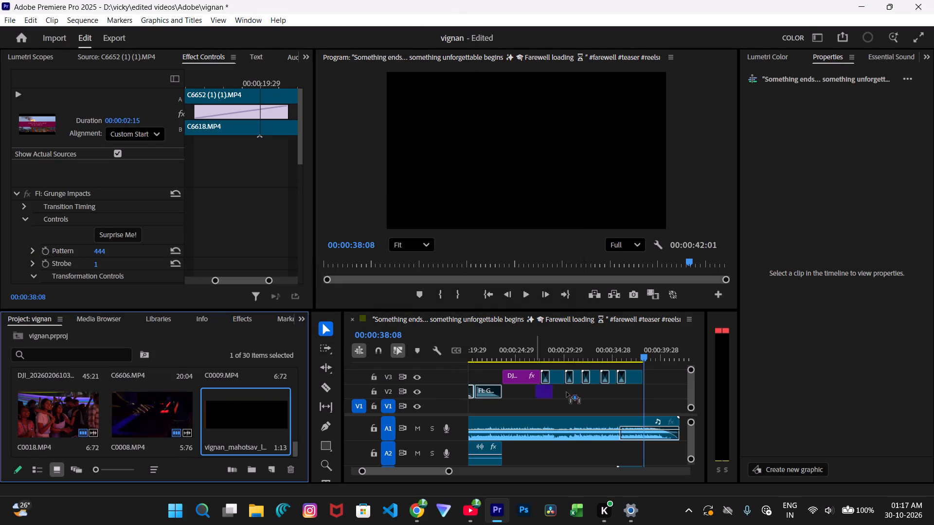
drag(567, 392, 642, 379)
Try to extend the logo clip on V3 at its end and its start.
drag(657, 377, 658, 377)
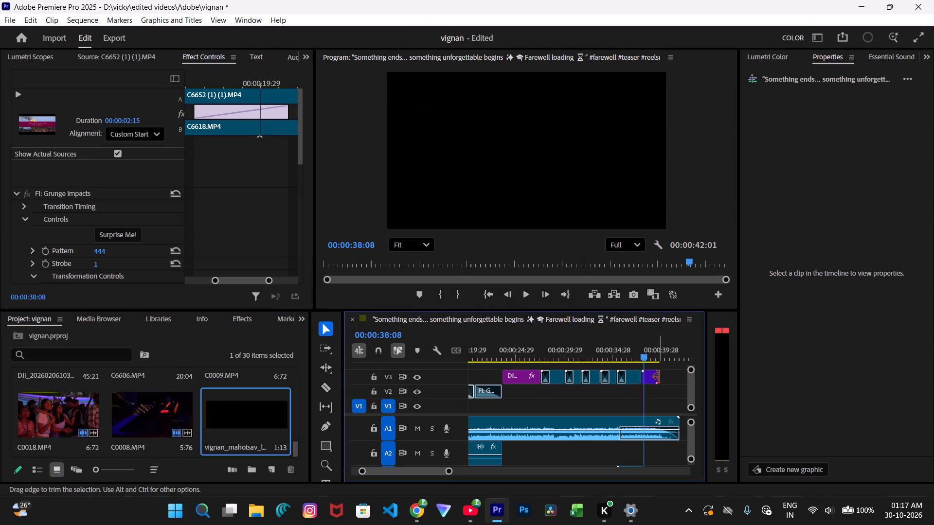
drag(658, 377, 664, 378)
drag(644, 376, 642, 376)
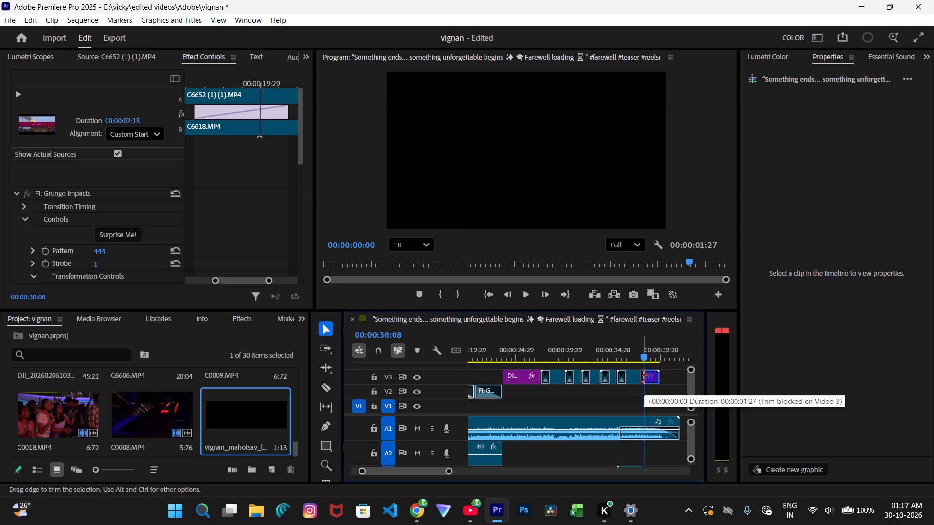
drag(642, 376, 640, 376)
Play the sequence from about 00:00:36:16 into the logo clip to check the ending.
click(629, 358)
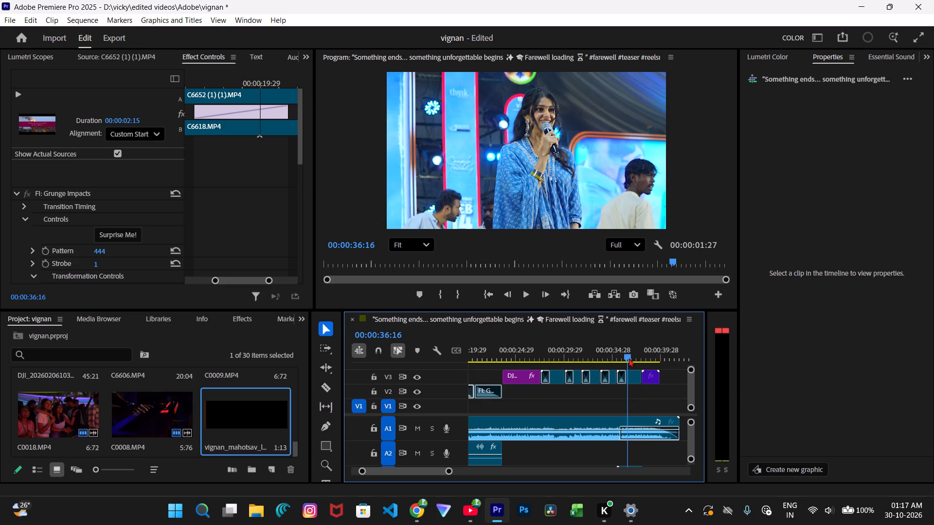
key(space)
key(space)
key(space)
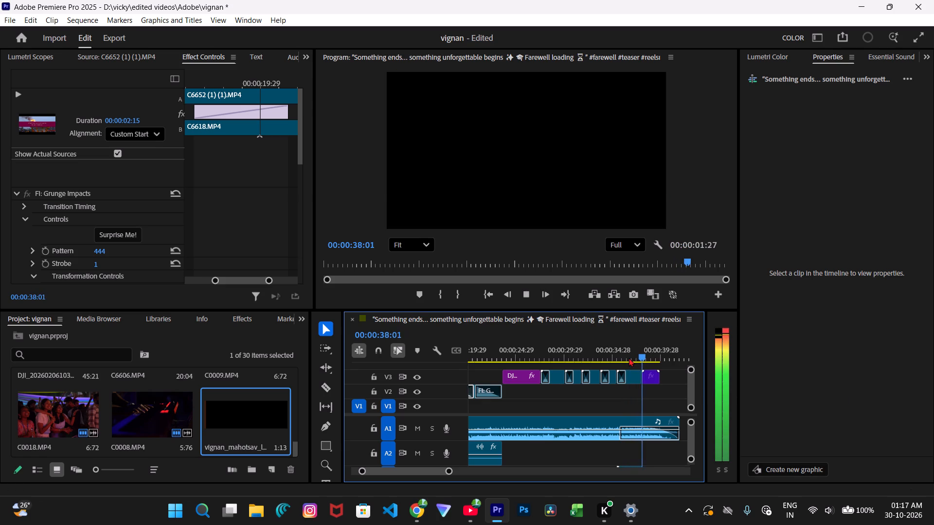
key(space)
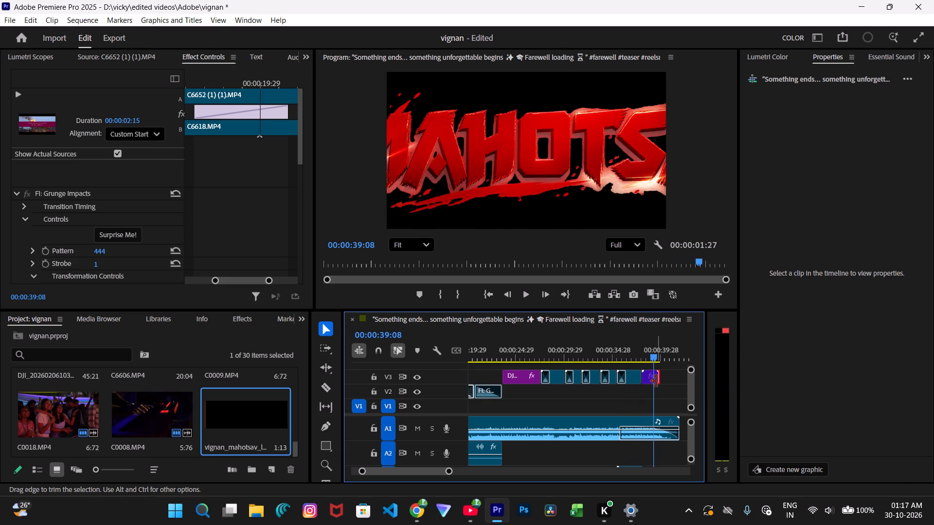
Set the scale of the logo clip on V3 to 60 so the whole logo fits the frame.
click(656, 381)
click(648, 380)
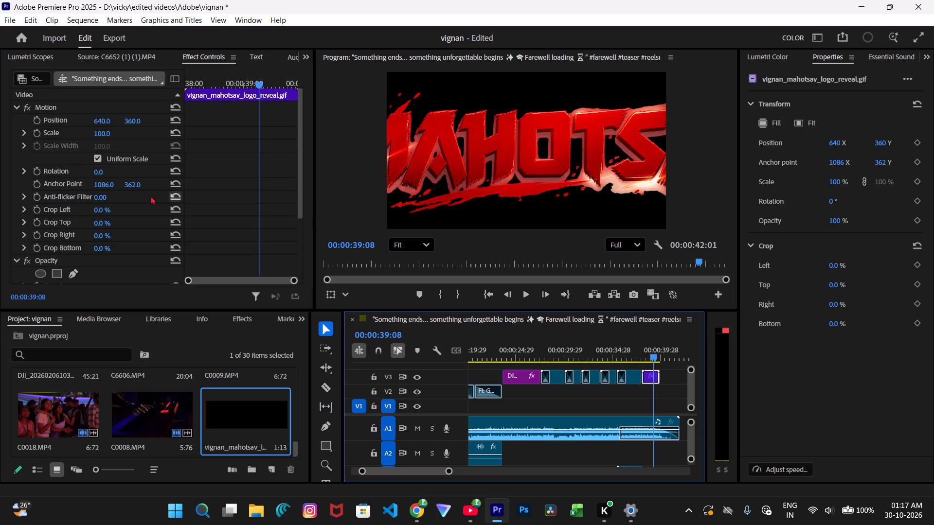
drag(100, 134, 83, 134)
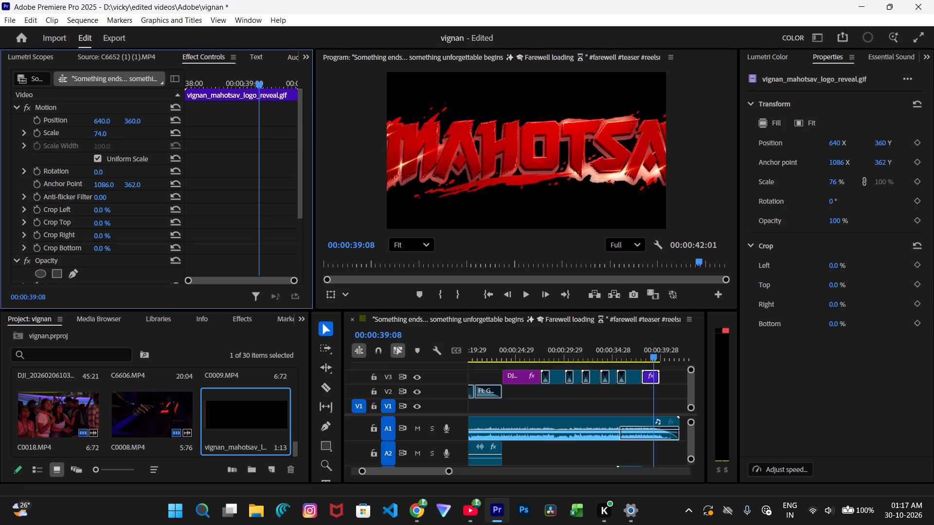
drag(83, 134, 75, 138)
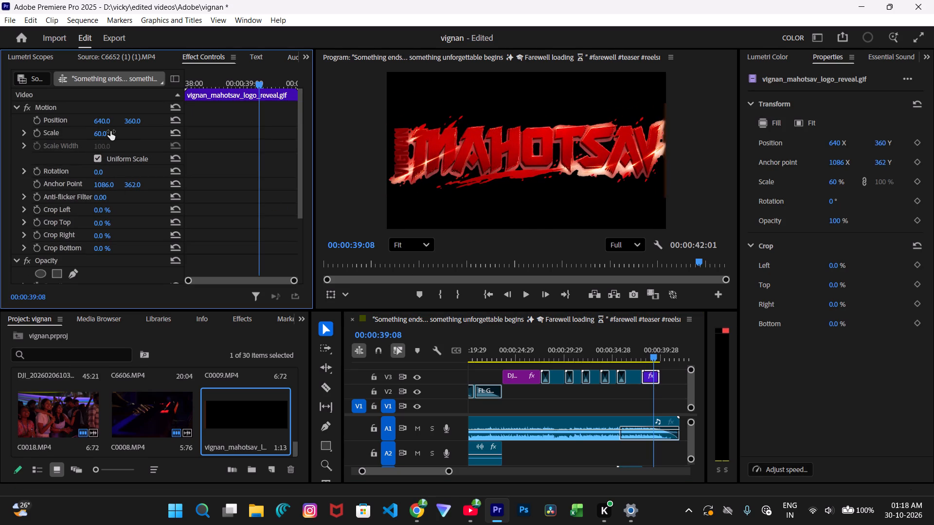
Play back the end of the sequence to check the resized logo animation.
key(space)
key(space)
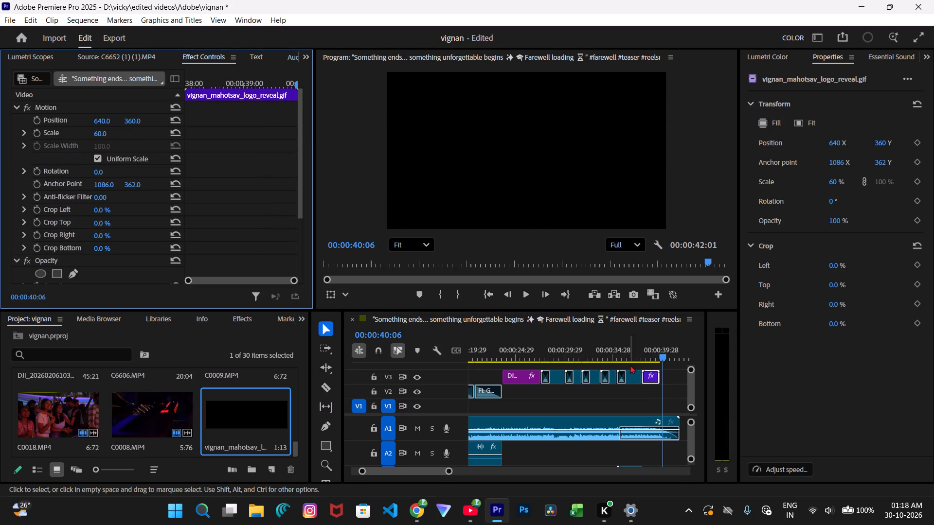
click(634, 358)
key(space)
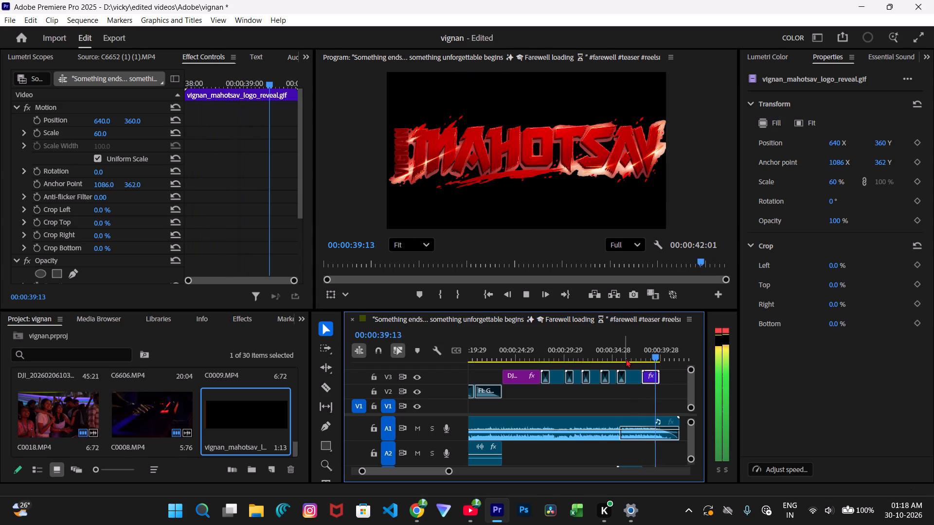
key(space)
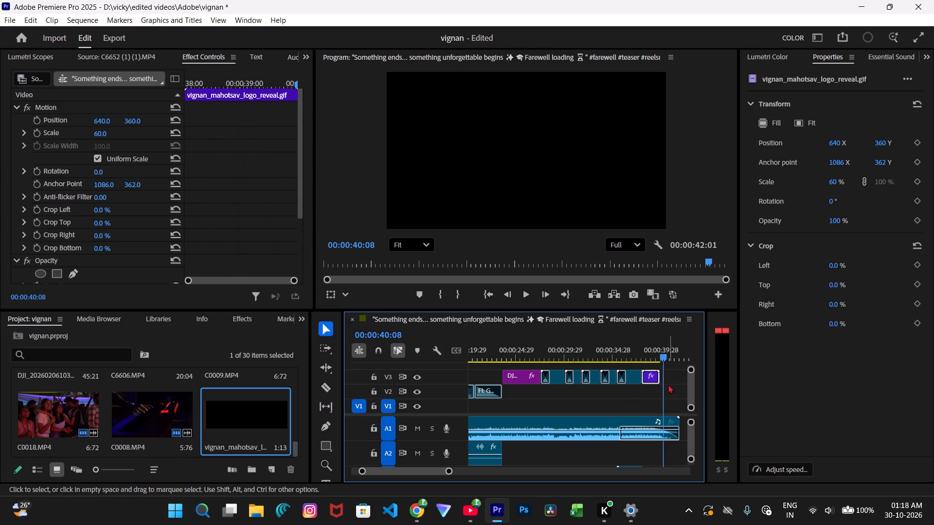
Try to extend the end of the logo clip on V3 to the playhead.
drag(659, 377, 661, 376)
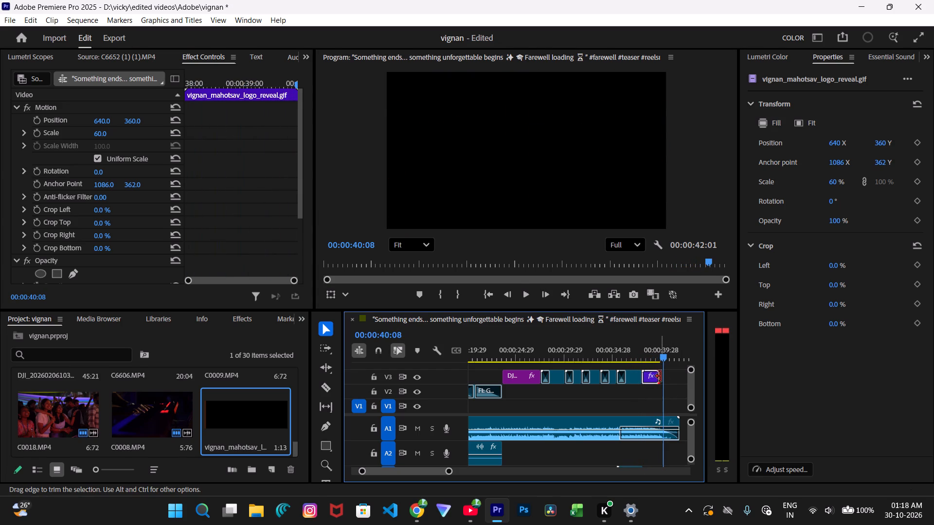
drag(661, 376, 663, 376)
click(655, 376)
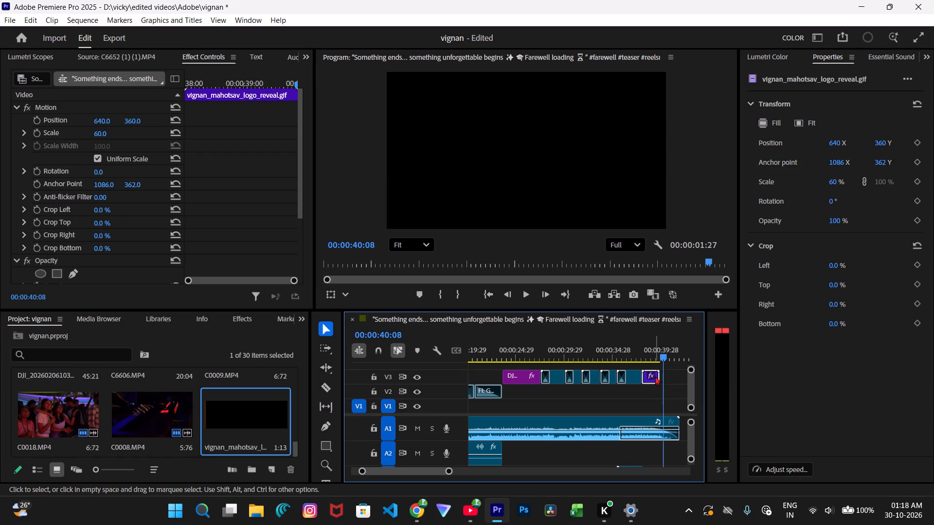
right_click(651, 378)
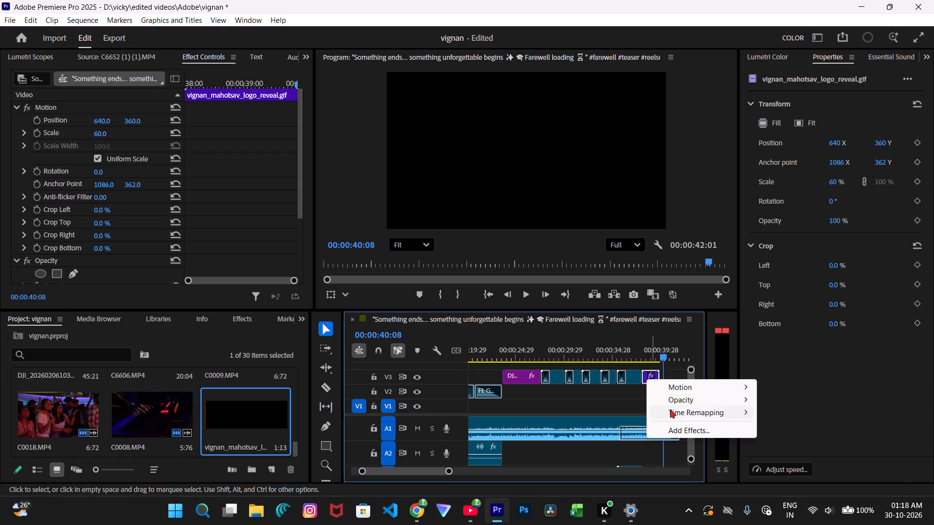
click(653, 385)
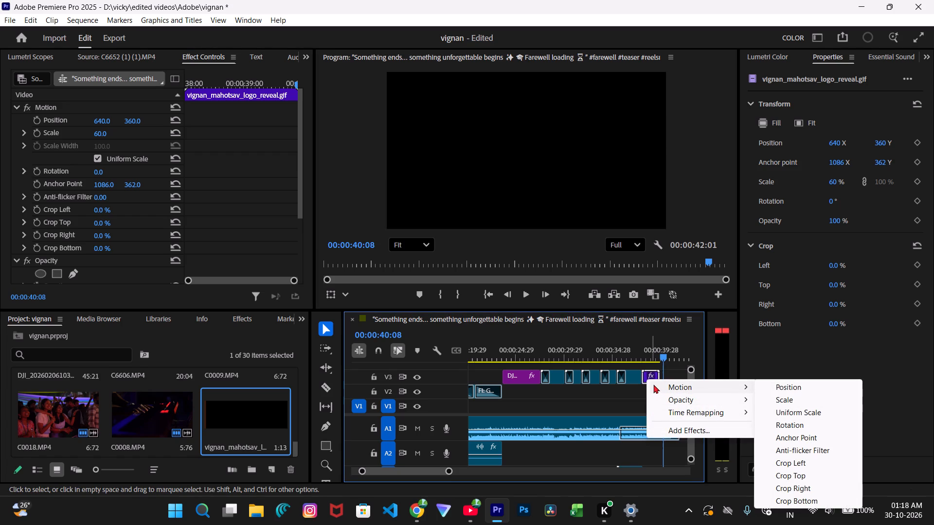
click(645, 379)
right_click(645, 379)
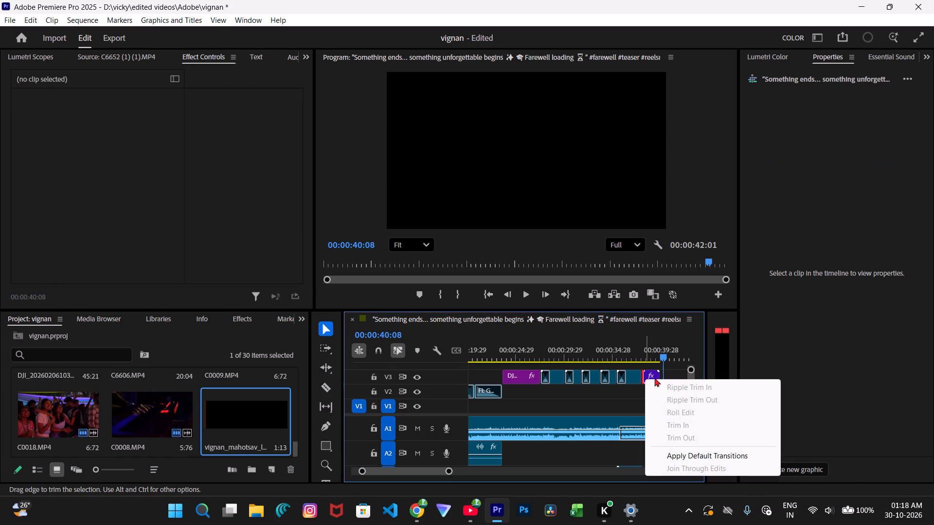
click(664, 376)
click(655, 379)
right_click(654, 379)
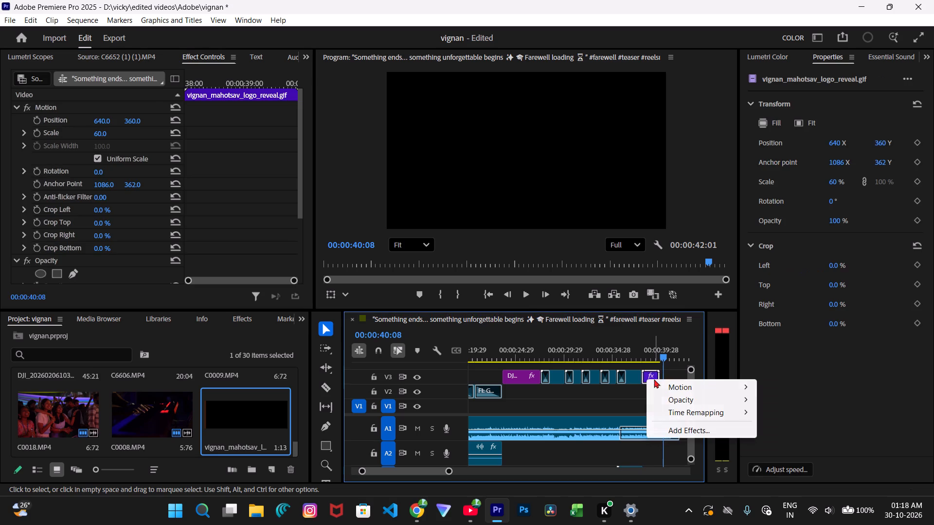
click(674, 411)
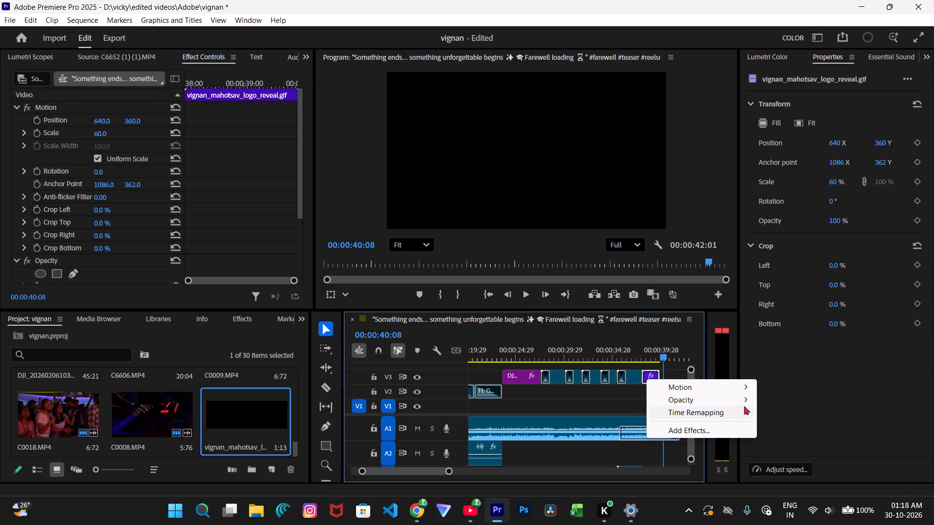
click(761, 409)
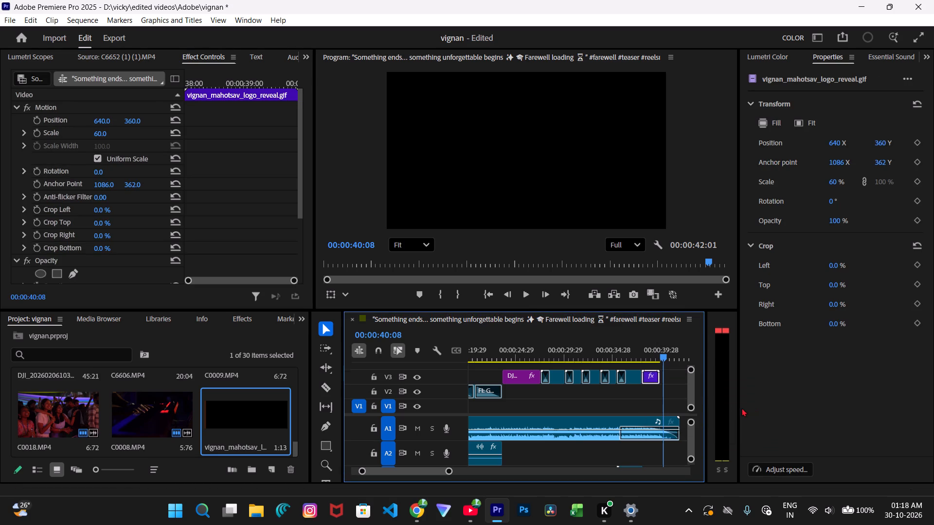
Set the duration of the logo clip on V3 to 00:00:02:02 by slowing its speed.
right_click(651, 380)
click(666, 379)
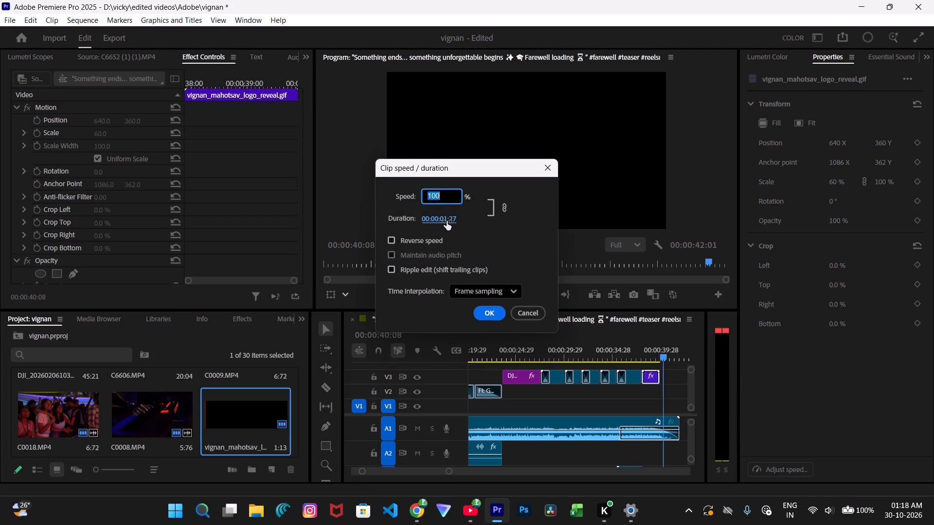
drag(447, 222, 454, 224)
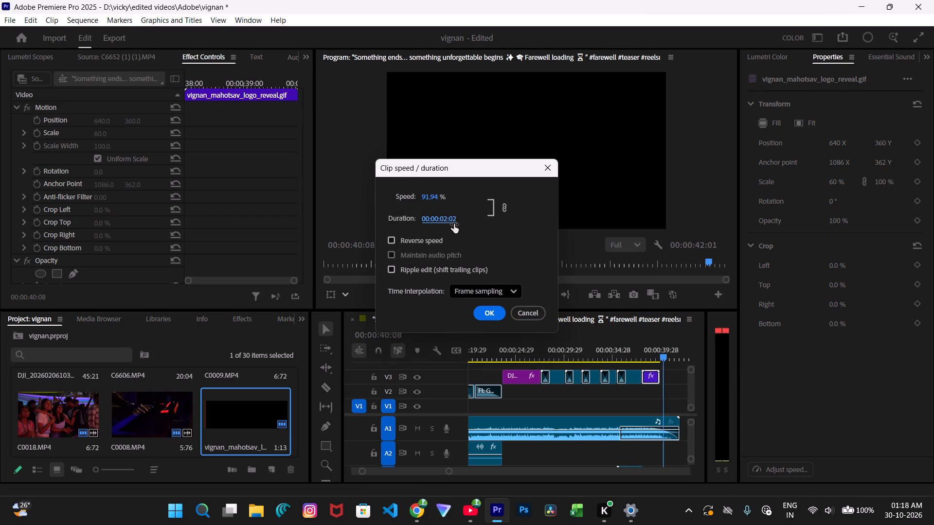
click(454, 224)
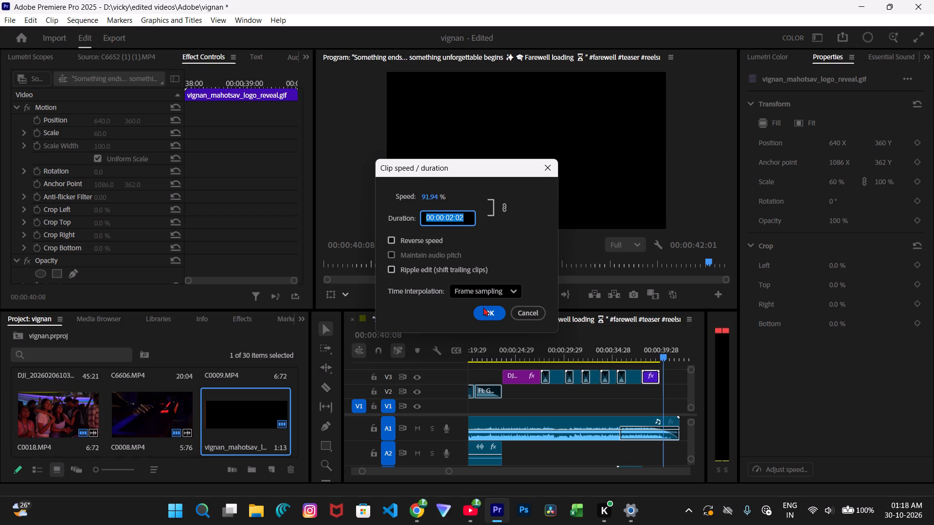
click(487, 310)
Play the sequence from 00:00:36:00 through the logo clip to check its timing.
click(624, 358)
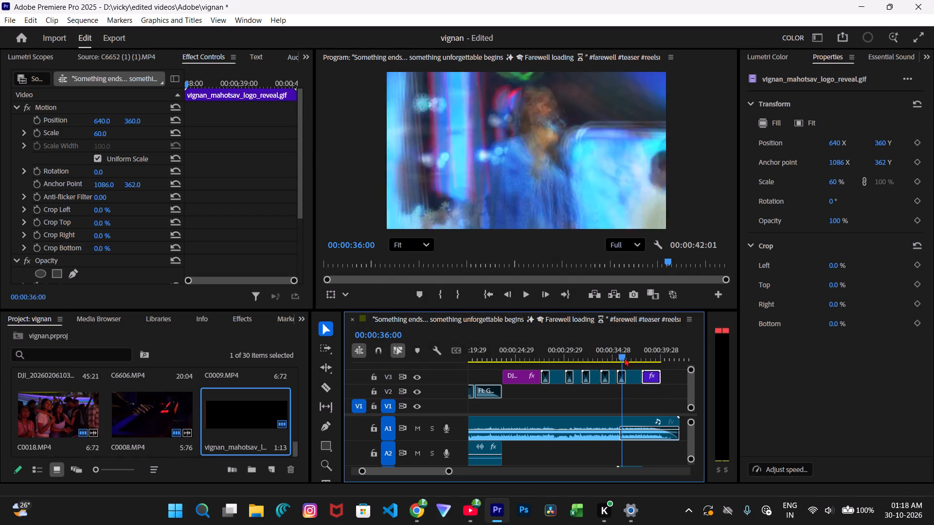
key(space)
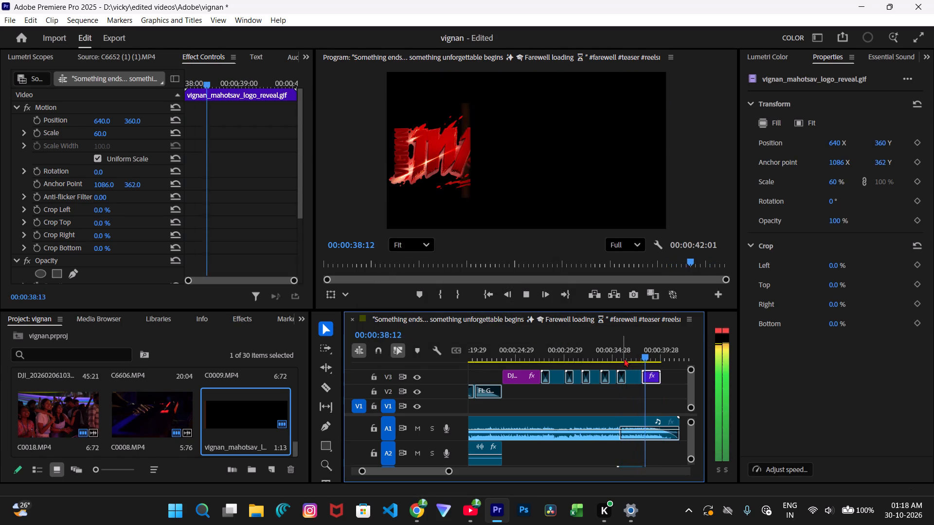
key(space)
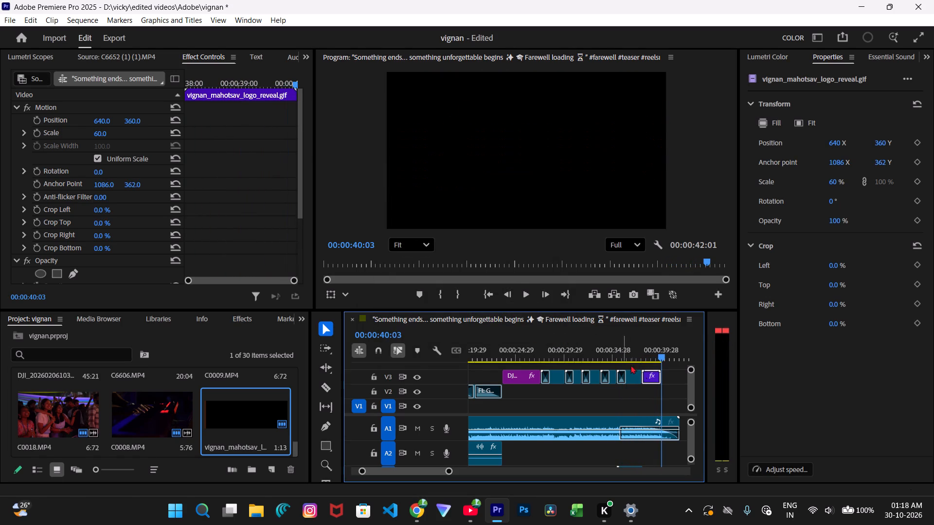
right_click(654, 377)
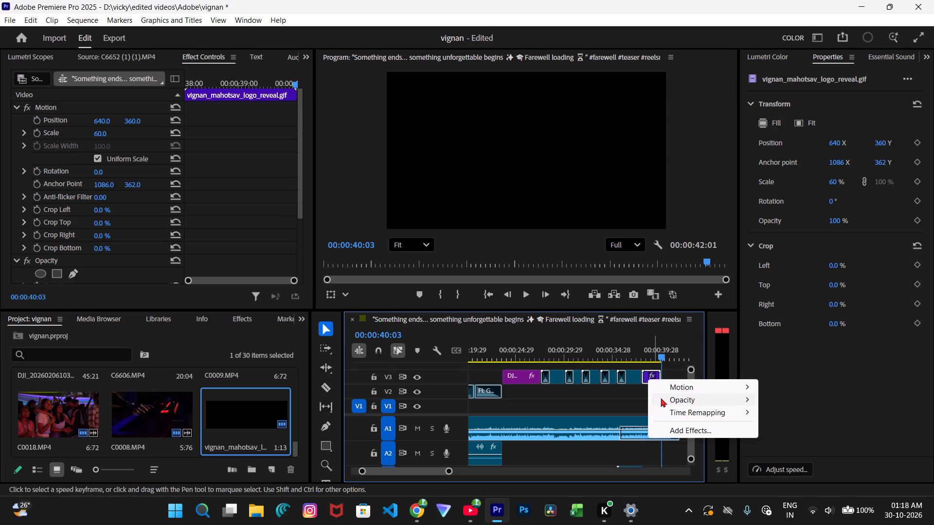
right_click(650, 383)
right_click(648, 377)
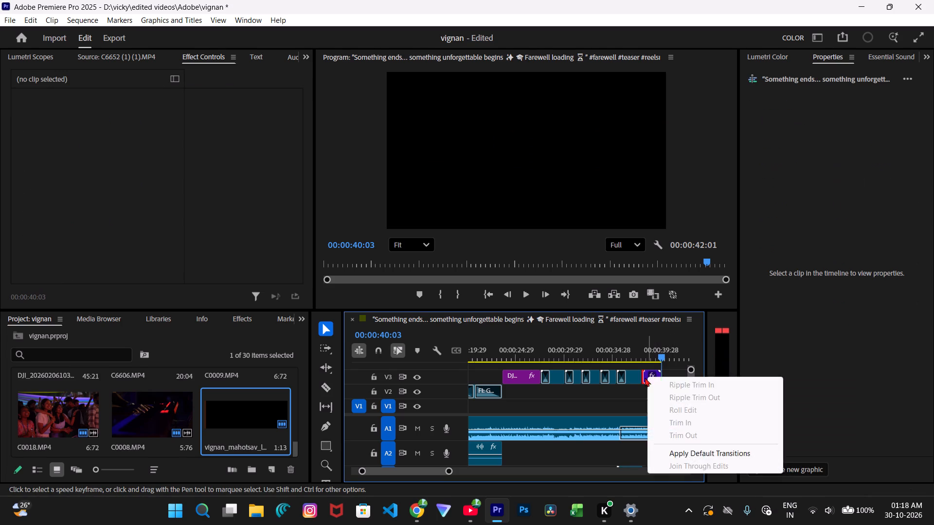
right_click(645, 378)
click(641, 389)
Slow down the logo clip on V3 so its duration is about 00:00:03:03.
click(650, 381)
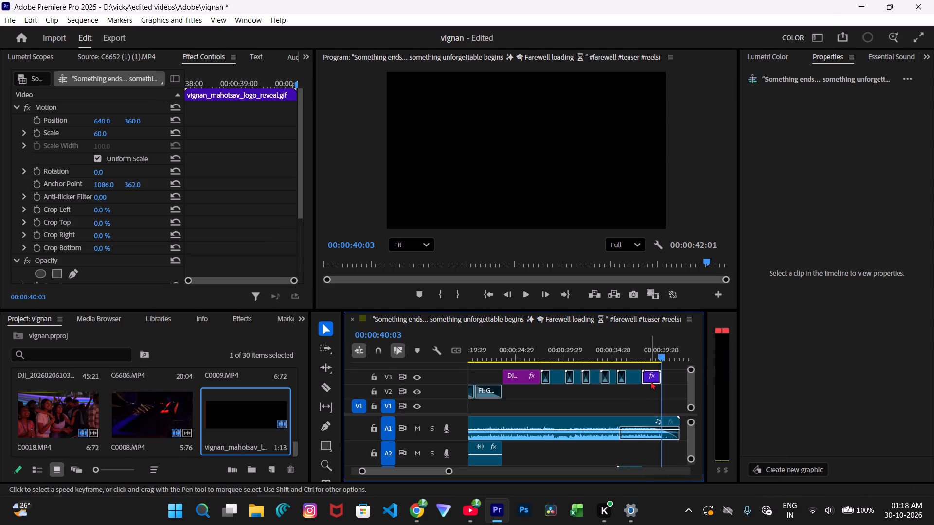
right_click(650, 381)
click(677, 377)
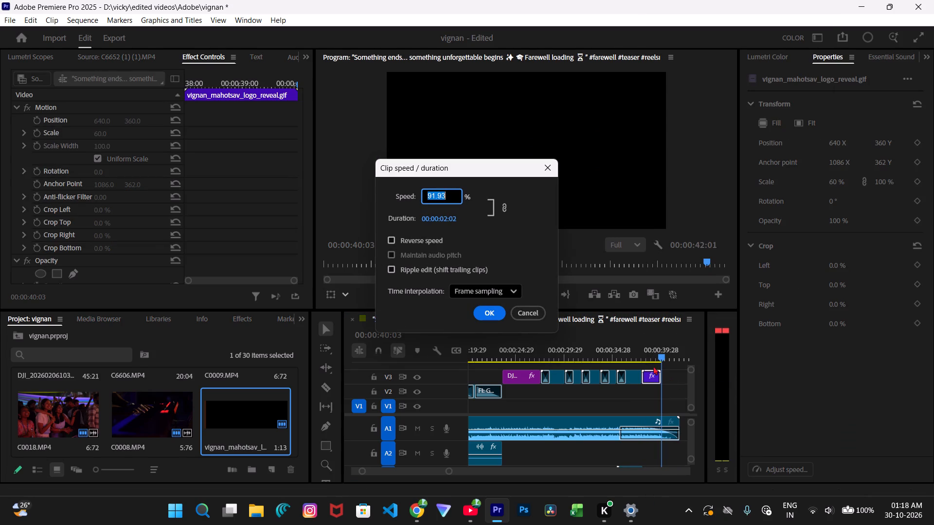
drag(447, 222, 457, 224)
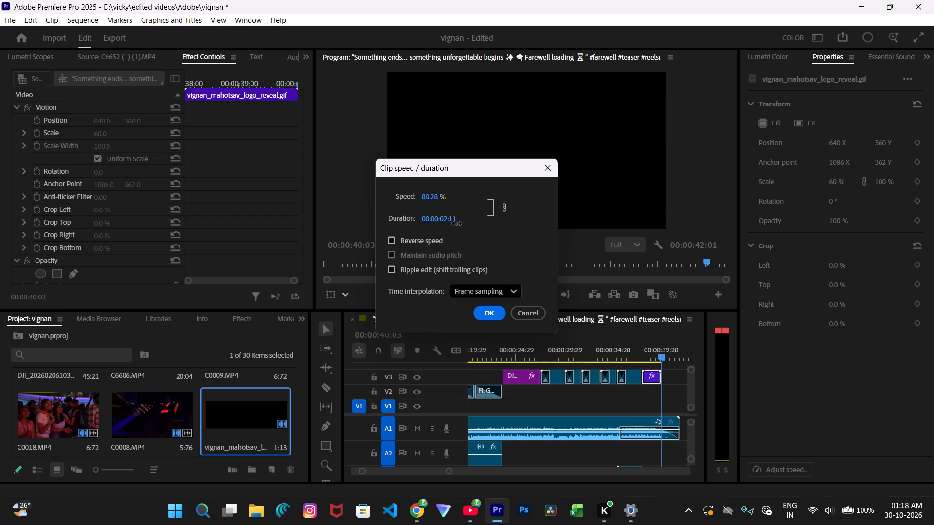
drag(457, 224, 470, 224)
drag(470, 224, 470, 224)
click(488, 314)
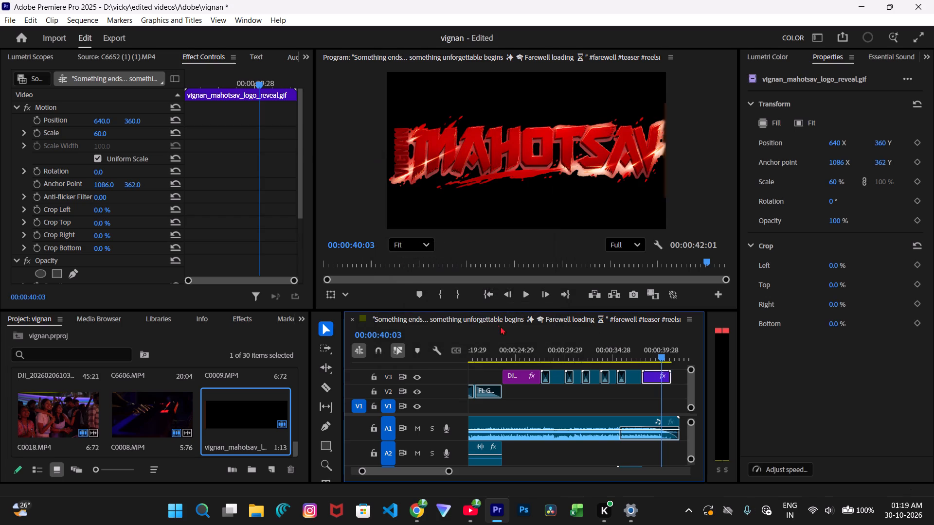
Play the ending from about 00:00:36:00 to check the slowed logo animation.
click(624, 358)
key(space)
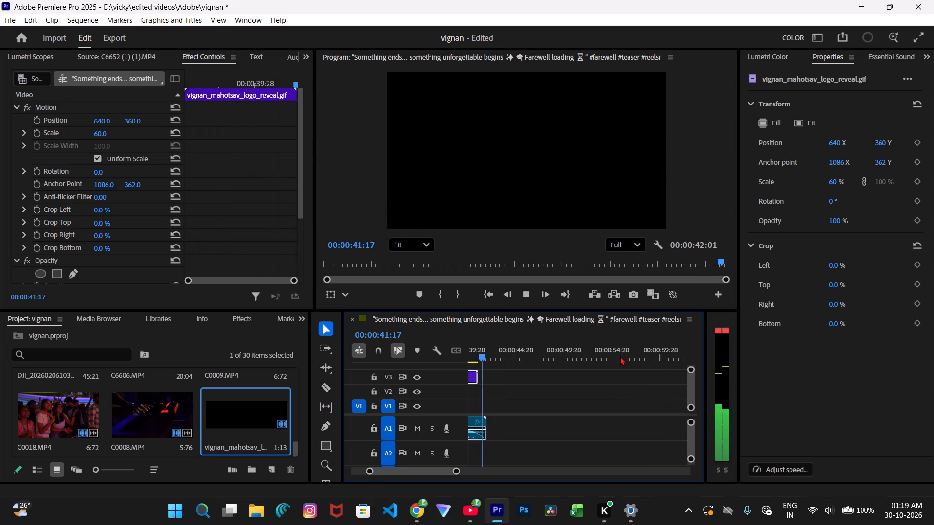
Apply the FI: Earthquake Impacts transition to the start of the logo clip on V3.
scroll(528, 392, up, 4)
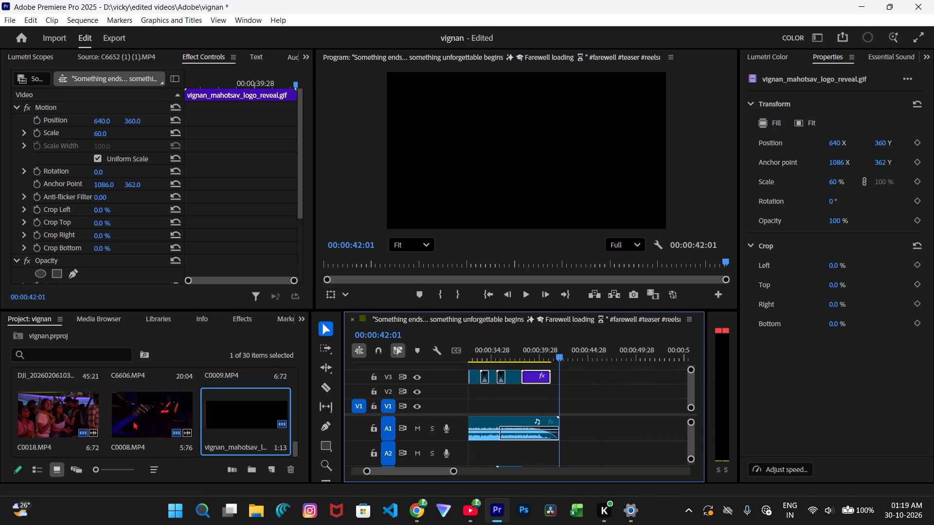
click(243, 315)
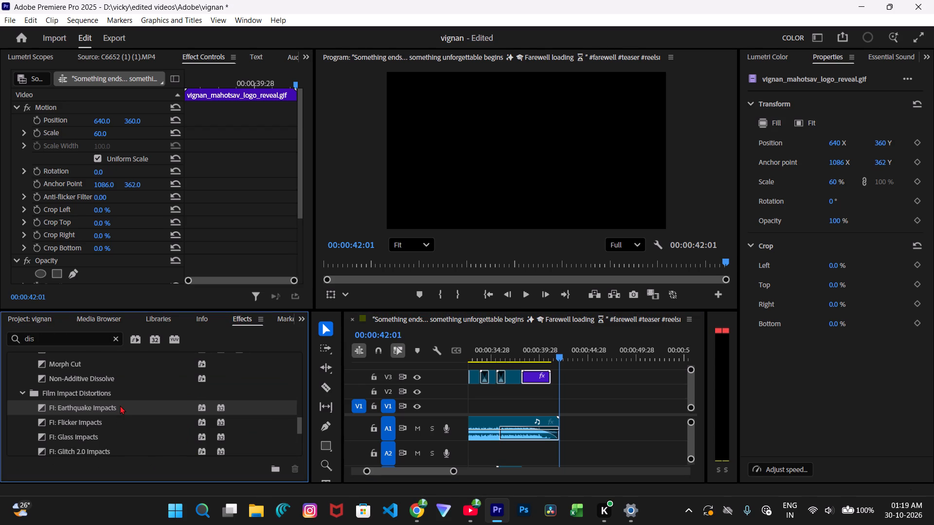
drag(121, 405, 529, 379)
click(529, 379)
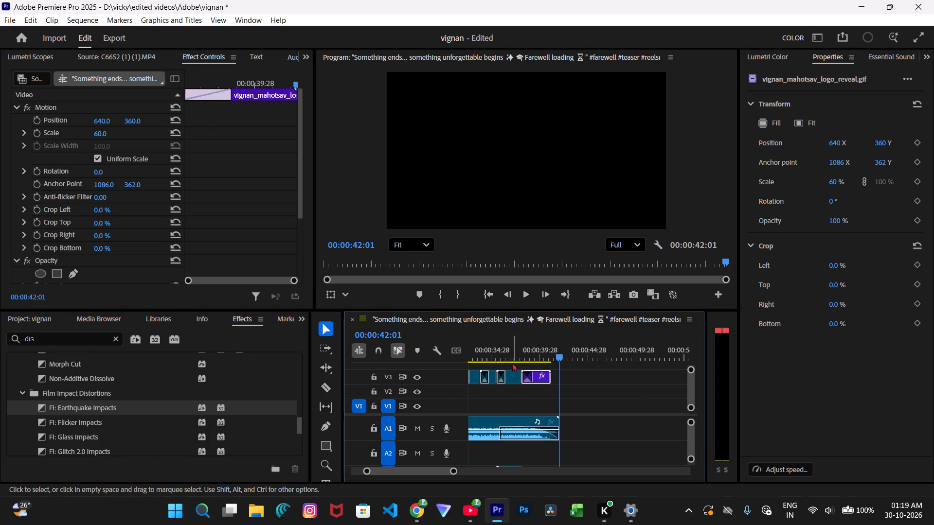
Play the ending from just before the logo clip to check the earthquake transition and logo reveal.
click(509, 360)
key(space)
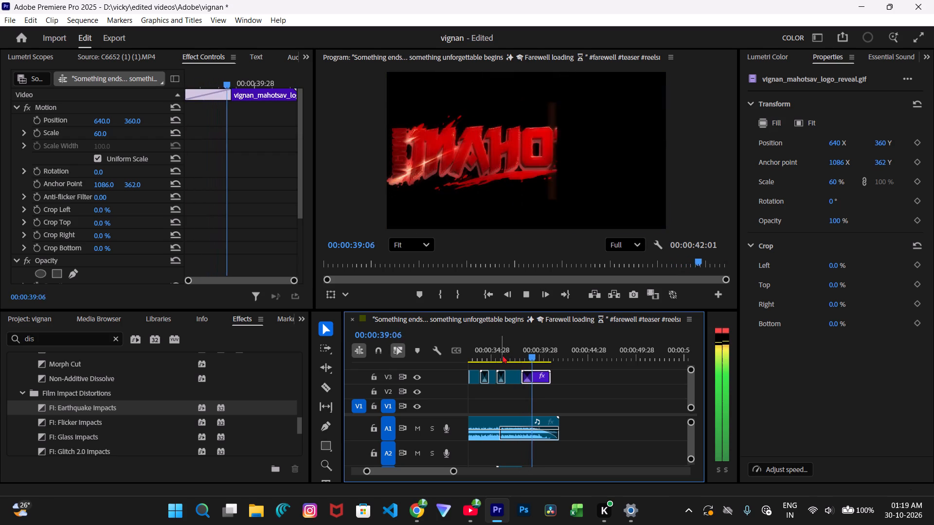
key(space)
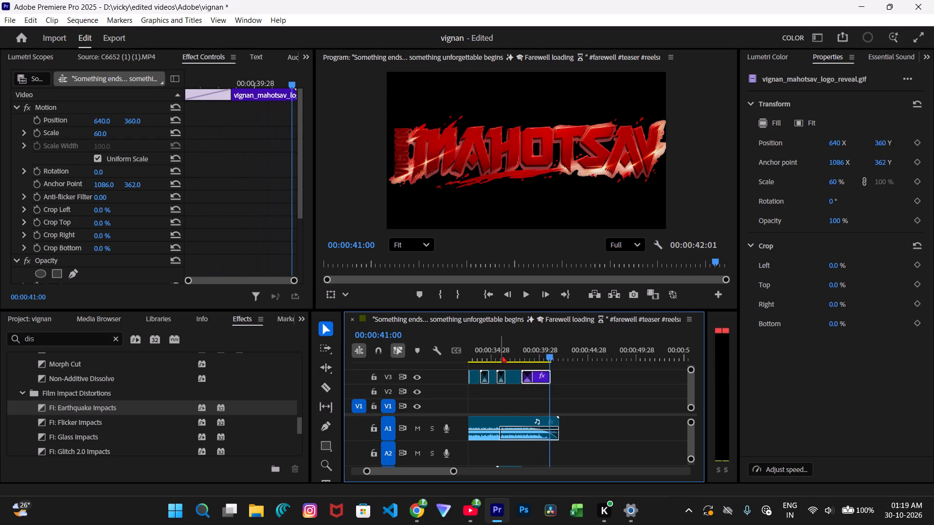
key(space)
key(space)
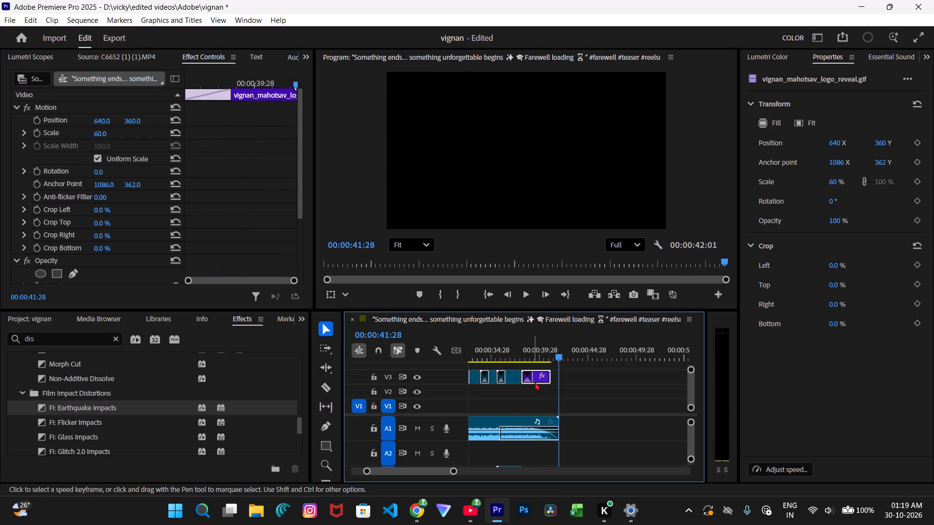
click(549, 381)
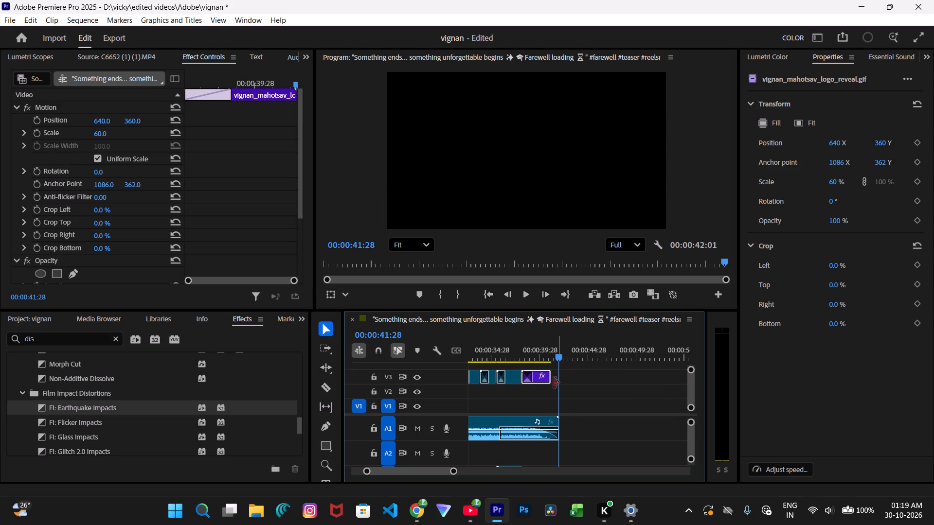
Switch to the YouTube window, pause the playing song video, and return to Premiere Pro.
click(477, 507)
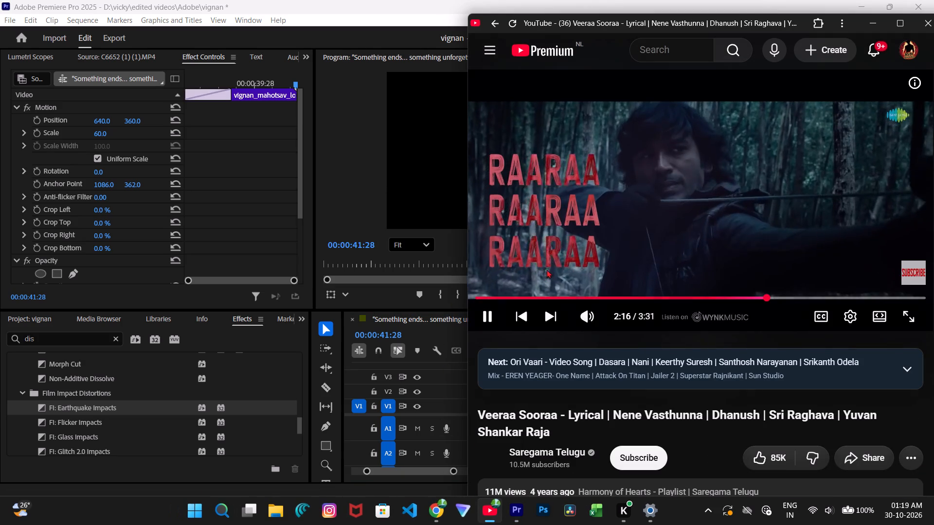
click(547, 269)
click(373, 197)
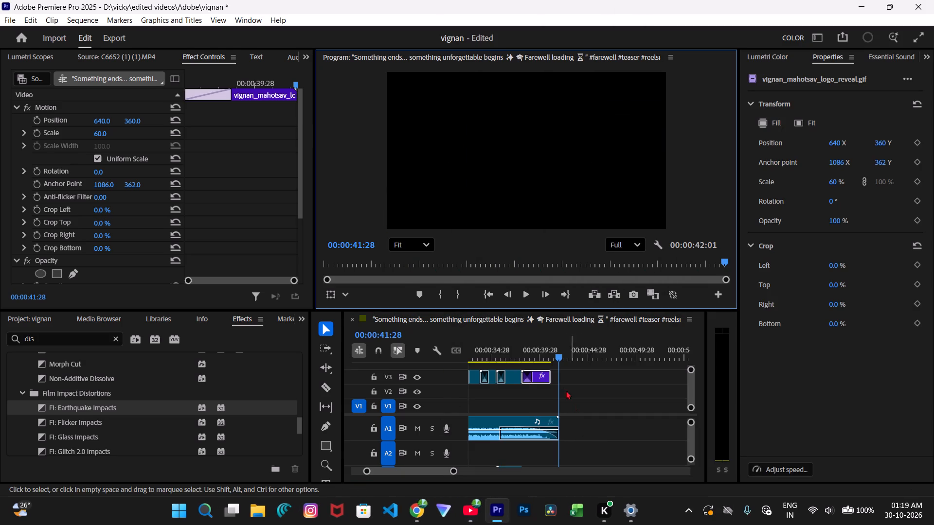
Play the whole sequence from 00:00:00:00 to review the edit.
drag(559, 359, 381, 383)
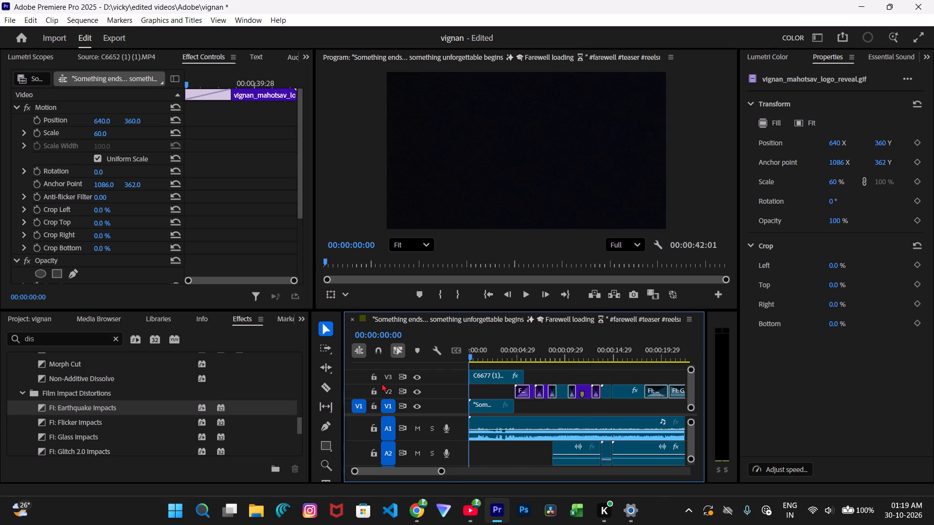
key(space)
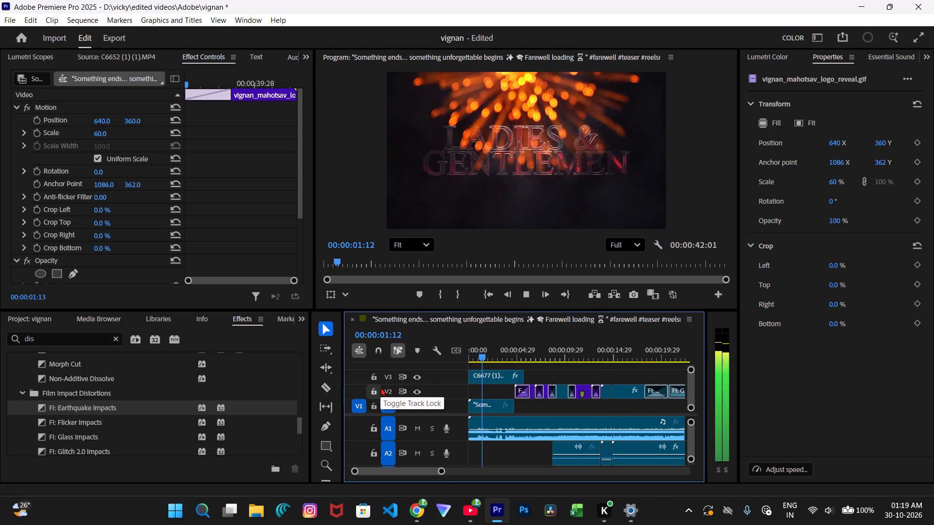
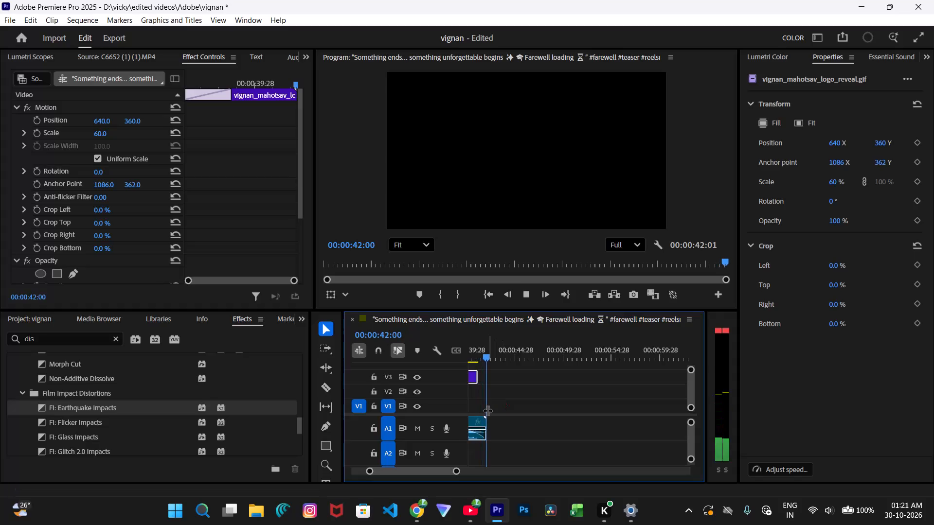
Stop the sequence playback and save the vignan project.
key(space)
key(space)
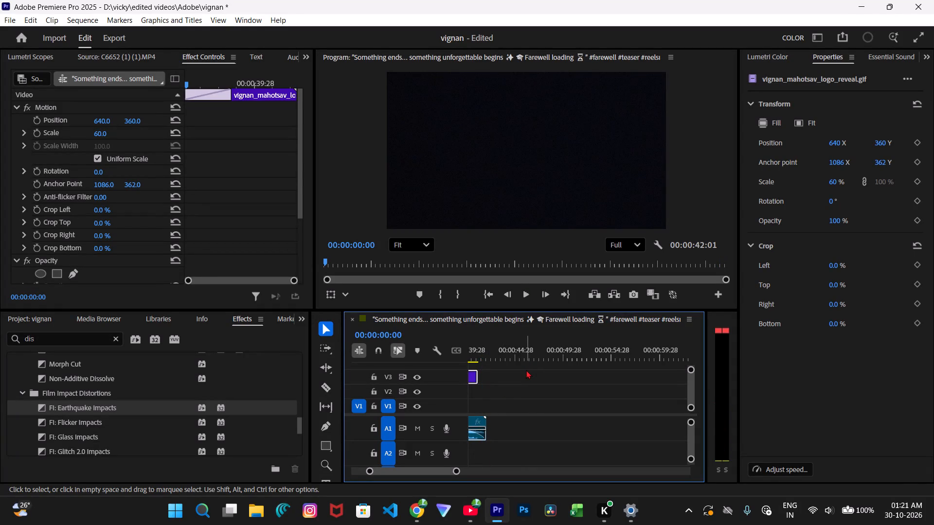
key(ctrl+s)
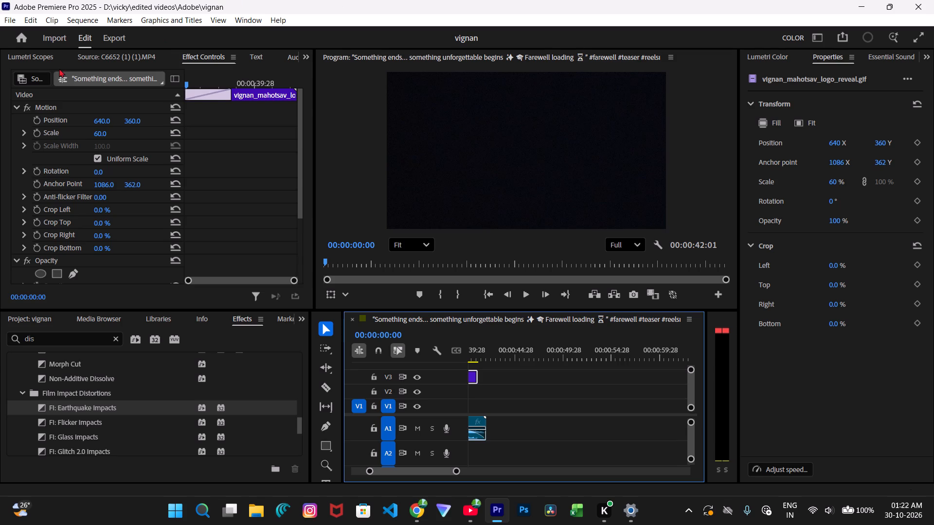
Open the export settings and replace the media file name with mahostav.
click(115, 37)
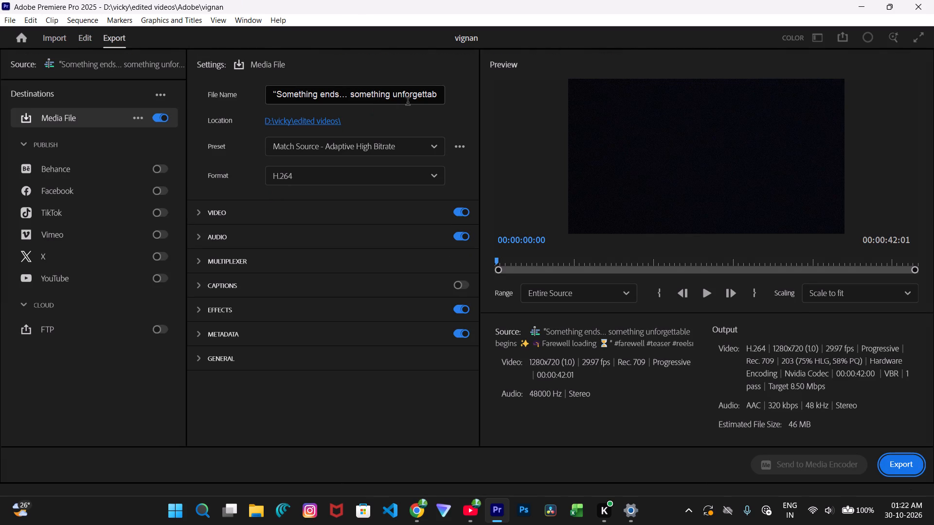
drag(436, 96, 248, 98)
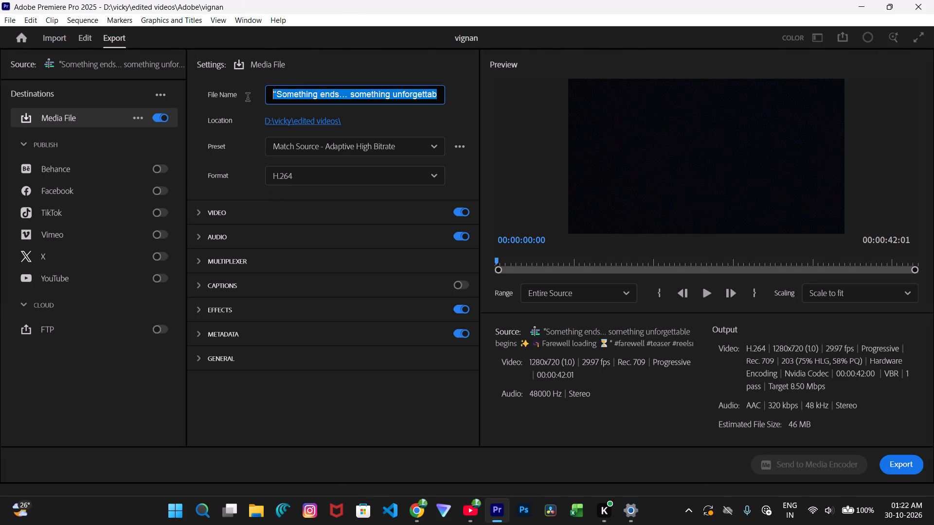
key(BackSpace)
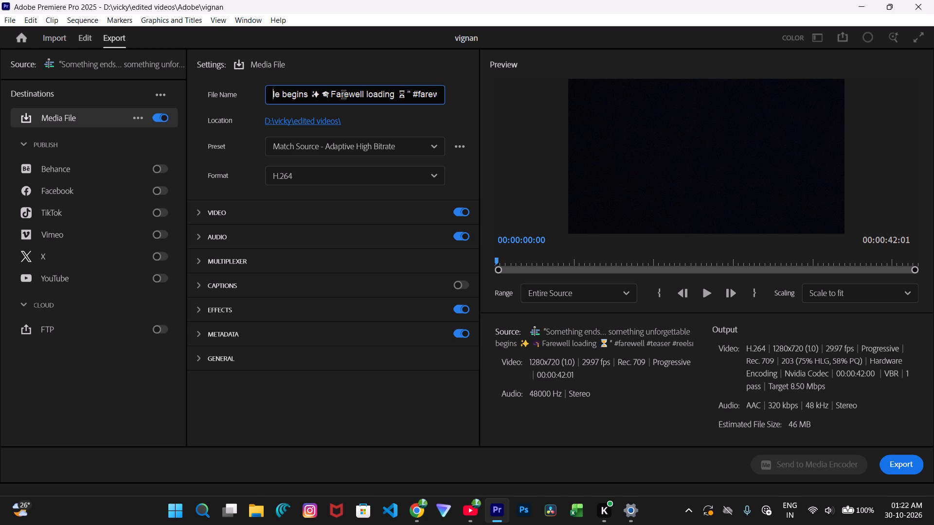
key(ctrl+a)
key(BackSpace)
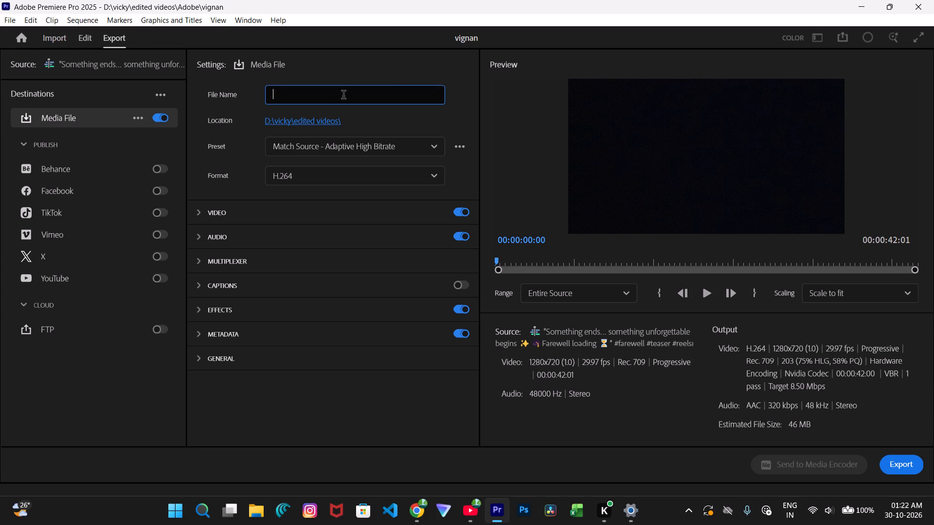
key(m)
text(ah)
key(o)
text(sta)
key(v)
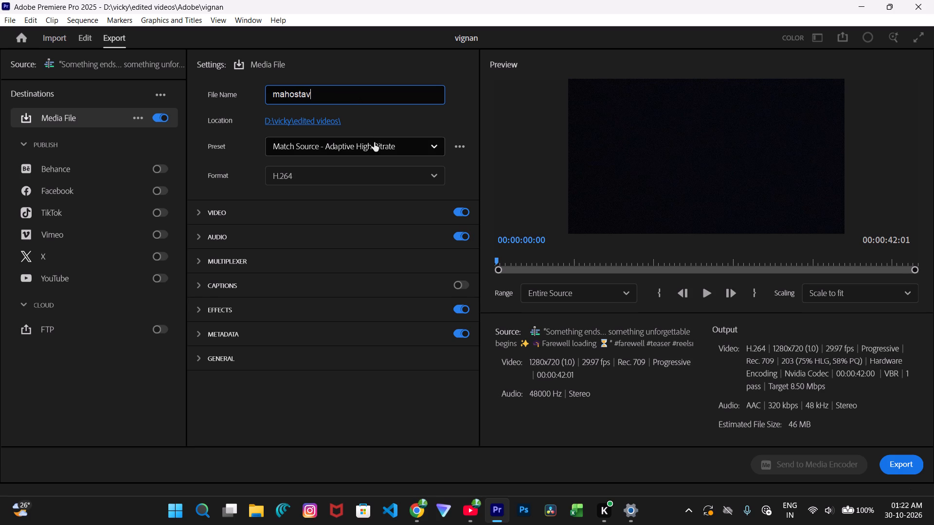
Set the export preset to video 4k 24fps-whoismat.
click(417, 142)
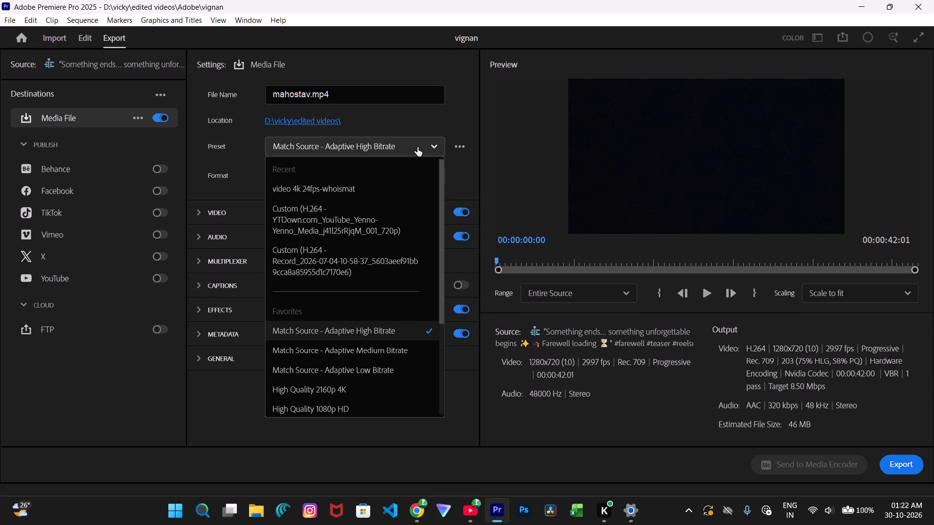
click(410, 195)
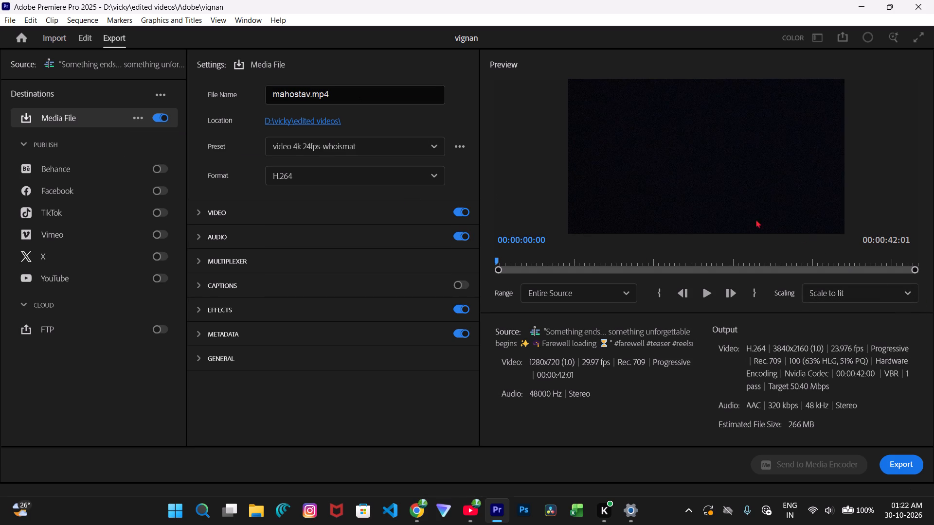
Look at the scaling options and play the export preview from near its beginning to check the edit.
click(626, 260)
drag(616, 263, 497, 264)
click(814, 289)
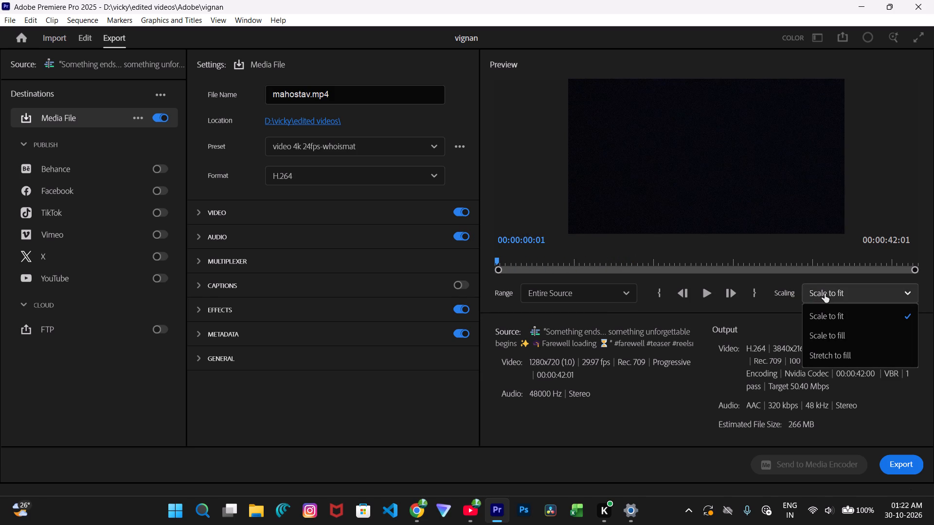
click(825, 292)
key(space)
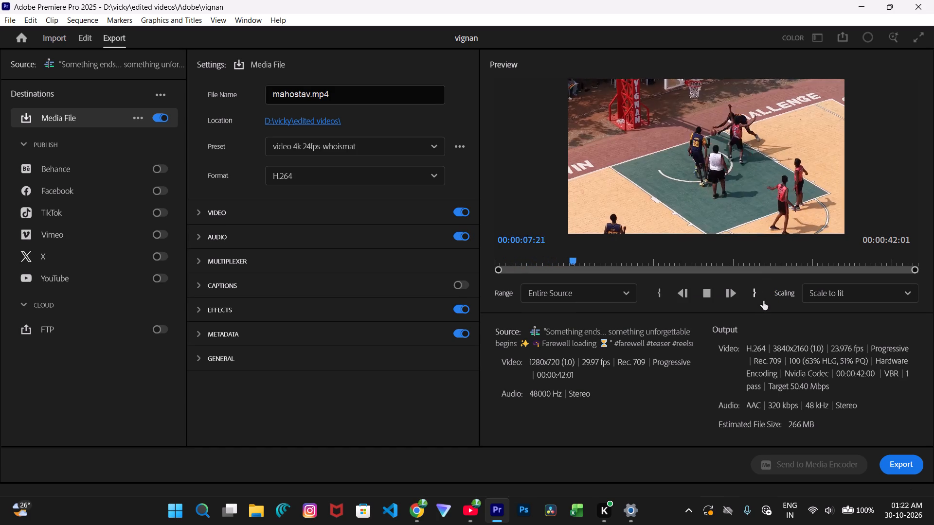
key(space)
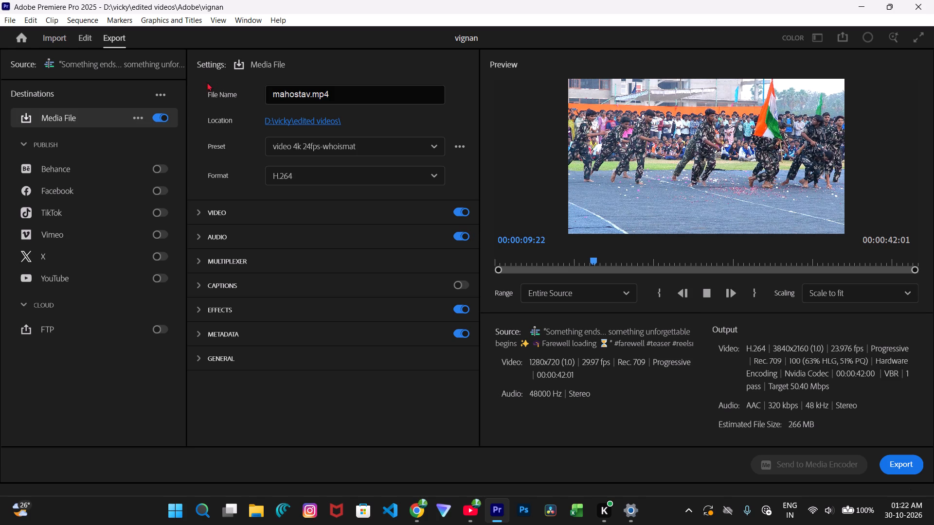
Return to the edit and trim the end of C6677 (1).MP4 on V3 back to the start of the first V2 clip.
click(82, 31)
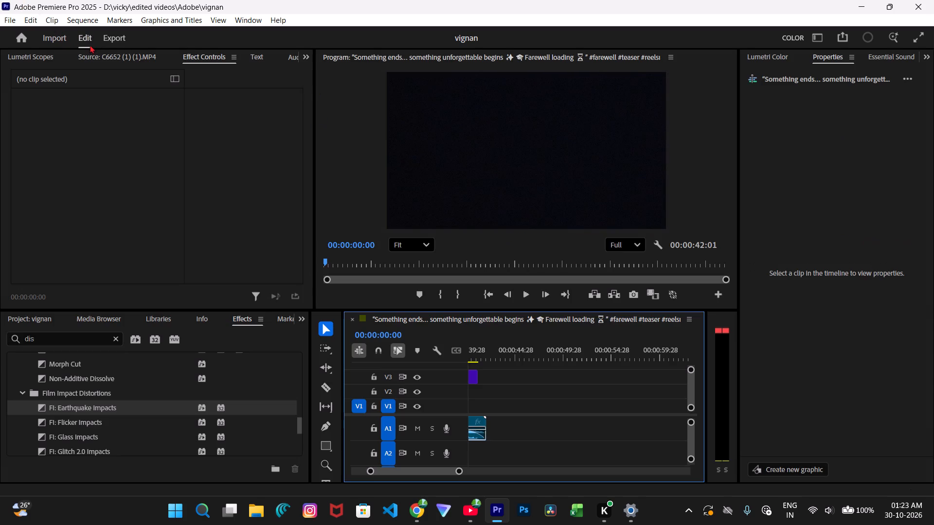
drag(493, 356, 485, 354)
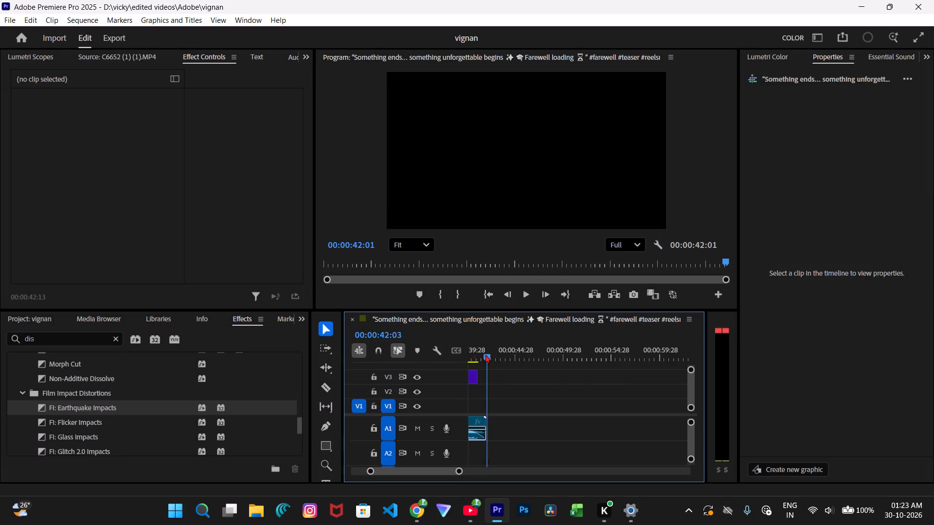
drag(485, 354, 431, 346)
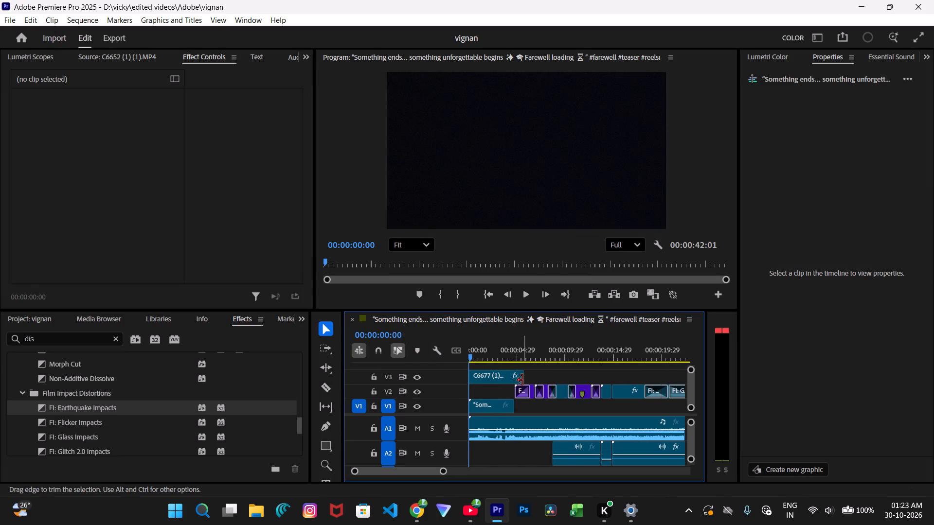
drag(523, 380, 515, 380)
Play the sequence from about 00:00:03:00 to check the cut from the trimmed V3 clip to V2.
click(498, 350)
key(space)
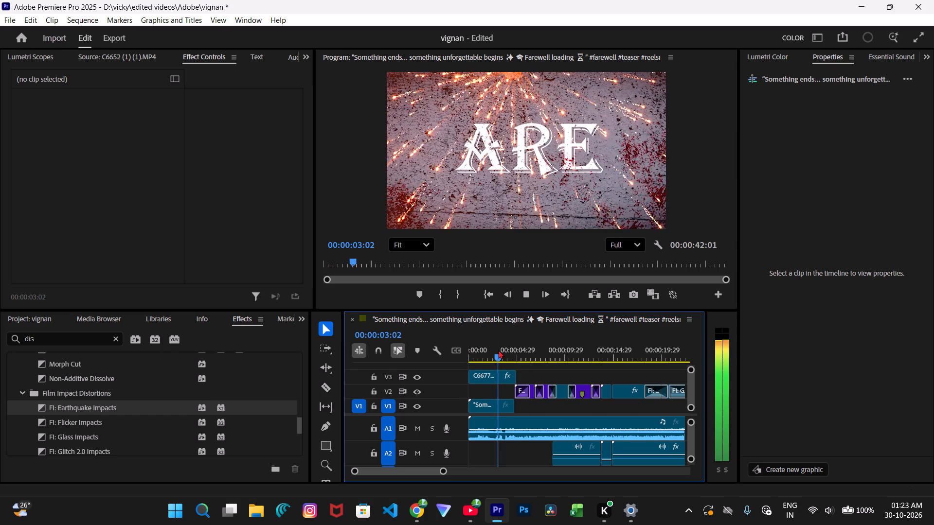
key(space)
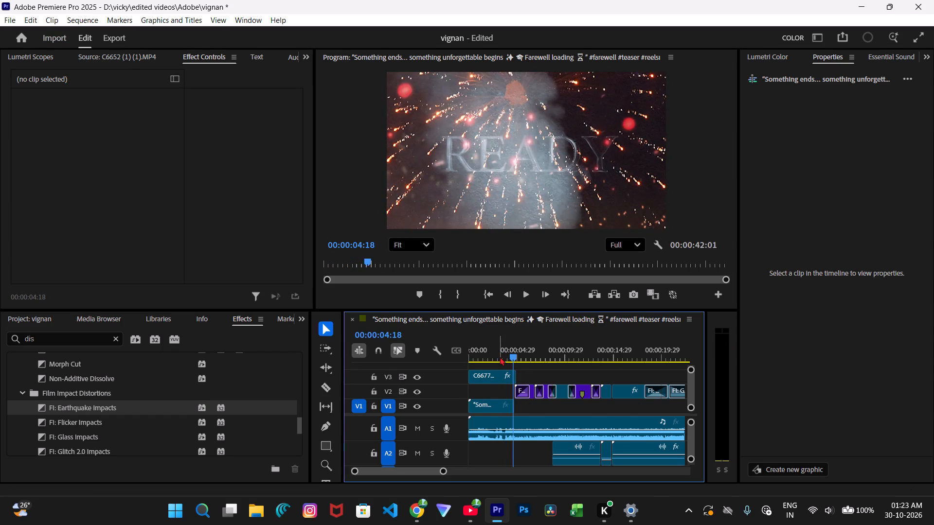
key(space)
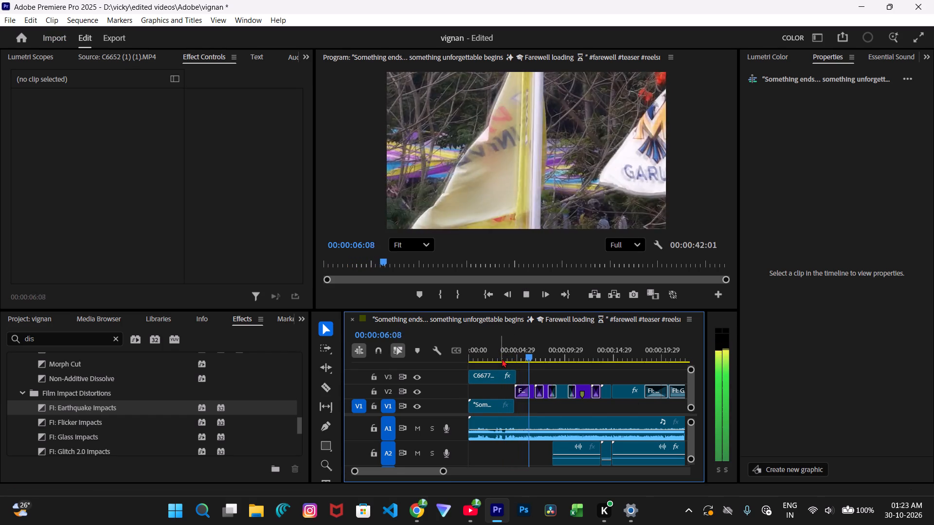
Apply the Cross Dissolve transition to the end of the C6677 (1).MP4 clip on V3.
click(504, 375)
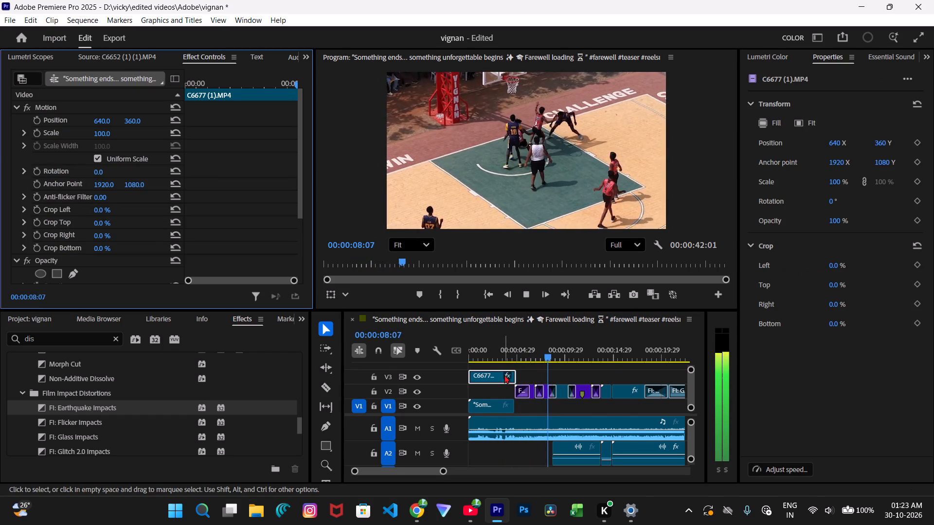
key(space)
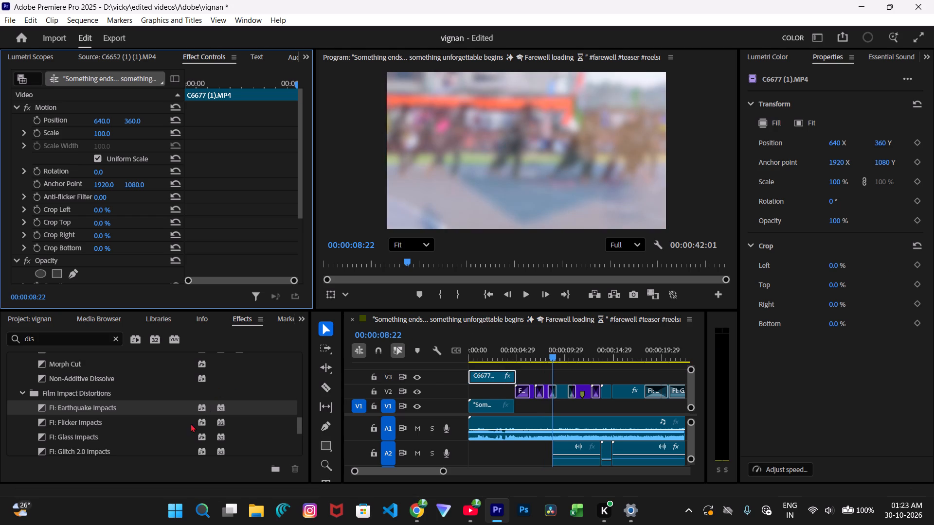
scroll(187, 434, up, 7)
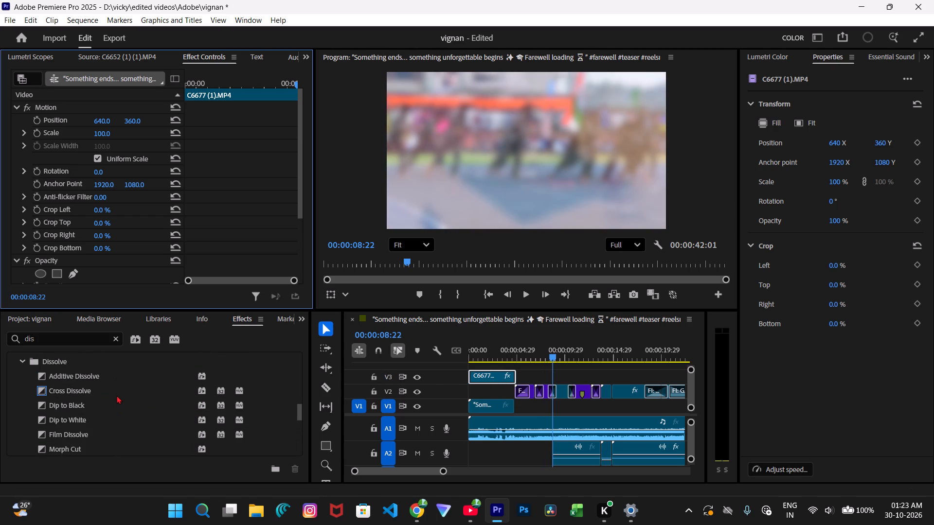
drag(112, 390, 448, 380)
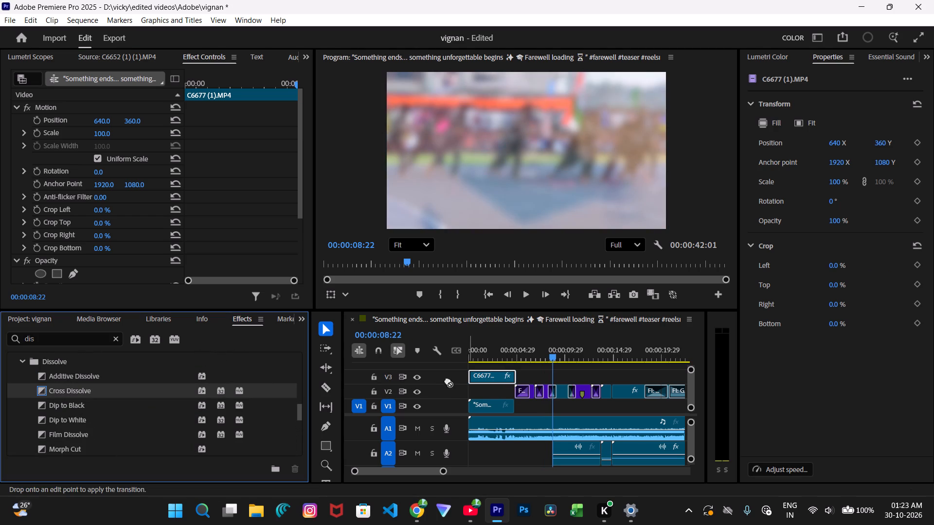
drag(448, 380, 516, 374)
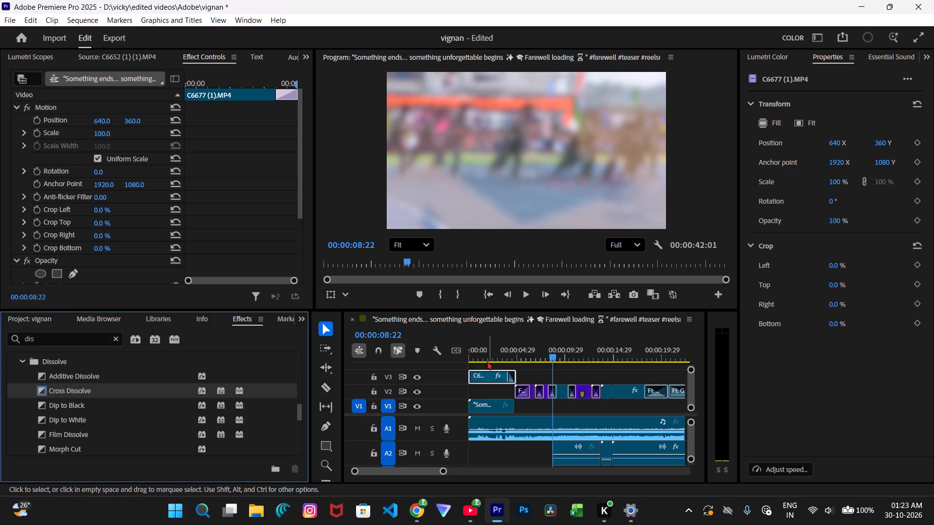
Play the sequence from shortly before the end of the C6677 (1).MP4 clip to check the dissolve and following clips.
click(485, 361)
key(space)
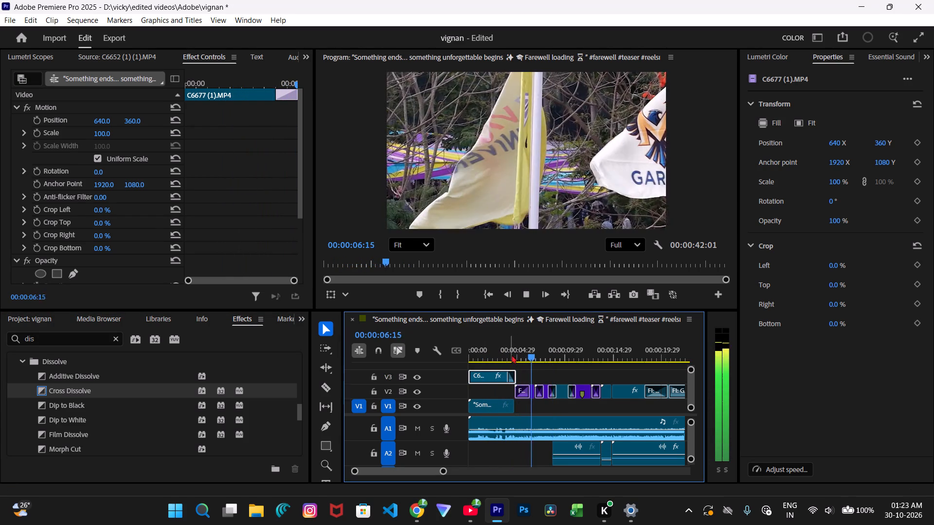
key(space)
key(space)
key(space)
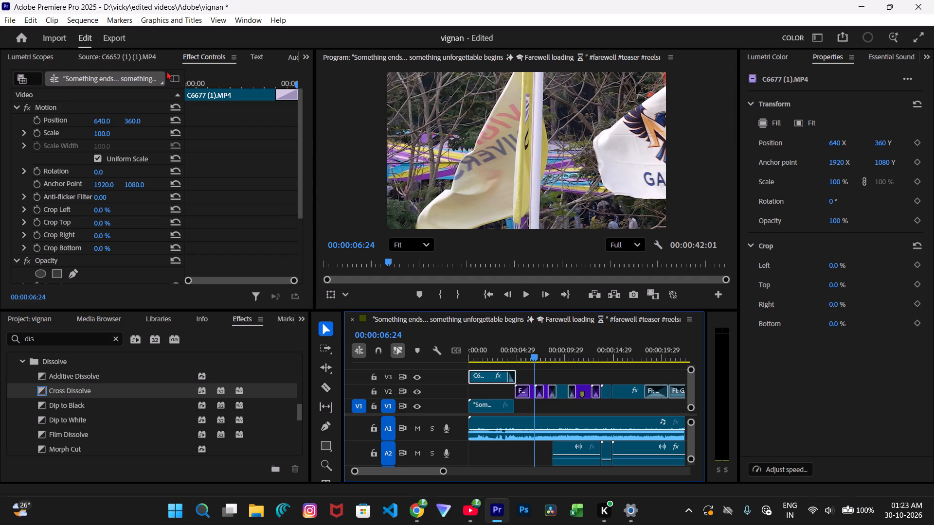
key(space)
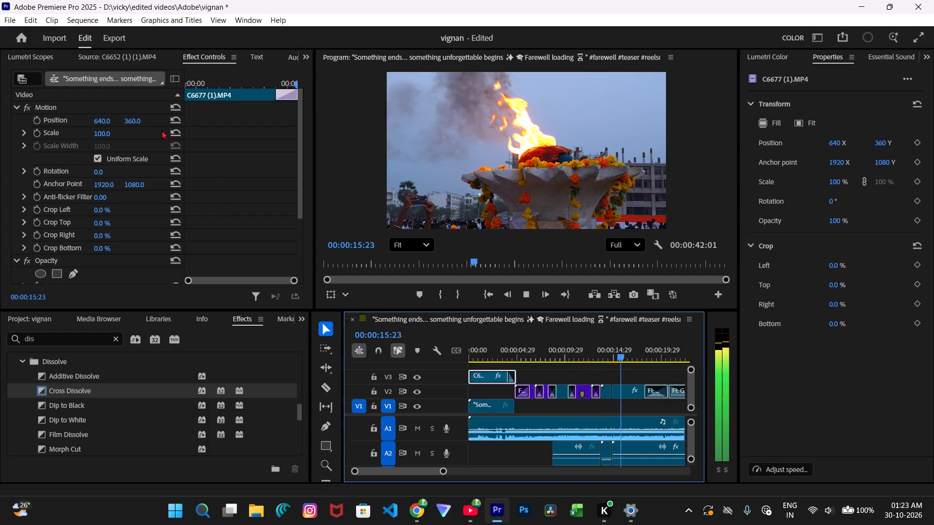
Preview the sequence in the export settings and export the entire source as an H.264 file to D:\vicky\edited videos.
click(115, 35)
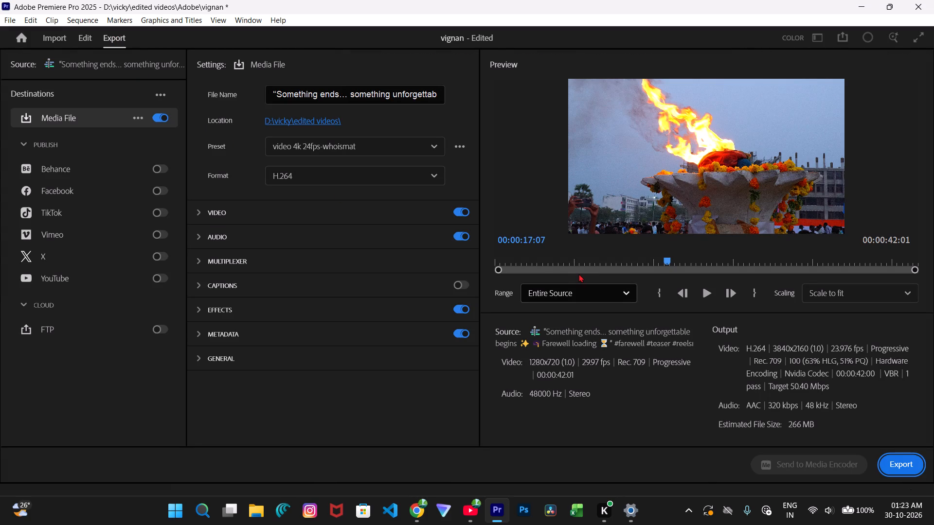
key(space)
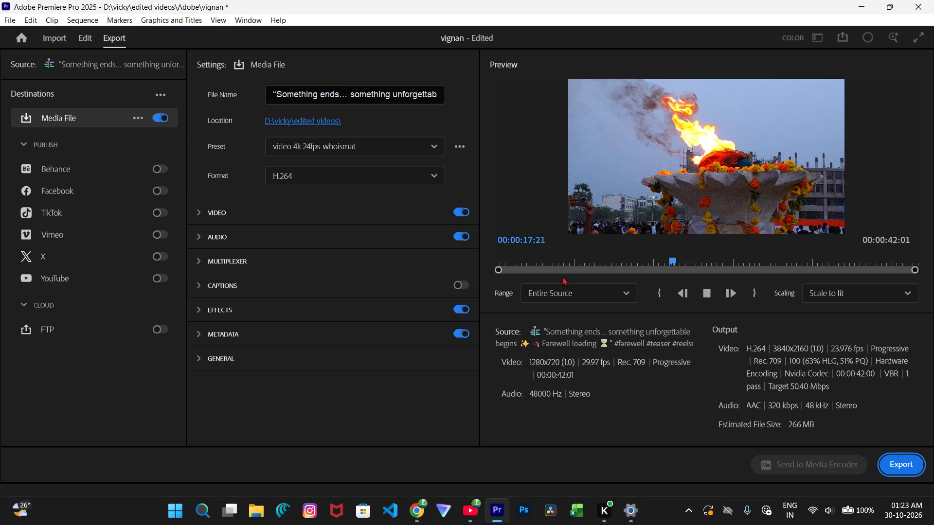
click(412, 150)
click(412, 150)
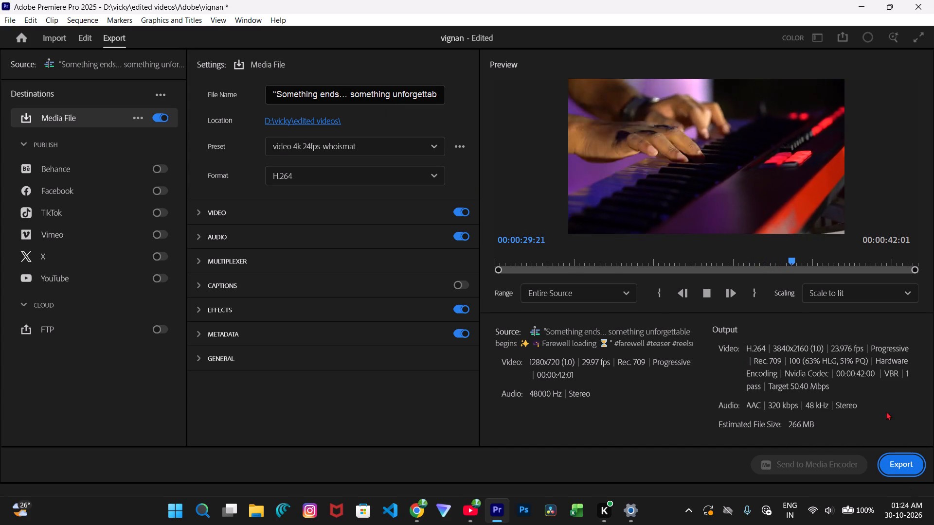
click(902, 468)
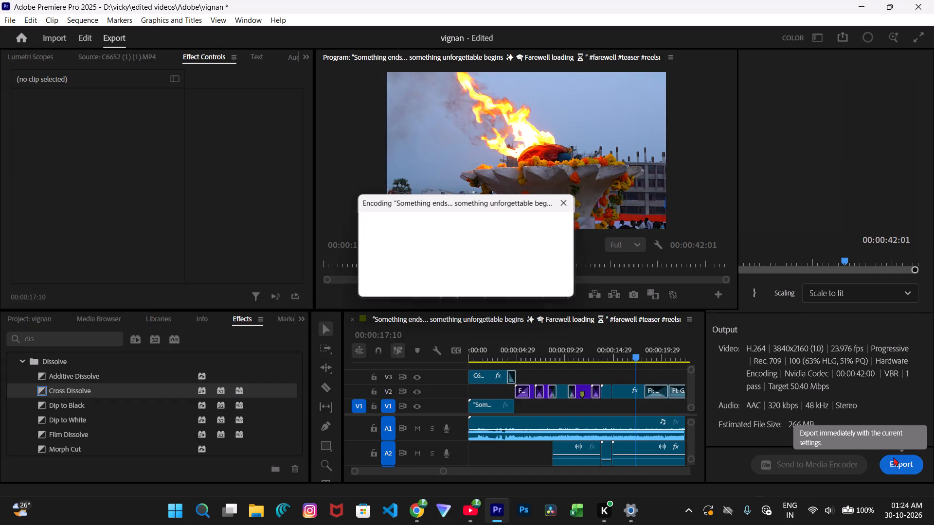
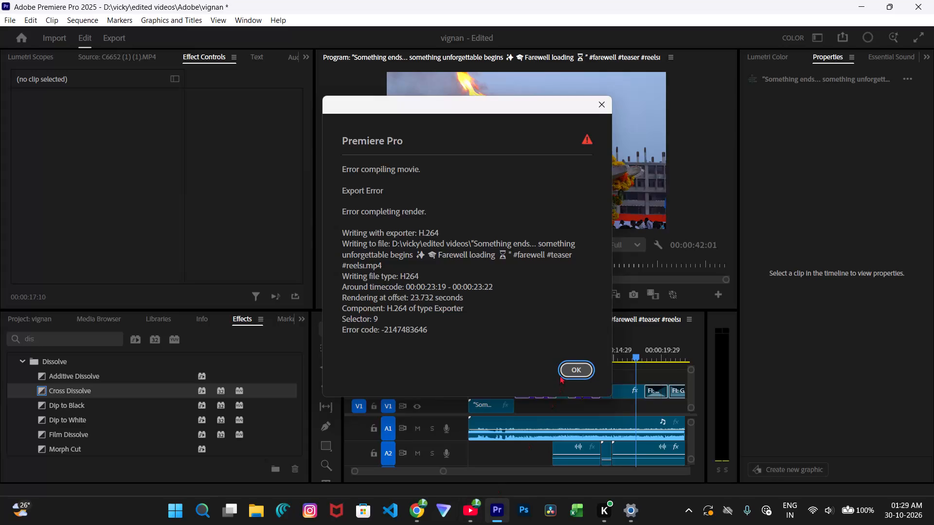
Reopen the export settings, name the output file mahostav, and copy that name.
click(600, 95)
click(605, 104)
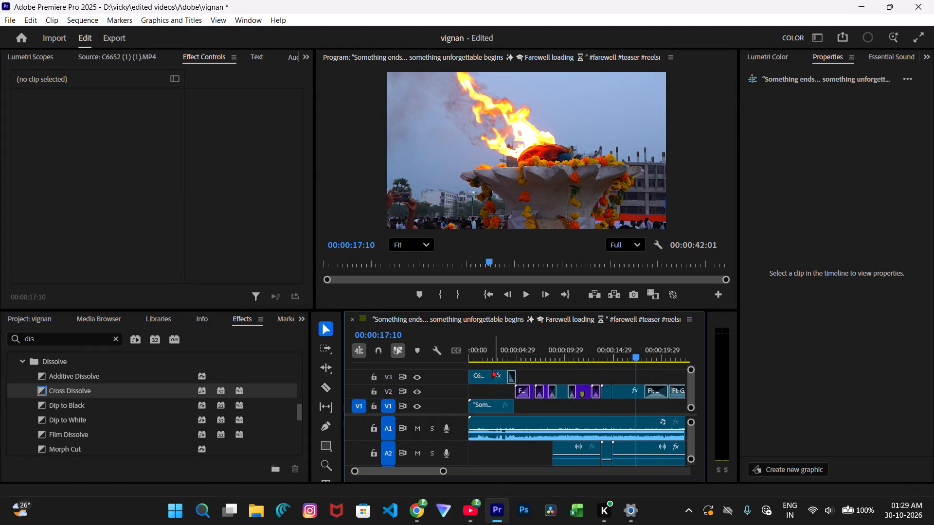
click(107, 34)
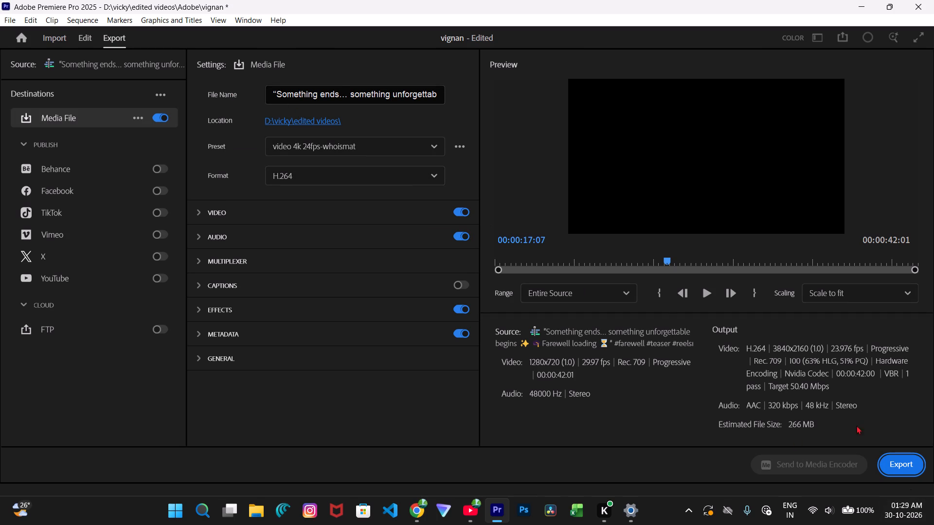
drag(432, 96, 415, 97)
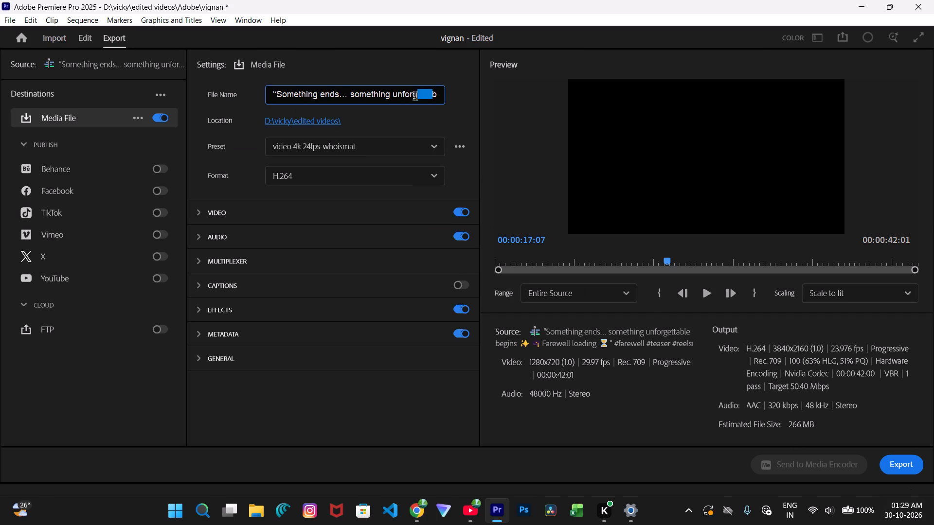
drag(415, 97, 247, 101)
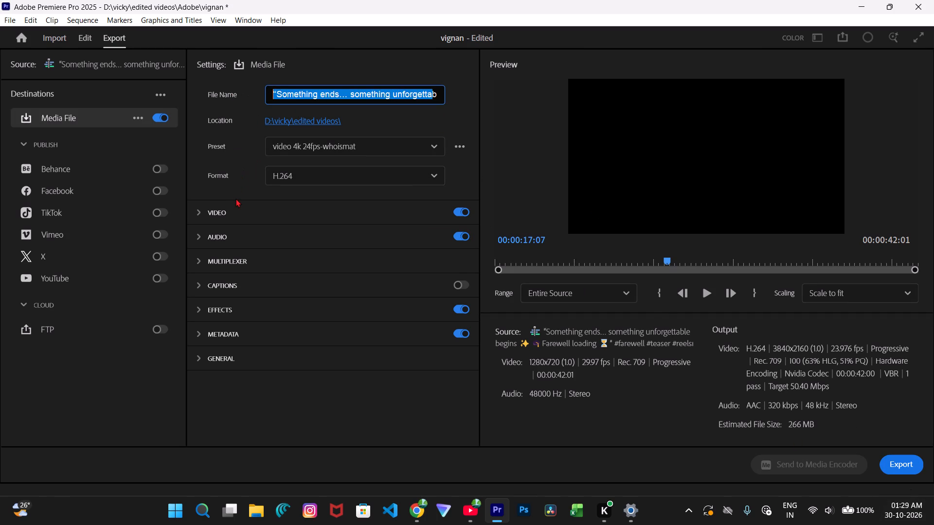
key(ctrl+a)
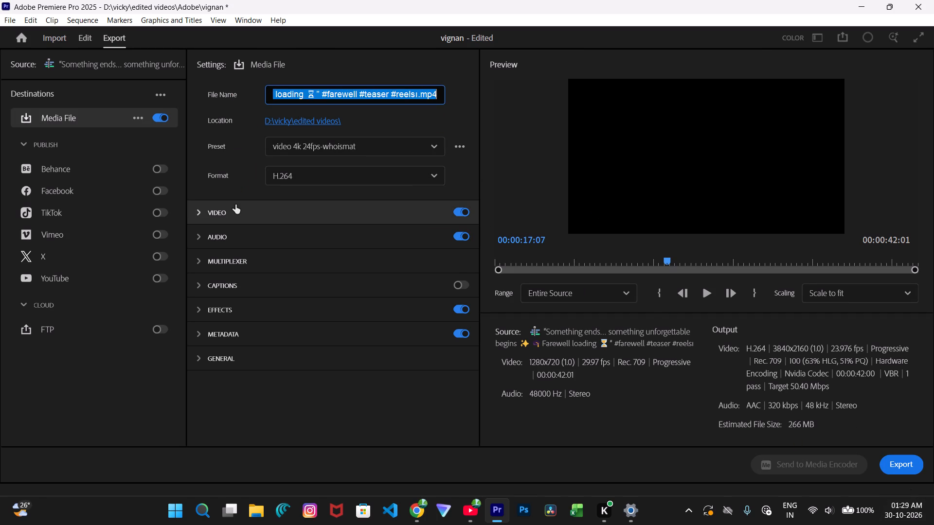
key(BackSpace)
text(ma)
text(host)
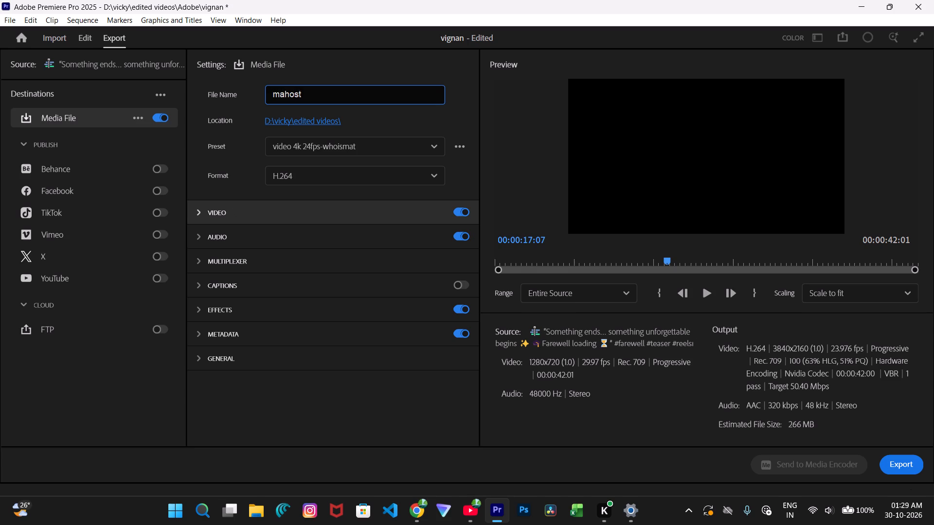
key(a)
key(v)
key(ctrl+a)
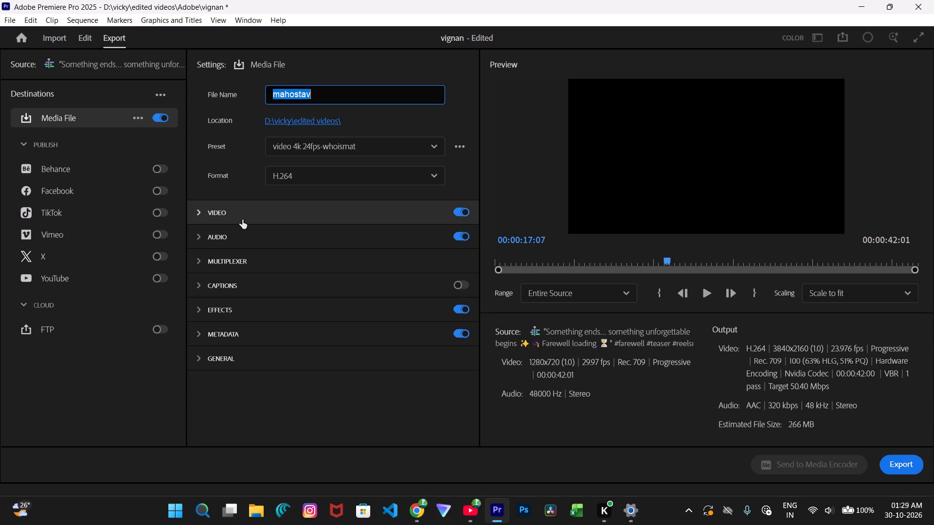
key(ctrl+c)
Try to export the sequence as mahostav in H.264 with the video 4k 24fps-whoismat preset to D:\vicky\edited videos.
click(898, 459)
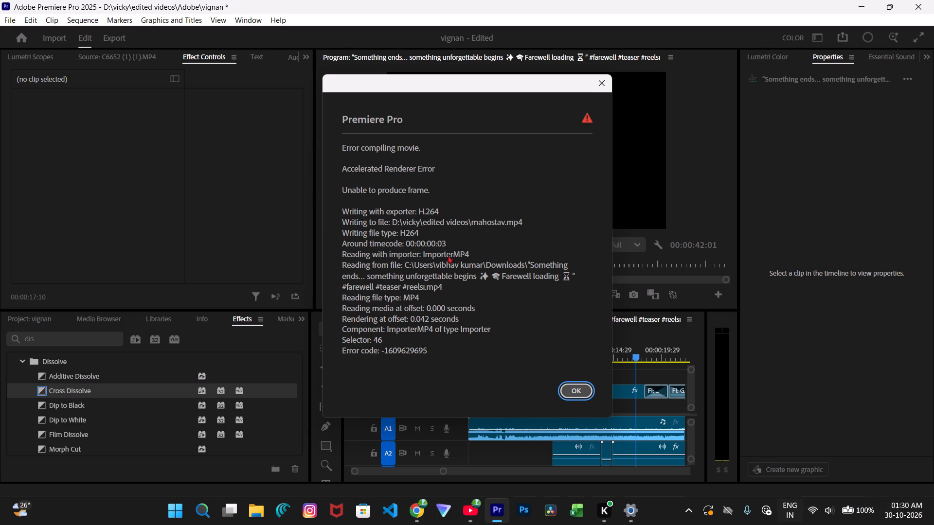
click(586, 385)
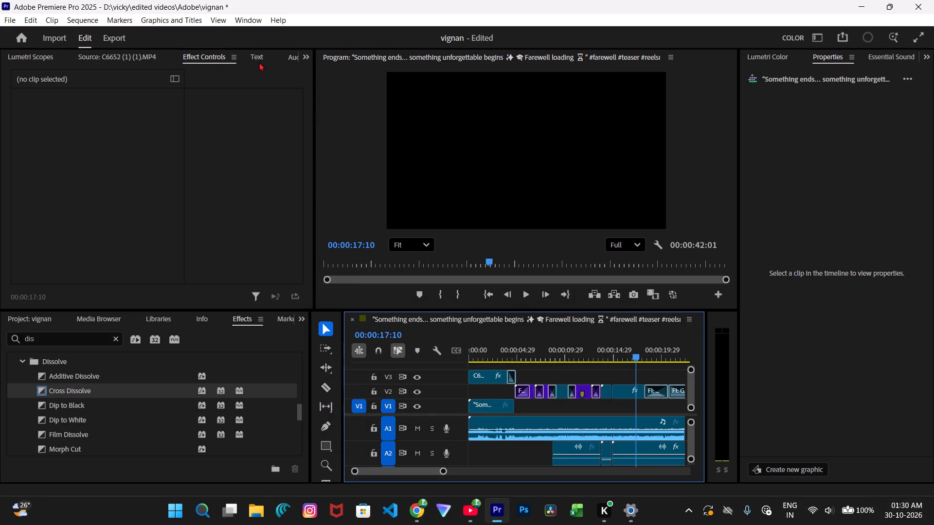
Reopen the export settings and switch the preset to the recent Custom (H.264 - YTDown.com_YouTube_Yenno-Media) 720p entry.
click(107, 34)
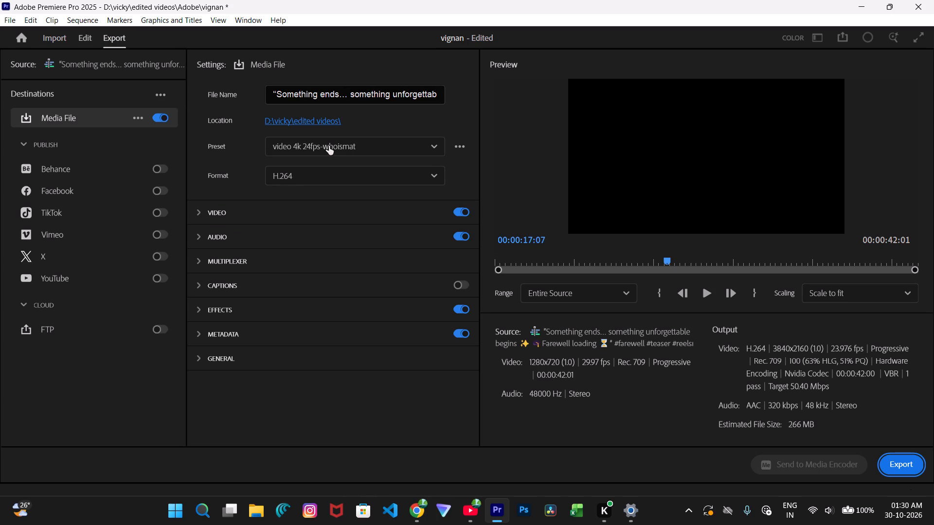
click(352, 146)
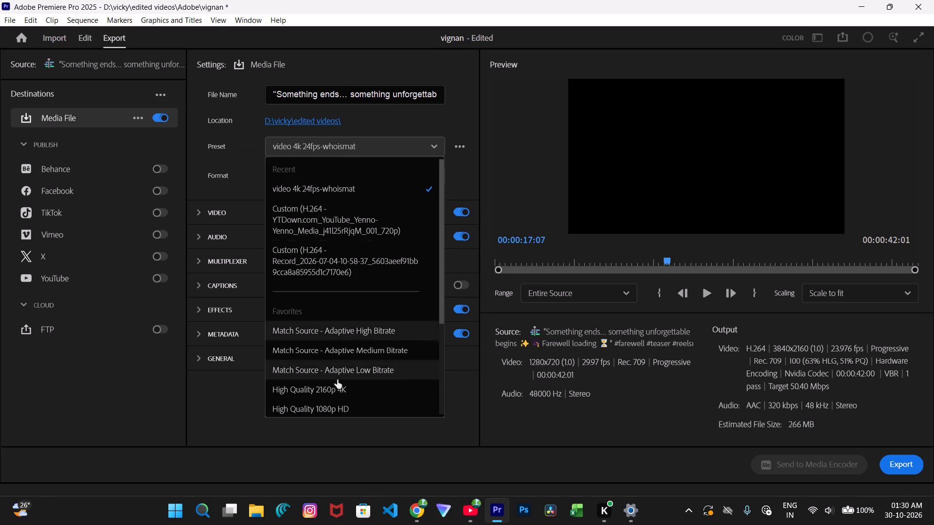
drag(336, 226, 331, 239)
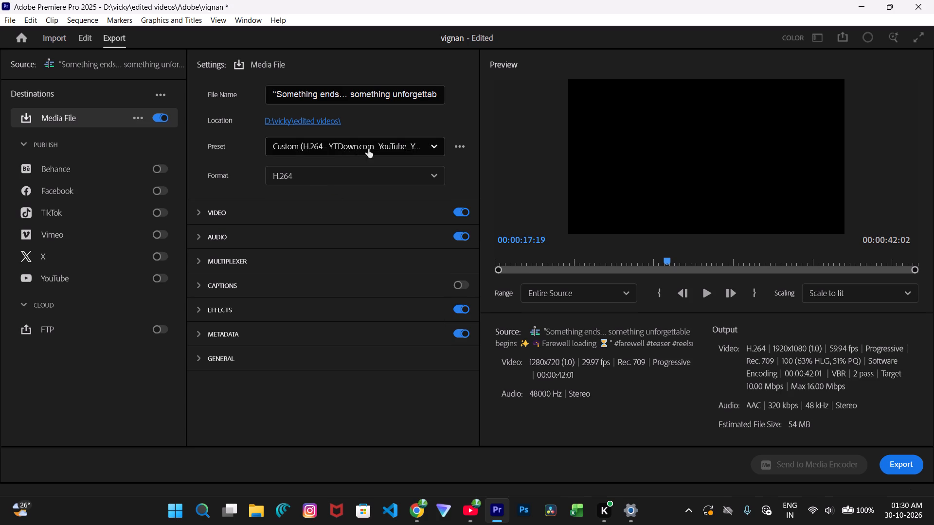
Play the export preview from about 00:00:12:44 and move its playhead back to about 00:00:07:58.
drag(668, 261, 667, 260)
drag(667, 260, 586, 260)
drag(585, 260, 622, 264)
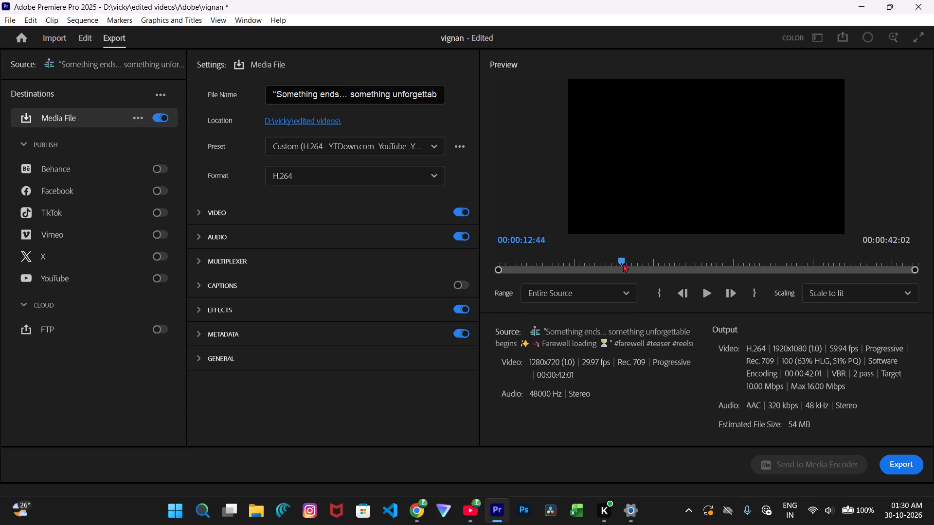
click(701, 297)
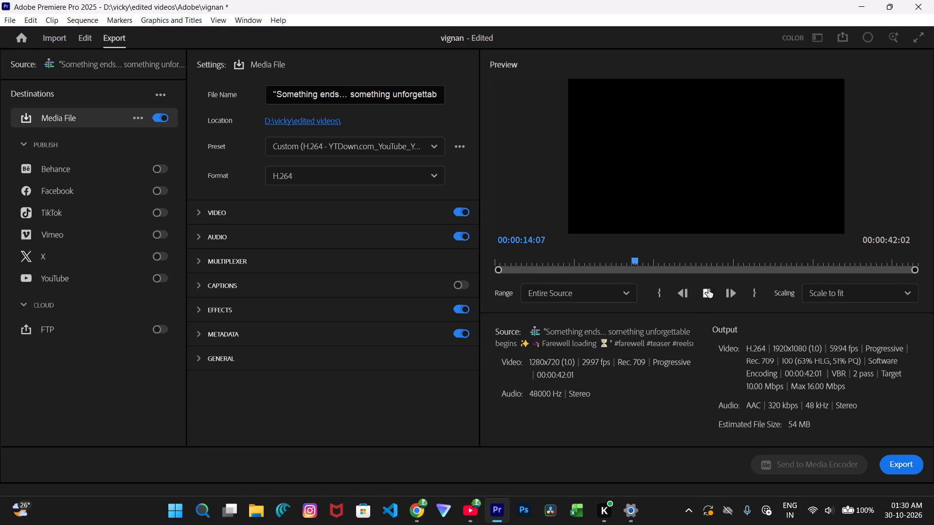
click(708, 289)
drag(639, 259, 576, 267)
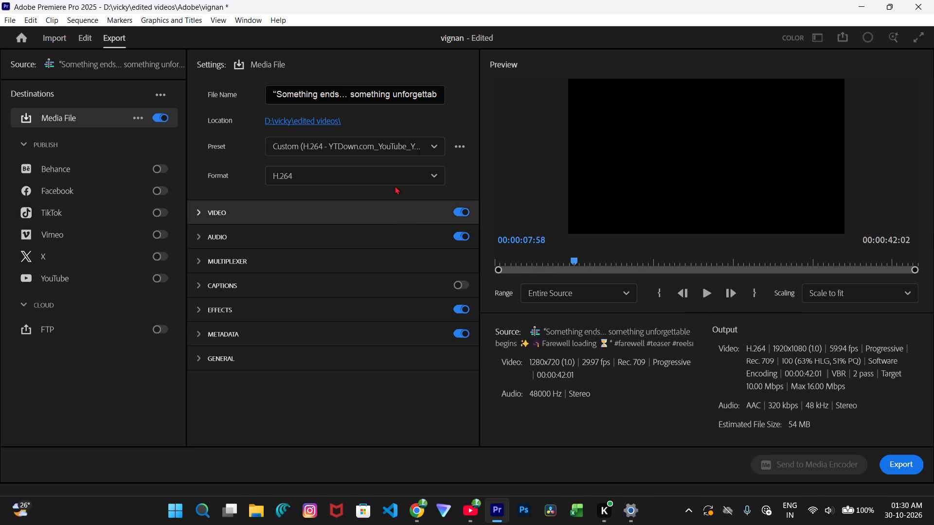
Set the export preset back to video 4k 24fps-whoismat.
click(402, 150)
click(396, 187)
Play the export preview from about 8 seconds and return its playhead to about 00:00:00:03.
click(577, 260)
click(701, 293)
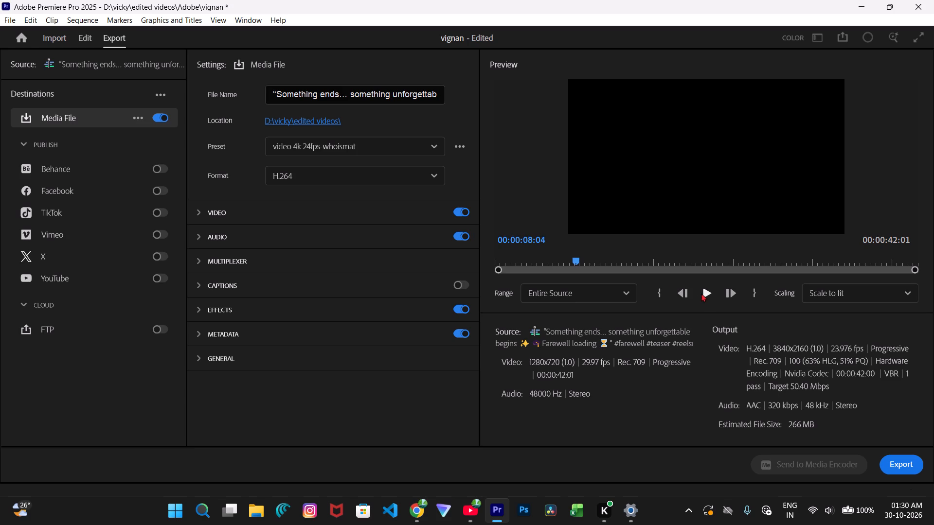
click(596, 261)
drag(596, 261, 496, 273)
Choose Entire Source as the export range and Scale to fit as the scaling.
click(620, 291)
click(609, 321)
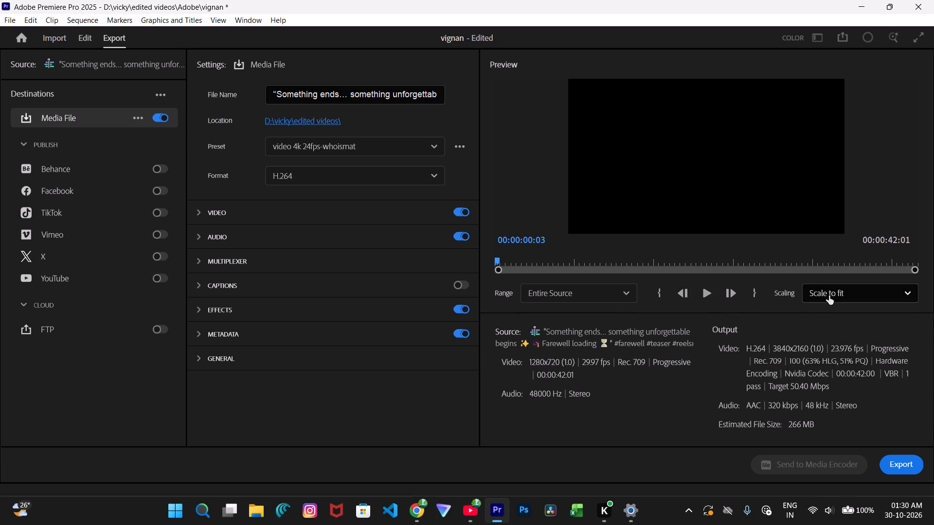
click(829, 296)
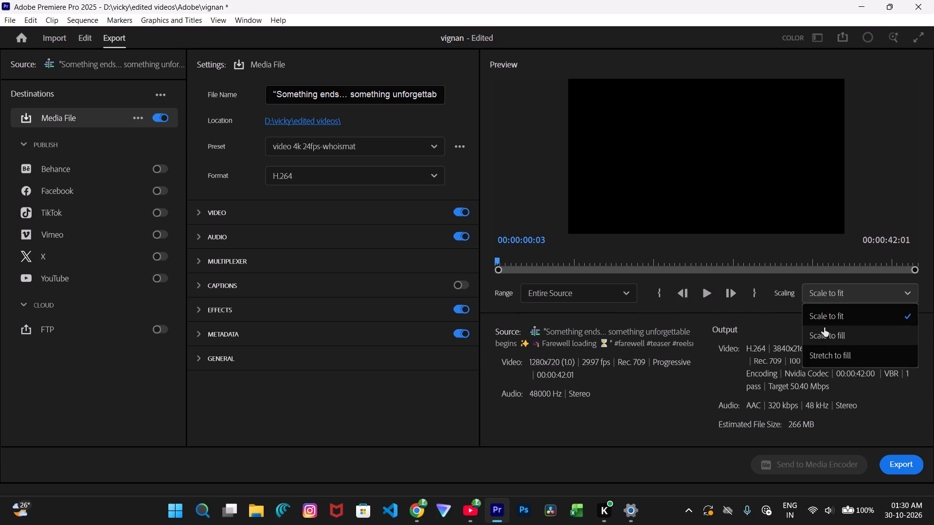
click(819, 312)
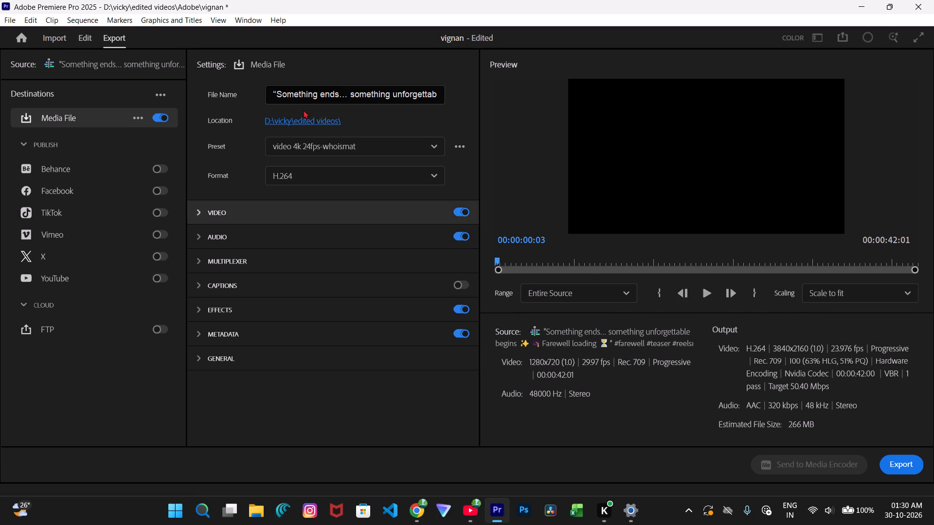
Replace the export file name with the copied name mahostav.
click(415, 98)
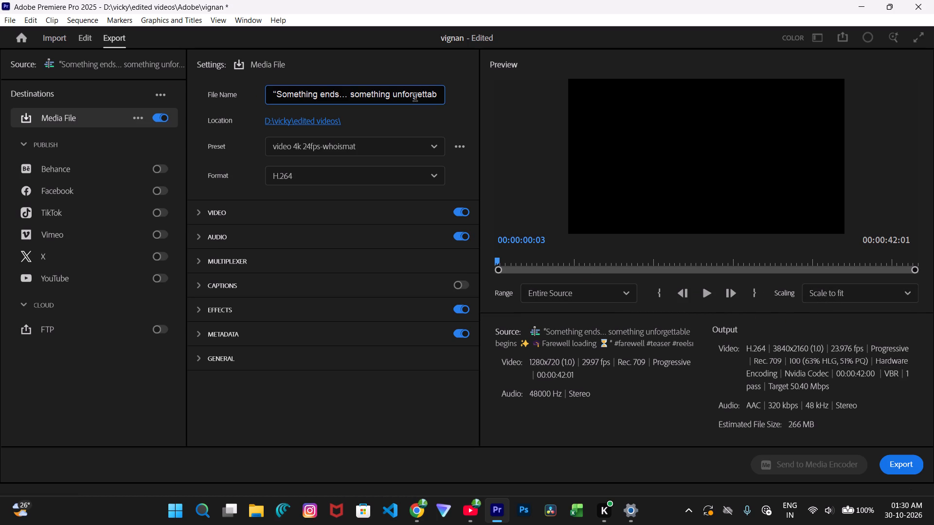
key(ctrl+a)
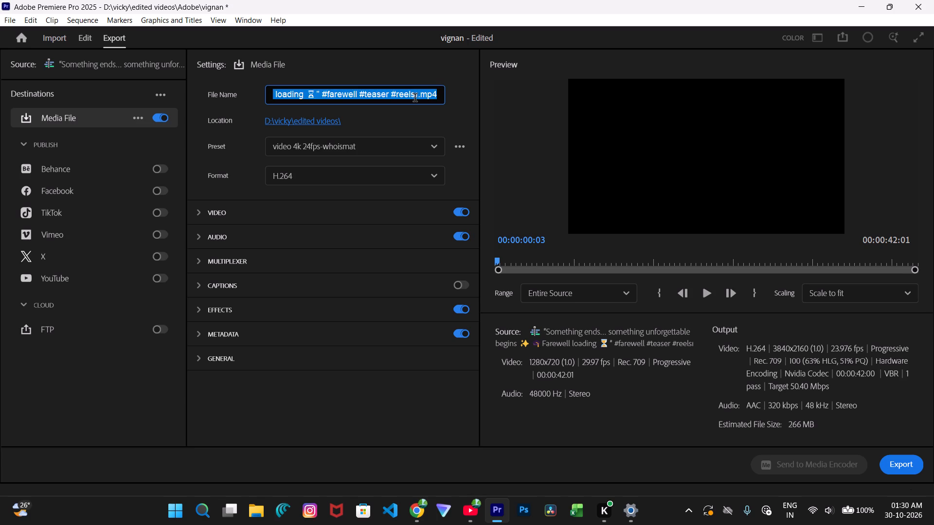
key(ctrl+v)
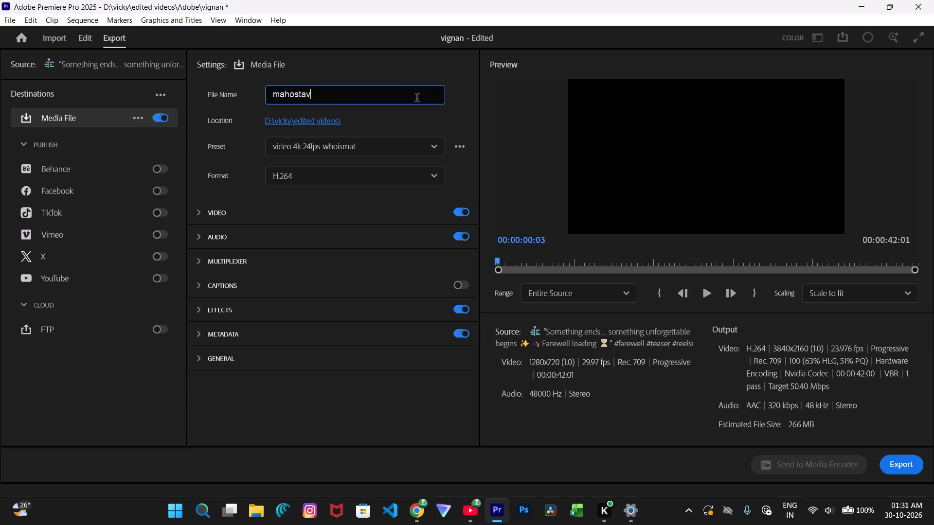
Play the export preview from the start and again from 00:00:07:14 to check the picture.
click(701, 290)
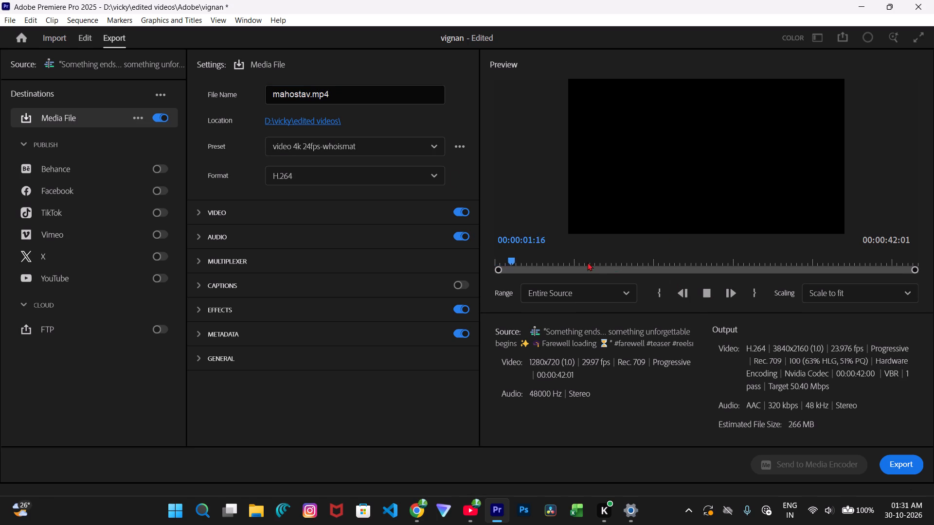
click(573, 253)
click(571, 259)
click(709, 301)
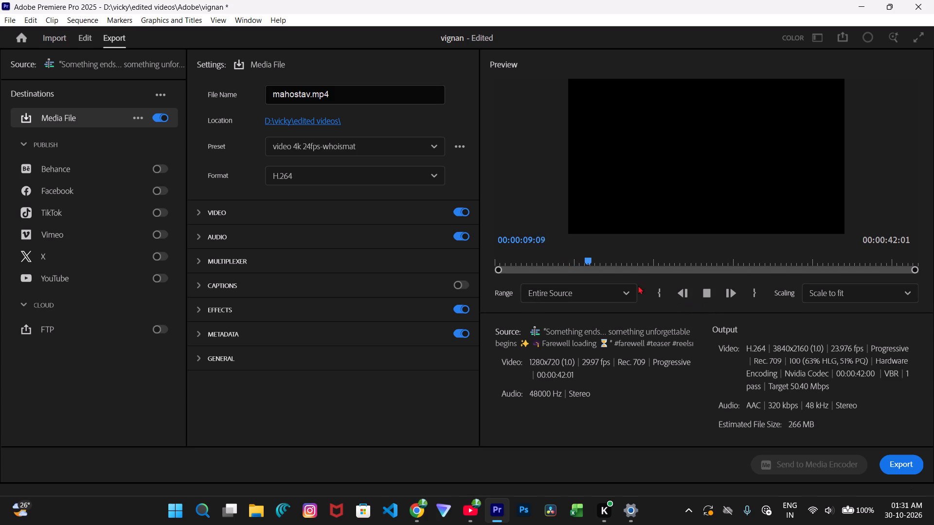
Return to the editing workspace and play the sequence from 00:00:10:10 and again from the start to check the picture.
click(74, 23)
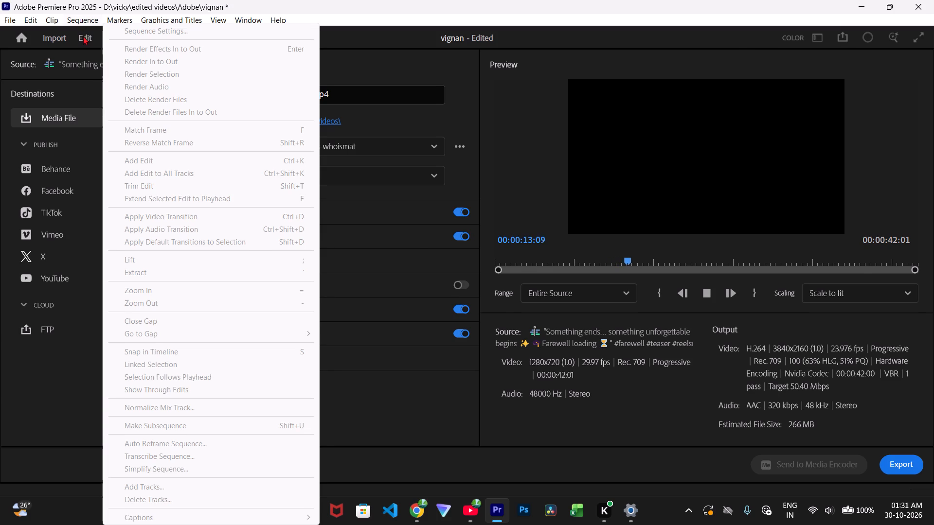
click(83, 36)
click(569, 357)
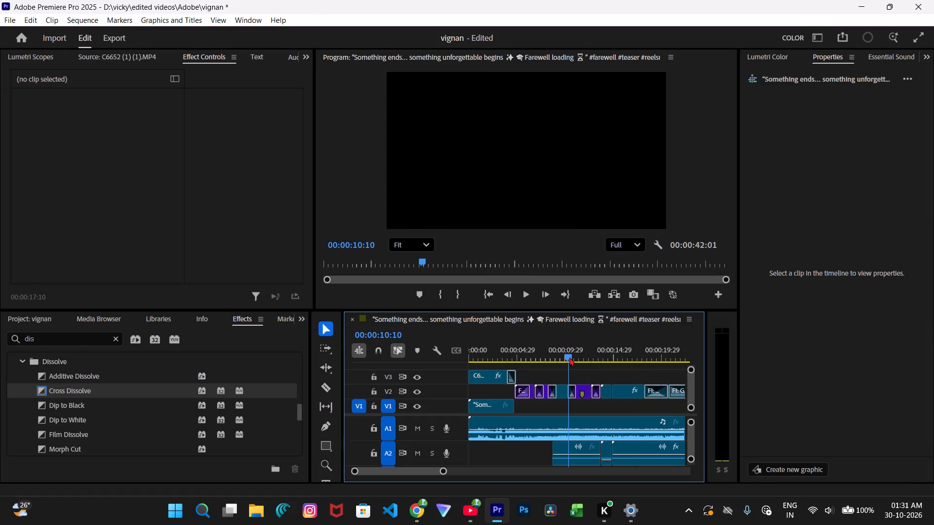
click(524, 292)
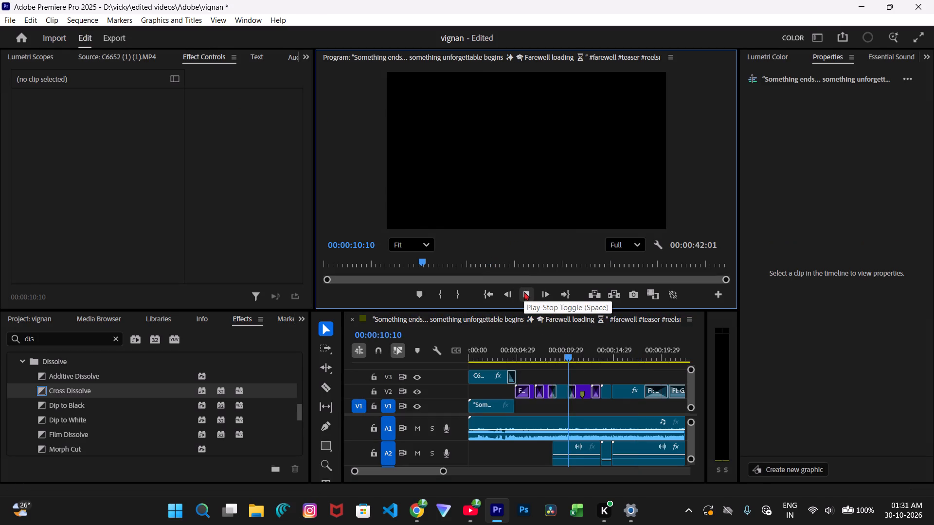
click(523, 294)
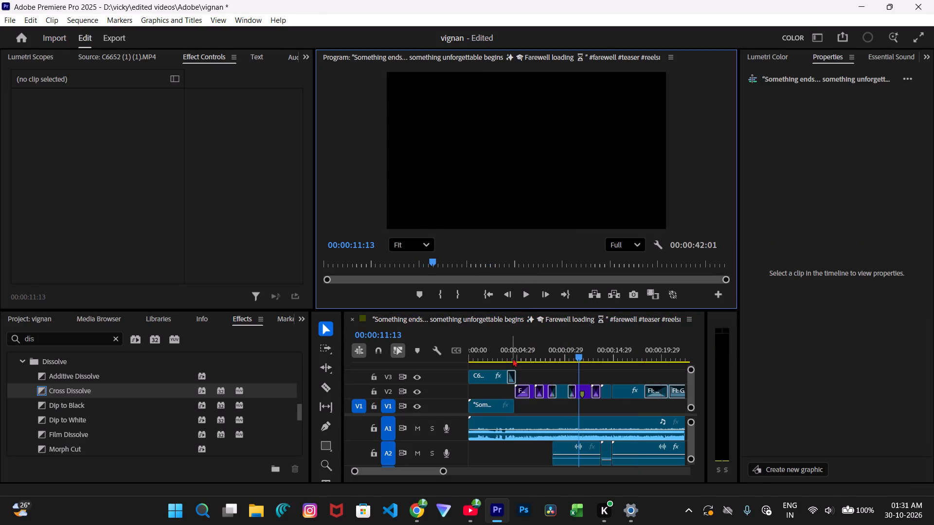
drag(509, 358, 424, 353)
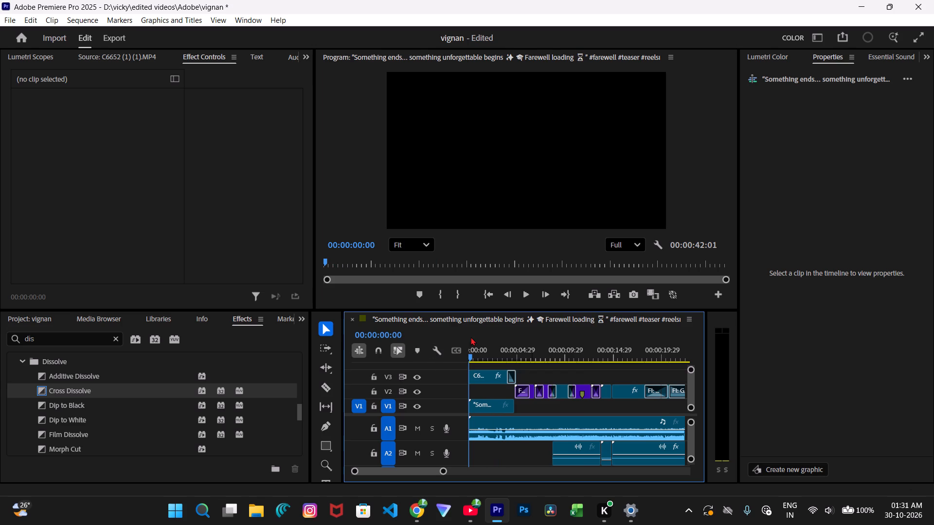
key(space)
key(space)
key(space)
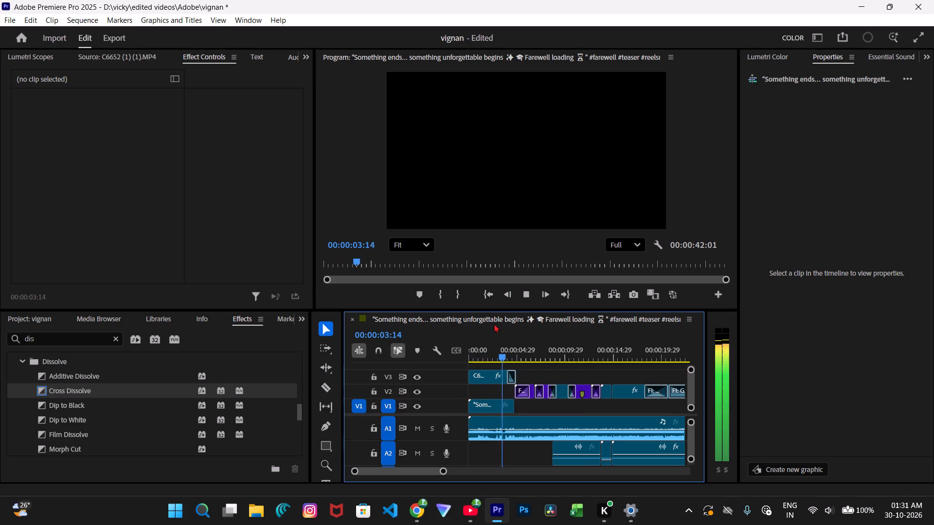
key(space)
key(space)
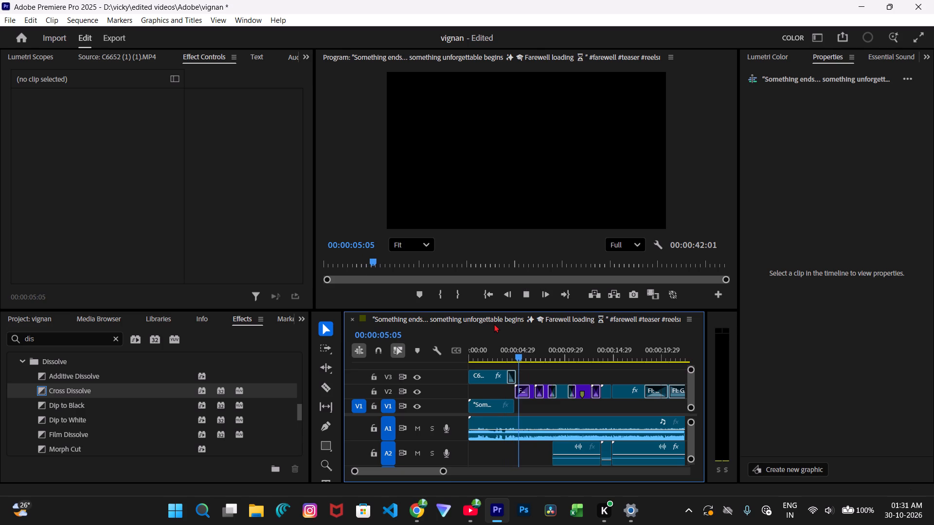
key(space)
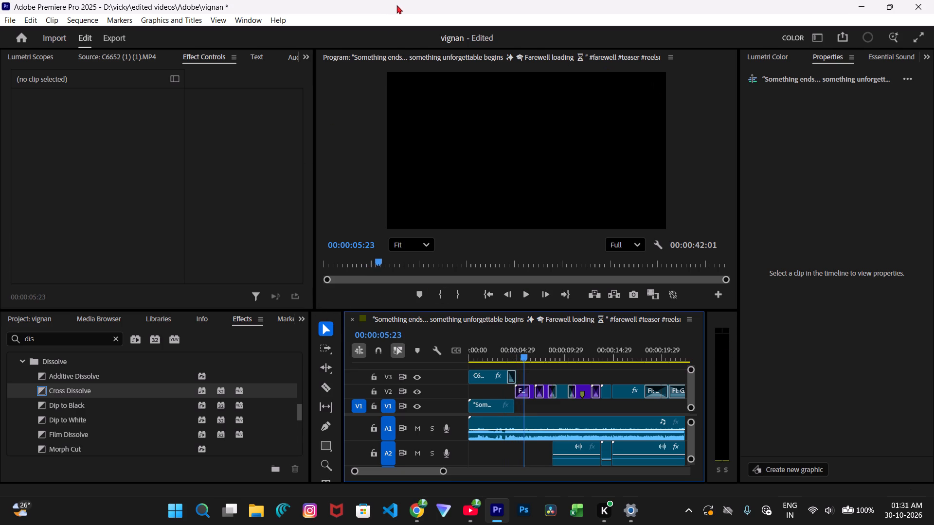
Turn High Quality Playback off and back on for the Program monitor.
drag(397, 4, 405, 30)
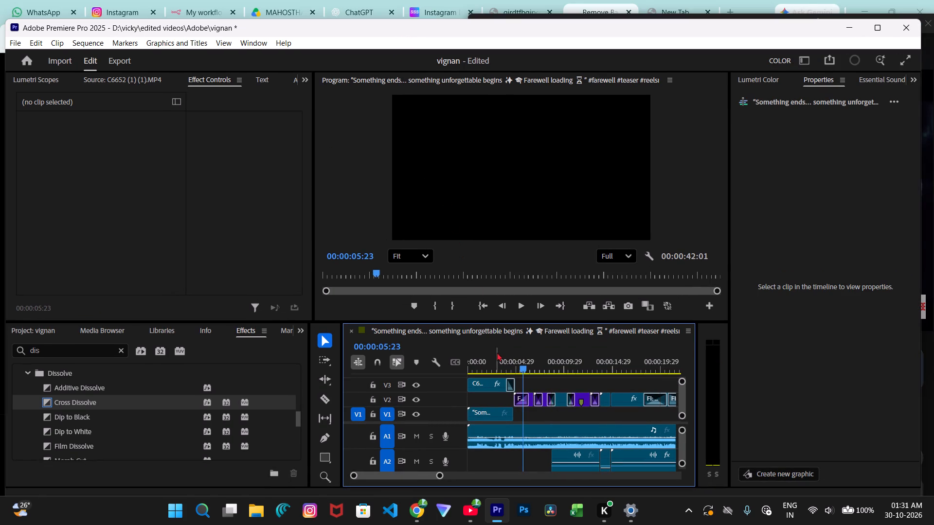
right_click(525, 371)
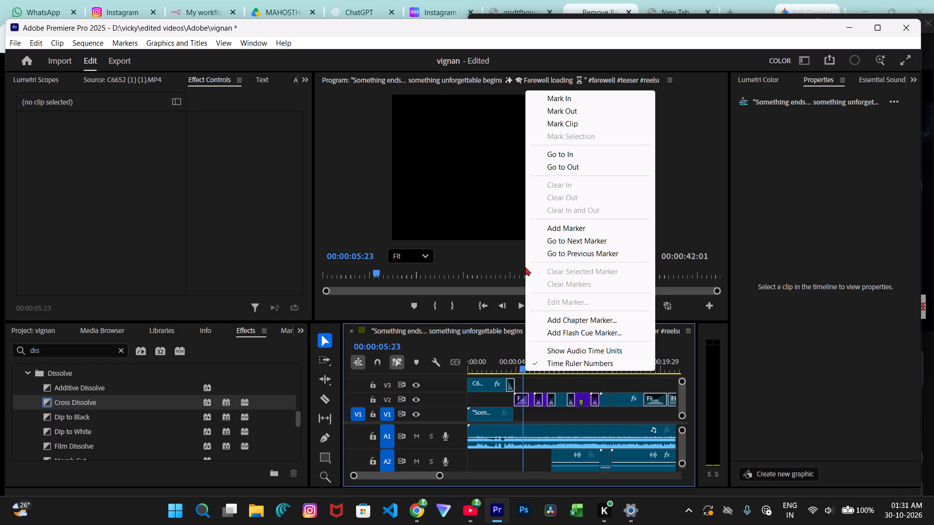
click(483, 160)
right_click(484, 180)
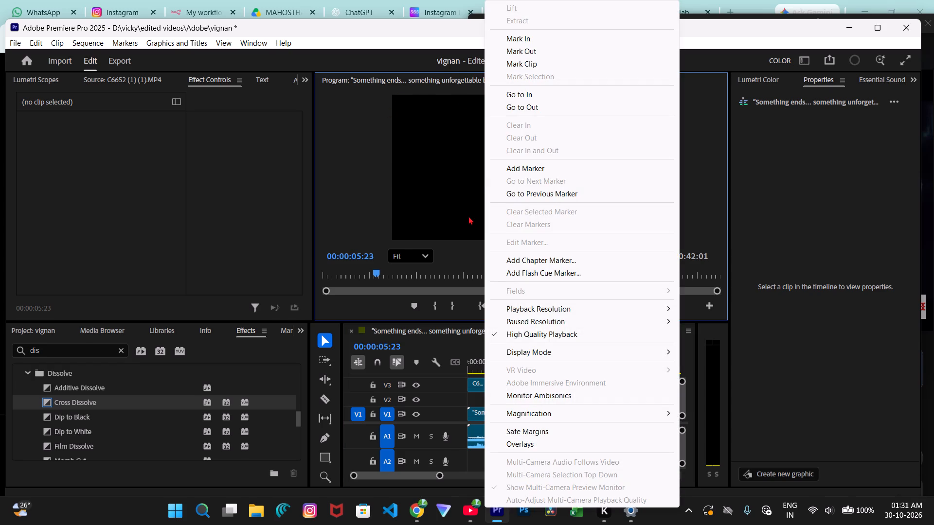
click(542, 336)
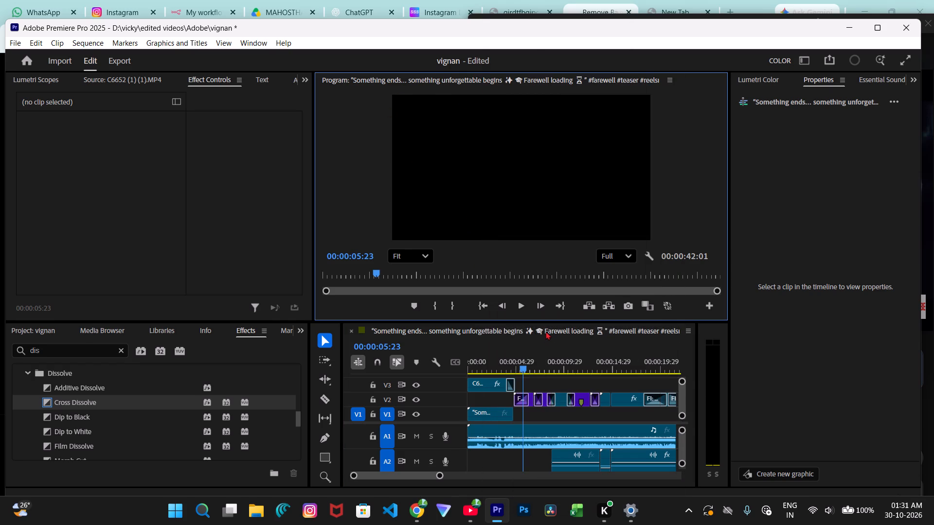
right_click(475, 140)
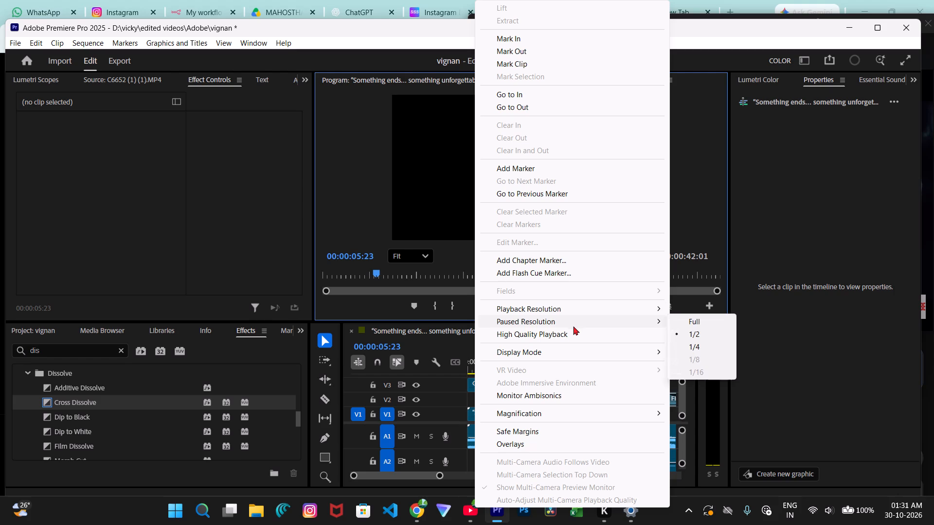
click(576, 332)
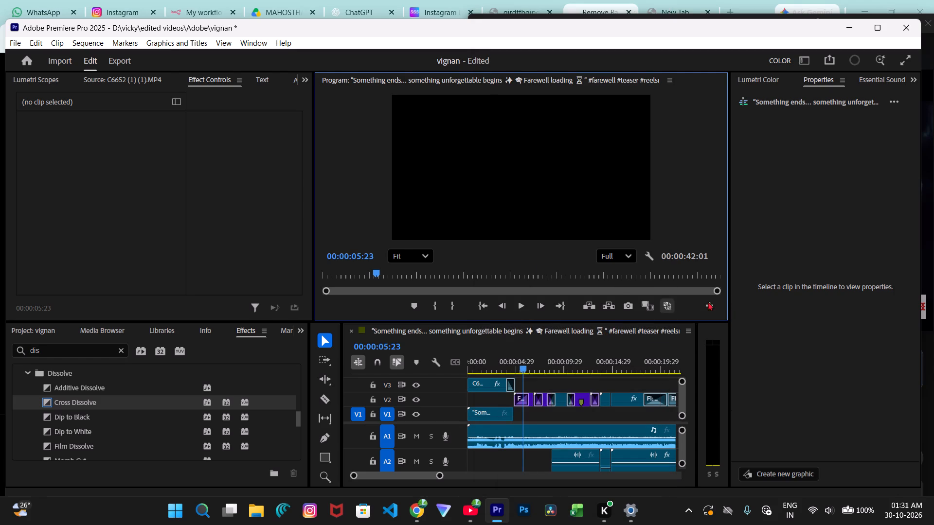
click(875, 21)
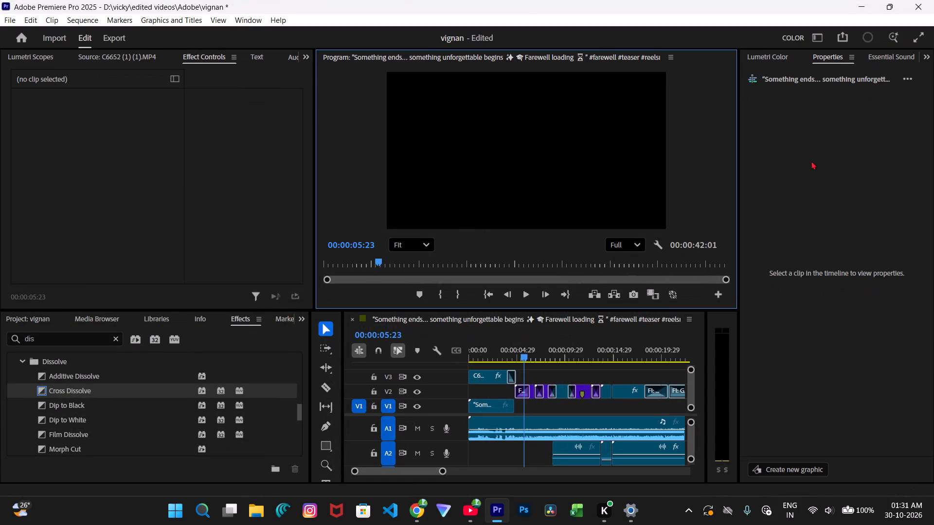
Save the vignan project and close Premiere Pro.
key(ctrl+s)
click(918, 0)
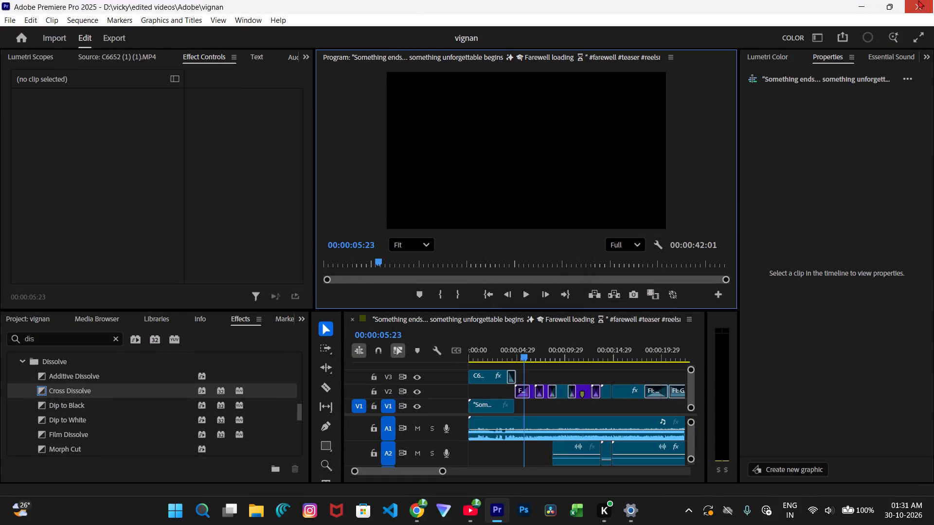
Relaunch Premiere Pro and reopen the most recent project, vignan.
click(513, 510)
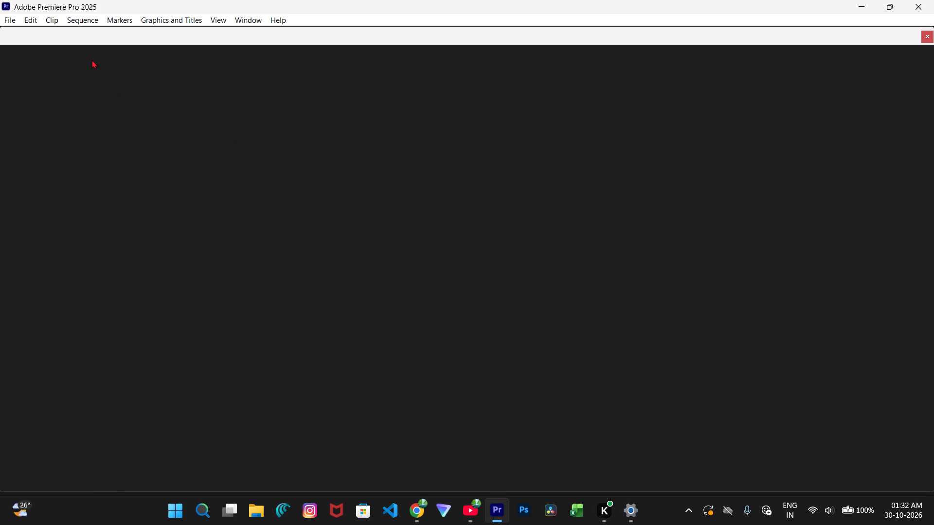
click(9, 22)
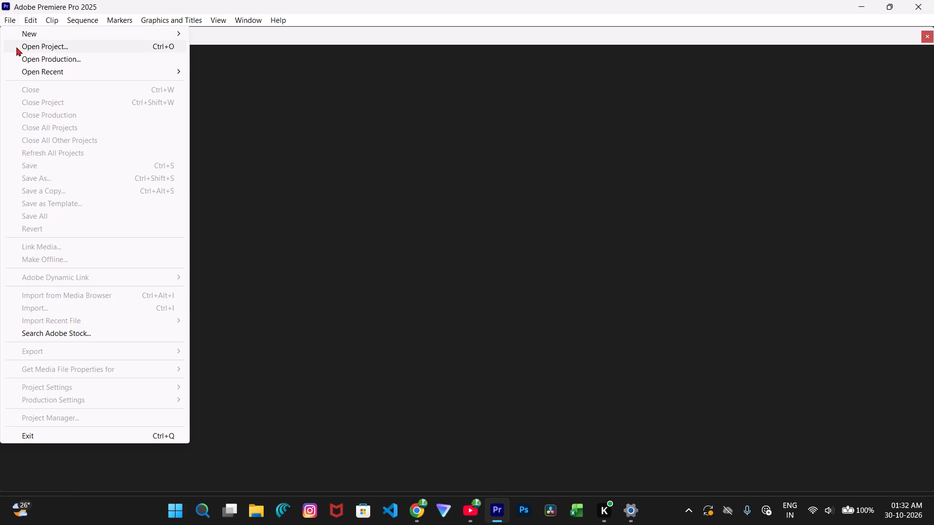
click(25, 68)
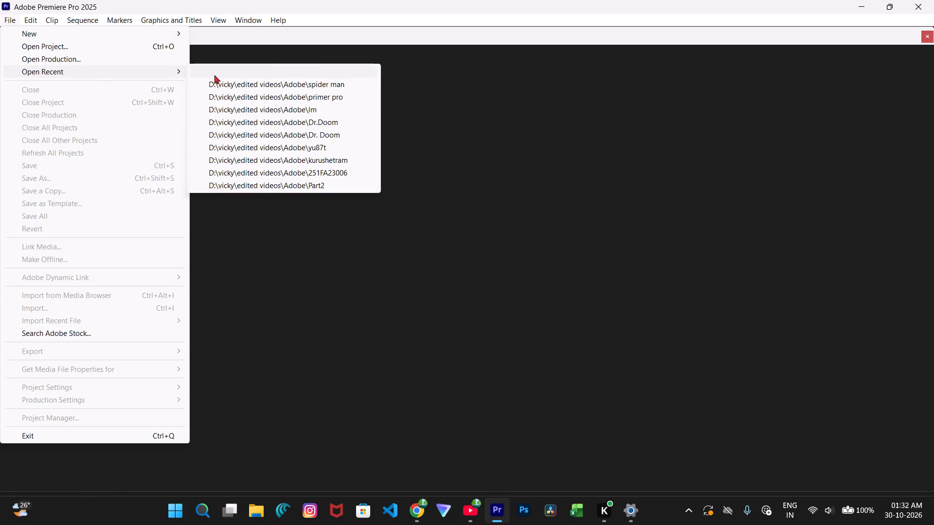
click(214, 75)
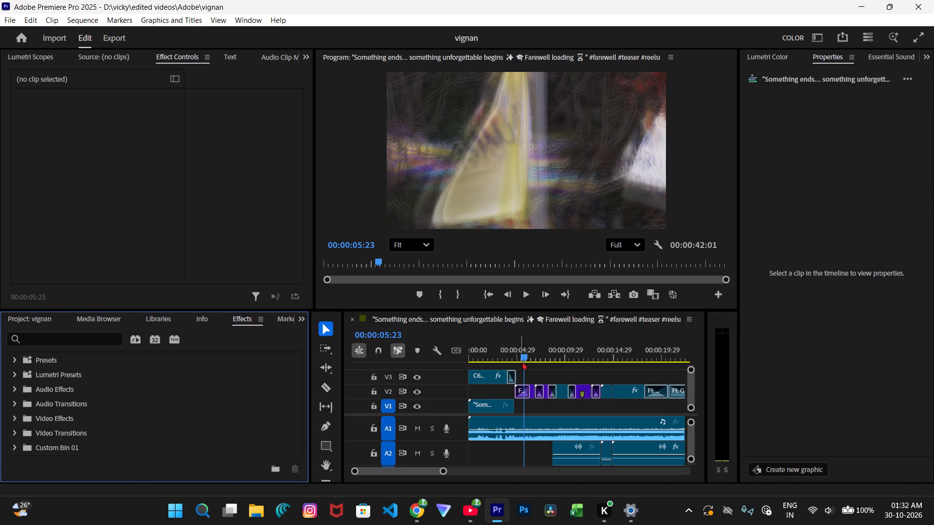
Play the reopened sequence from near its start to check the picture.
drag(524, 361, 471, 367)
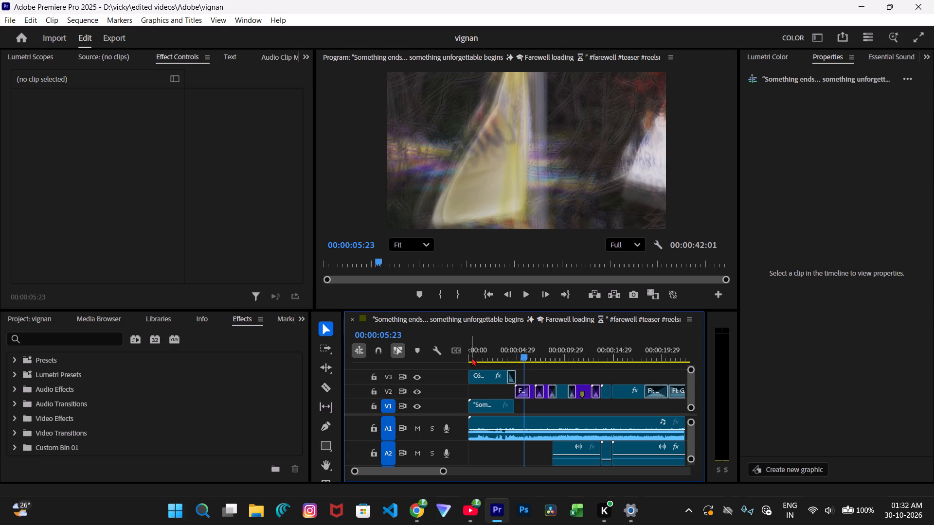
click(471, 357)
key(space)
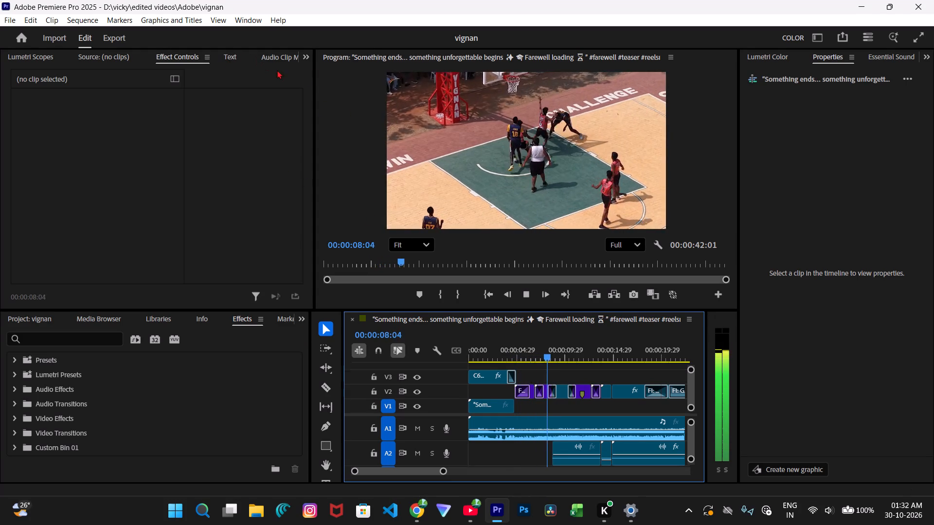
Replace the export file name with the copied name mahostav and start exporting the sequence.
click(118, 33)
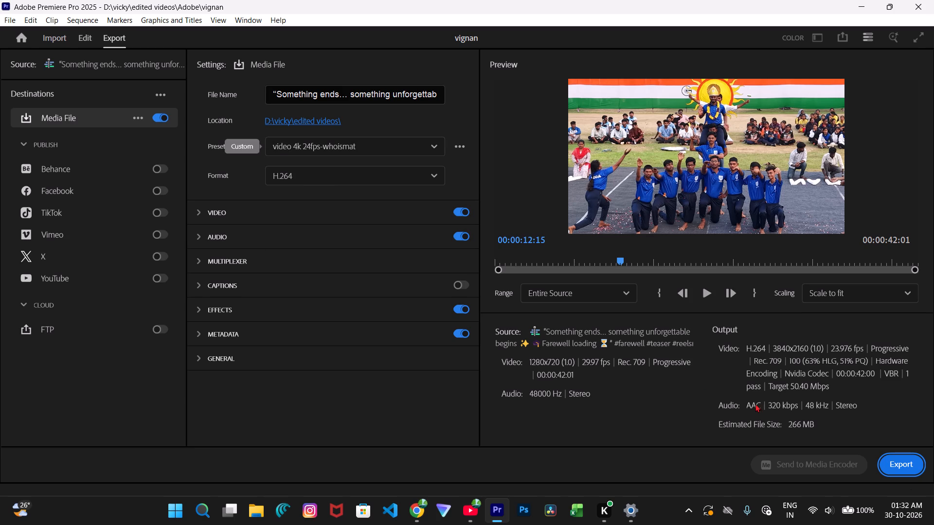
click(404, 98)
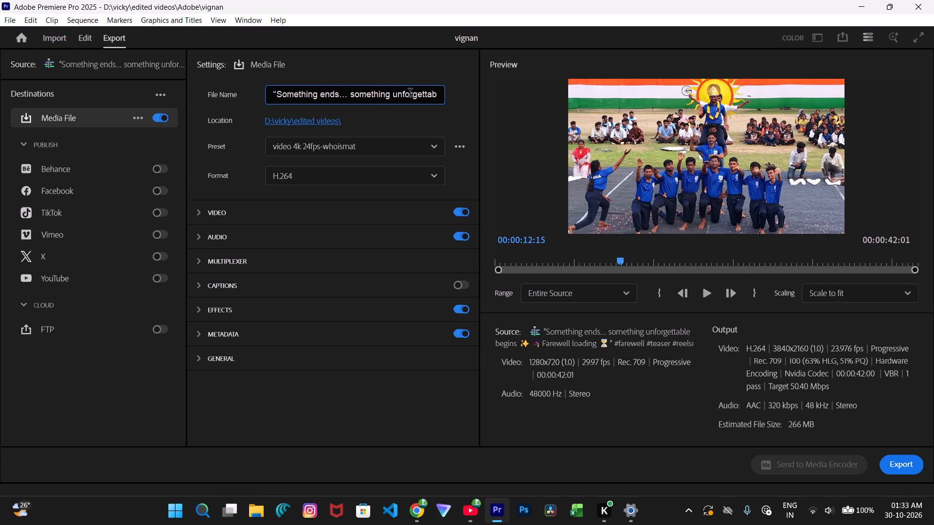
key(ctrl+a)
key(ctrl+v)
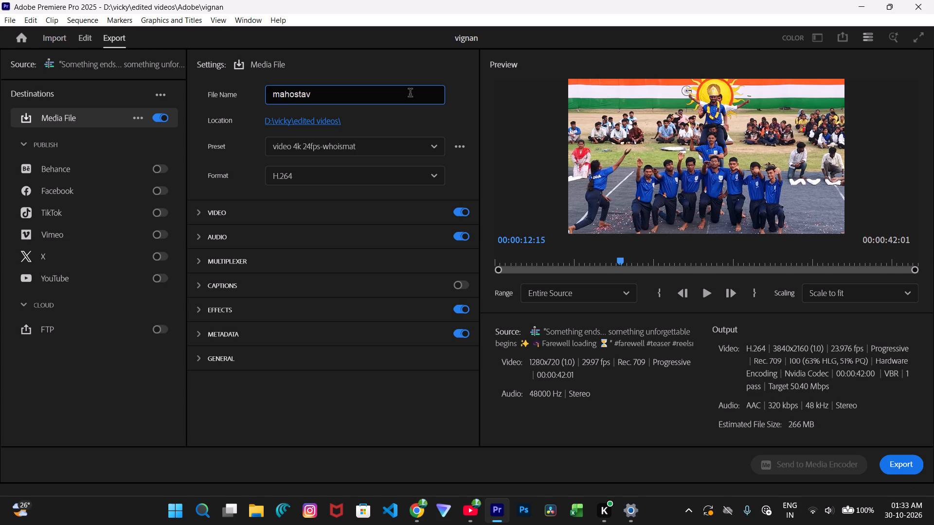
click(898, 457)
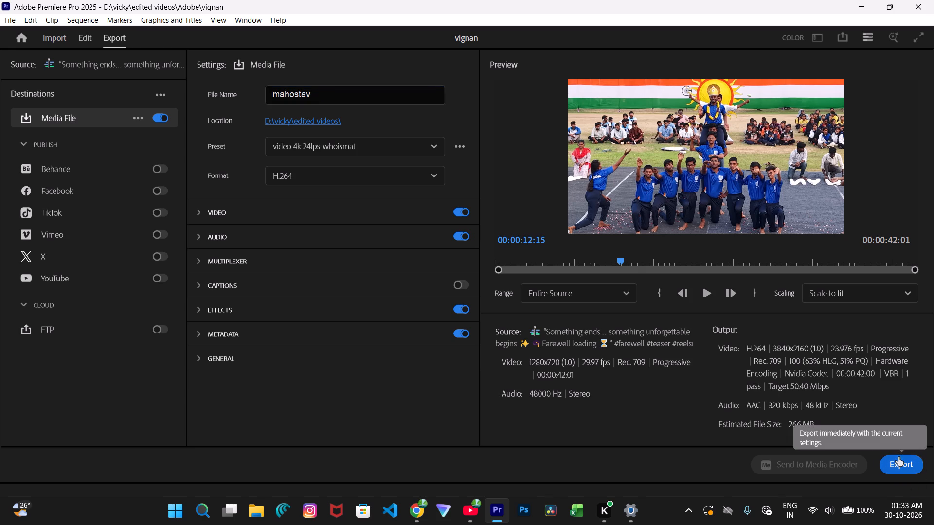